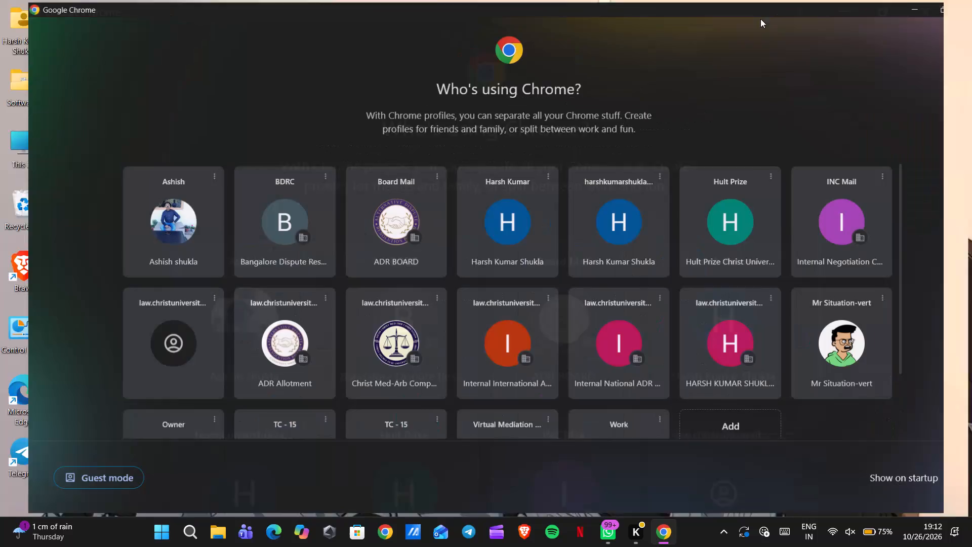
Delete the Hult Prize browser profile and confirm its removal.
{"action": "scroll", "coordinate": [498, 262], "scroll_direction": "down", "scroll_amount": 1}
{"action": "scroll", "coordinate": [498, 262], "scroll_direction": "up", "scroll_amount": 1}
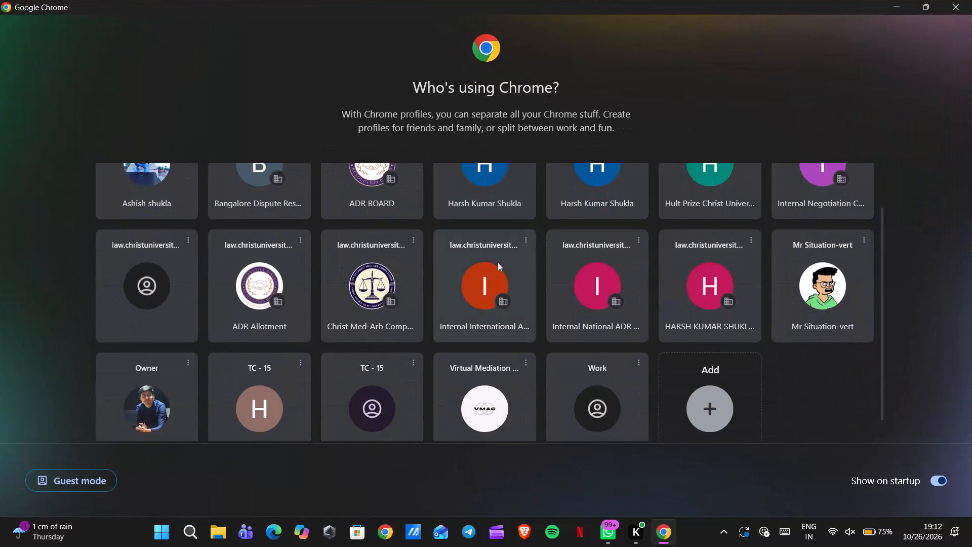
{"action": "scroll", "coordinate": [533, 300], "scroll_direction": "up", "scroll_amount": 1}
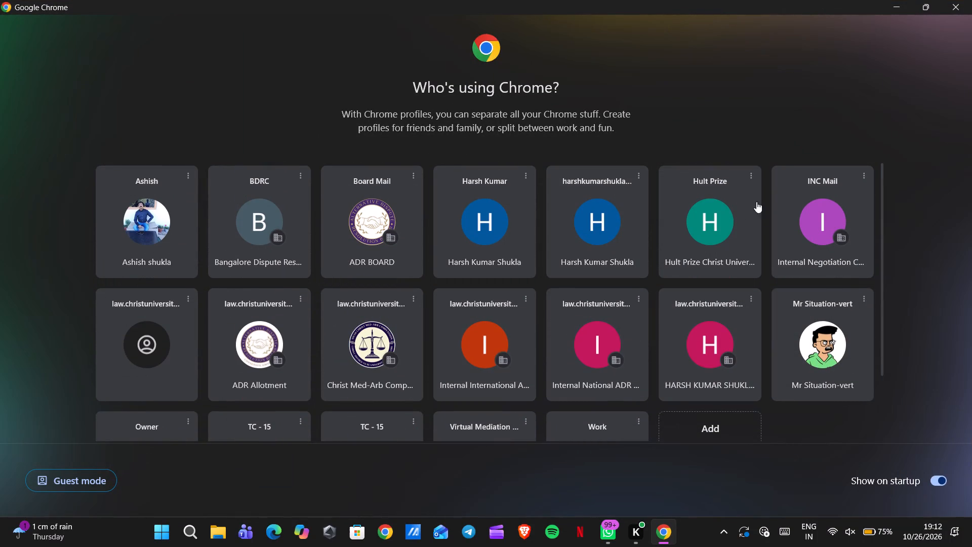
{"action": "left_click", "coordinate": [749, 177]}
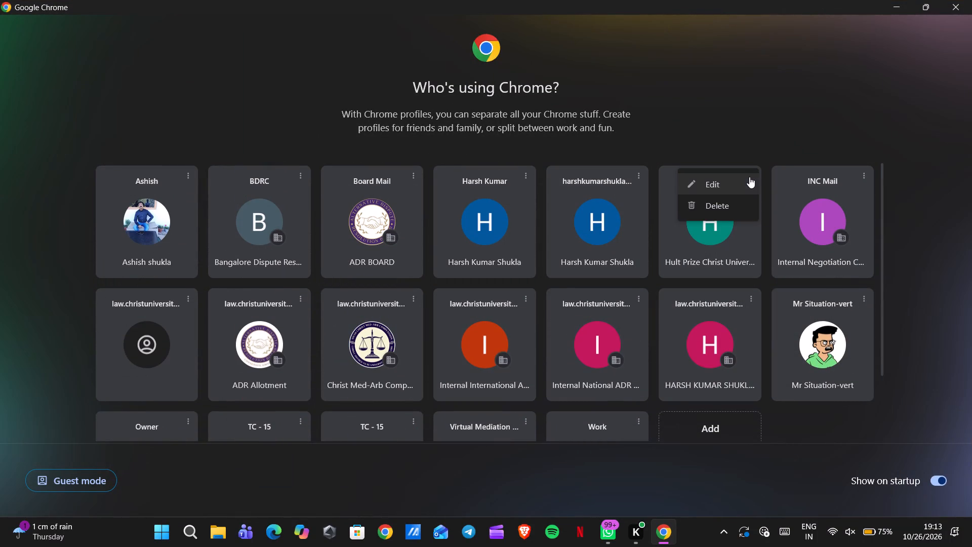
{"action": "left_click", "coordinate": [731, 203]}
{"action": "left_click", "coordinate": [589, 367]}
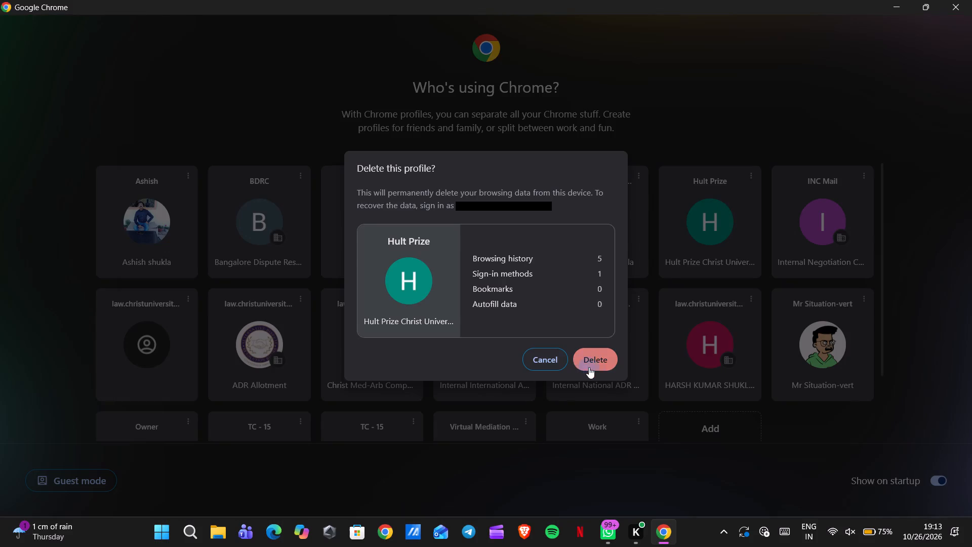
Delete the TC - 15 profile that has no account name or photo.
{"action": "scroll", "coordinate": [742, 380], "scroll_direction": "down", "scroll_amount": 3}
{"action": "scroll", "coordinate": [606, 347], "scroll_direction": "down", "scroll_amount": 1}
{"action": "left_click", "coordinate": [299, 336]}
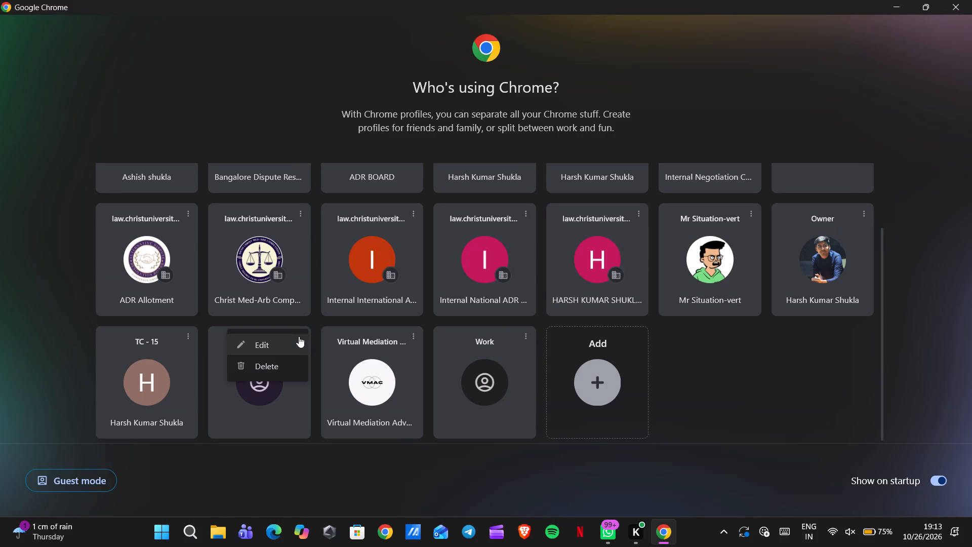
{"action": "left_click", "coordinate": [287, 368]}
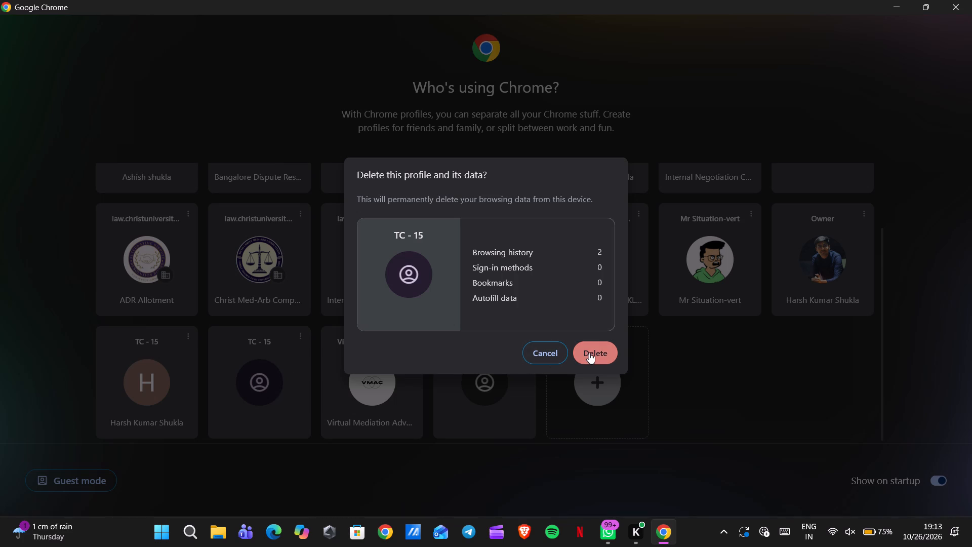
{"action": "left_click", "coordinate": [590, 351]}
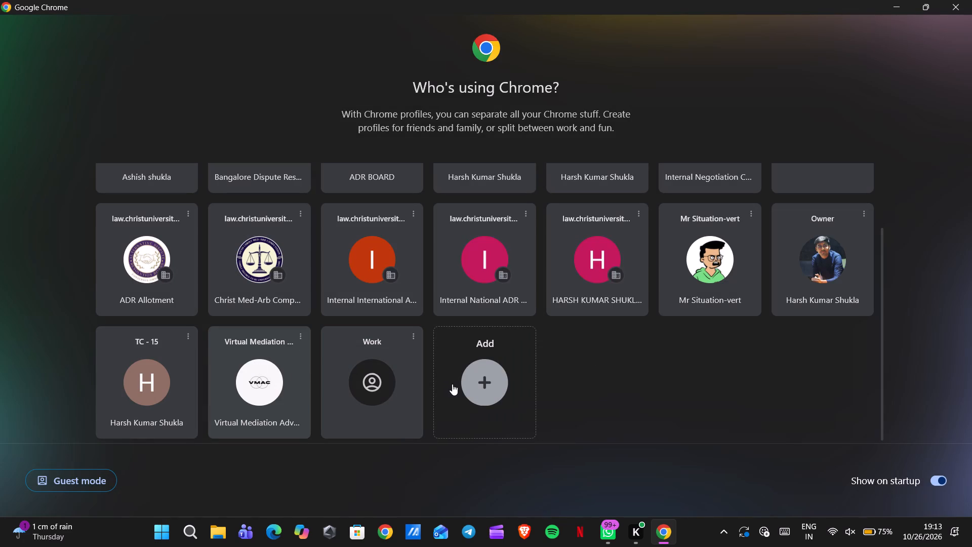
Open the law.christuniversity profile with the pink H avatar and owner's name, and close its What's New page.
{"action": "scroll", "coordinate": [396, 339], "scroll_direction": "up", "scroll_amount": 1}
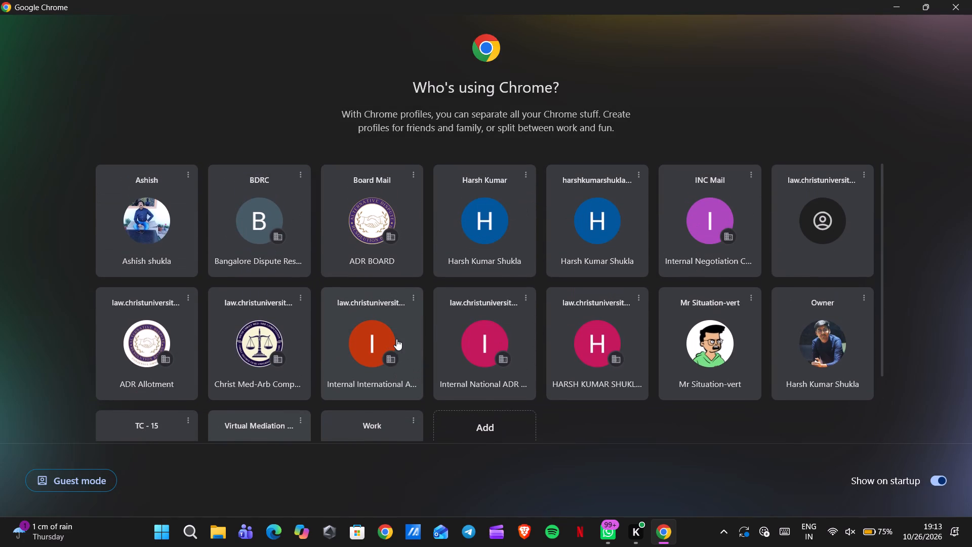
{"action": "scroll", "coordinate": [396, 339], "scroll_direction": "down", "scroll_amount": 1}
{"action": "double_click", "coordinate": [595, 333]}
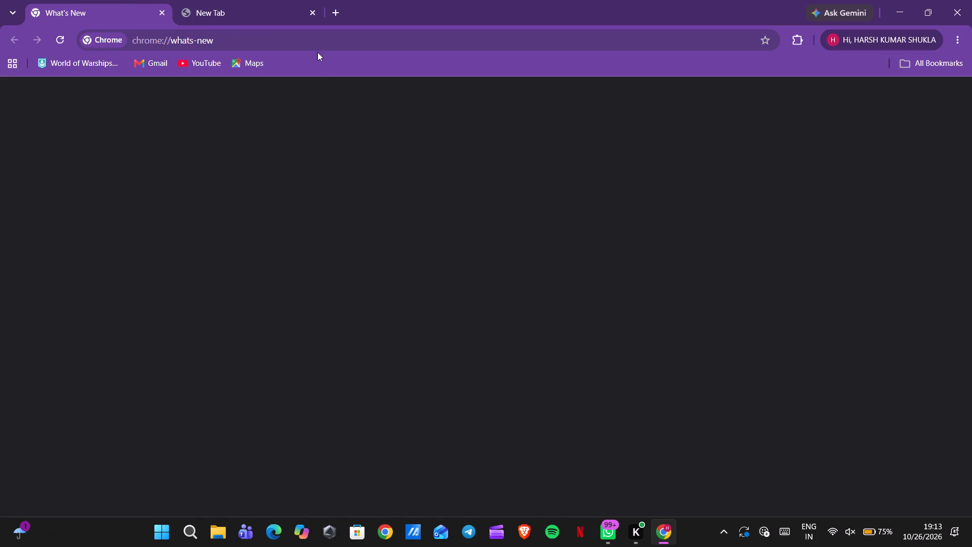
{"action": "left_click", "coordinate": [244, 0]}
{"action": "left_click", "coordinate": [159, 12]}
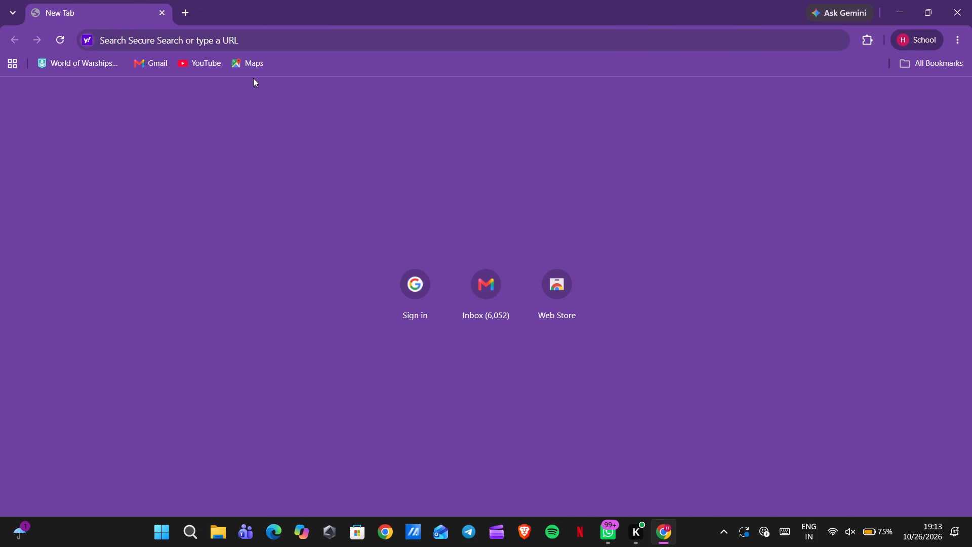
Search the web for "sheets google" and open the Google Sheets sign-in result.
{"action": "left_click", "coordinate": [384, 40]}
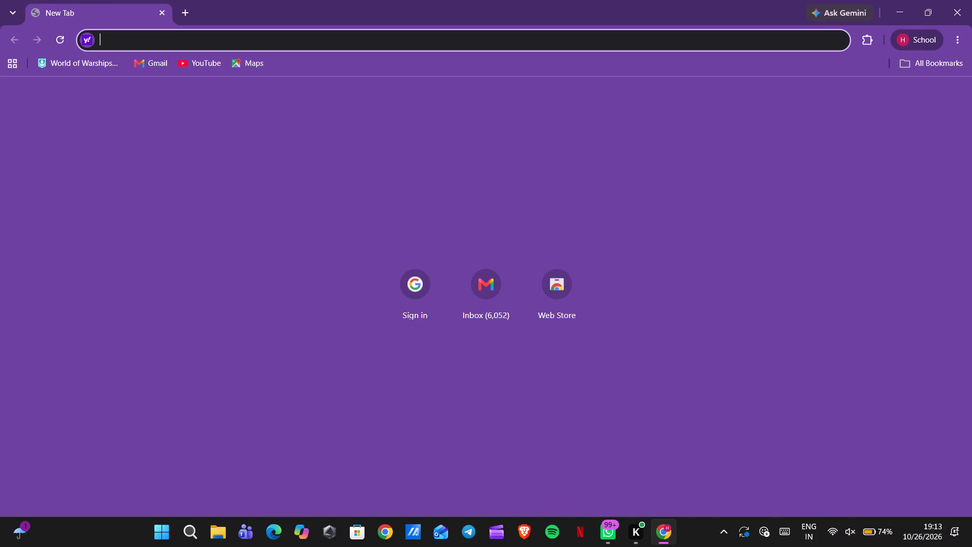
{"action": "type", "text": "sheet"}
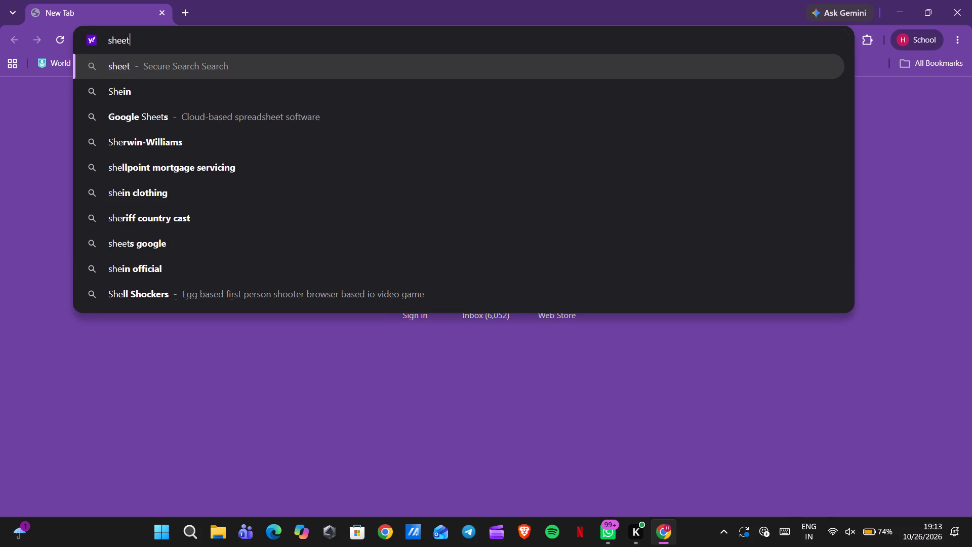
{"action": "key", "text": "Down"}
{"action": "key", "text": "Return"}
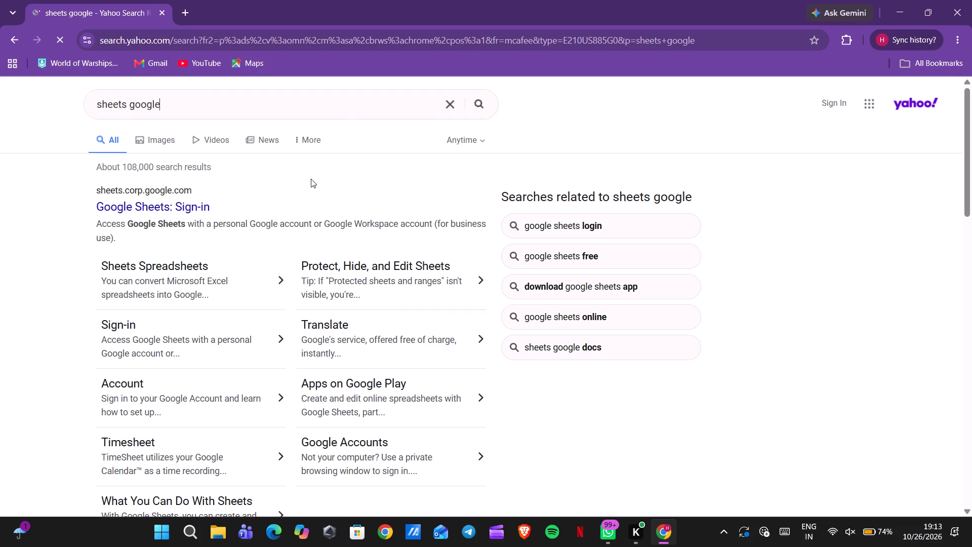
{"action": "left_click", "coordinate": [175, 212]}
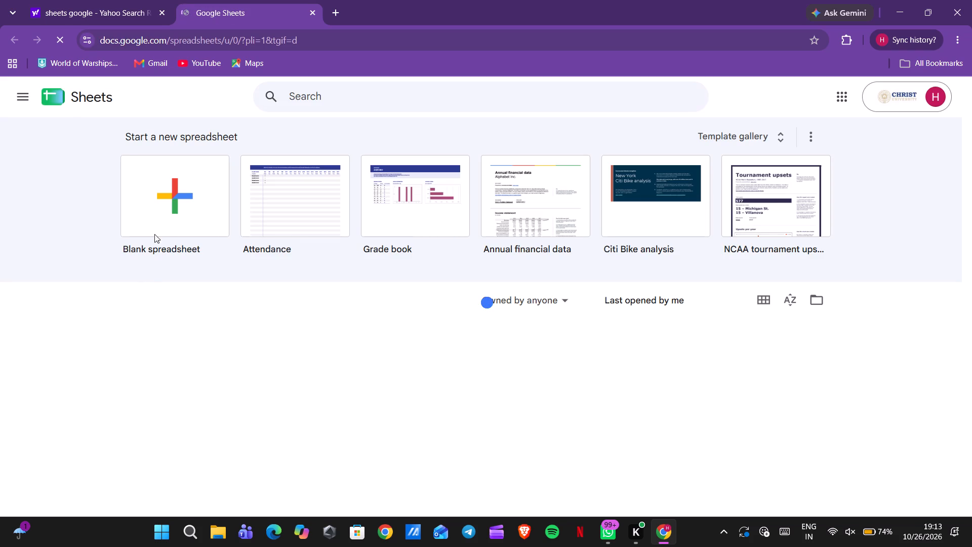
Create a new blank spreadsheet.
{"action": "left_click", "coordinate": [157, 222]}
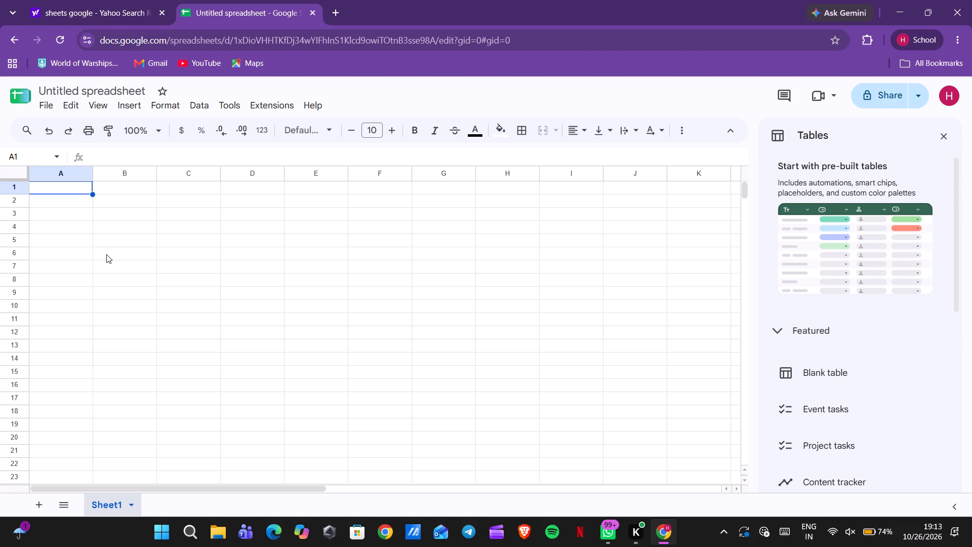
Enter the column headers "Event" in B2 and "Tasks involved" in C2.
{"action": "double_click", "coordinate": [73, 186]}
{"action": "double_click", "coordinate": [104, 195]}
{"action": "double_click", "coordinate": [104, 204]}
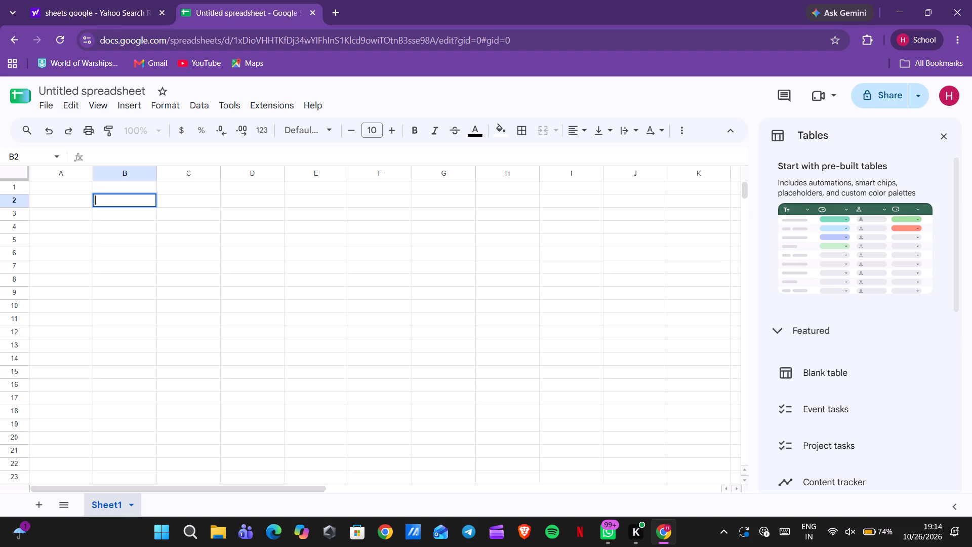
{"action": "type", "text": "vent"}
{"action": "double_click", "coordinate": [167, 201]}
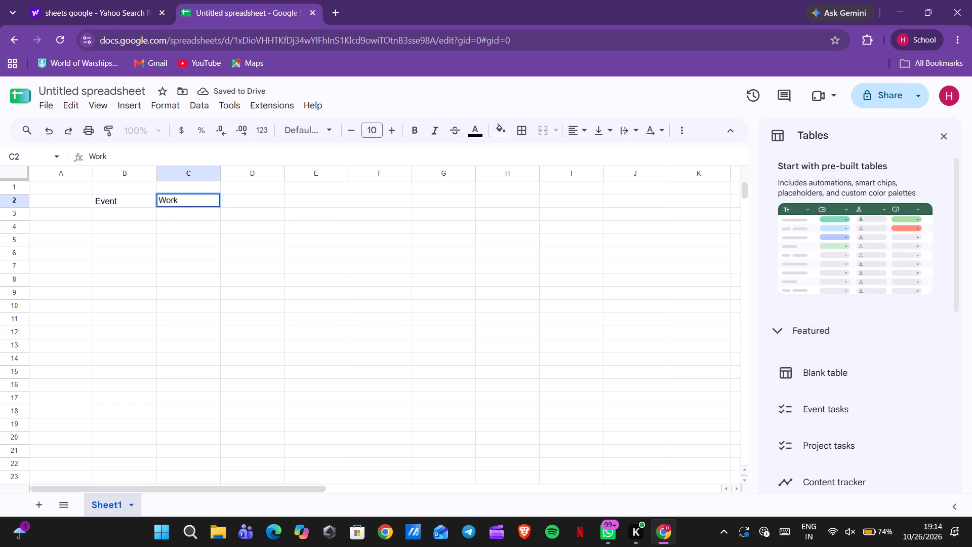
{"action": "key", "text": "BackSpace"}
{"action": "key", "text": "BackSpace"}
{"action": "key", "text": "BackSpace"}
{"action": "key", "text": "BackSpace"}
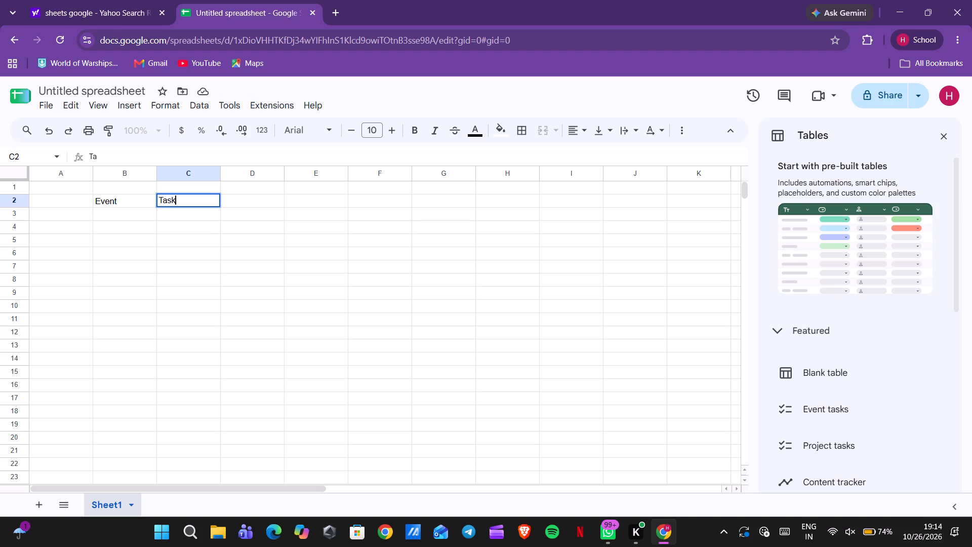
{"action": "type", "text": "volved"}
Enter "Inaugration" in B3 as the first event.
{"action": "double_click", "coordinate": [124, 210]}
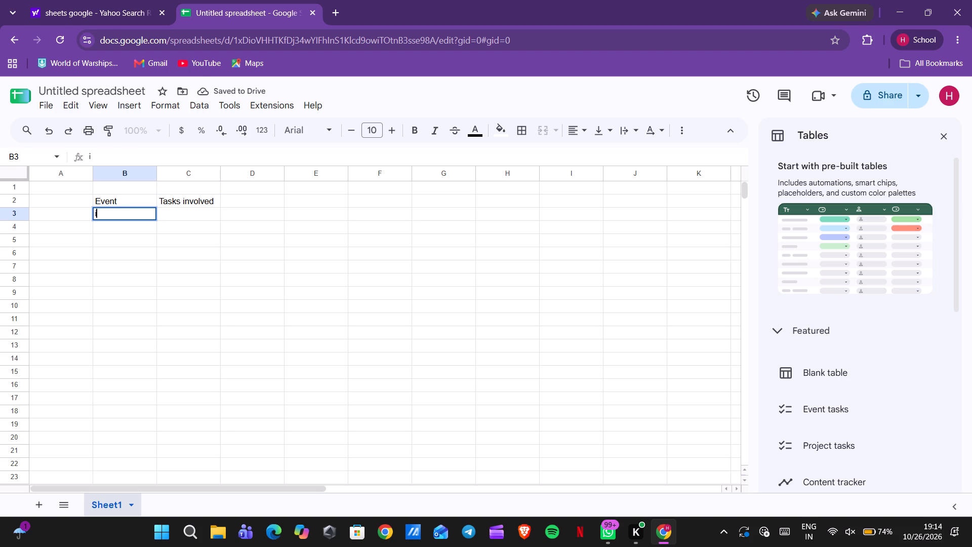
{"action": "type", "text": "NA"}
{"action": "key", "text": "BackSpace"}
{"action": "key", "text": "BackSpace"}
{"action": "key", "text": "BackSpace"}
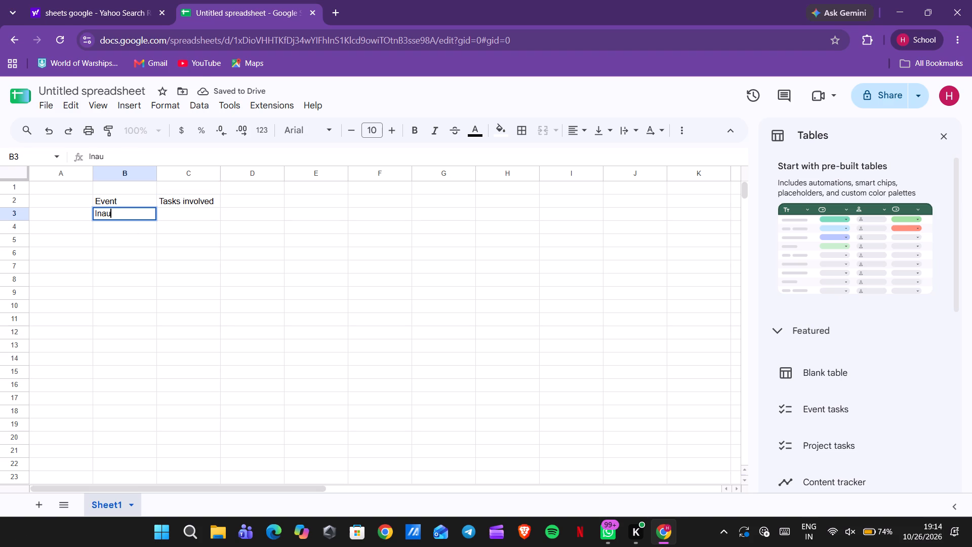
{"action": "key", "text": "BackSpace"}
{"action": "type", "text": "gration"}
Enter "Setting up Auditorium" in C3 as the first task for the Inaugration event.
{"action": "double_click", "coordinate": [168, 214]}
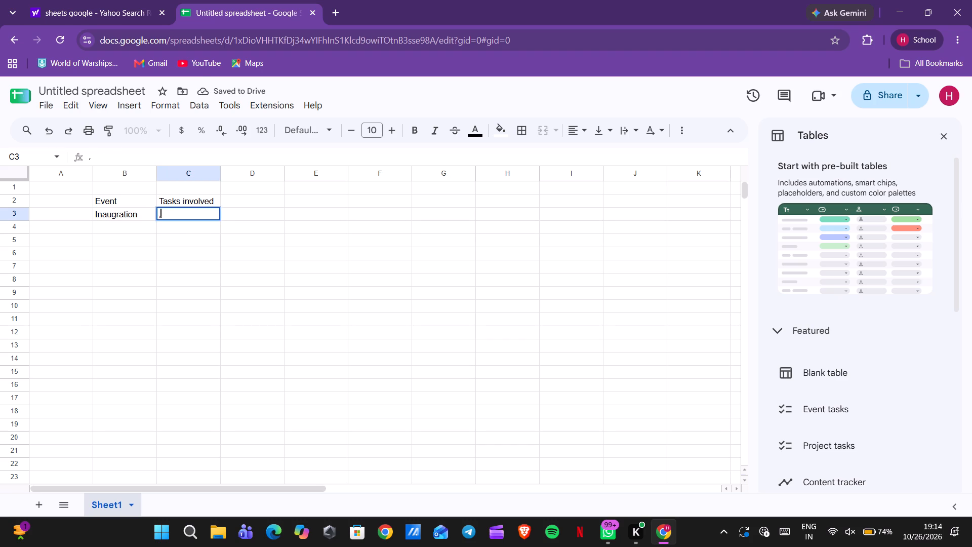
{"action": "key", "text": "BackSpace"}
{"action": "key", "text": "BackSpace"}
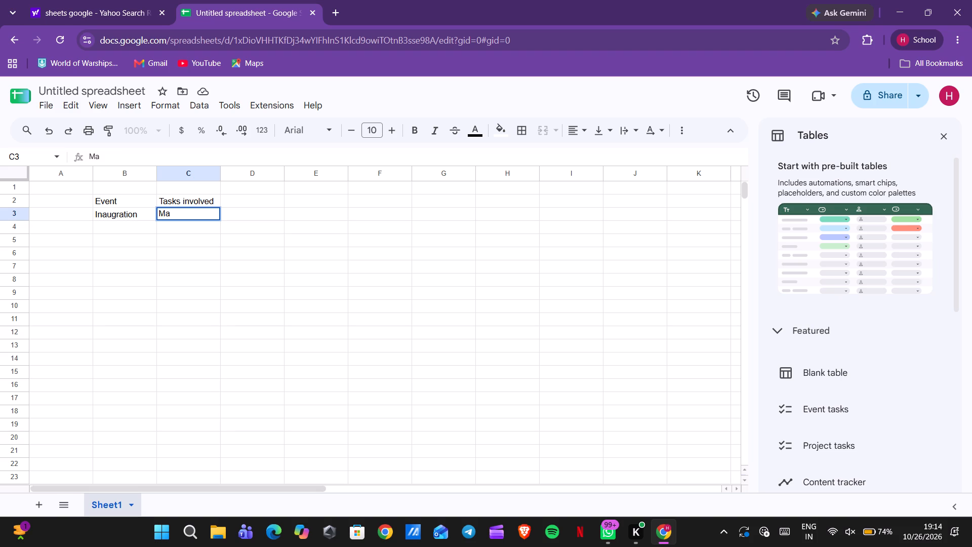
{"action": "type", "text": "uifto"}
{"action": "key", "text": "BackSpace"}
{"action": "key", "text": "BackSpace"}
{"action": "key", "text": "BackSpace"}
{"action": "key", "text": "BackSpace"}
{"action": "key", "text": "BackSpace"}
{"action": "key", "text": "BackSpace"}
{"action": "key", "text": "BackSpace"}
{"action": "key", "text": "BackSpace"}
{"action": "key", "text": "BackSpace"}
{"action": "key", "text": "BackSpace"}
{"action": "key", "text": "BackSpace"}
{"action": "key", "text": "BackSpace"}
{"action": "key", "text": "BackSpace"}
{"action": "type", "text": "ng up the ,ain"}
{"action": "key", "text": "BackSpace"}
{"action": "key", "text": "BackSpace"}
{"action": "key", "text": "BackSpace"}
{"action": "key", "text": "BackSpace"}
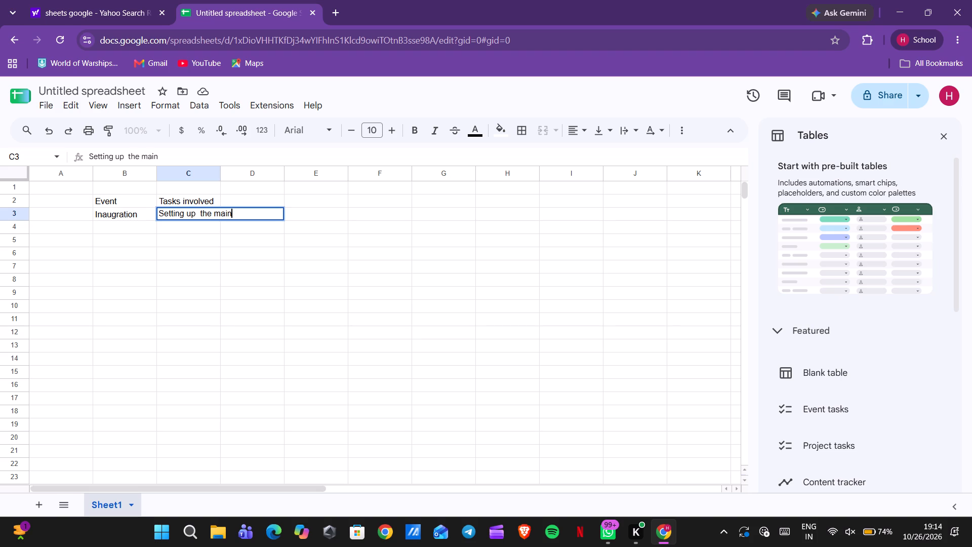
{"action": "key", "text": "BackSpace"}
{"action": "key", "text": "BackSpace"}
{"action": "key", "text": "BackSpace"}
{"action": "key", "text": "BackSpace"}
{"action": "key", "text": "BackSpace"}
{"action": "key", "text": "BackSpace"}
{"action": "key", "text": "BackSpace"}
{"action": "key", "text": "BackSpace"}
{"action": "key", "text": "BackSpace"}
{"action": "type", "text": "udio"}
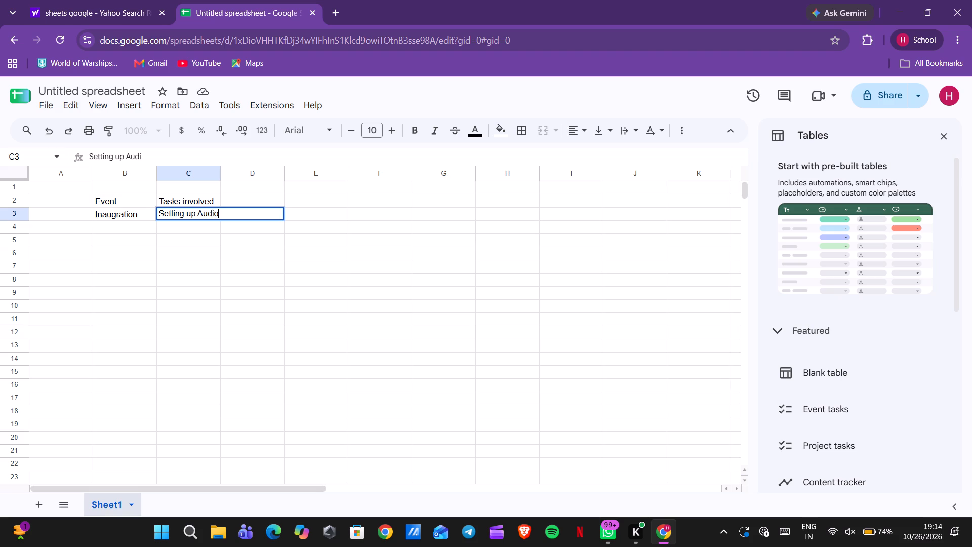
{"action": "key", "text": "BackSpace"}
{"action": "type", "text": "torium"}
{"action": "key", "text": "space"}
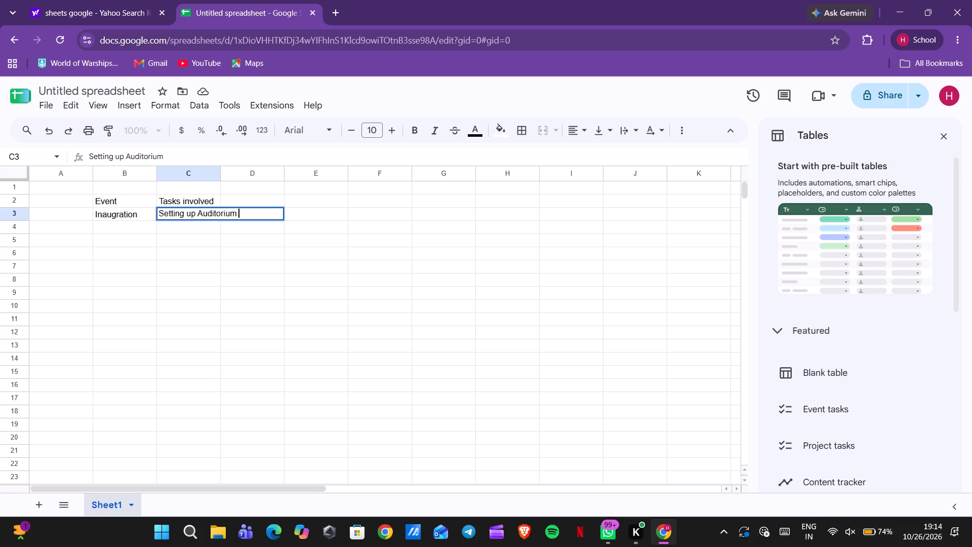
{"action": "left_click", "coordinate": [166, 225]}
{"action": "left_click", "coordinate": [166, 227]}
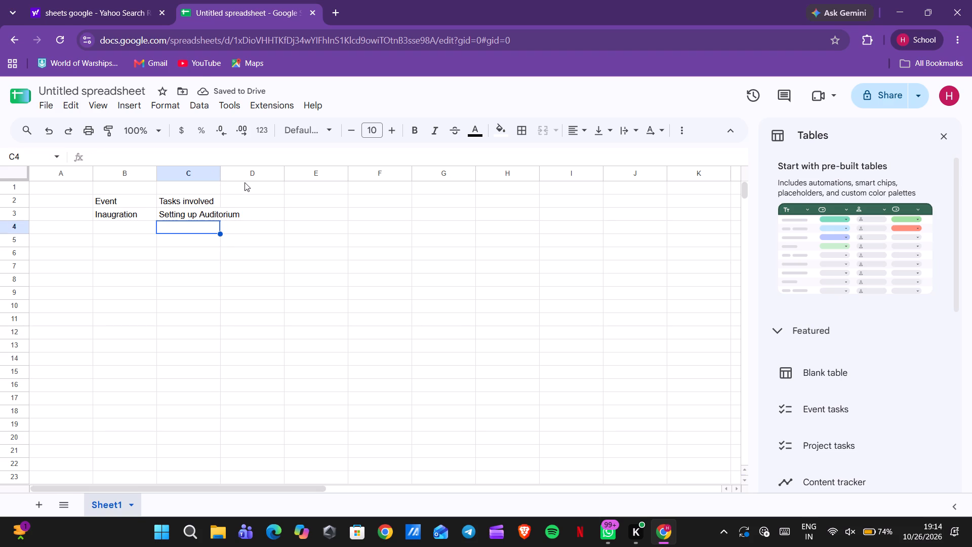
Widen column C so that "Setting up Auditorium" fits inside it.
{"action": "left_click_drag", "start_coordinate": [218, 172], "coordinate": [246, 173]}
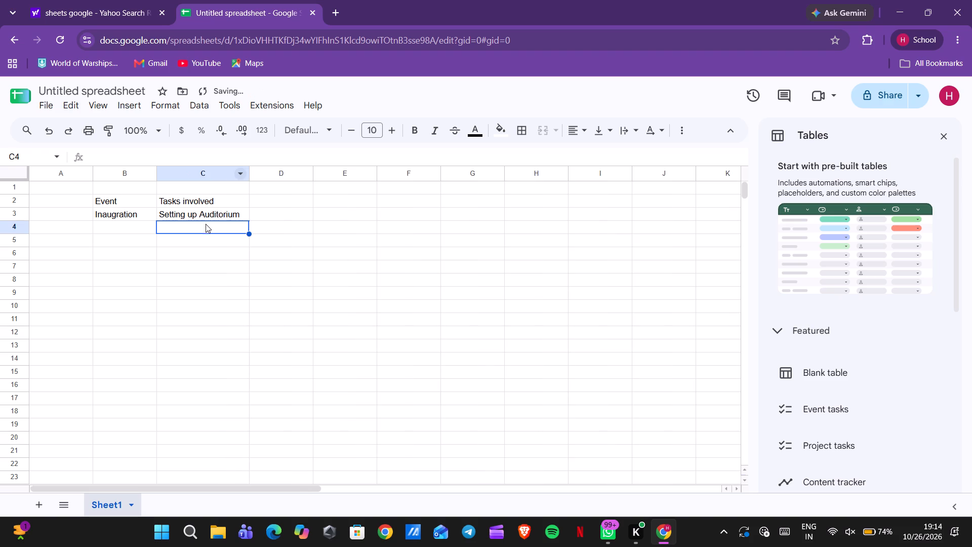
Enter "Decorations for the Stage" in C4 as the second task.
{"action": "double_click", "coordinate": [203, 229]}
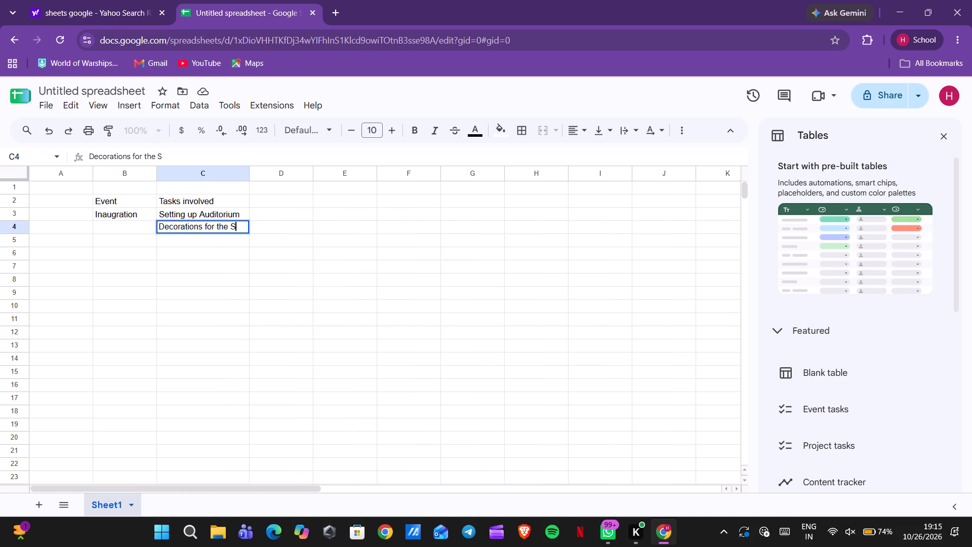
Enter "Emcee Speeches" in C5 as the third task for the Inaugration event.
{"action": "double_click", "coordinate": [207, 239]}
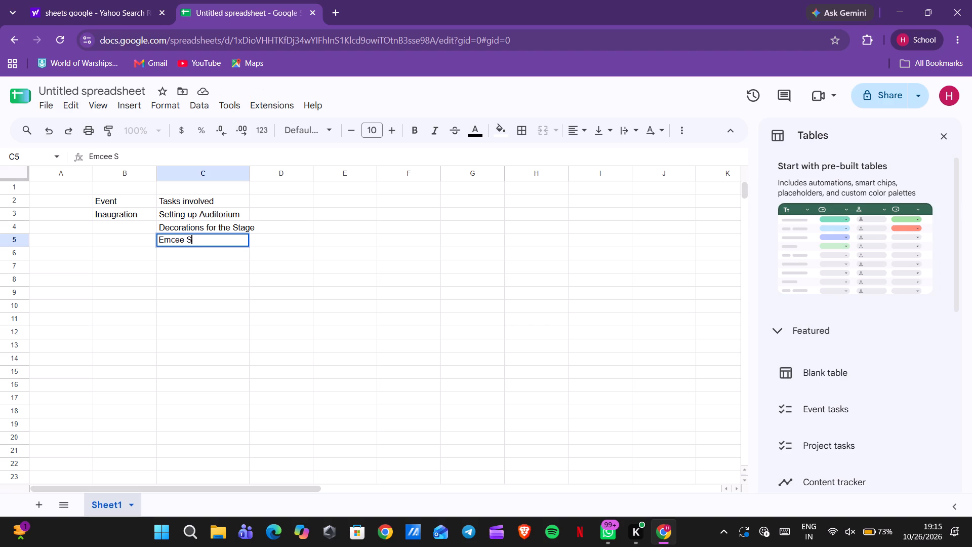
{"action": "type", "text": "le"}
{"action": "key", "text": "BackSpace"}
{"action": "key", "text": "BackSpace"}
{"action": "key", "text": "BackSpace"}
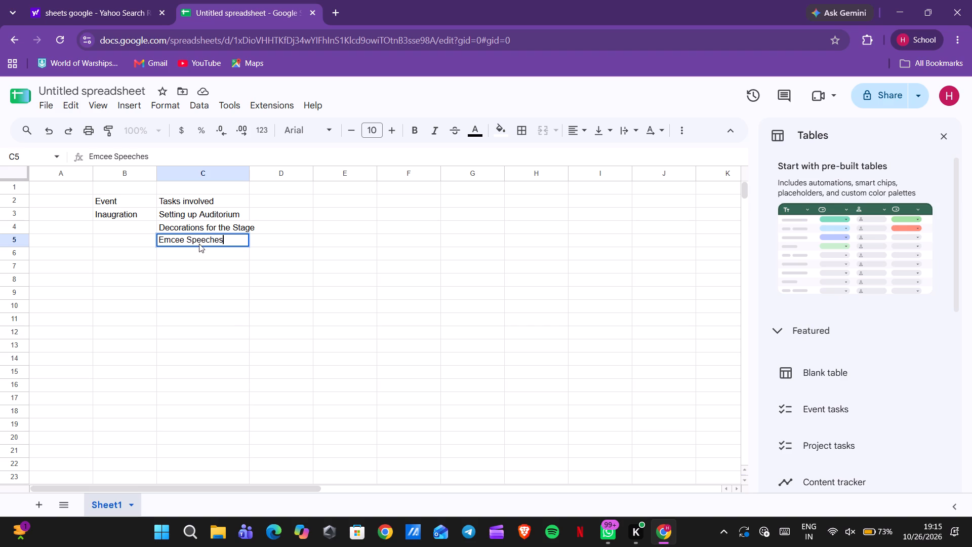
{"action": "left_click", "coordinate": [189, 239]}
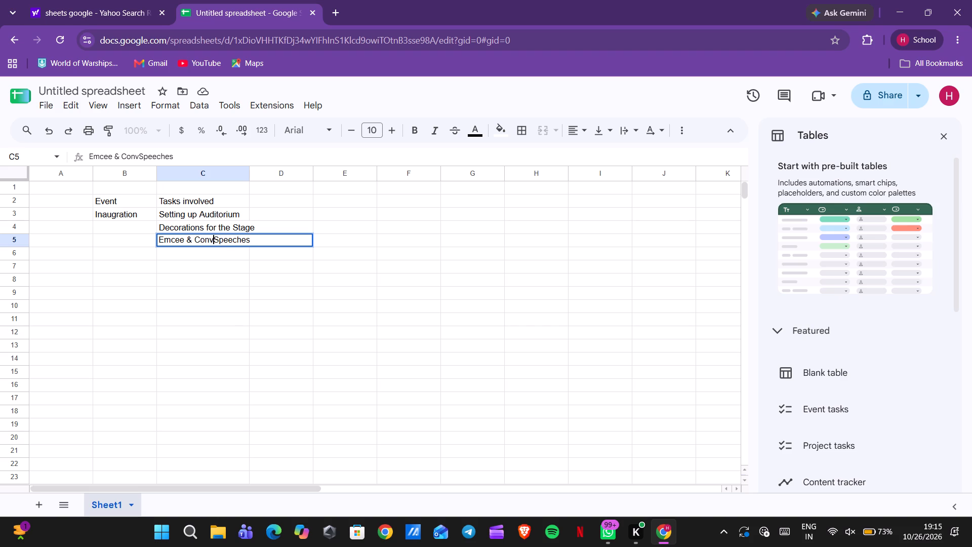
{"action": "key", "text": "ctrl+z"}
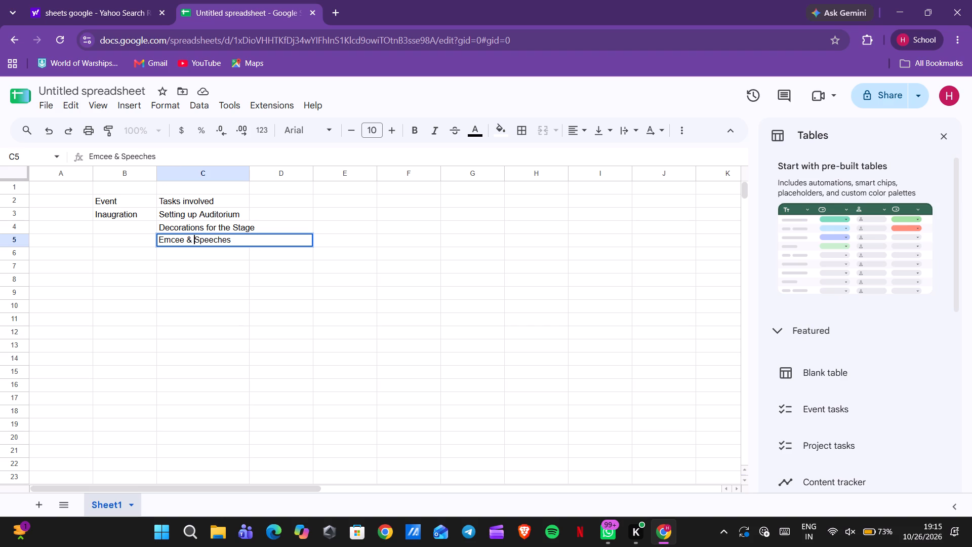
{"action": "key", "text": "BackSpace"}
{"action": "key", "text": "BackSpace"}
{"action": "key", "text": "BackSpace"}
{"action": "key", "text": "space"}
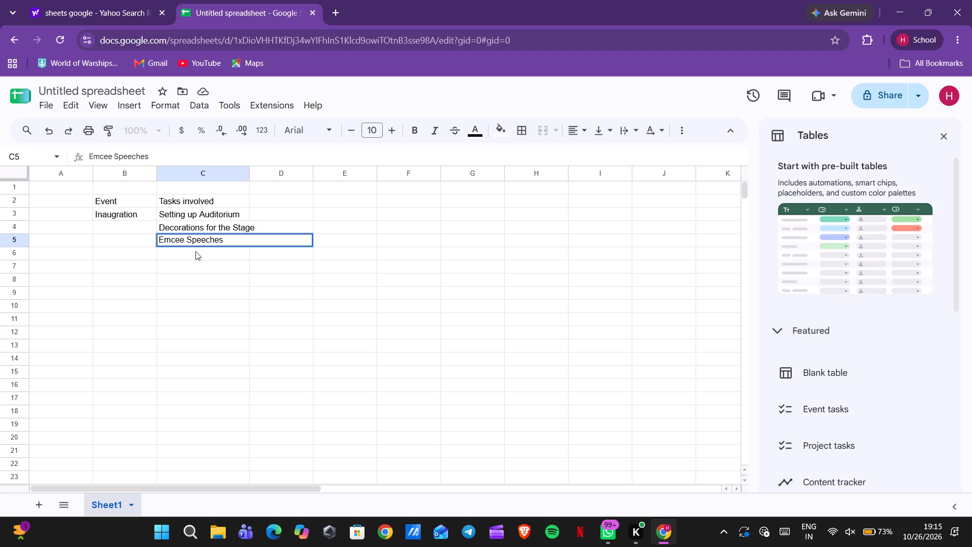
Enter "Convenor Speeches" in C6 as the fourth task.
{"action": "double_click", "coordinate": [193, 256]}
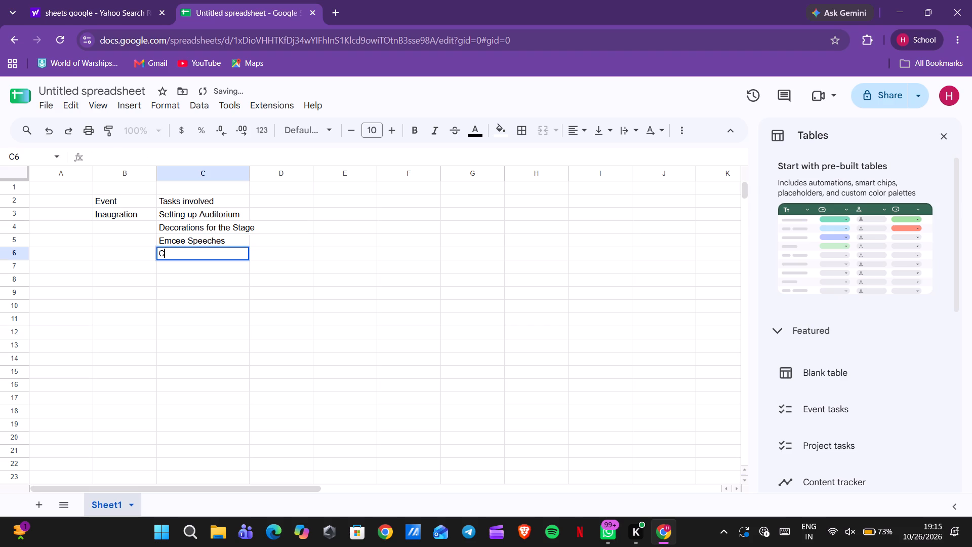
{"action": "type", "text": "peeches"}
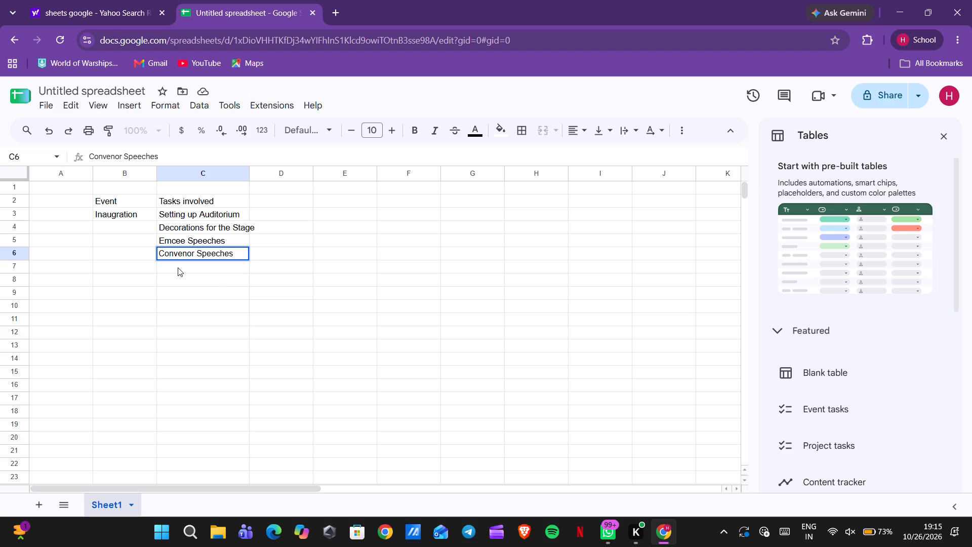
Enter "Backstage Setup" in C7 as the fifth task, widening column C so that "Decorations for the Stage" fits.
{"action": "double_click", "coordinate": [196, 267]}
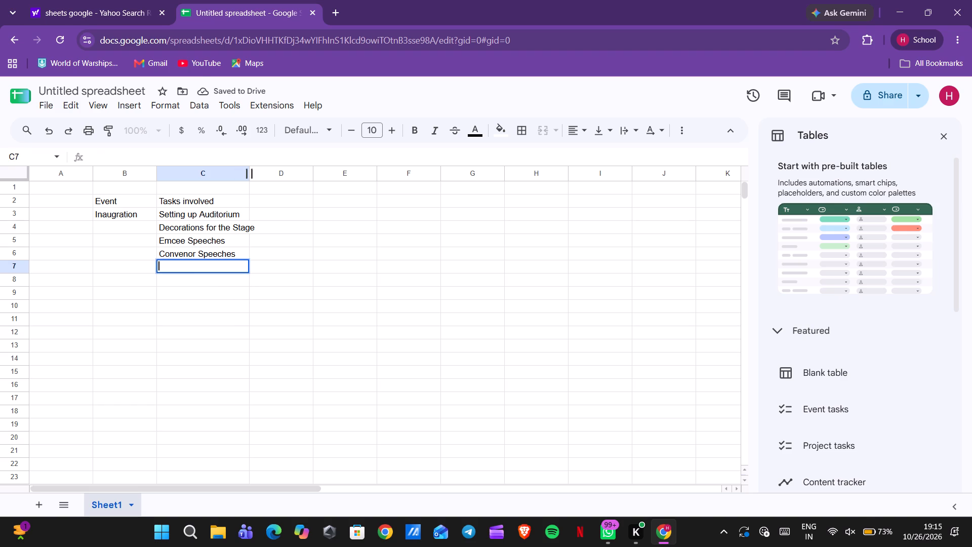
{"action": "left_click_drag", "start_coordinate": [249, 171], "coordinate": [264, 171]}
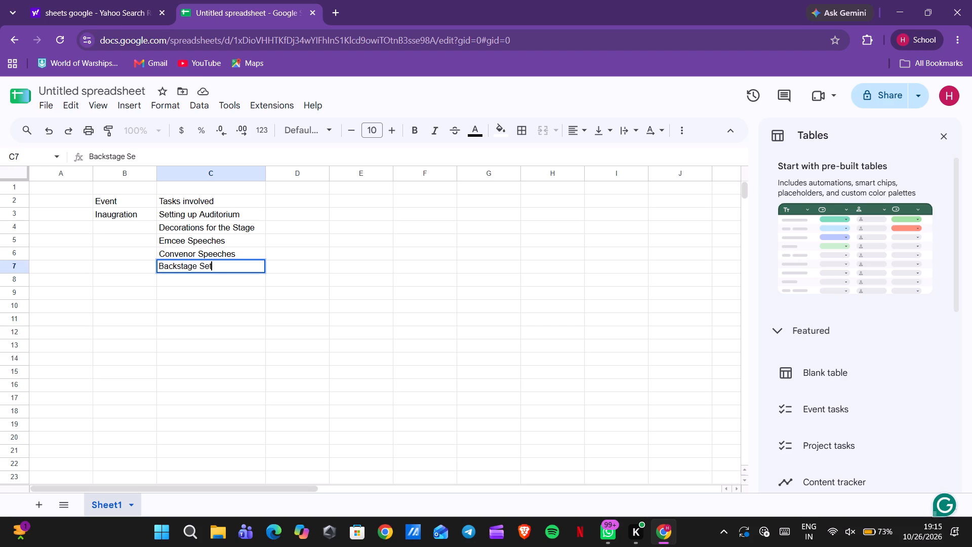
{"action": "key", "text": "BackSpace"}
{"action": "type", "text": "yo"}
{"action": "key", "text": "BackSpace"}
{"action": "key", "text": "BackSpace"}
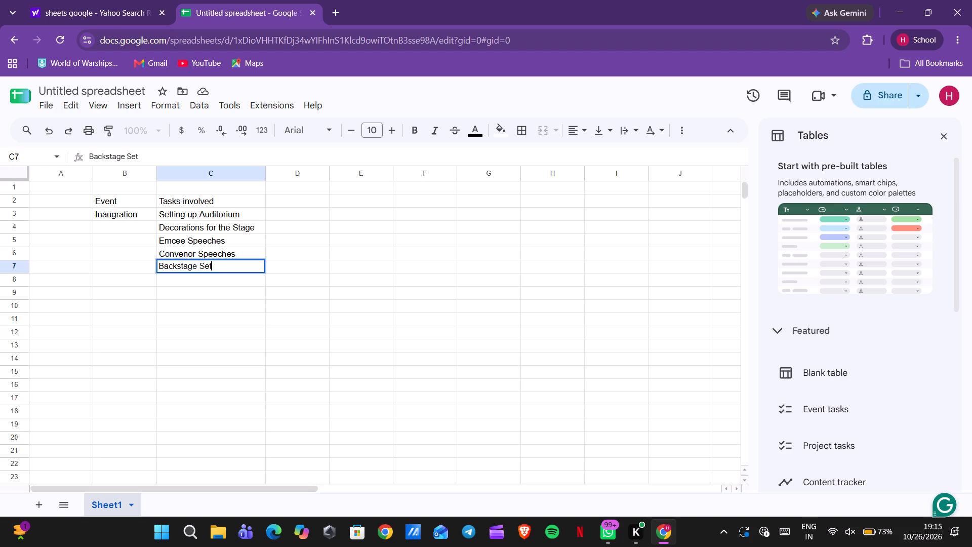
{"action": "type", "text": "up"}
Enter "Trophies" in C8 as the sixth task.
{"action": "double_click", "coordinate": [177, 280]}
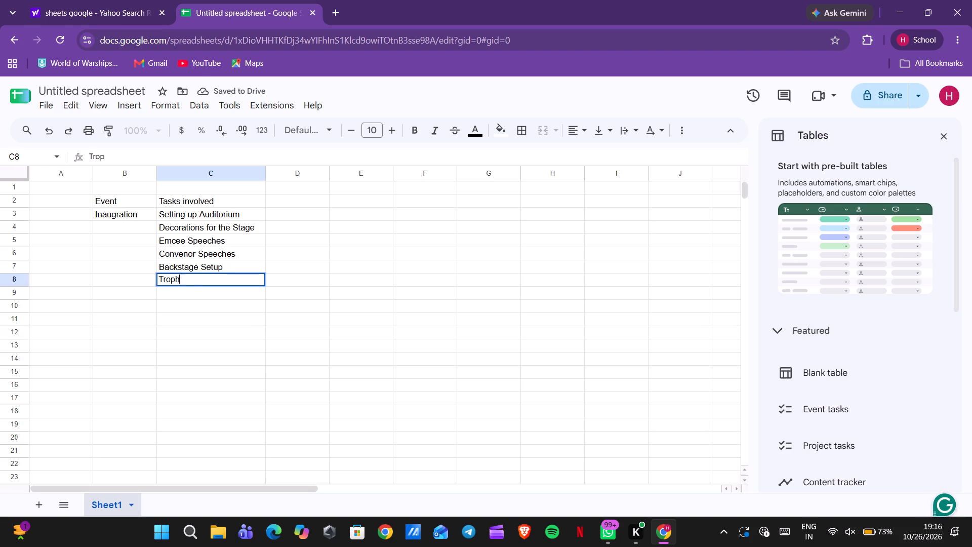
{"action": "double_click", "coordinate": [204, 296]}
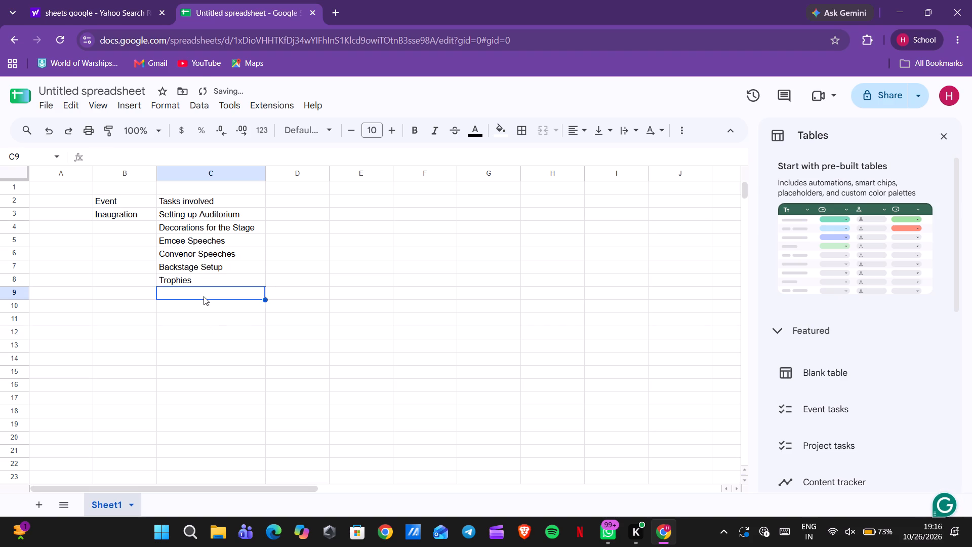
{"action": "double_click", "coordinate": [205, 280]}
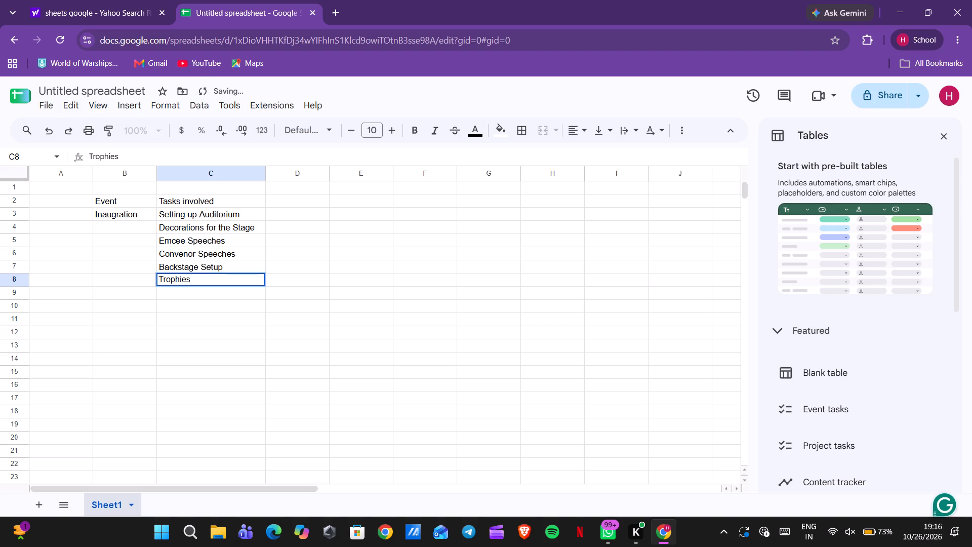
{"action": "double_click", "coordinate": [203, 294]}
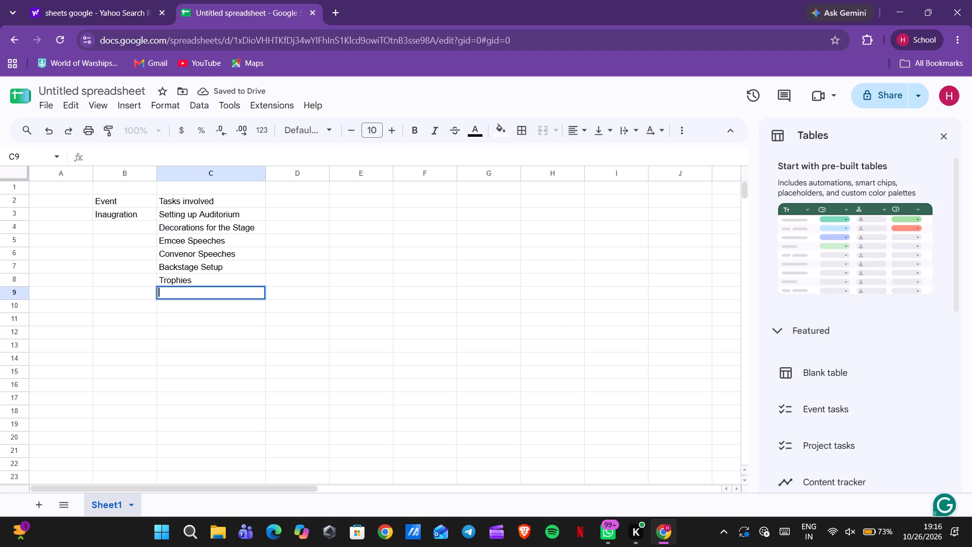
Extend the backstage task in C7 to read "Backstage Setup - Tables".
{"action": "double_click", "coordinate": [234, 268]}
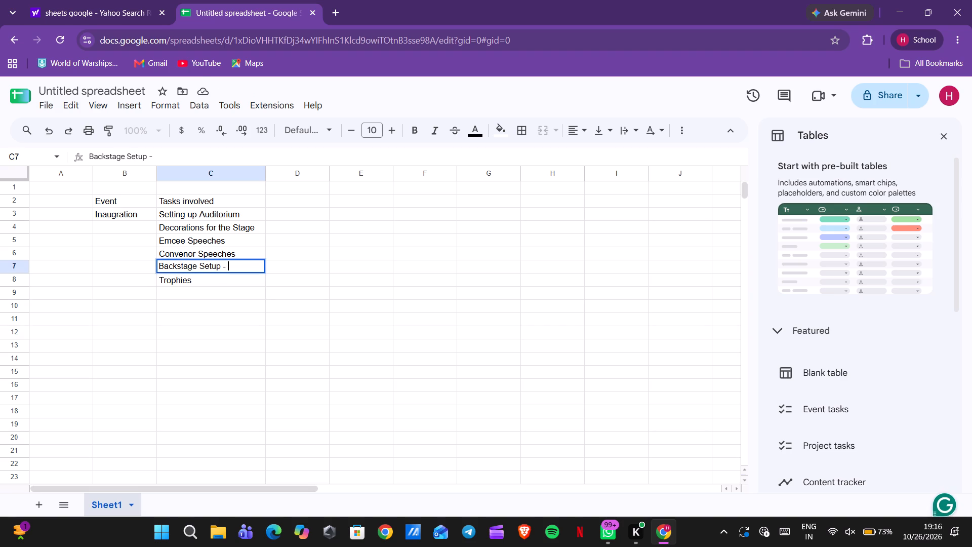
{"action": "type", "text": "ables"}
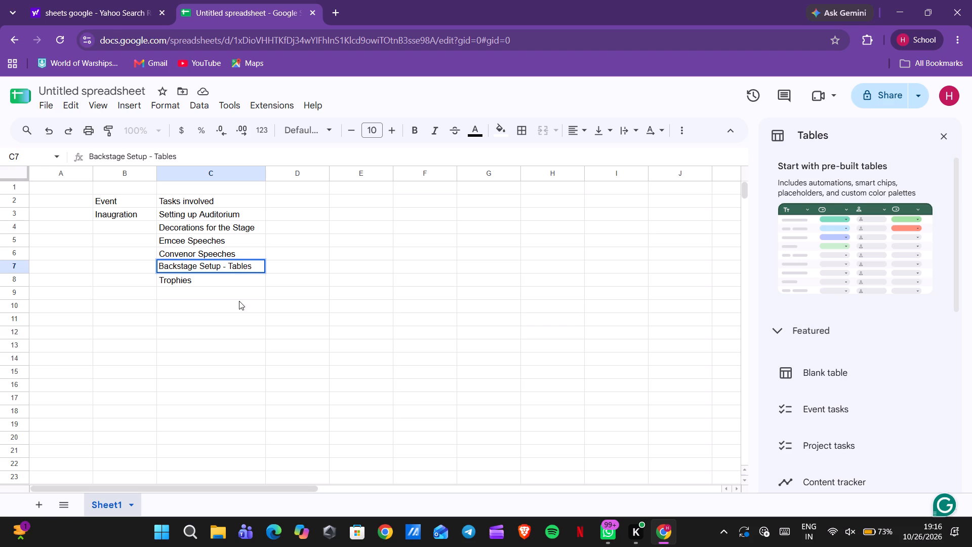
{"action": "left_click", "coordinate": [235, 292]}
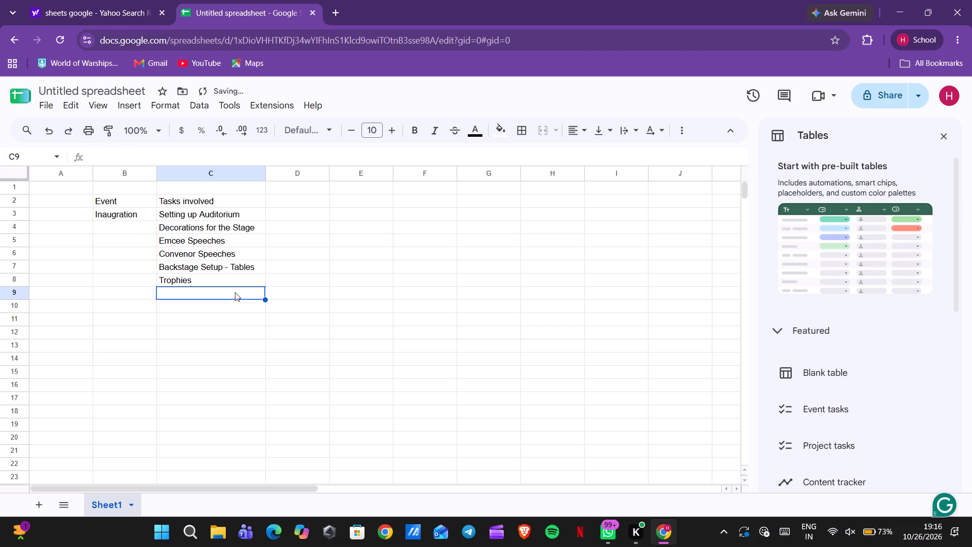
Enter "Water Bottles" in C9 as the seventh task for the Inaugration event.
{"action": "double_click", "coordinate": [235, 292]}
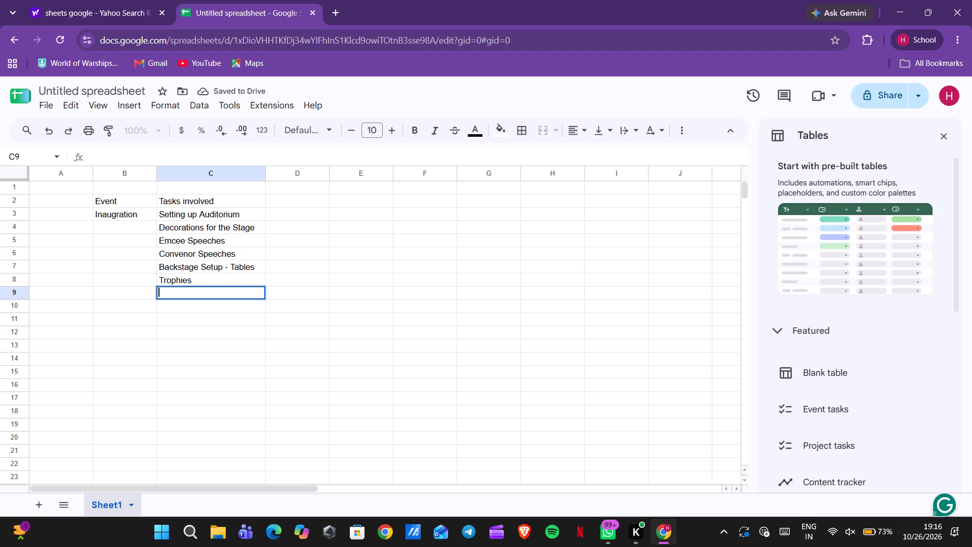
{"action": "double_click", "coordinate": [145, 215]}
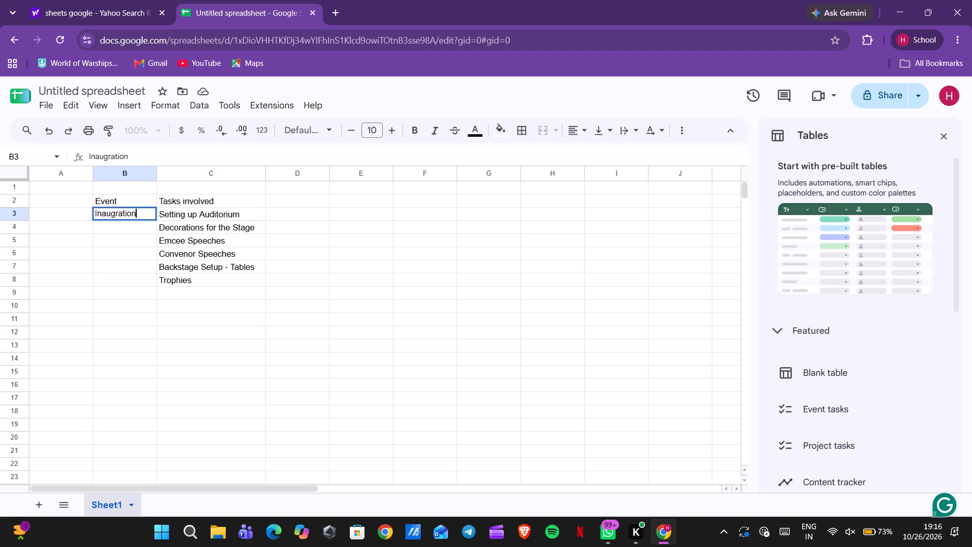
{"action": "left_click", "coordinate": [187, 298]}
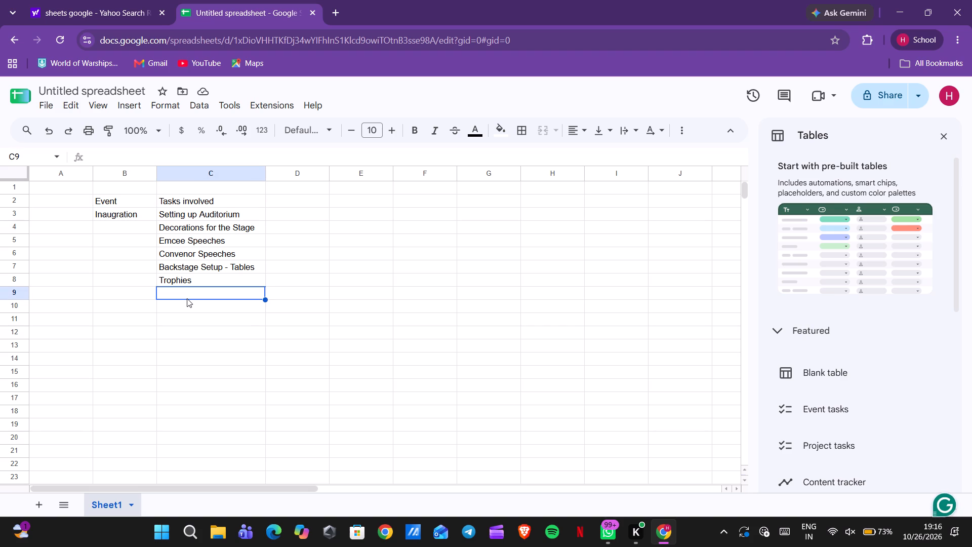
{"action": "double_click", "coordinate": [190, 298]}
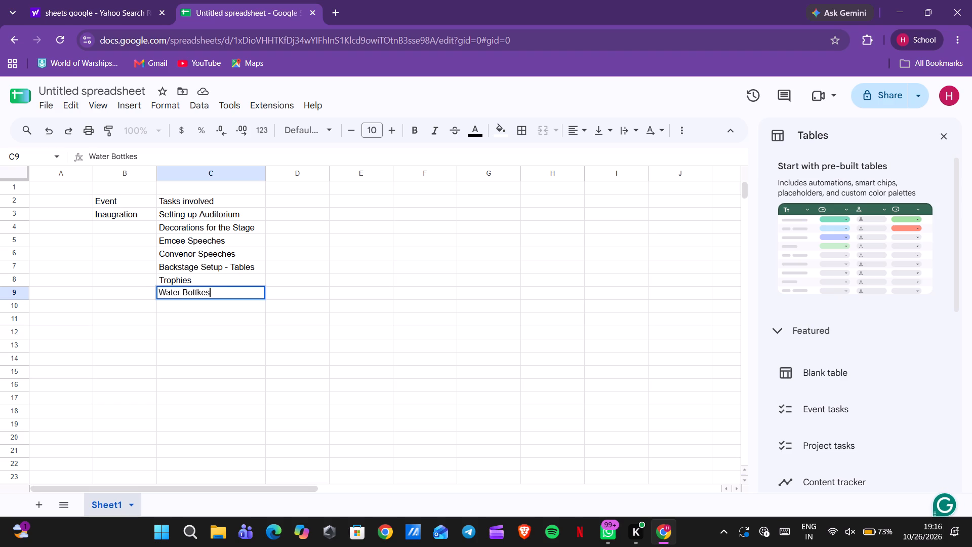
{"action": "key", "text": "BackSpace"}
{"action": "key", "text": "BackSpace"}
{"action": "key", "text": "BackSpace"}
{"action": "key", "text": "BackSpace"}
{"action": "key", "text": "BackSpace"}
{"action": "key", "text": "BackSpace"}
{"action": "key", "text": "BackSpace"}
{"action": "key", "text": "BackSpace"}
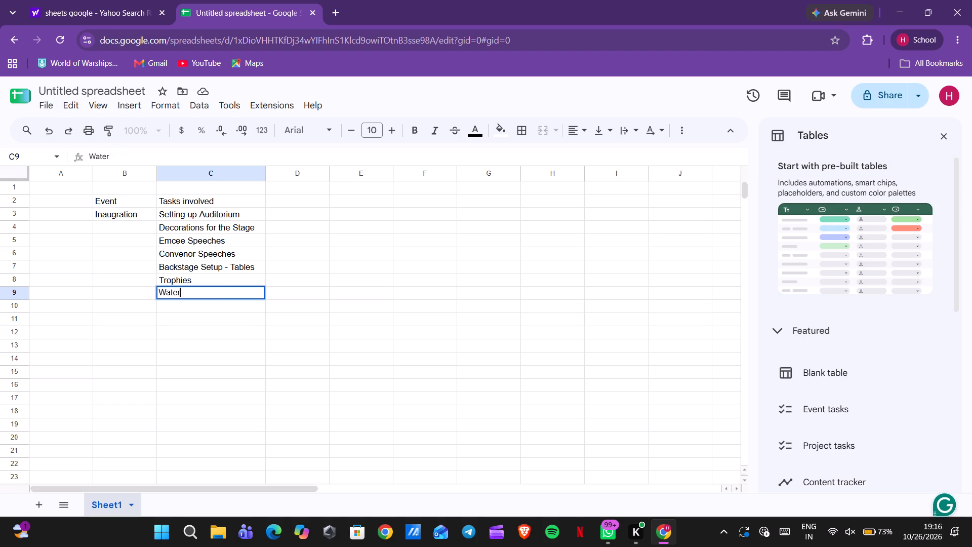
{"action": "key", "text": "BackSpace"}
{"action": "key", "text": "BackSpace"}
{"action": "key", "text": "BackSpace"}
{"action": "key", "text": "BackSpace"}
{"action": "type", "text": "aate"}
{"action": "key", "text": "BackSpace"}
{"action": "key", "text": "BackSpace"}
{"action": "key", "text": "BackSpace"}
{"action": "type", "text": "ottles"}
{"action": "left_click", "coordinate": [211, 308]}
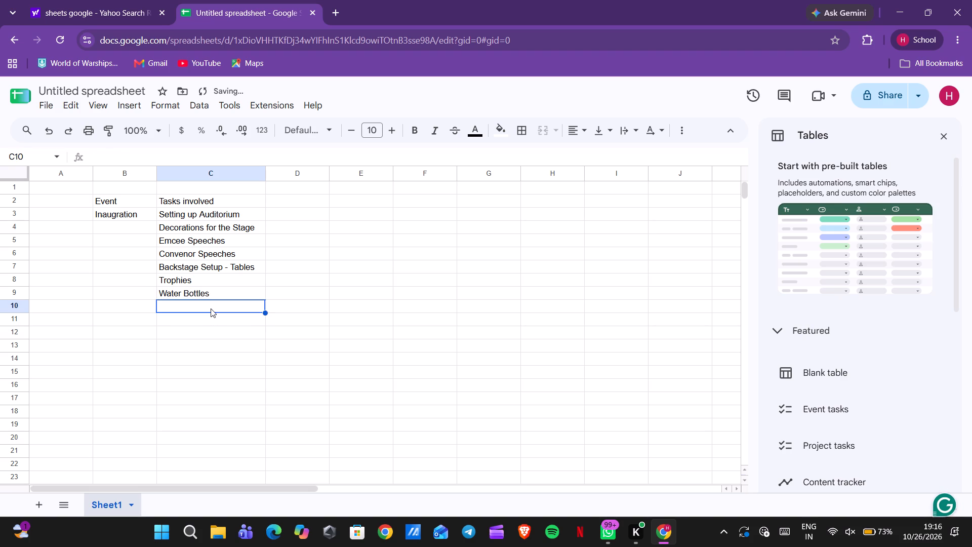
Extend the trophies task in C8 to read "Trophies, Momentos & Bouquets".
{"action": "double_click", "coordinate": [211, 308]}
{"action": "left_click", "coordinate": [203, 275]}
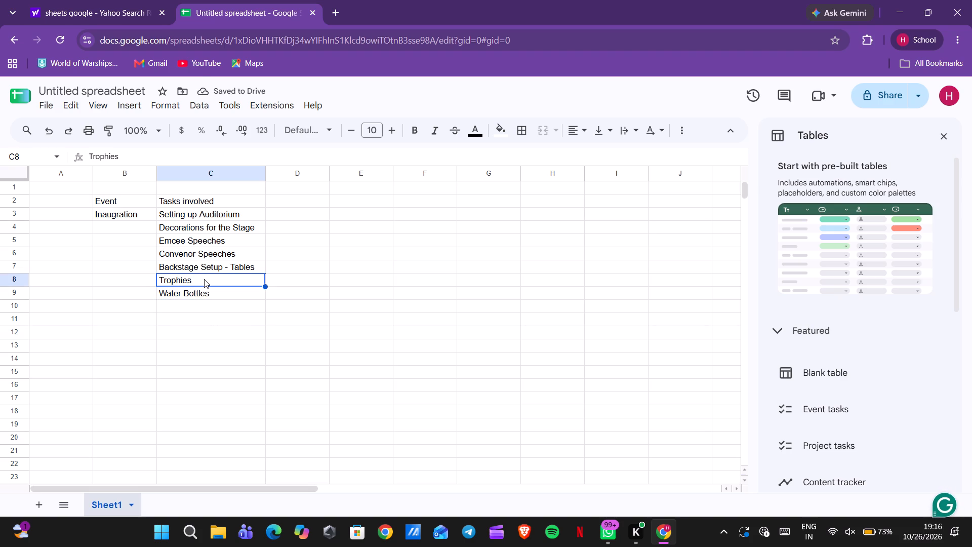
{"action": "double_click", "coordinate": [204, 279]}
{"action": "key", "text": "space"}
{"action": "key", "text": "BackSpace"}
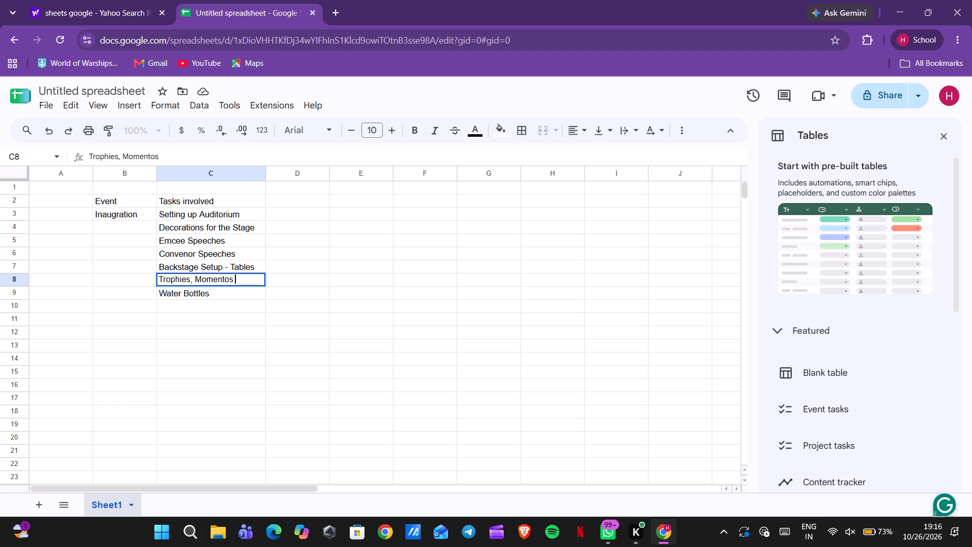
{"action": "key", "text": "7"}
{"action": "key", "text": "BackSpace"}
{"action": "type", "text": "ouquests"}
{"action": "key", "text": "BackSpace"}
{"action": "key", "text": "BackSpace"}
{"action": "key", "text": "BackSpace"}
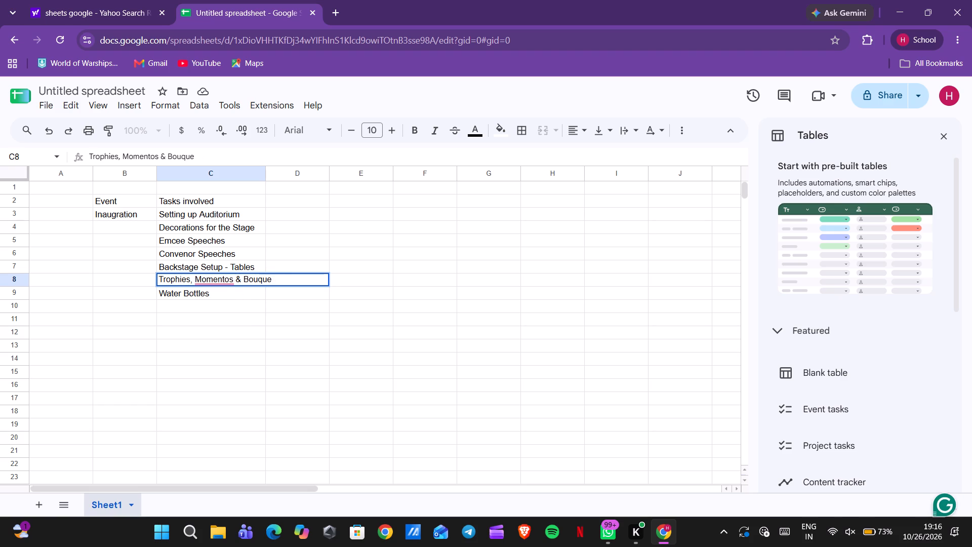
{"action": "type", "text": "ts"}
Widen column C so that "Trophies, Momentos & Bouquets" fits inside it with room to spare.
{"action": "left_click_drag", "start_coordinate": [266, 171], "coordinate": [332, 179]}
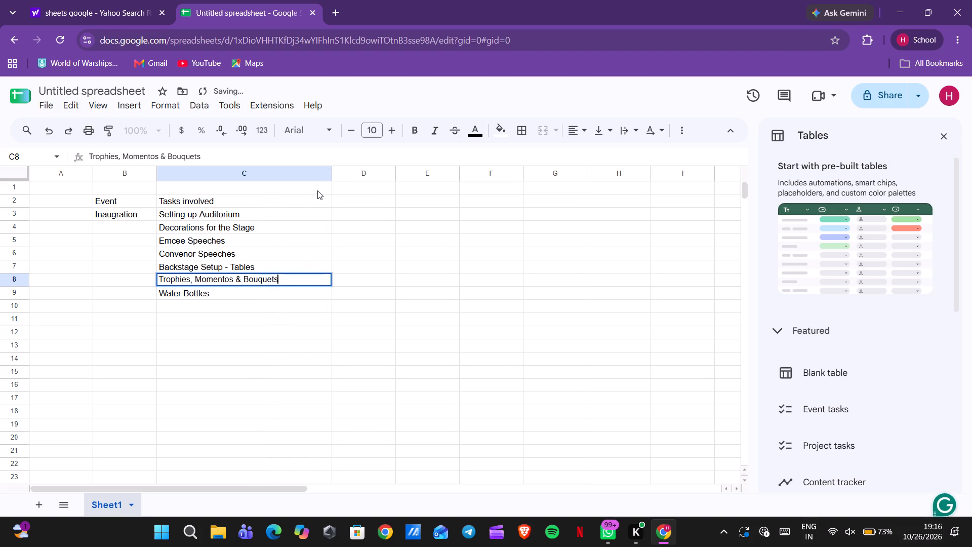
{"action": "left_click", "coordinate": [147, 203]}
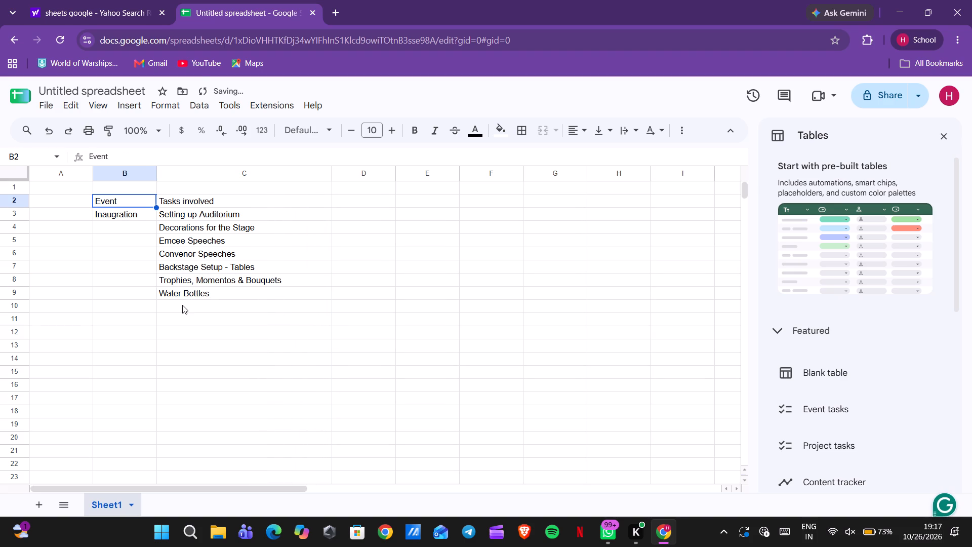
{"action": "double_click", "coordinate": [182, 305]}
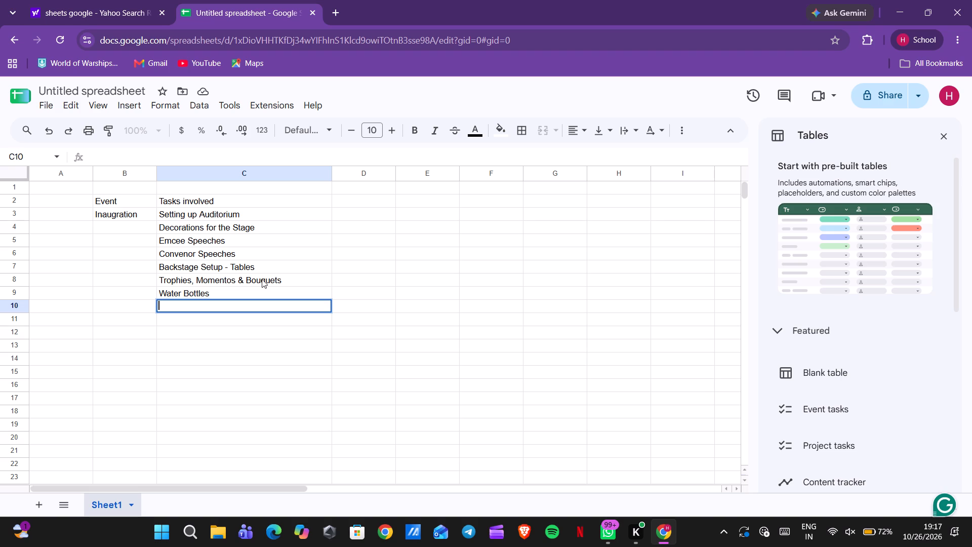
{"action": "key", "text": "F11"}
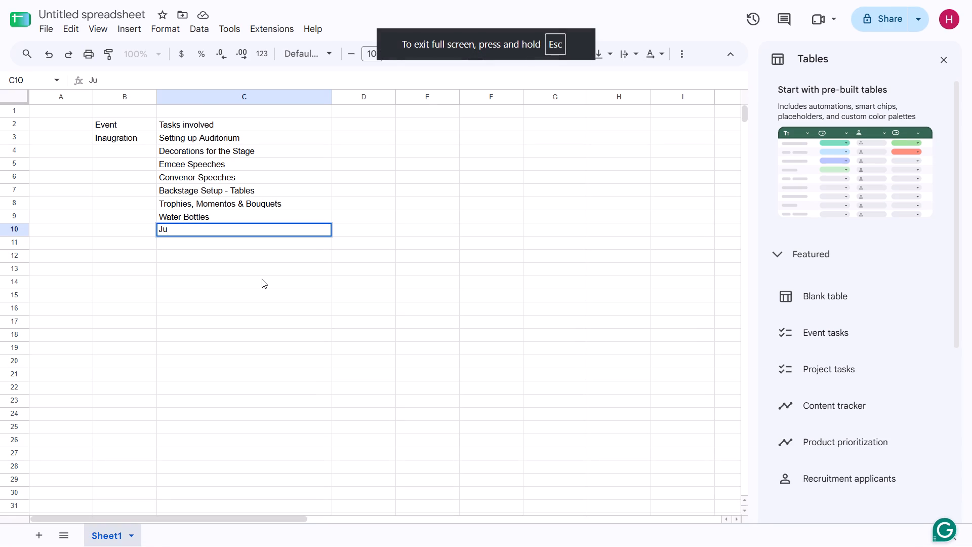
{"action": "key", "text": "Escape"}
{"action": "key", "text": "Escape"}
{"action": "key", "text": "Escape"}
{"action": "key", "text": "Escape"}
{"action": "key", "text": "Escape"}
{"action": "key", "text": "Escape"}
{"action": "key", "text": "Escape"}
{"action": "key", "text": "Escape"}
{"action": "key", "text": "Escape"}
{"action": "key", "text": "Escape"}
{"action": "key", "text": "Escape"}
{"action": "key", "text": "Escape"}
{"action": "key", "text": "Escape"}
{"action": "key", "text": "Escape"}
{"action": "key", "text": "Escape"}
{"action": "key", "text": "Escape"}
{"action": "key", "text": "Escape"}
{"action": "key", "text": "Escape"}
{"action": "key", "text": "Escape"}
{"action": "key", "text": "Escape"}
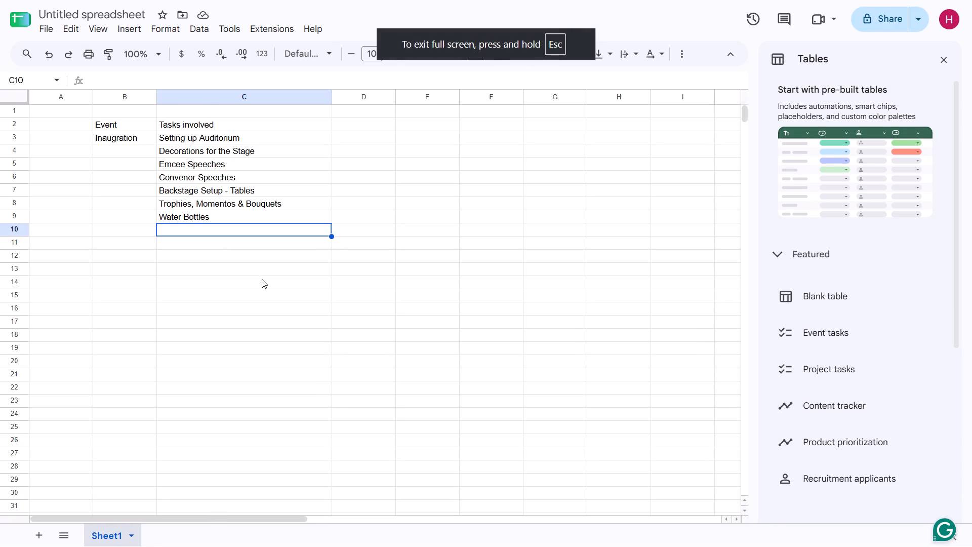
Enter "Judges Arrival" in B11 as the second event, leaving row 10 blank below the Inaugration tasks.
{"action": "double_click", "coordinate": [149, 323]}
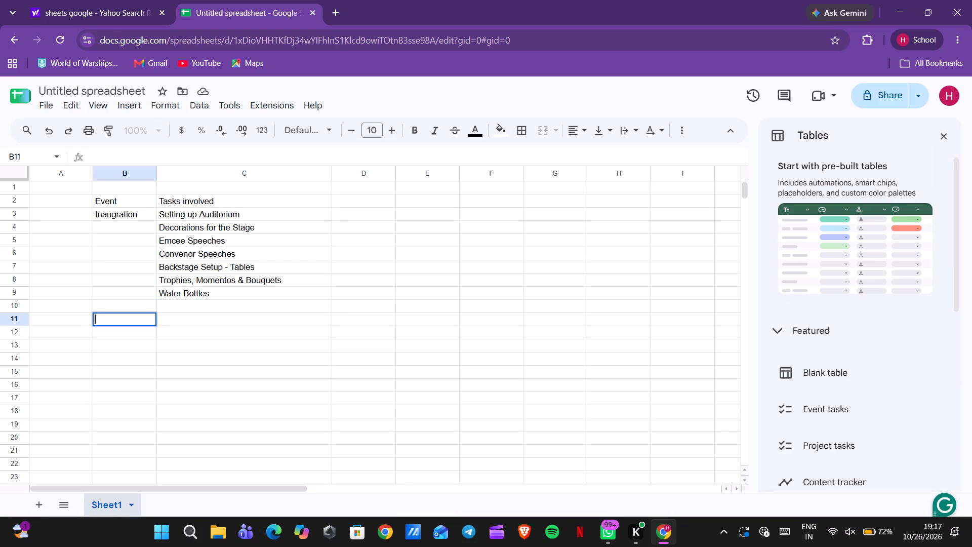
{"action": "key", "text": "j"}
{"action": "type", "text": "===="}
{"action": "key", "text": "BackSpace"}
{"action": "key", "text": "BackSpace"}
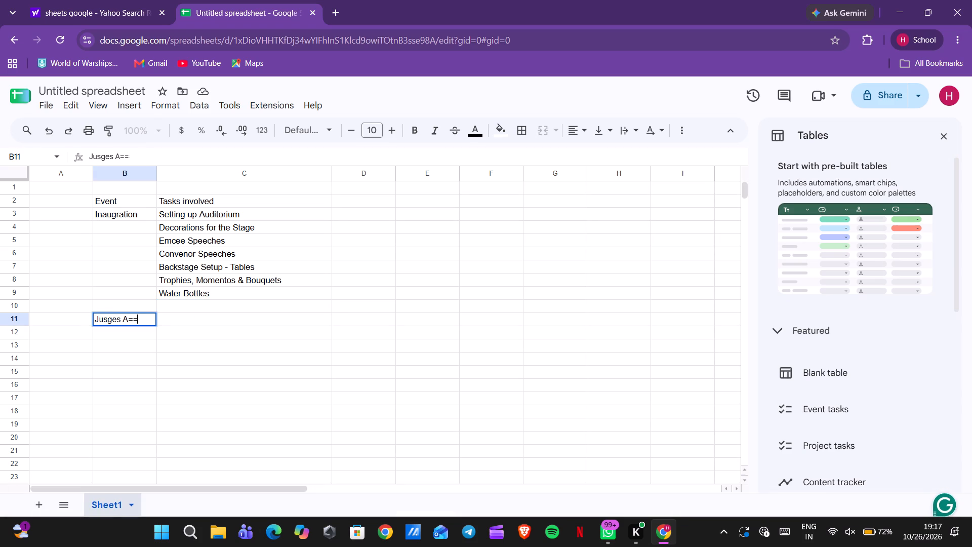
{"action": "key", "text": "BackSpace"}
{"action": "key", "text": "BackSpace"}
{"action": "key", "text": "BackSpace"}
{"action": "key", "text": "BackSpace"}
{"action": "key", "text": "BackSpace"}
{"action": "key", "text": "BackSpace"}
{"action": "key", "text": "BackSpace"}
{"action": "key", "text": "BackSpace"}
{"action": "type", "text": "dges"}
{"action": "key", "text": "space"}
{"action": "type", "text": "rrival"}
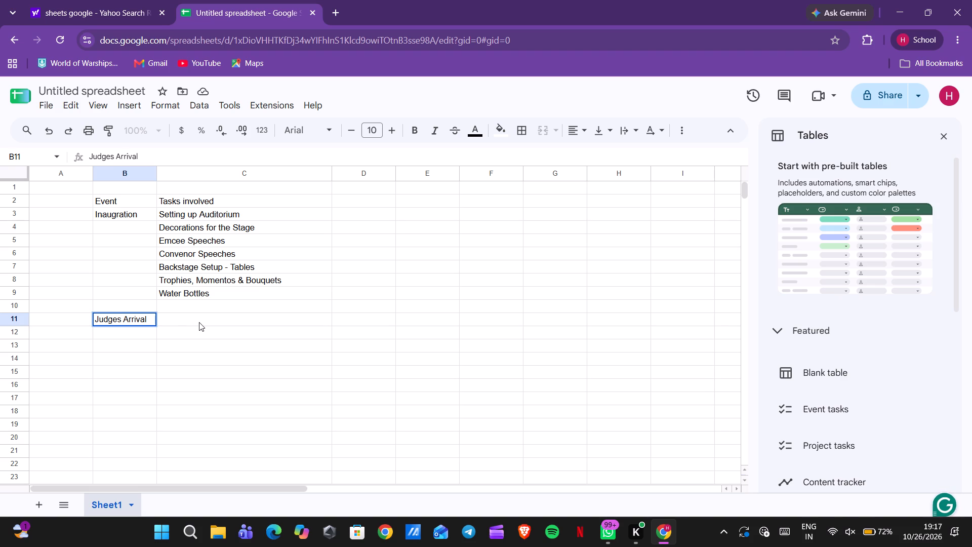
Enter "Booking of Cabs" in C11 as the first task for the Judges Arrival event.
{"action": "double_click", "coordinate": [232, 319]}
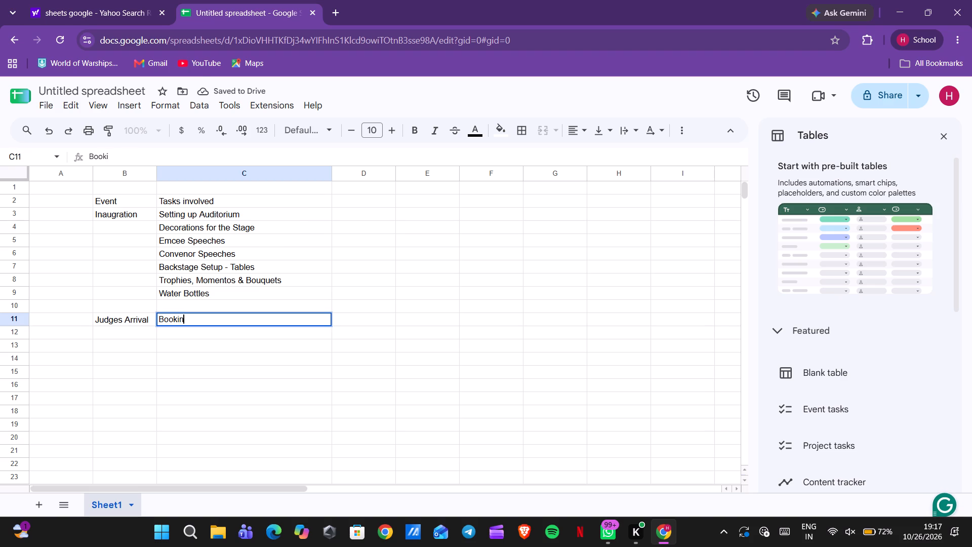
{"action": "key", "text": "BackSpace"}
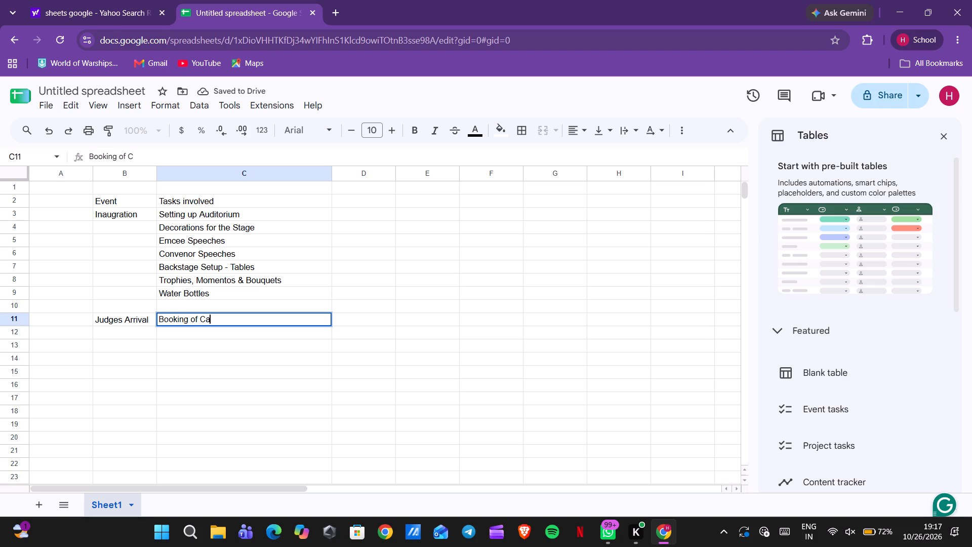
Enter "Police Protocol" in C12 as the second task for the Judges Arrival event.
{"action": "double_click", "coordinate": [236, 330]}
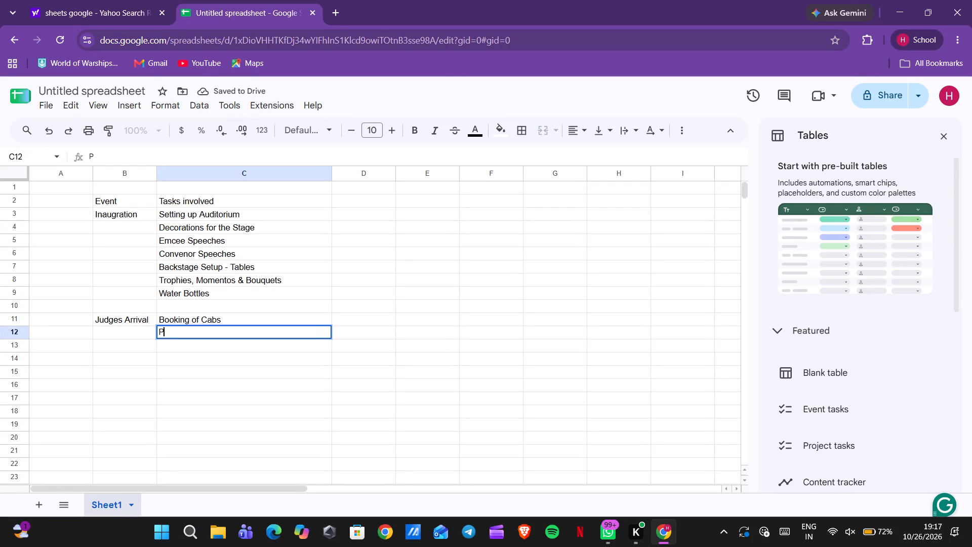
{"action": "key", "text": "BackSpace"}
{"action": "key", "text": "BackSpace"}
{"action": "type", "text": "oca"}
{"action": "key", "text": "BackSpace"}
{"action": "key", "text": "BackSpace"}
{"action": "key", "text": "BackSpace"}
{"action": "key", "text": "BackSpace"}
{"action": "key", "text": "BackSpace"}
{"action": "key", "text": "BackSpace"}
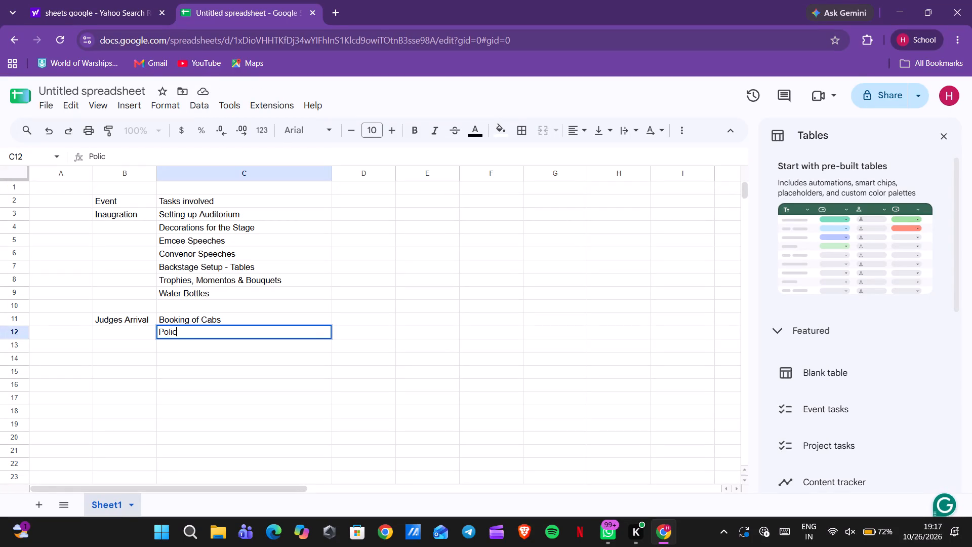
{"action": "type", "text": "rotocol"}
Enter "NCC Cadets" in C13 as the third task for the Judges Arrival event.
{"action": "double_click", "coordinate": [244, 348]}
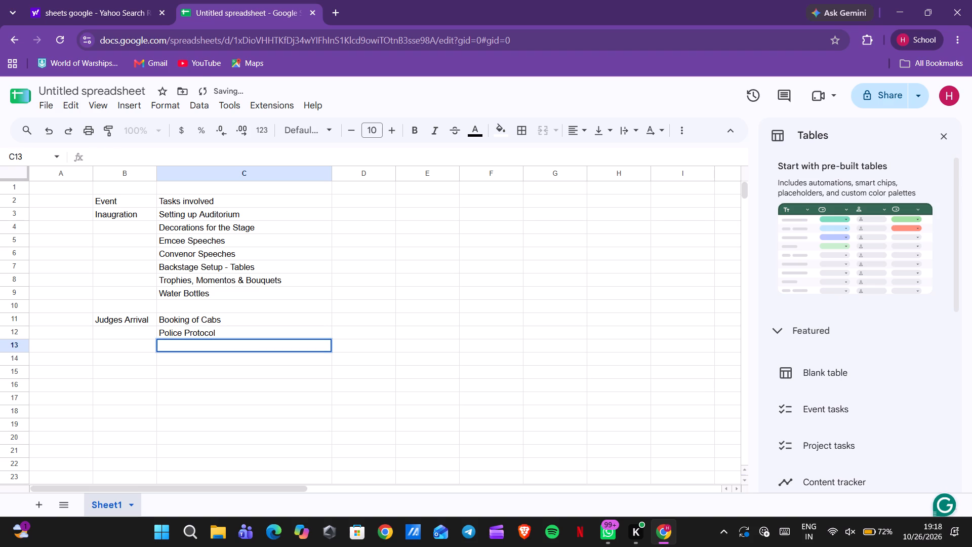
{"action": "key", "text": "b"}
{"action": "key", "text": "BackSpace"}
{"action": "type", "text": "NCC"}
{"action": "key", "text": "space"}
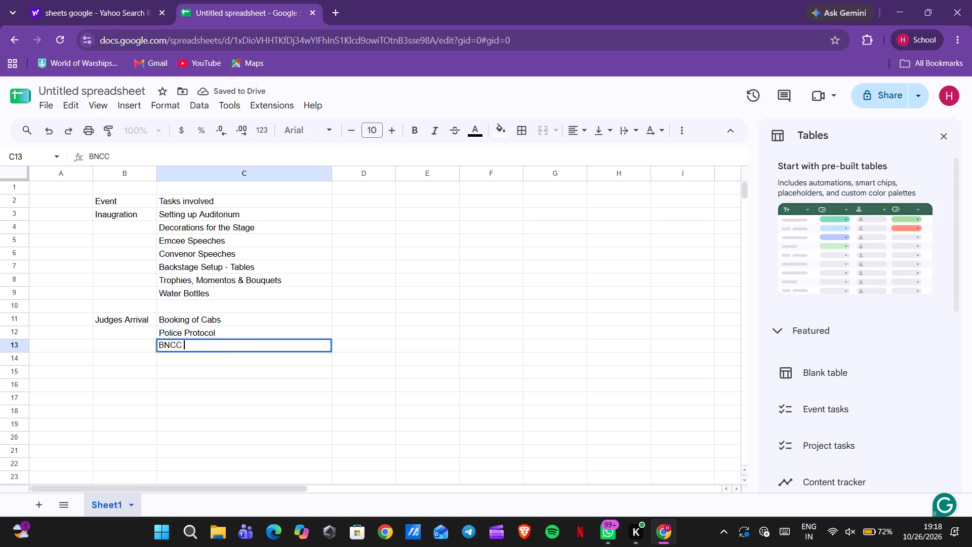
{"action": "key", "text": "BackSpace"}
{"action": "key", "text": "BackSpace"}
{"action": "key", "text": "BackSpace"}
{"action": "key", "text": "BackSpace"}
{"action": "key", "text": "BackSpace"}
{"action": "key", "text": "BackSpace"}
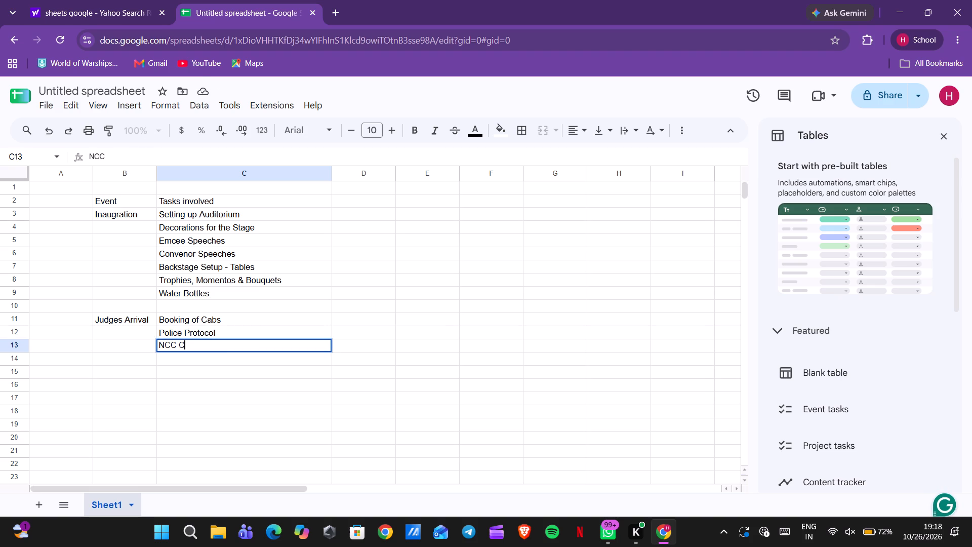
{"action": "type", "text": "adets"}
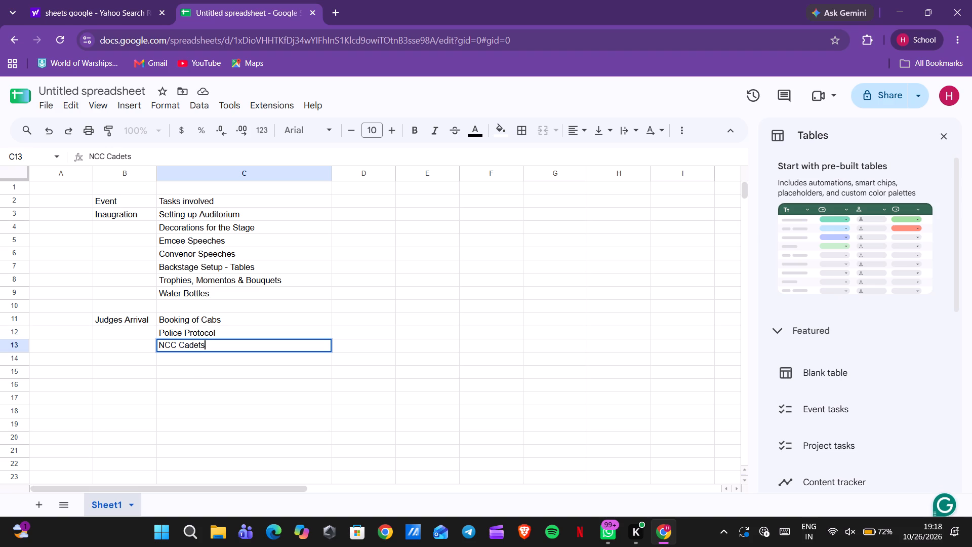
Enter "Red Carpets and Golden Stand" in C14 as the fourth task for the Judges Arrival event.
{"action": "double_click", "coordinate": [251, 357]}
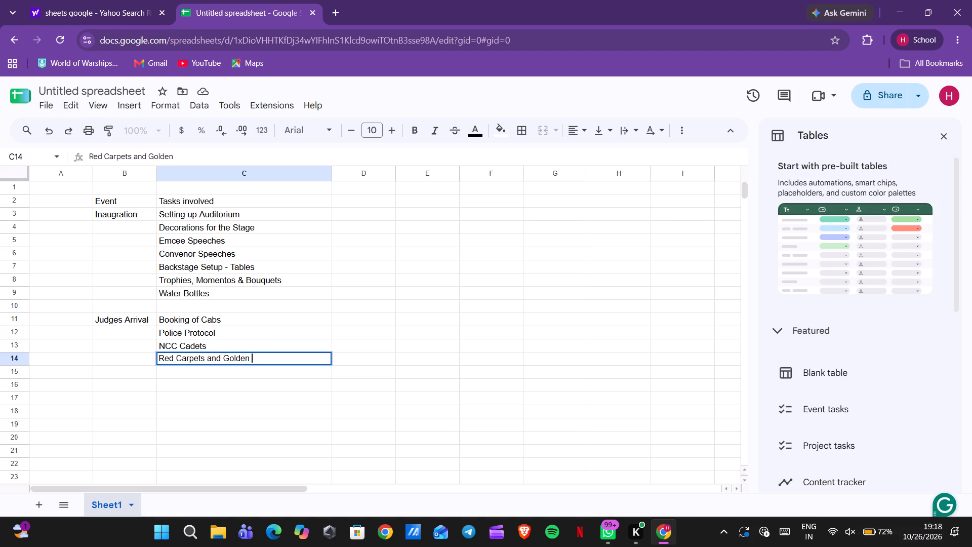
{"action": "type", "text": "tand"}
Enter "Booking of 811 & 812" in C15 as the fifth task for the Judges Arrival event.
{"action": "left_click", "coordinate": [257, 377]}
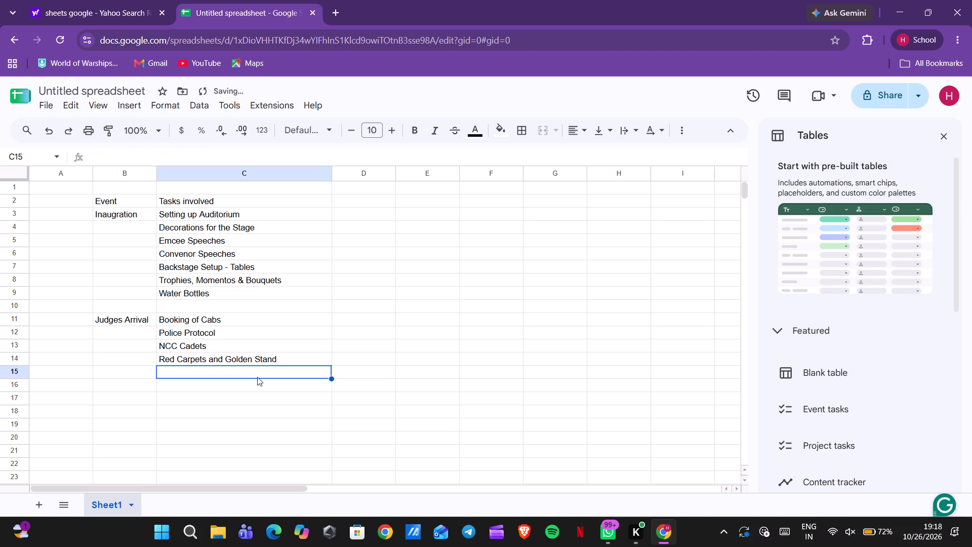
{"action": "left_click", "coordinate": [257, 377]}
{"action": "double_click", "coordinate": [252, 368]}
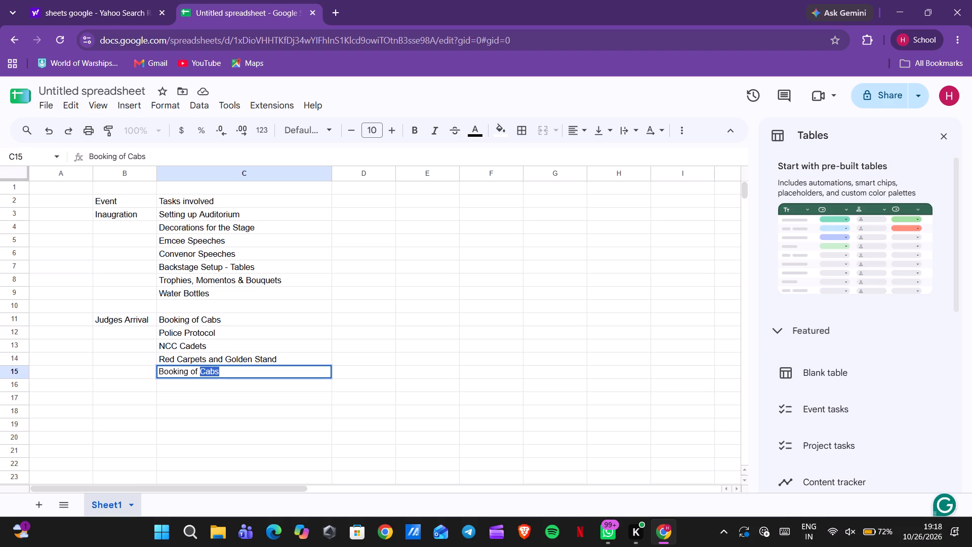
{"action": "type", "text": "811 &"}
{"action": "key", "text": "space"}
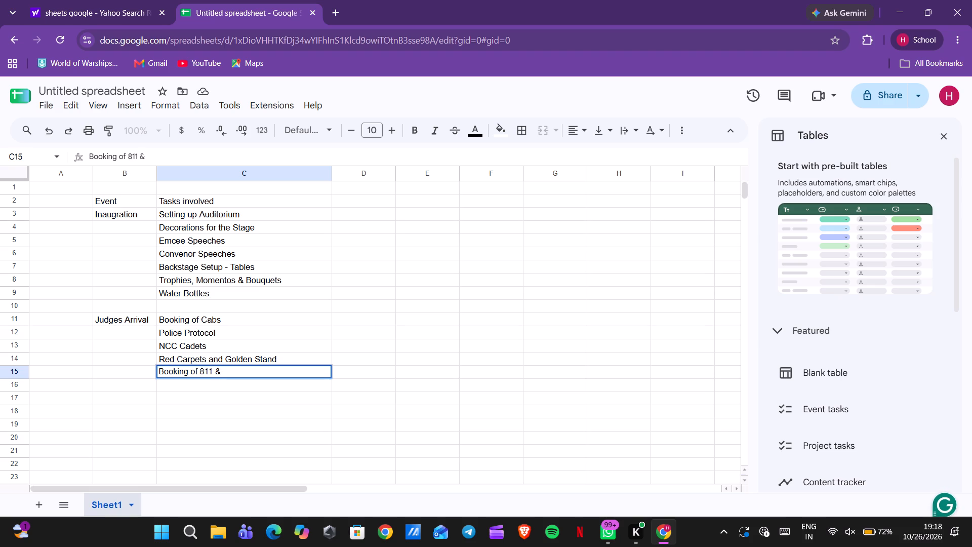
{"action": "type", "text": "812"}
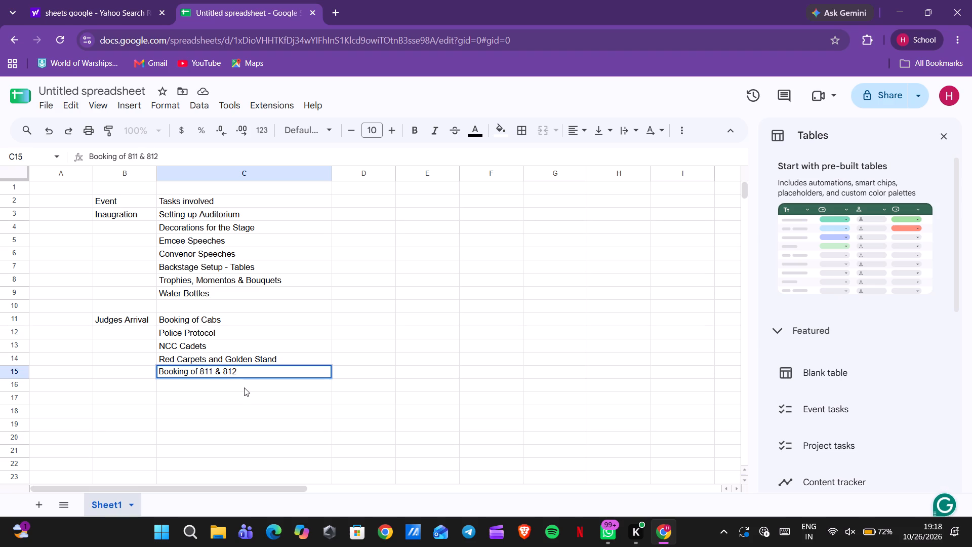
Enter "Breakfast Setup in 811" in C16 as the sixth task for the Judges Arrival event.
{"action": "left_click", "coordinate": [244, 387]}
{"action": "double_click", "coordinate": [244, 387]}
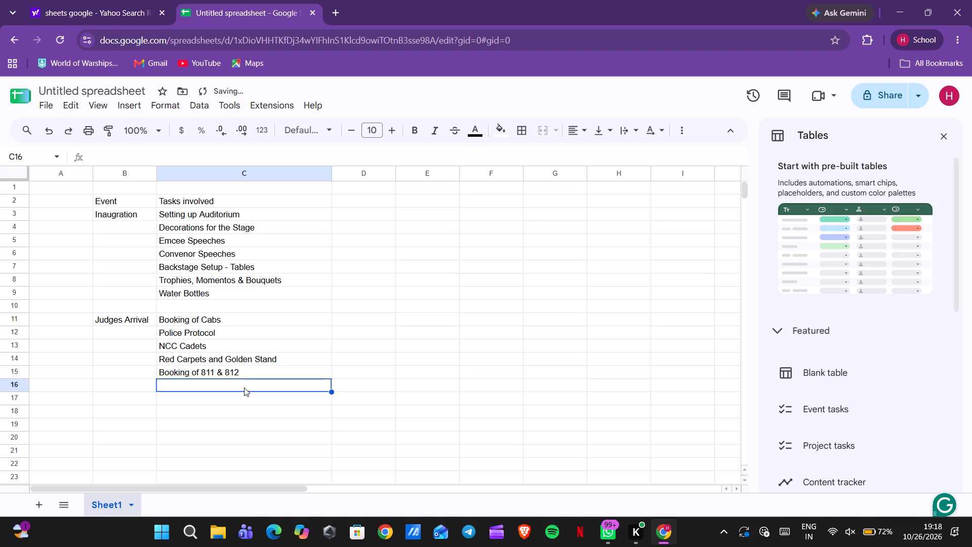
{"action": "key", "text": "BackSpace"}
{"action": "key", "text": "BackSpace"}
{"action": "key", "text": "BackSpace"}
{"action": "key", "text": "BackSpace"}
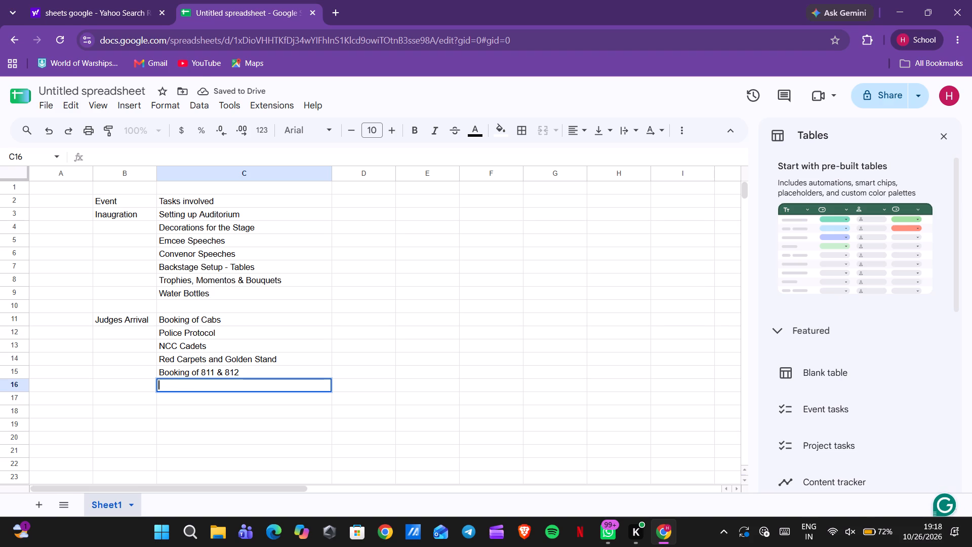
{"action": "key", "text": "BackSpace"}
{"action": "key", "text": "BackSpace"}
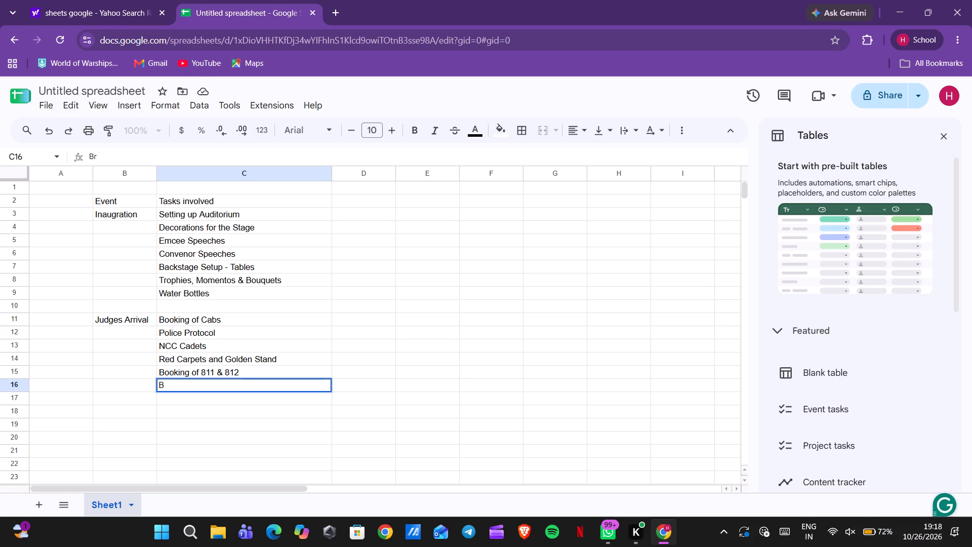
{"action": "key", "text": "BackSpace"}
{"action": "key", "text": "BackSpace"}
{"action": "key", "text": "BackSpace"}
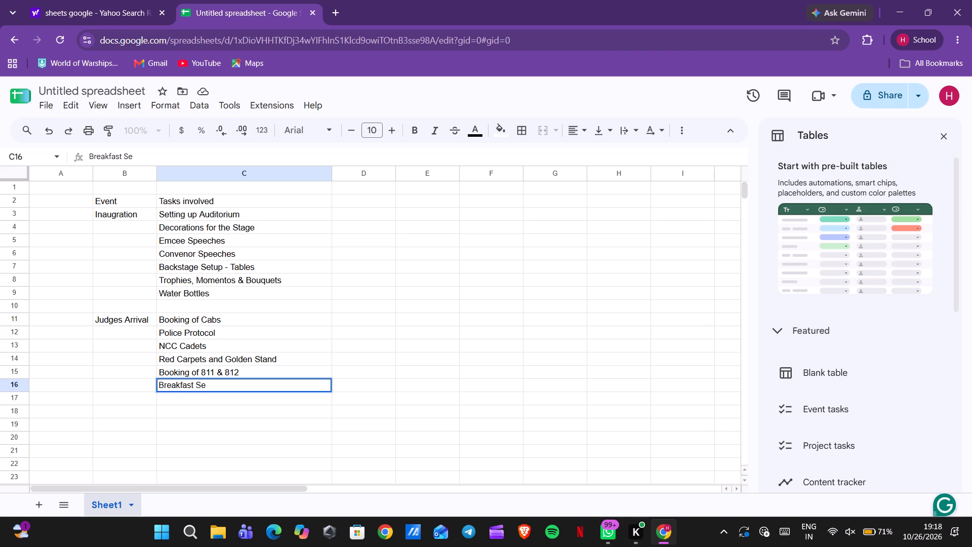
{"action": "key", "text": "BackSpace"}
{"action": "key", "text": "BackSpace"}
{"action": "type", "text": "811"}
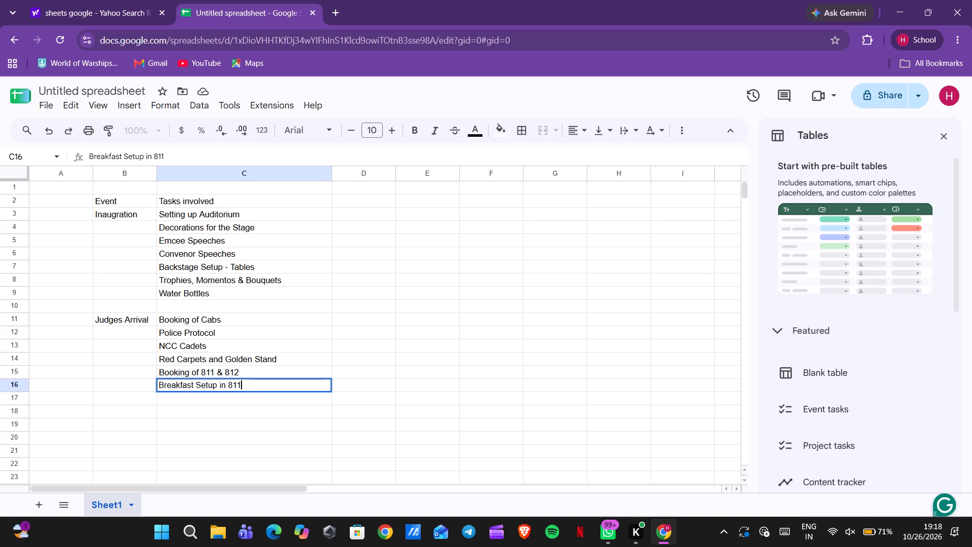
Enter "Judges Folders" in C17 as the seventh task for the Judges Arrival event.
{"action": "double_click", "coordinate": [249, 395]}
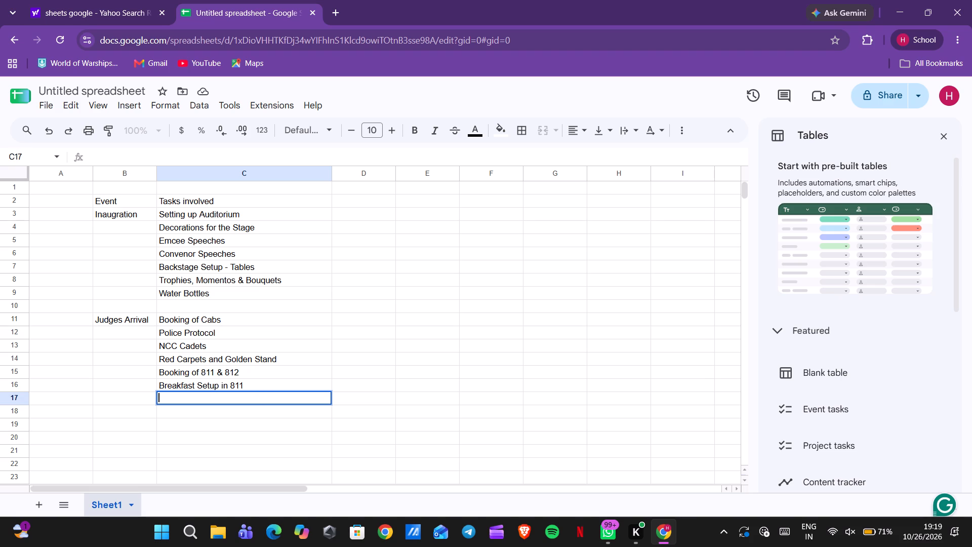
{"action": "double_click", "coordinate": [246, 400]}
{"action": "key", "text": "r"}
{"action": "key", "text": "BackSpace"}
{"action": "key", "text": "BackSpace"}
{"action": "key", "text": "BackSpace"}
{"action": "key", "text": "BackSpace"}
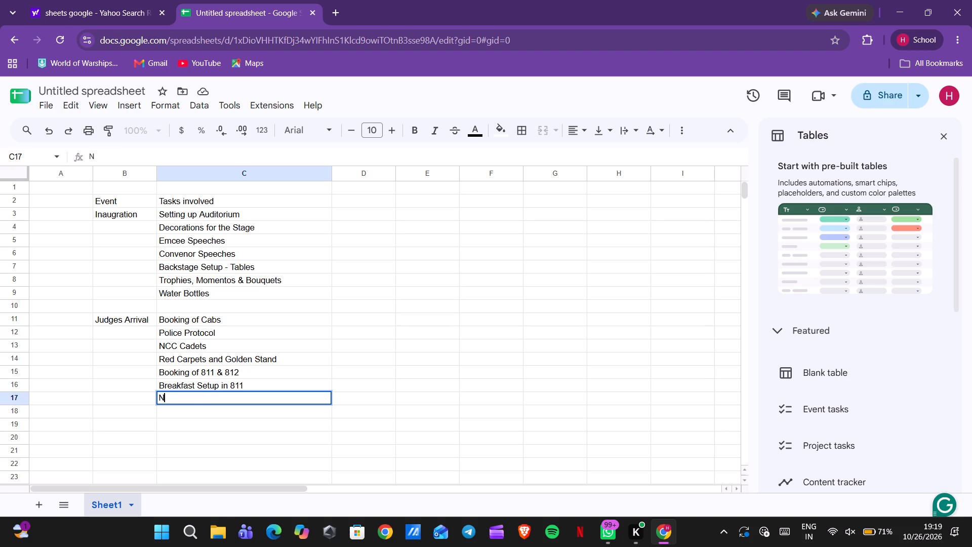
{"action": "key", "text": "BackSpace"}
{"action": "key", "text": "b"}
{"action": "key", "text": "BackSpace"}
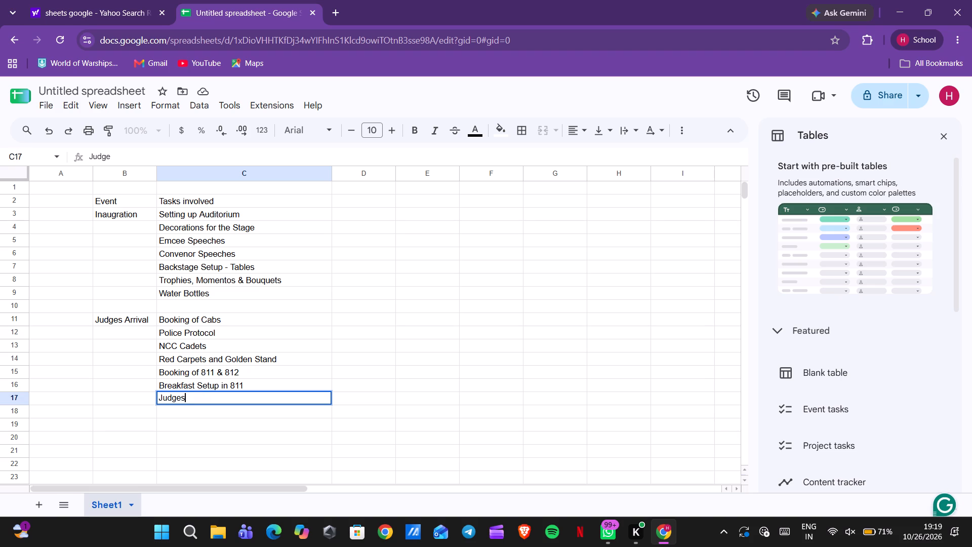
{"action": "key", "text": "BackSpace"}
{"action": "key", "text": "BackSpace"}
{"action": "key", "text": "BackSpace"}
{"action": "key", "text": "BackSpace"}
{"action": "key", "text": "s"}
{"action": "key", "text": "BackSpace"}
{"action": "key", "text": "BackSpace"}
{"action": "key", "text": "BackSpace"}
{"action": "key", "text": "BackSpace"}
{"action": "key", "text": "BackSpace"}
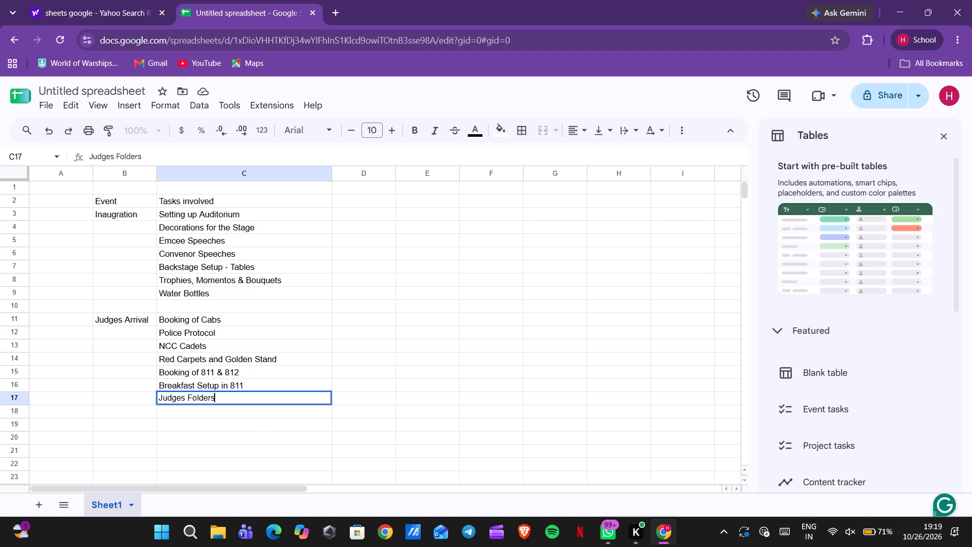
{"action": "key", "text": "space"}
{"action": "type", "text": "()"}
{"action": "key", "text": "shift+BackSpace"}
{"action": "key", "text": "BackSpace"}
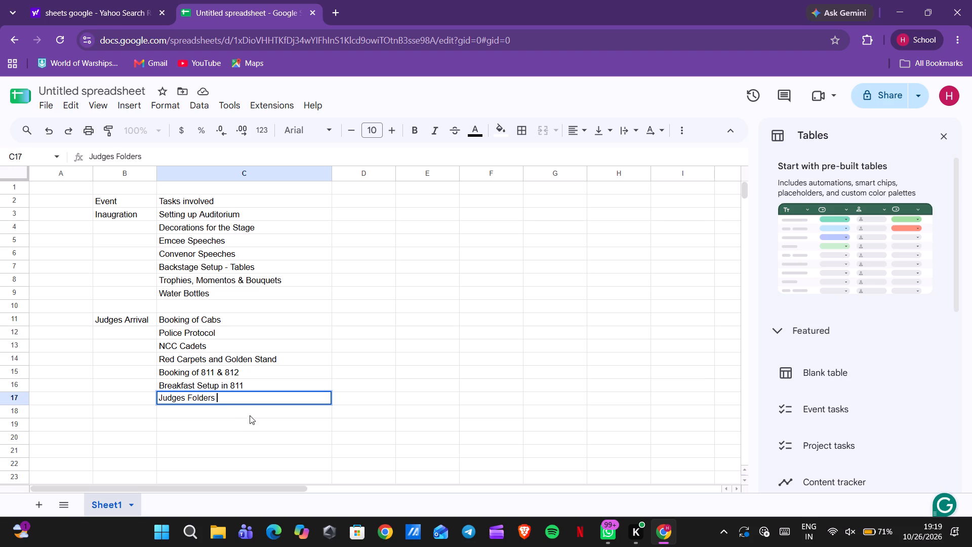
Enter "Lift Permissions" in C18 as the eighth task for the Judges Arrival event.
{"action": "double_click", "coordinate": [250, 414]}
{"action": "scroll", "coordinate": [250, 414], "scroll_direction": "down", "scroll_amount": 1}
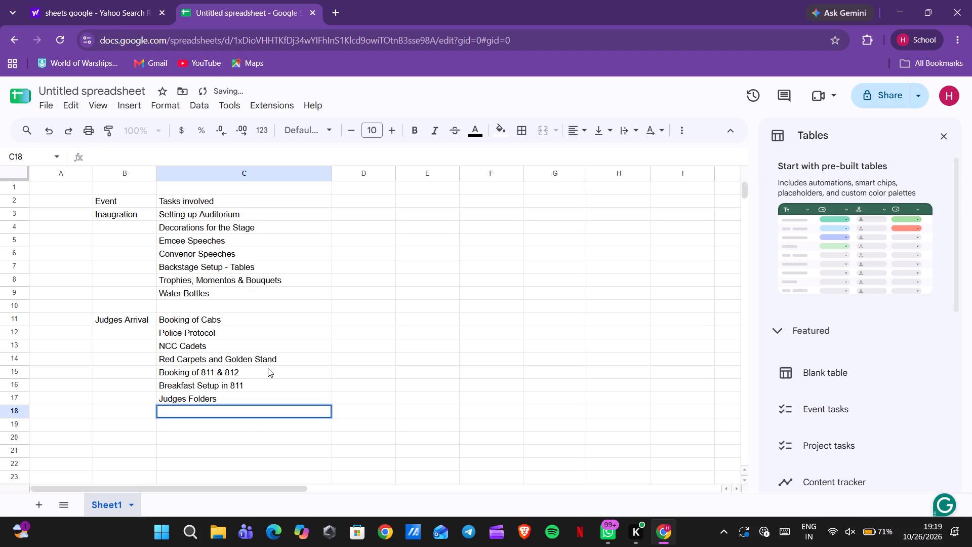
{"action": "scroll", "coordinate": [268, 368], "scroll_direction": "down", "scroll_amount": 1}
{"action": "left_click", "coordinate": [266, 374]}
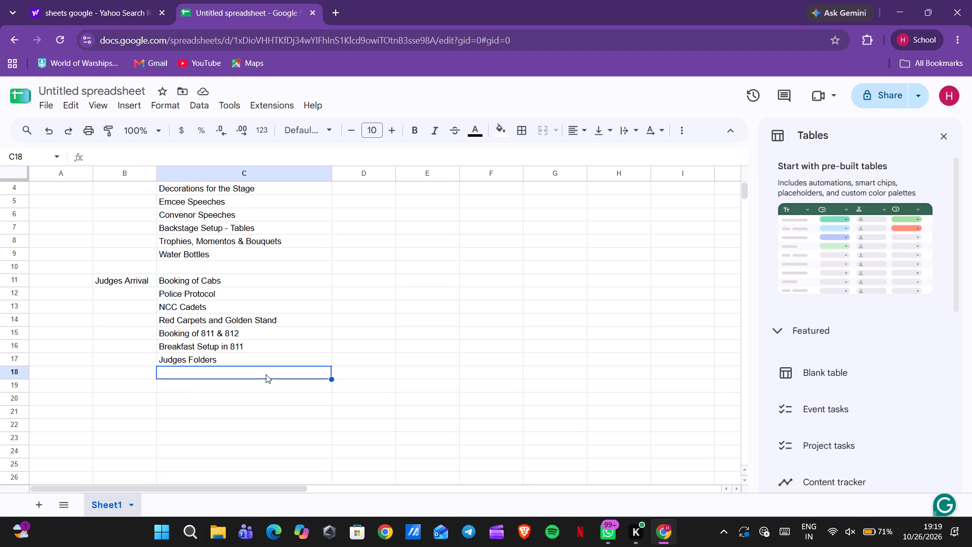
{"action": "double_click", "coordinate": [256, 358]}
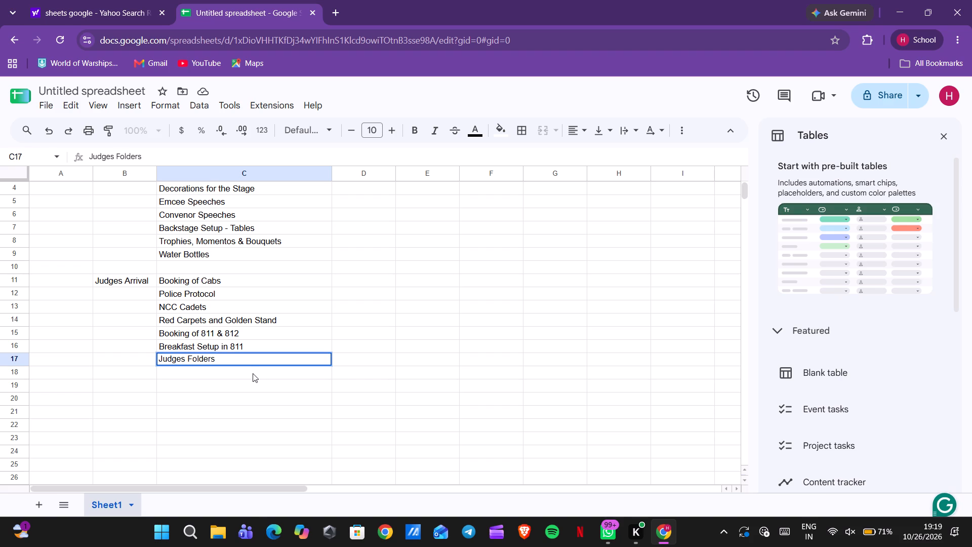
{"action": "left_click", "coordinate": [253, 373]}
{"action": "double_click", "coordinate": [253, 373]}
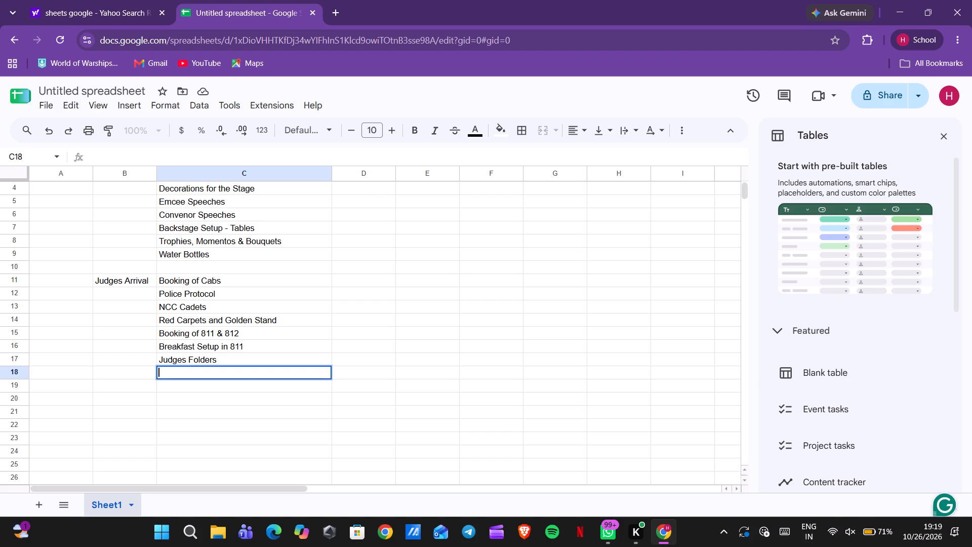
{"action": "key", "text": "BackSpace"}
{"action": "key", "text": "BackSpace"}
{"action": "type", "text": "ermss"}
{"action": "key", "text": "BackSpace"}
{"action": "key", "text": "BackSpace"}
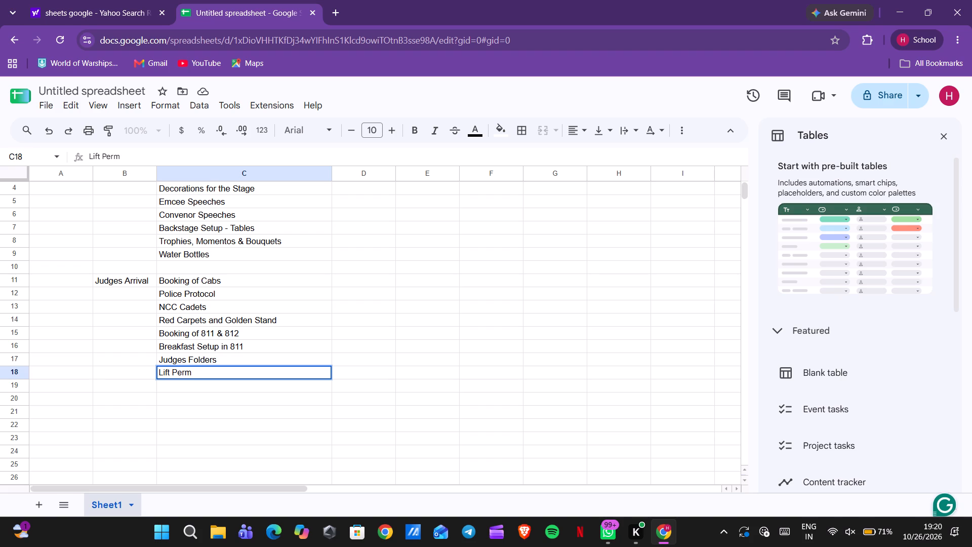
{"action": "type", "text": "issions"}
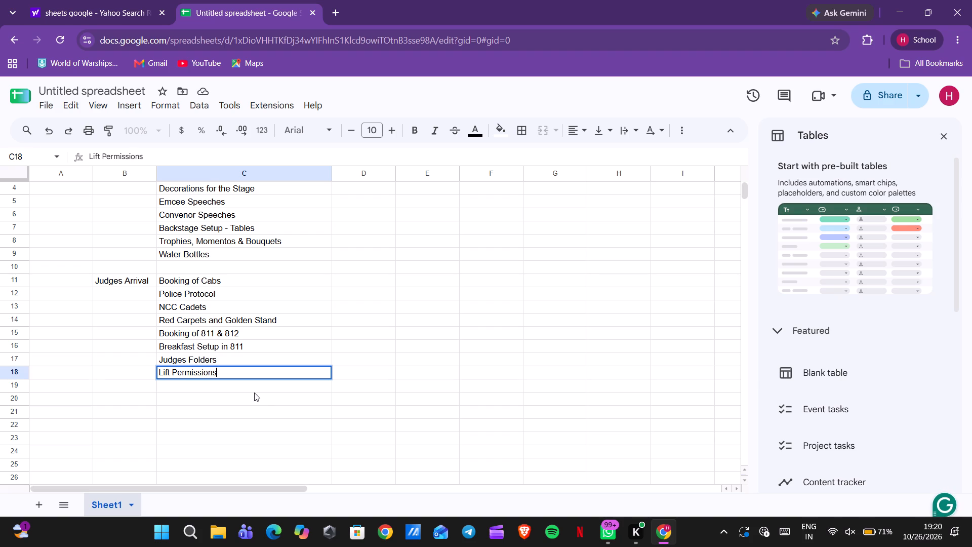
Enter "Green Room Booking" in C19 as the ninth task for the Judges Arrival event.
{"action": "left_click", "coordinate": [254, 389]}
{"action": "double_click", "coordinate": [254, 389]}
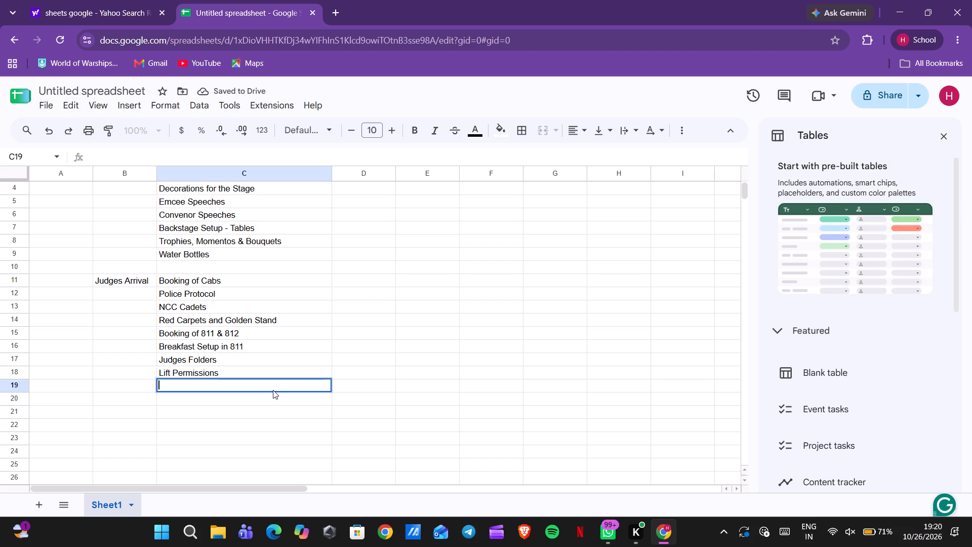
{"action": "scroll", "coordinate": [273, 390], "scroll_direction": "up", "scroll_amount": 1}
{"action": "double_click", "coordinate": [128, 281]}
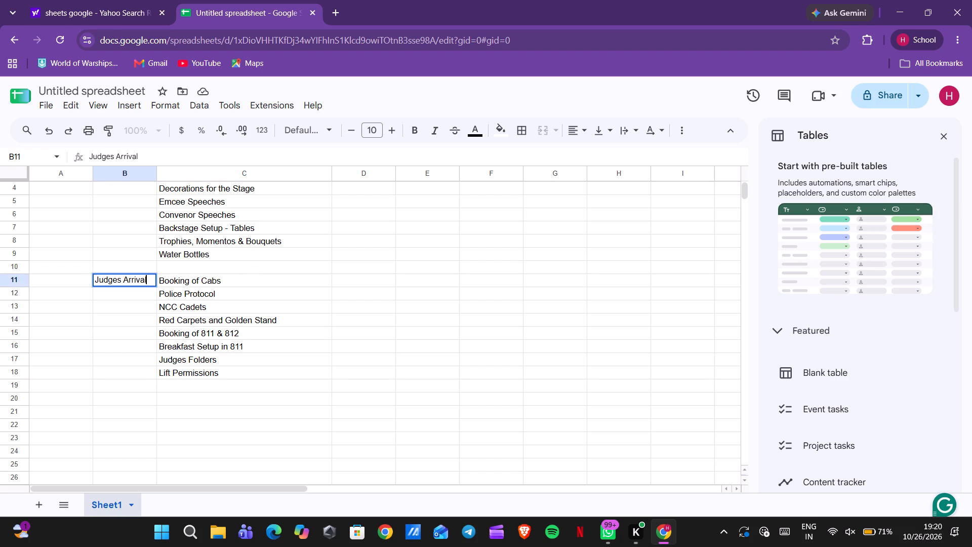
{"action": "left_click", "coordinate": [157, 307]}
{"action": "left_click", "coordinate": [132, 277]}
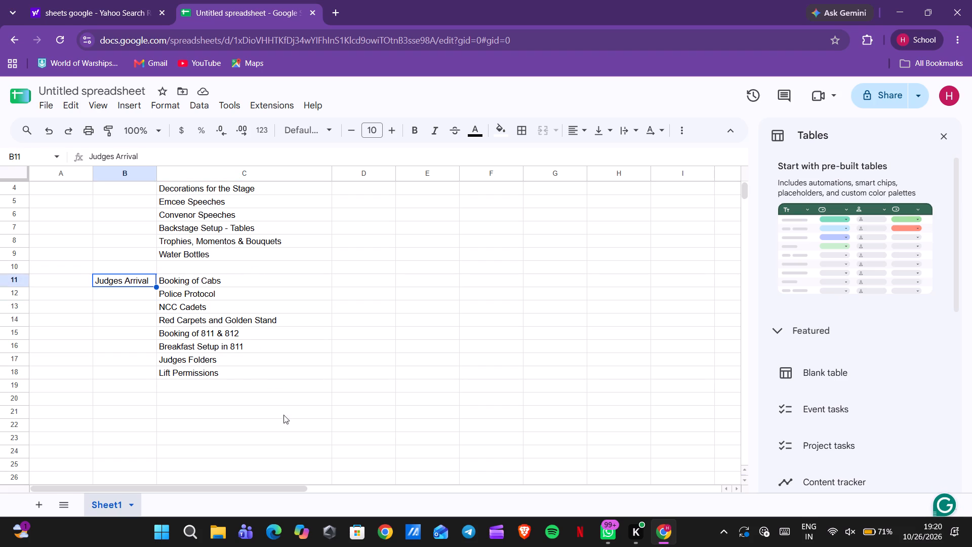
{"action": "left_click", "coordinate": [241, 378]}
{"action": "scroll", "coordinate": [241, 378], "scroll_direction": "down", "scroll_amount": 1}
{"action": "left_click", "coordinate": [231, 378]}
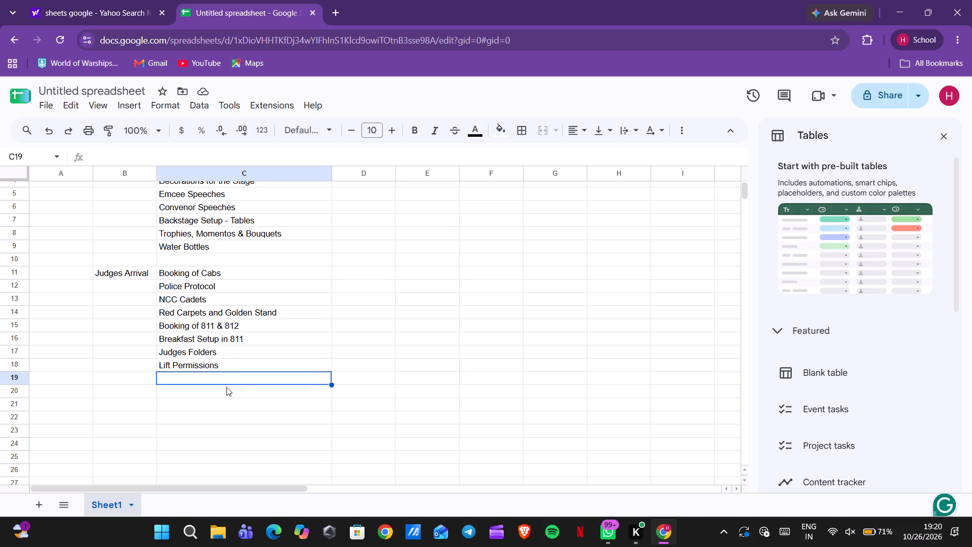
{"action": "double_click", "coordinate": [225, 386]}
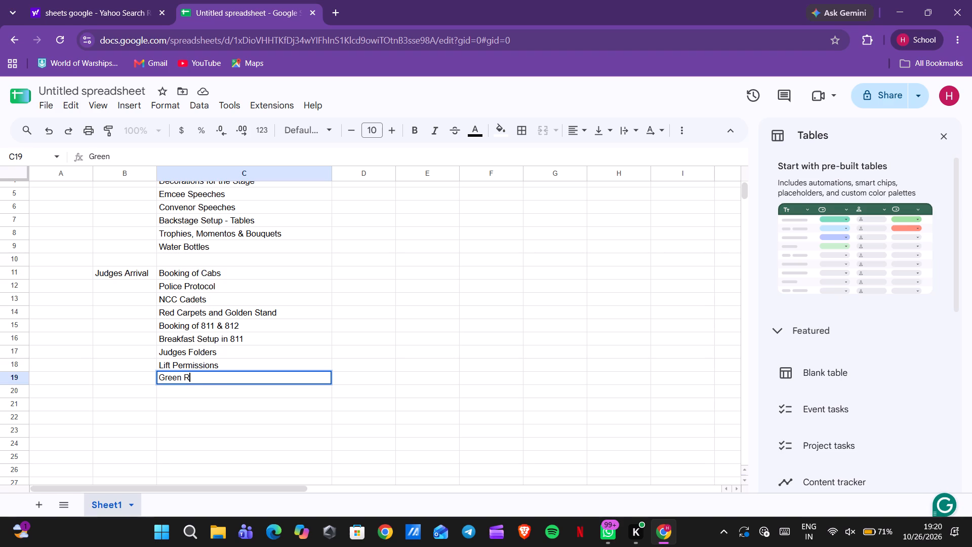
{"action": "key", "text": "BackSpace"}
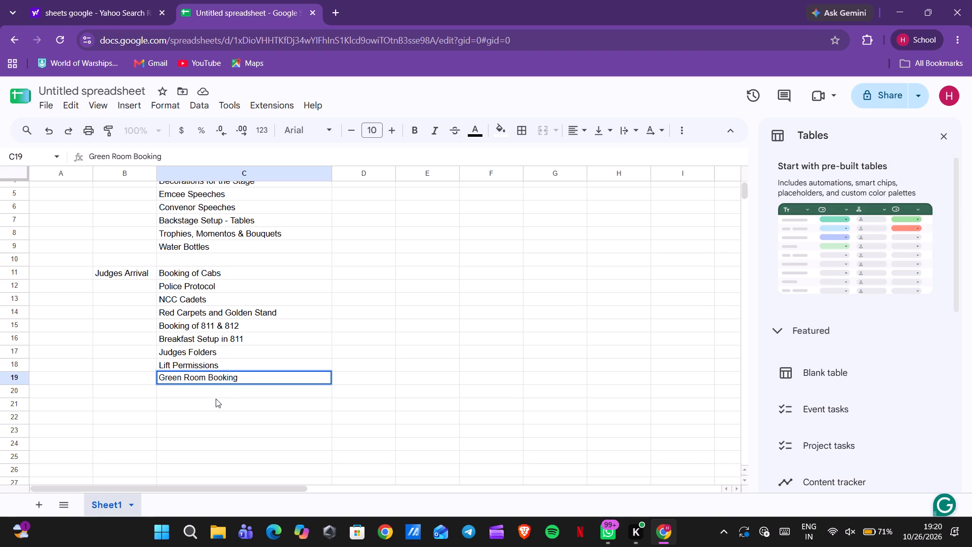
Enter "Water Bottles" in C20 as the tenth task for the Judges Arrival event.
{"action": "double_click", "coordinate": [213, 397]}
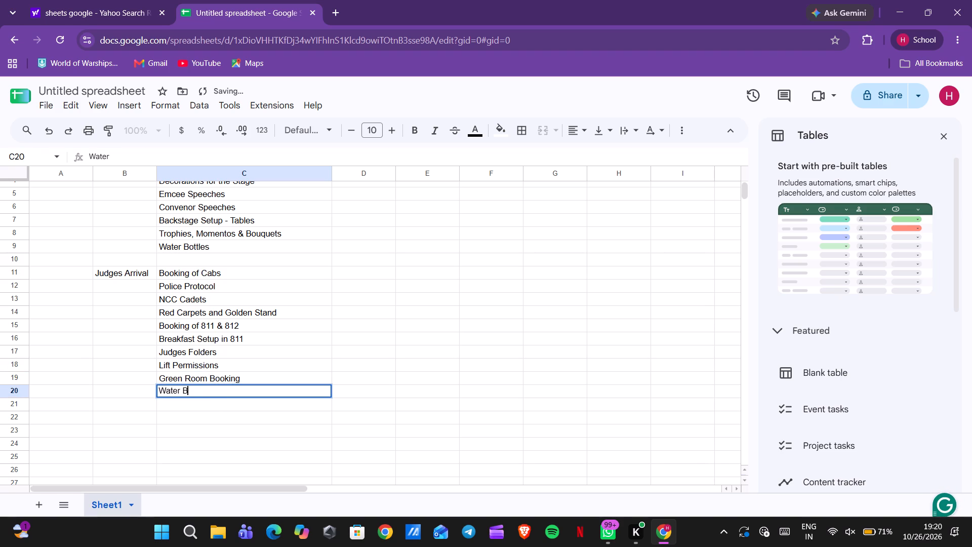
{"action": "type", "text": "ottles set"}
{"action": "key", "text": "BackSpace"}
{"action": "key", "text": "BackSpace"}
{"action": "key", "text": "BackSpace"}
{"action": "key", "text": "BackSpace"}
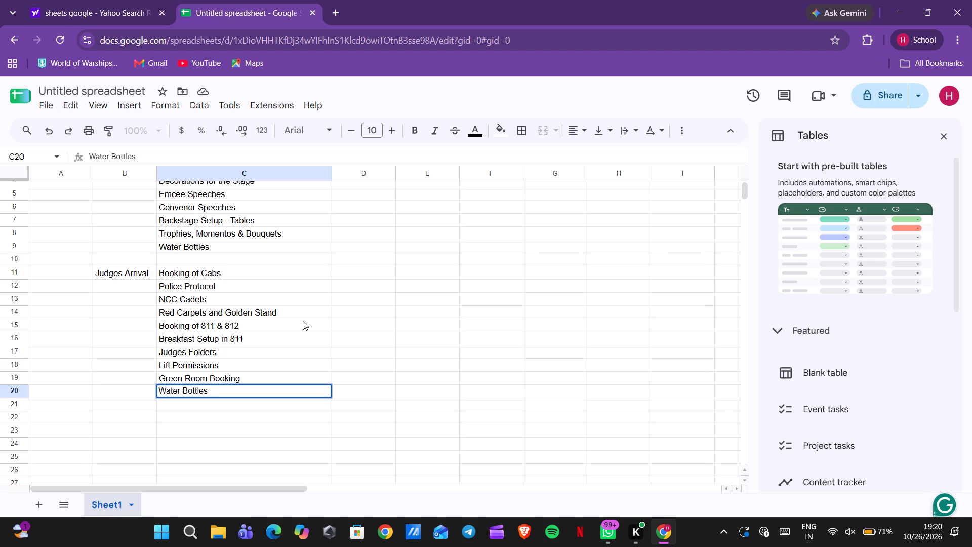
Enter "Participants Arrival" in B22 as the third event, leaving row 21 blank below the Judges Arrival tasks.
{"action": "scroll", "coordinate": [303, 321], "scroll_direction": "down", "scroll_amount": 1}
{"action": "left_click", "coordinate": [146, 346]}
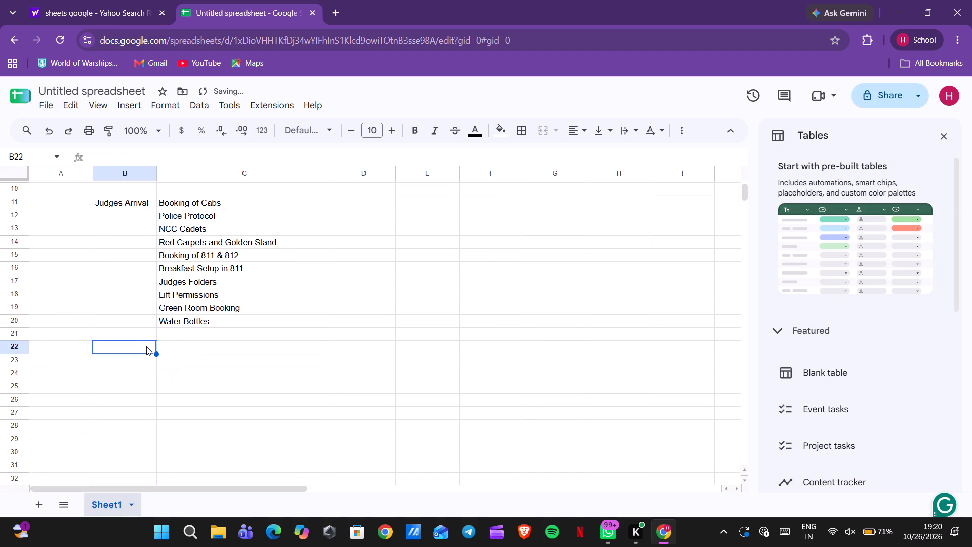
{"action": "double_click", "coordinate": [145, 346]}
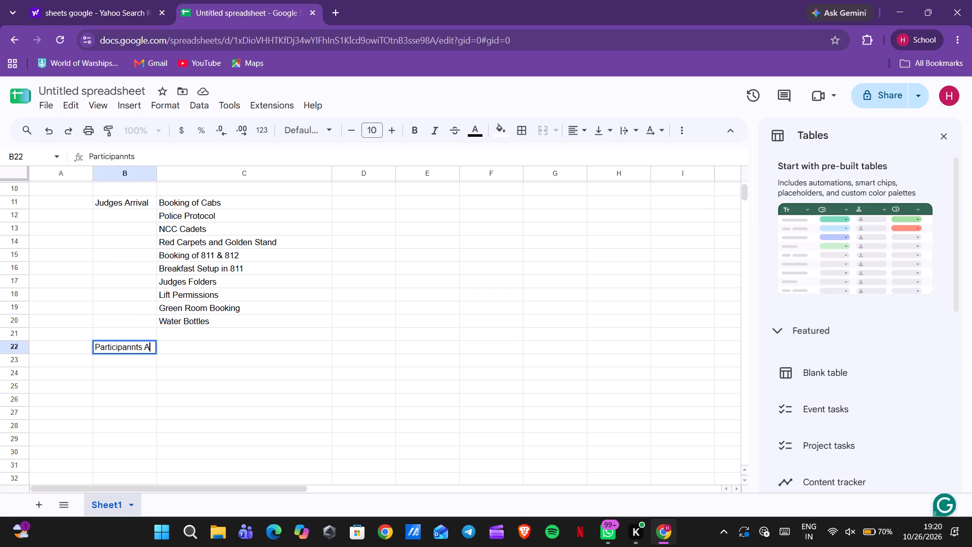
{"action": "type", "text": "rriba"}
{"action": "key", "text": "BackSpace"}
{"action": "key", "text": "BackSpace"}
{"action": "type", "text": "va"}
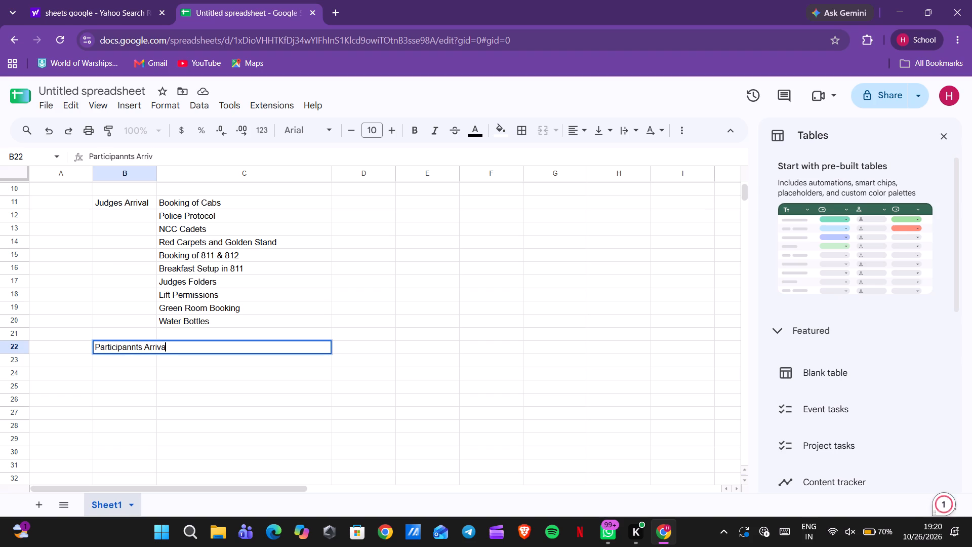
{"action": "key", "text": "l"}
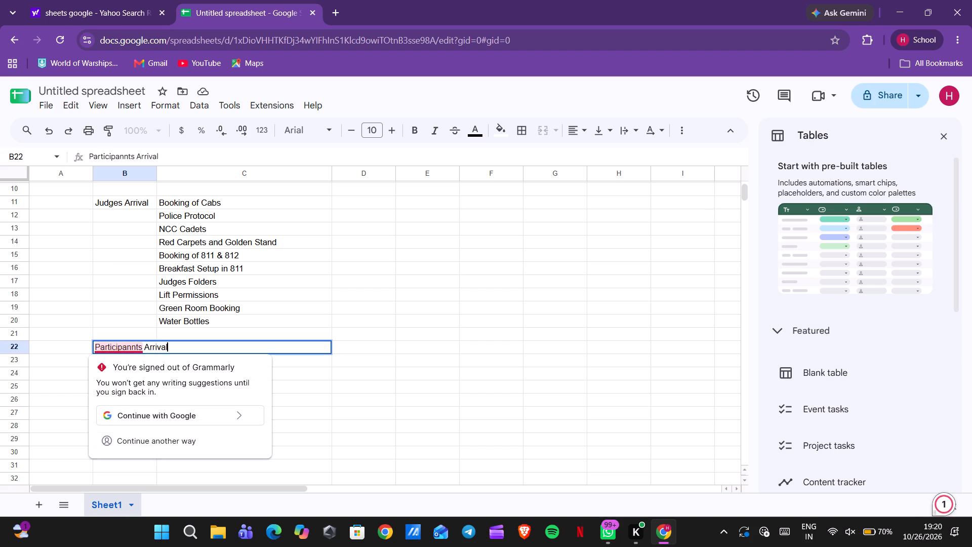
{"action": "left_click", "coordinate": [129, 347]}
{"action": "key", "text": "BackSpace"}
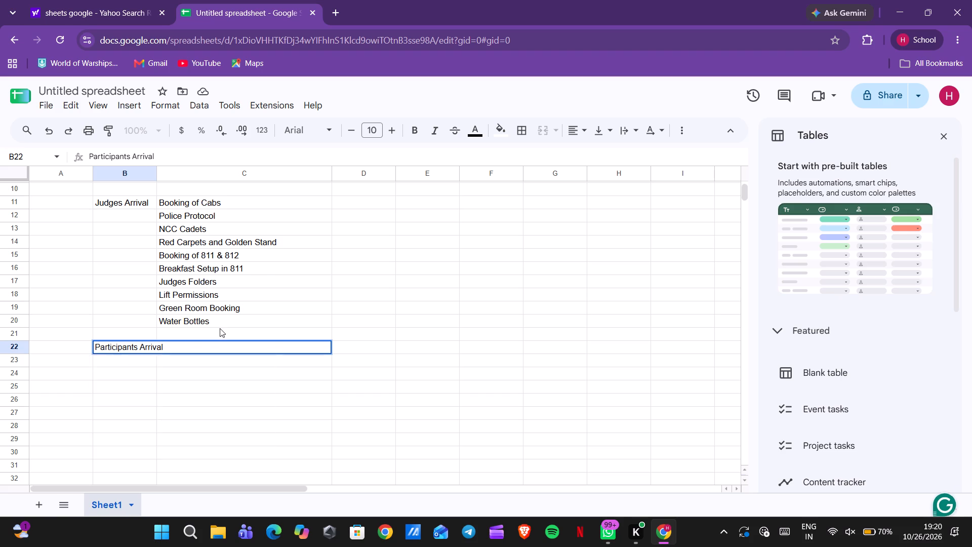
Add the column header "Day" in A2, beside the Event header.
{"action": "scroll", "coordinate": [121, 297], "scroll_direction": "up", "scroll_amount": 2}
{"action": "left_click", "coordinate": [69, 200]}
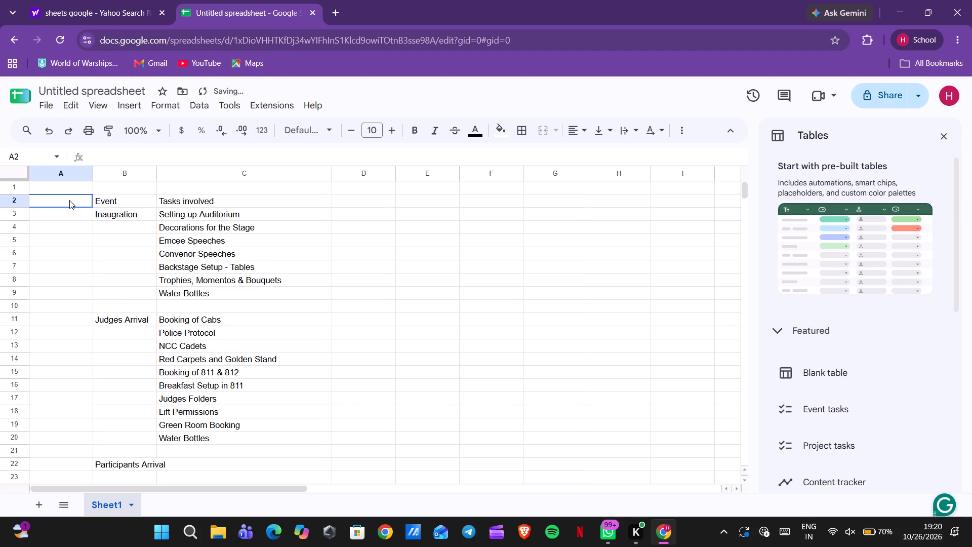
{"action": "double_click", "coordinate": [69, 200]}
{"action": "left_click", "coordinate": [69, 200]}
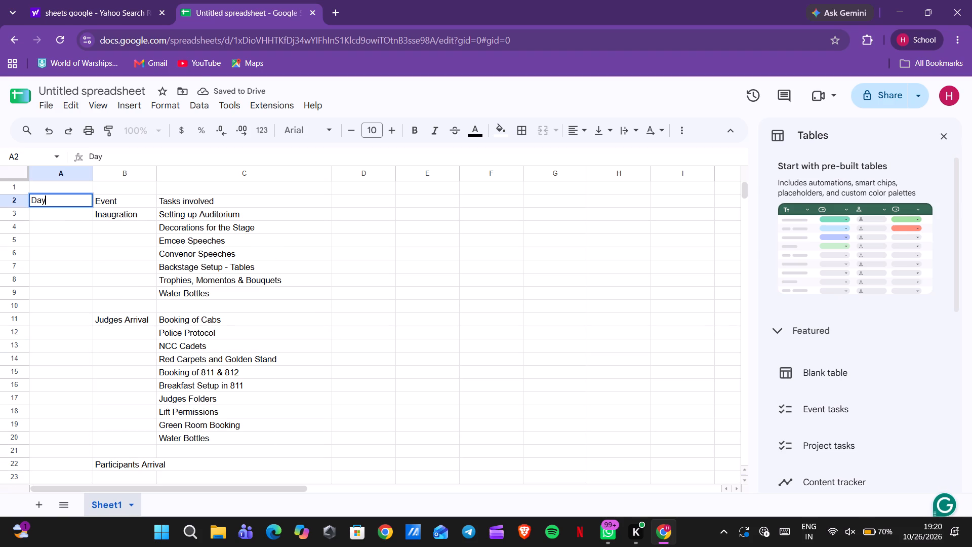
{"action": "left_click", "coordinate": [75, 218]}
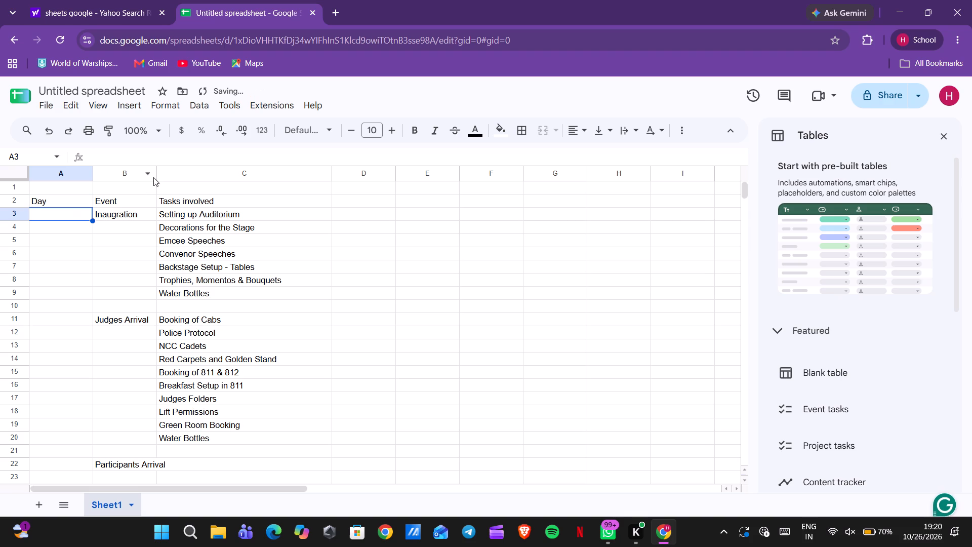
Widen column B so the full "Participants Arrival" event name fits inside it.
{"action": "left_click_drag", "start_coordinate": [156, 173], "coordinate": [203, 174]}
{"action": "scroll", "coordinate": [203, 174], "scroll_direction": "down", "scroll_amount": 1}
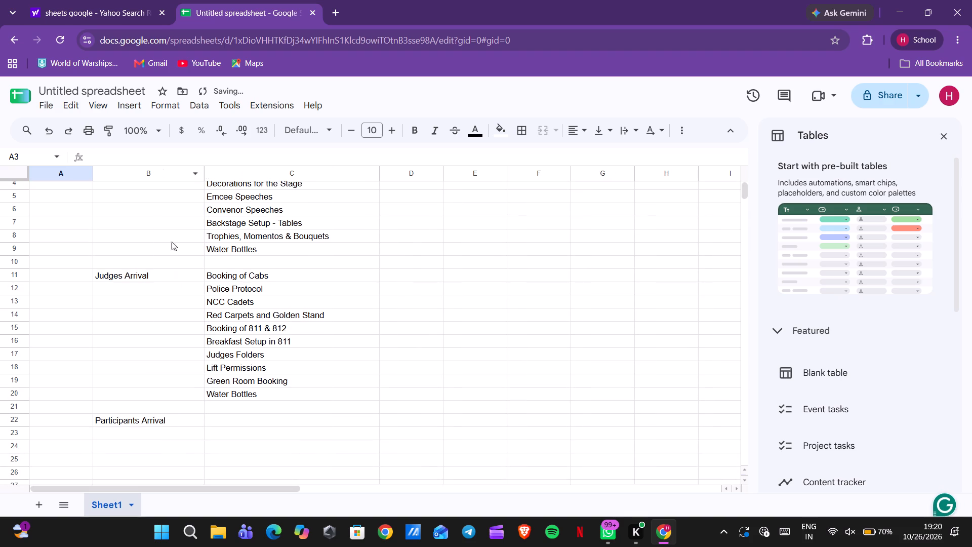
{"action": "scroll", "coordinate": [157, 270], "scroll_direction": "up", "scroll_amount": 2}
Merge cells B3 to B9 so the Inaugration event name spans all its task rows.
{"action": "left_click", "coordinate": [118, 219]}
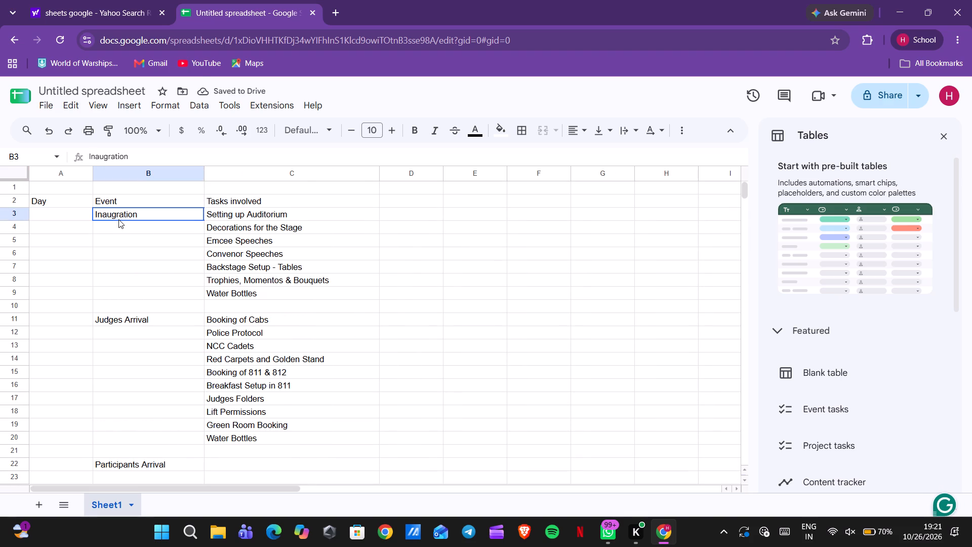
{"action": "left_click_drag", "start_coordinate": [118, 216], "coordinate": [148, 292]}
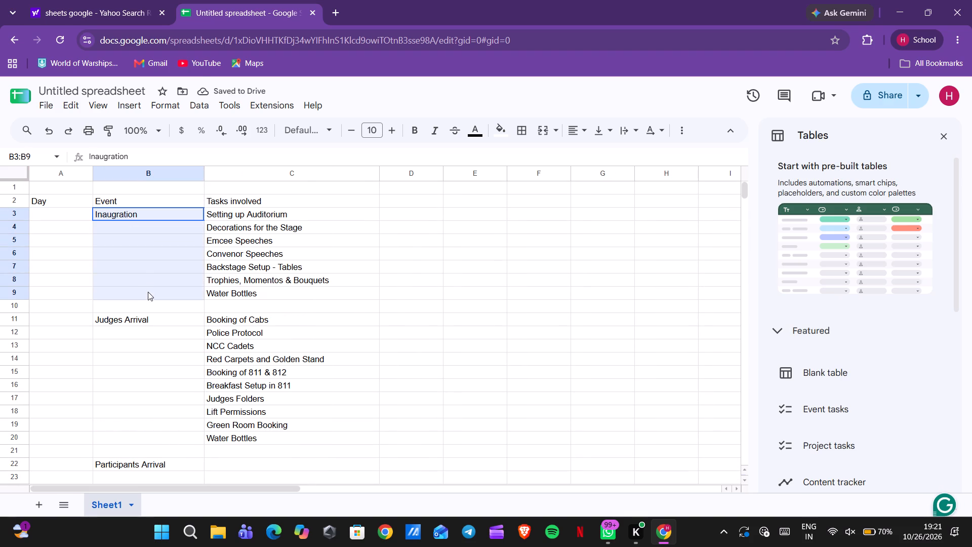
{"action": "left_click_drag", "start_coordinate": [148, 292], "coordinate": [148, 293]}
{"action": "left_click", "coordinate": [536, 129]}
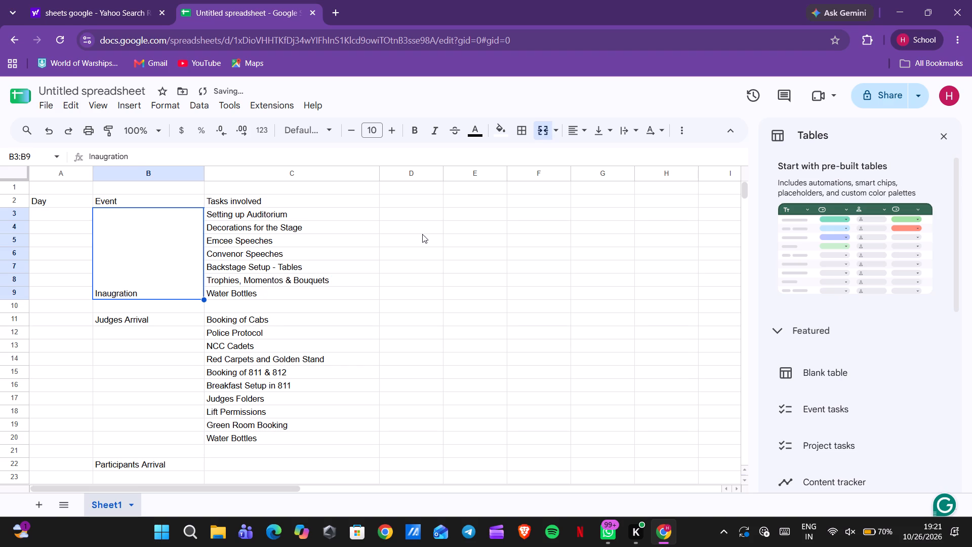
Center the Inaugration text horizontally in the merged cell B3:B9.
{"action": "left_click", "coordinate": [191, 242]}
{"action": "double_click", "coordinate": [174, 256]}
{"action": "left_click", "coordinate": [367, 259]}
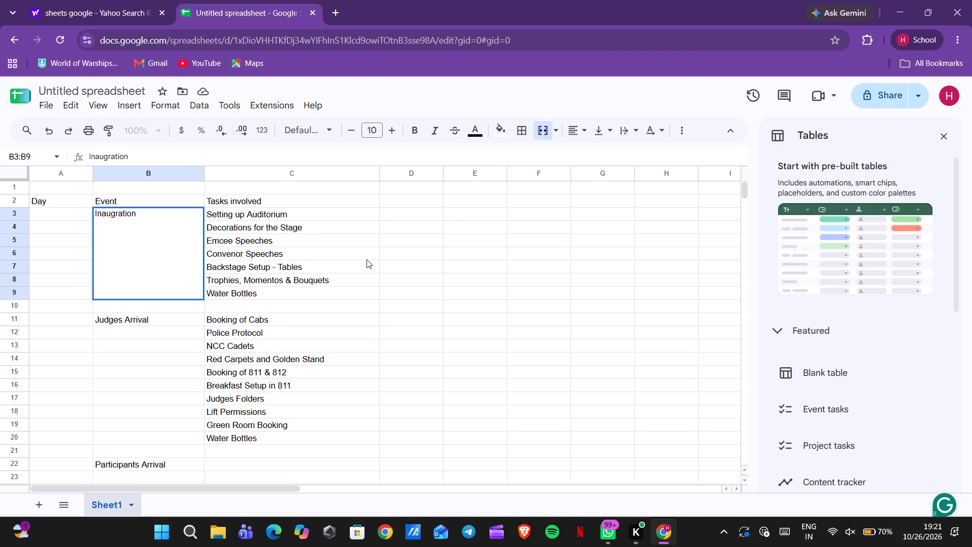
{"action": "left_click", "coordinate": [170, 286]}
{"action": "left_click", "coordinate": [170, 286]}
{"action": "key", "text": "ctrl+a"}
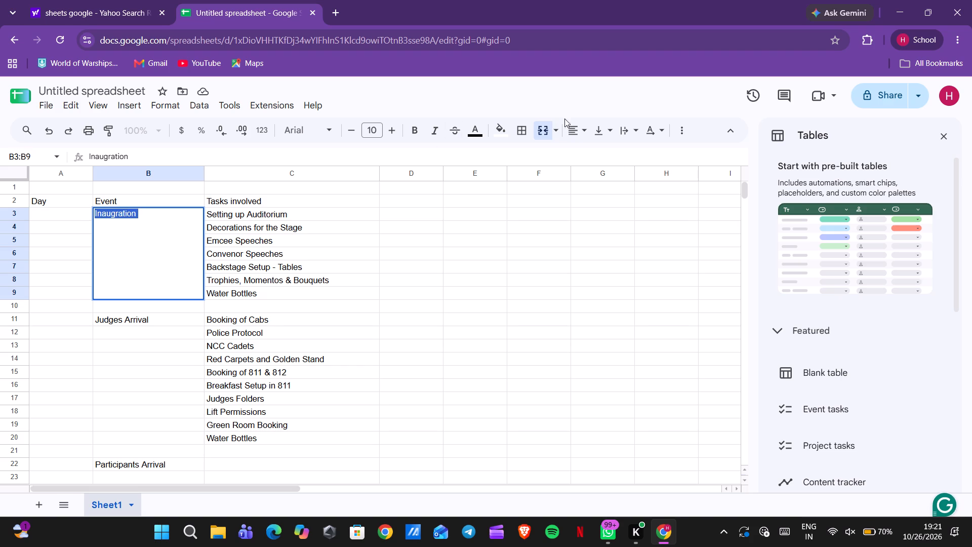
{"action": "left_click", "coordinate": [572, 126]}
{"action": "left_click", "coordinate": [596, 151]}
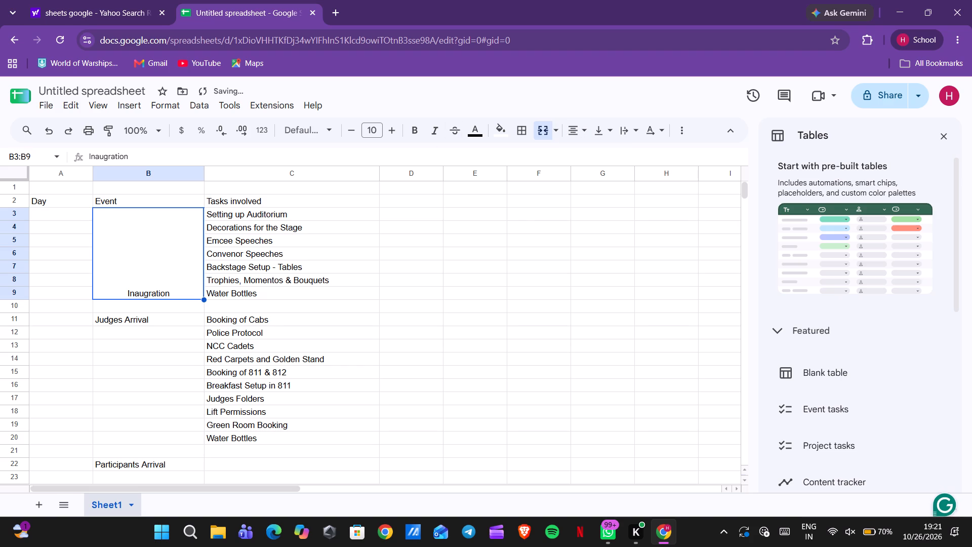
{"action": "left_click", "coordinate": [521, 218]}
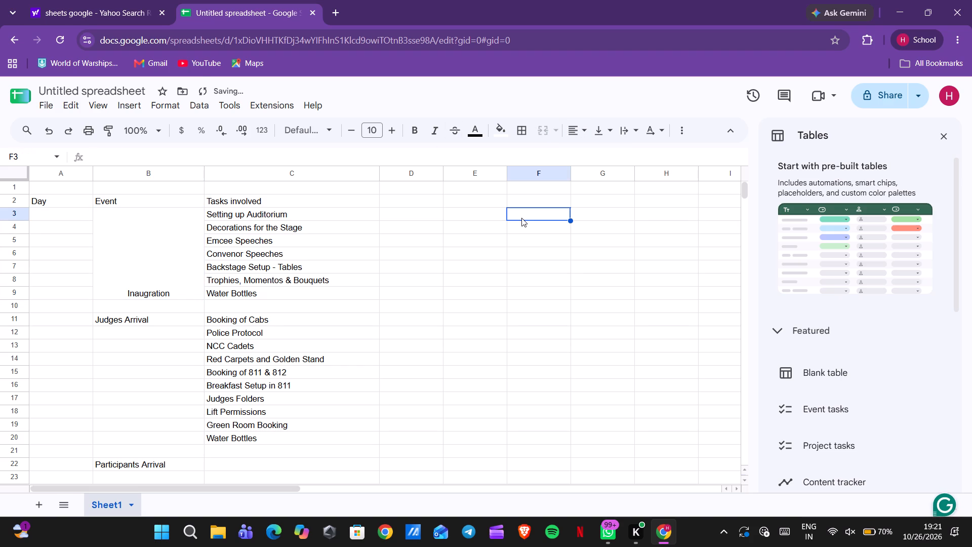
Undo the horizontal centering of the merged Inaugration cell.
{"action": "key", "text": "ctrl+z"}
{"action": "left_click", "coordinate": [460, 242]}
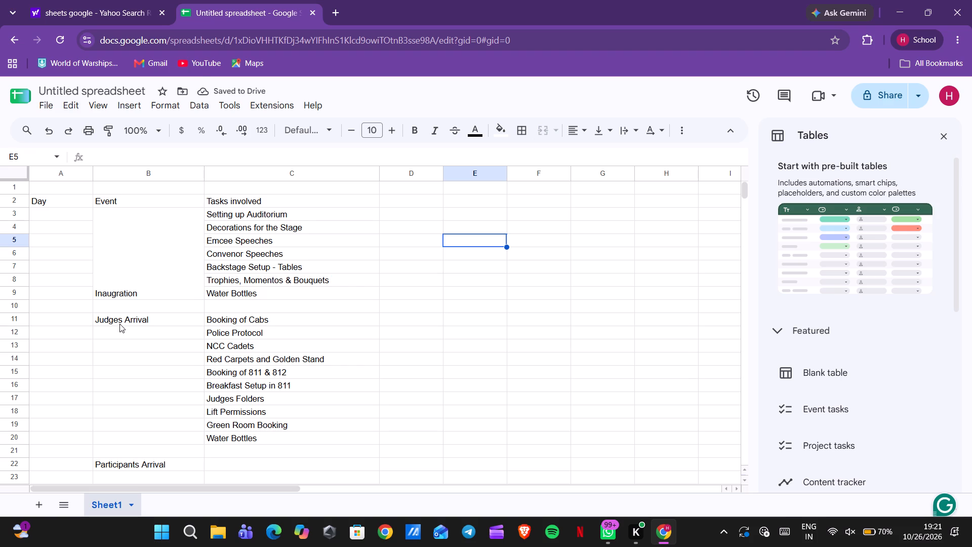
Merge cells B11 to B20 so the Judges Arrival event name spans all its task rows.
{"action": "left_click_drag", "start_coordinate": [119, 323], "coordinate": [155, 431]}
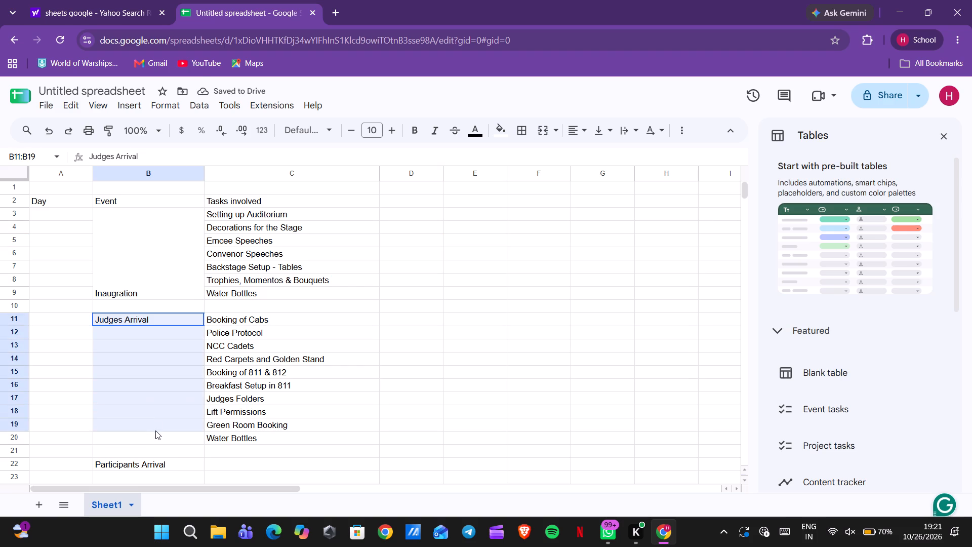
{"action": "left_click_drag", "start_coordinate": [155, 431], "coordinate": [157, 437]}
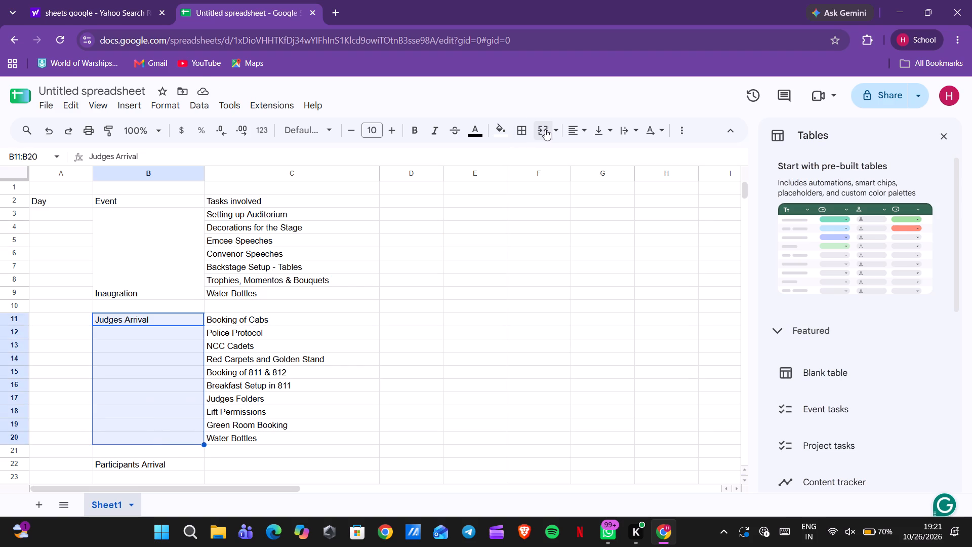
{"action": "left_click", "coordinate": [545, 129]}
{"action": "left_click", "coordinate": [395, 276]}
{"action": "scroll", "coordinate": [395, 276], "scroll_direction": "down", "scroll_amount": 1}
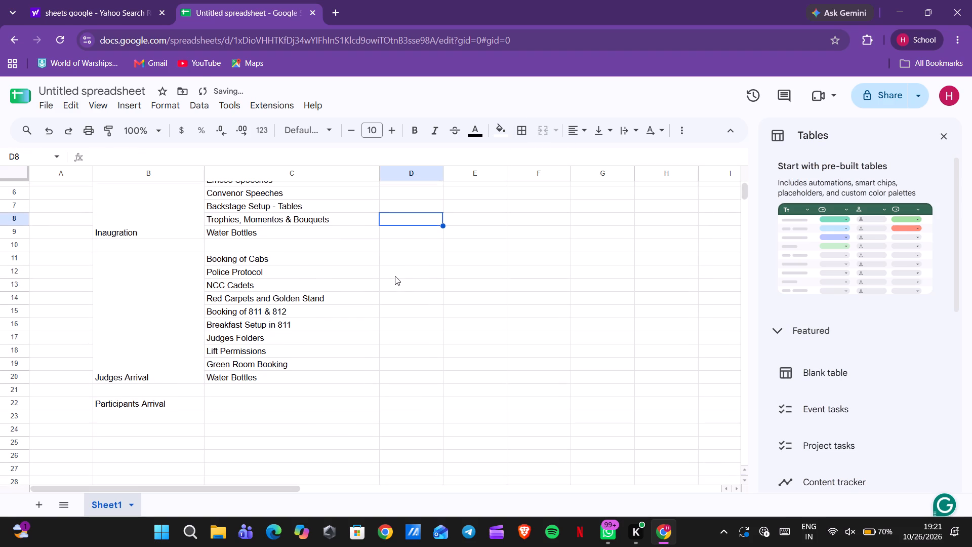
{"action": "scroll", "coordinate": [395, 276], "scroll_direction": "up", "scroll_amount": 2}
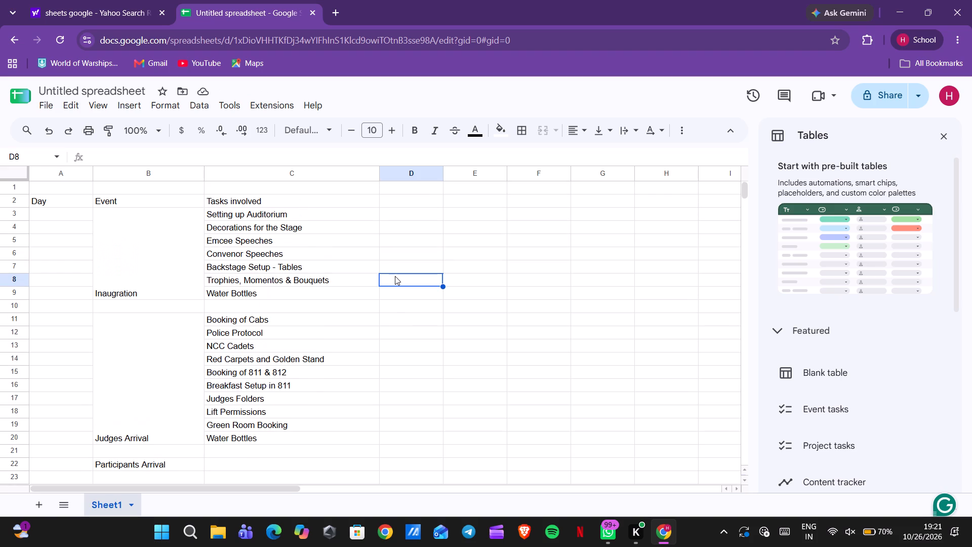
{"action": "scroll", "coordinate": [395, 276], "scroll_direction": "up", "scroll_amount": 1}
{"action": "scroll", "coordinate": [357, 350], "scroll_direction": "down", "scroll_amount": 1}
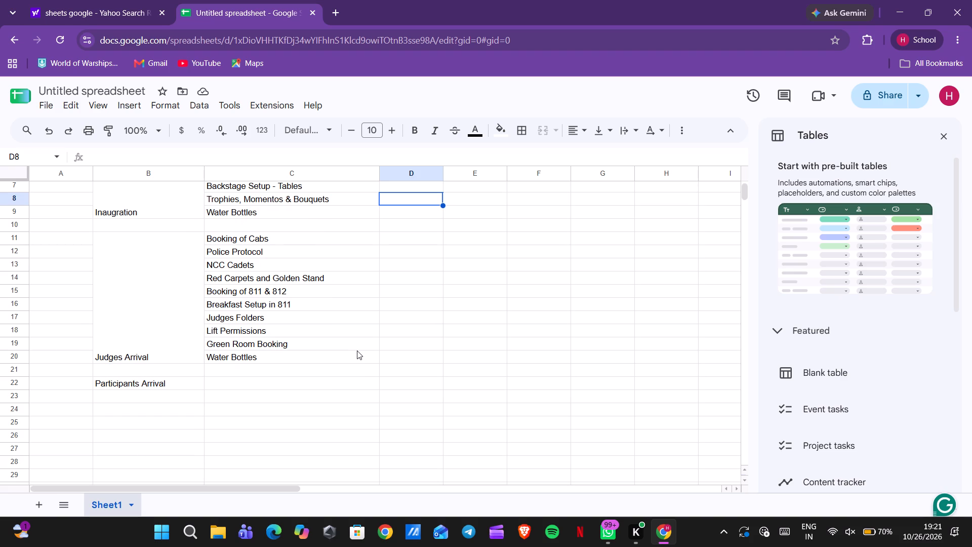
Undo the merges of the Judges Arrival cells B11:B20 and the Inaugration cells B3:B9.
{"action": "key", "text": "ctrl+z"}
{"action": "key", "text": "ctrl+z"}
Merge the empty cells B4 to B9 below the Inaugration event name.
{"action": "scroll", "coordinate": [357, 350], "scroll_direction": "up", "scroll_amount": 1}
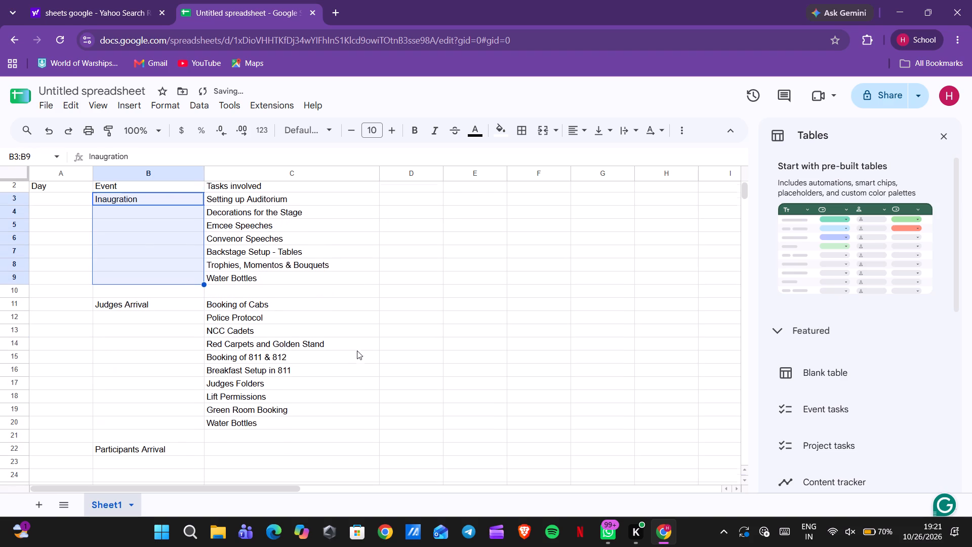
{"action": "scroll", "coordinate": [357, 350], "scroll_direction": "up", "scroll_amount": 1}
{"action": "left_click", "coordinate": [123, 225]}
{"action": "left_click_drag", "start_coordinate": [123, 225], "coordinate": [173, 294]}
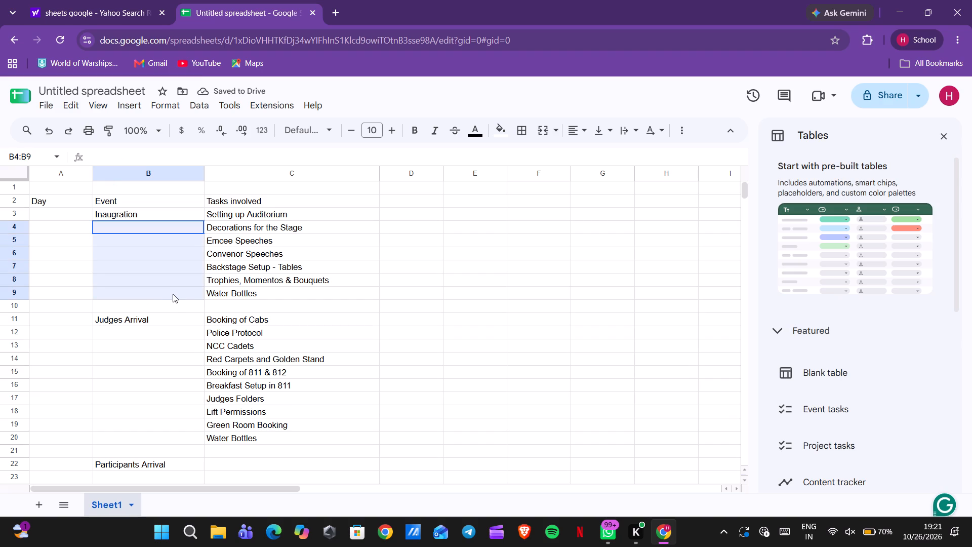
{"action": "left_click_drag", "start_coordinate": [173, 294], "coordinate": [173, 294]}
{"action": "left_click", "coordinate": [544, 138]}
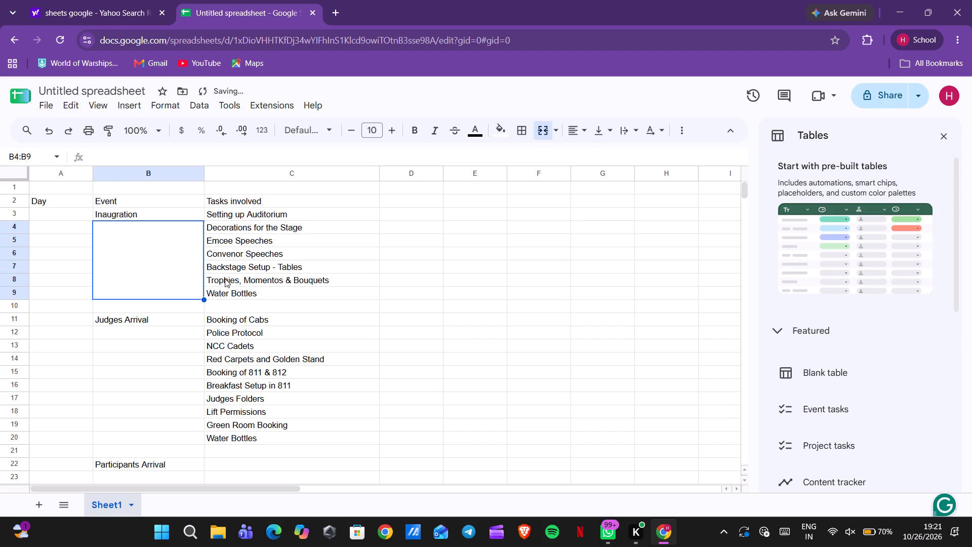
Merge the empty cells B12 to B20 below the Judges Arrival event name.
{"action": "left_click", "coordinate": [136, 330]}
{"action": "scroll", "coordinate": [136, 330], "scroll_direction": "down", "scroll_amount": 1}
{"action": "left_click_drag", "start_coordinate": [126, 294], "coordinate": [135, 338]}
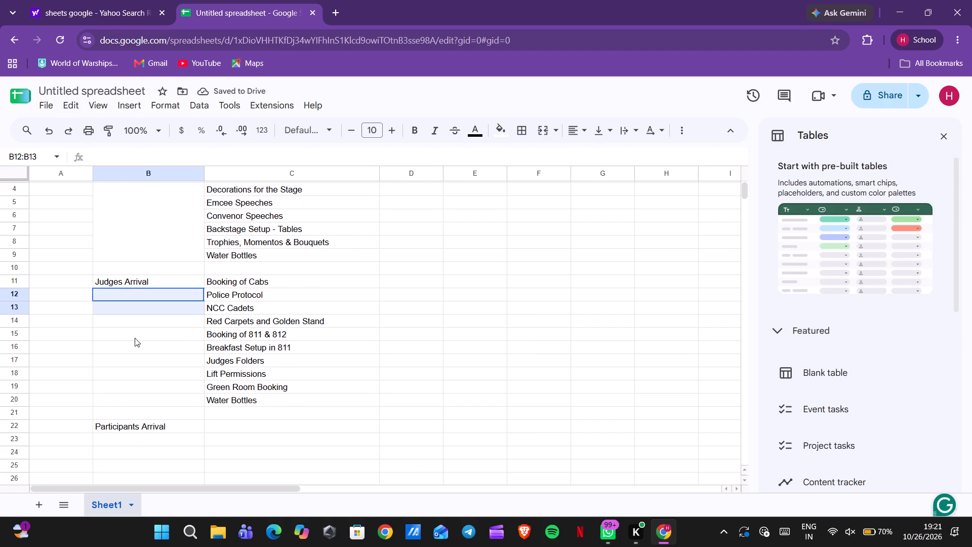
{"action": "left_click_drag", "start_coordinate": [135, 338], "coordinate": [150, 397]}
{"action": "left_click", "coordinate": [541, 129]}
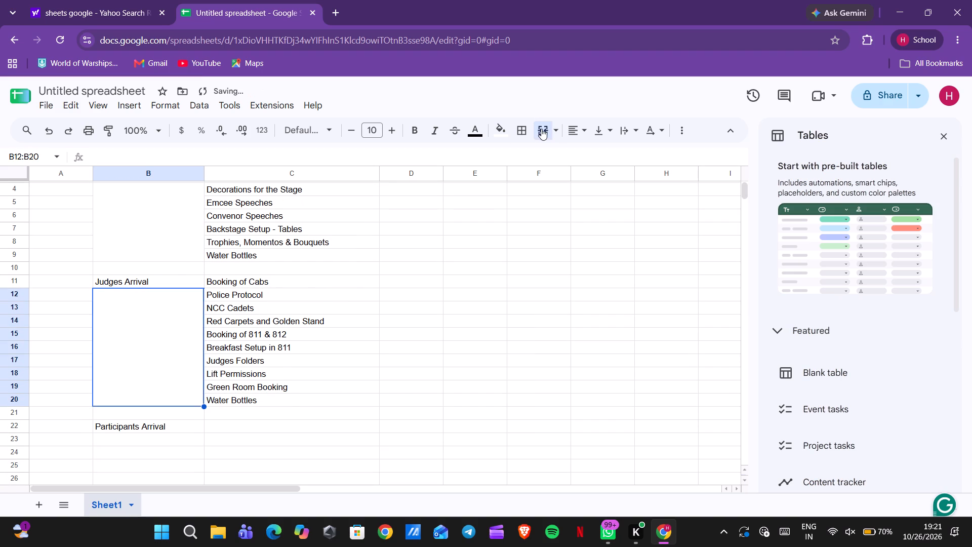
{"action": "left_click", "coordinate": [403, 274]}
{"action": "scroll", "coordinate": [403, 274], "scroll_direction": "up", "scroll_amount": 1}
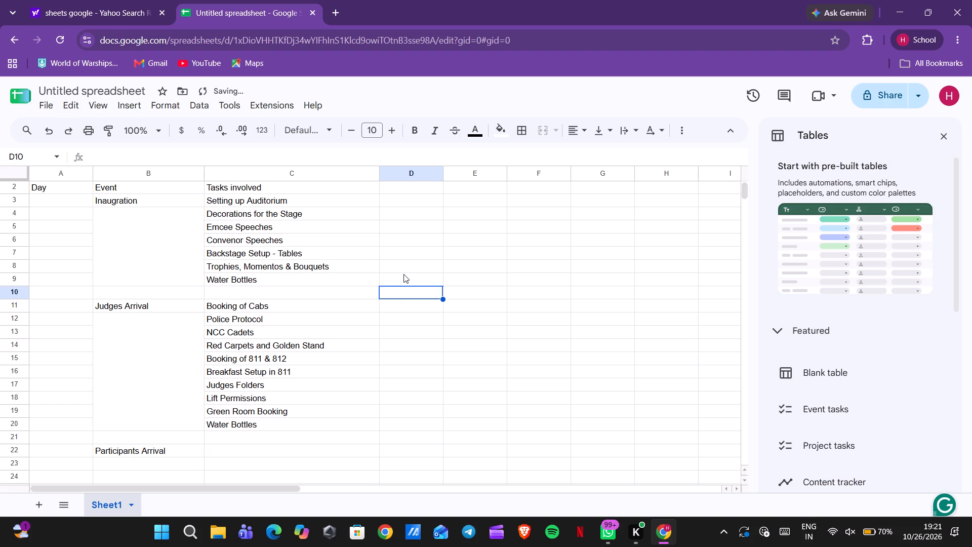
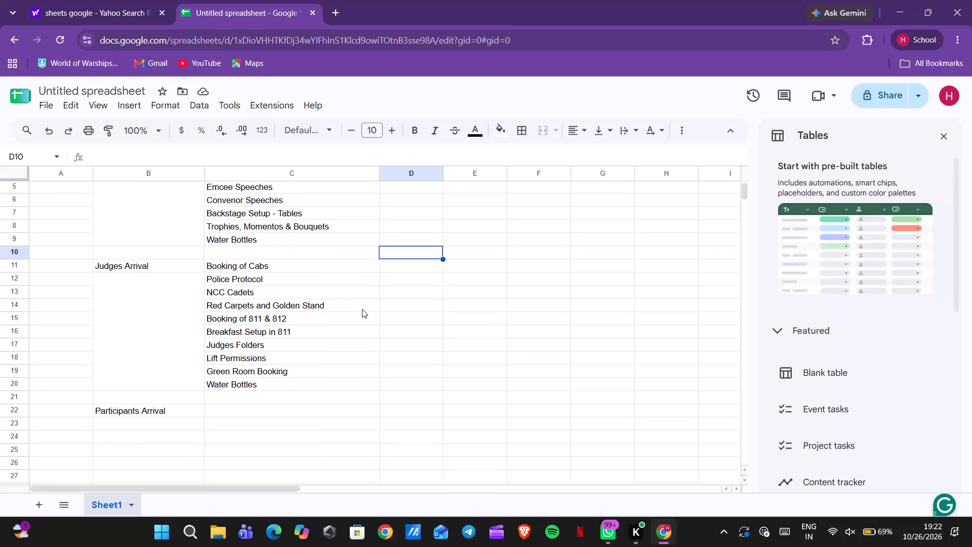
Enter "Registration Desk Permission" in C22 as the first task for Participants Arrival.
{"action": "scroll", "coordinate": [190, 286], "scroll_direction": "up", "scroll_amount": 1}
{"action": "scroll", "coordinate": [190, 286], "scroll_direction": "down", "scroll_amount": 1}
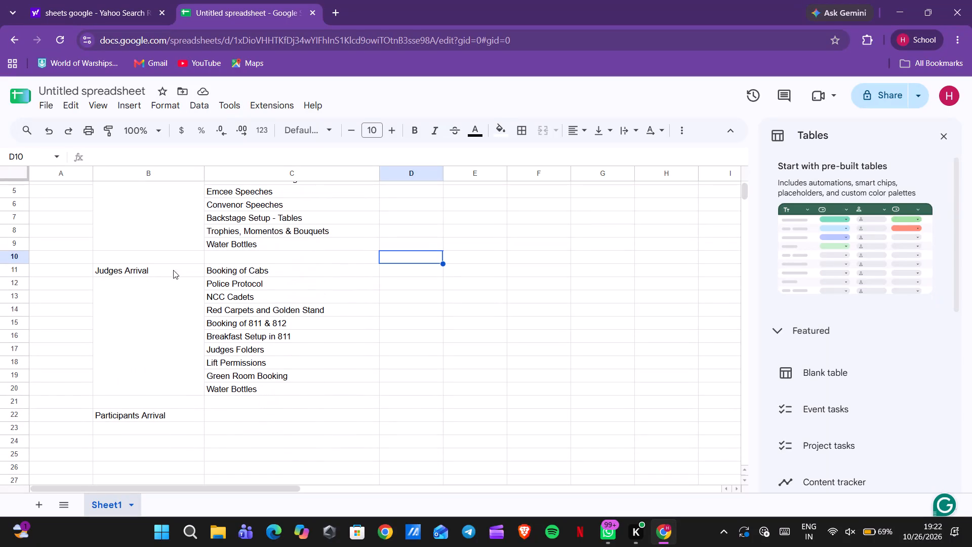
{"action": "scroll", "coordinate": [148, 341], "scroll_direction": "down", "scroll_amount": 1}
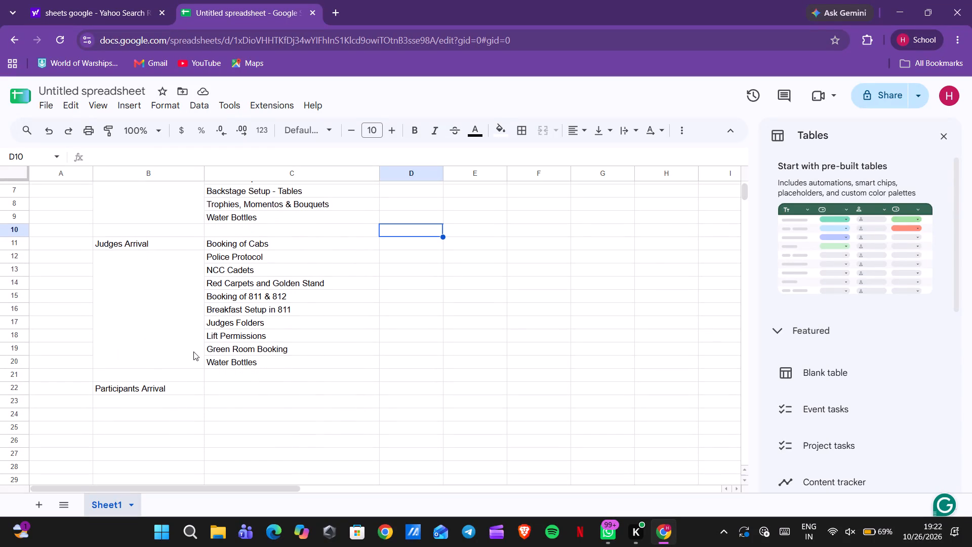
{"action": "left_click", "coordinate": [181, 390]}
{"action": "scroll", "coordinate": [181, 390], "scroll_direction": "down", "scroll_amount": 1}
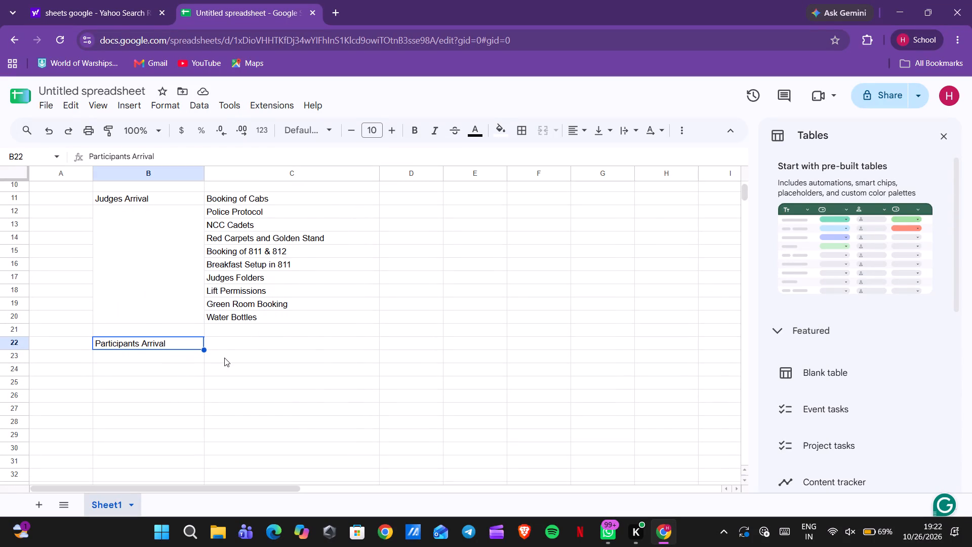
{"action": "double_click", "coordinate": [228, 345]}
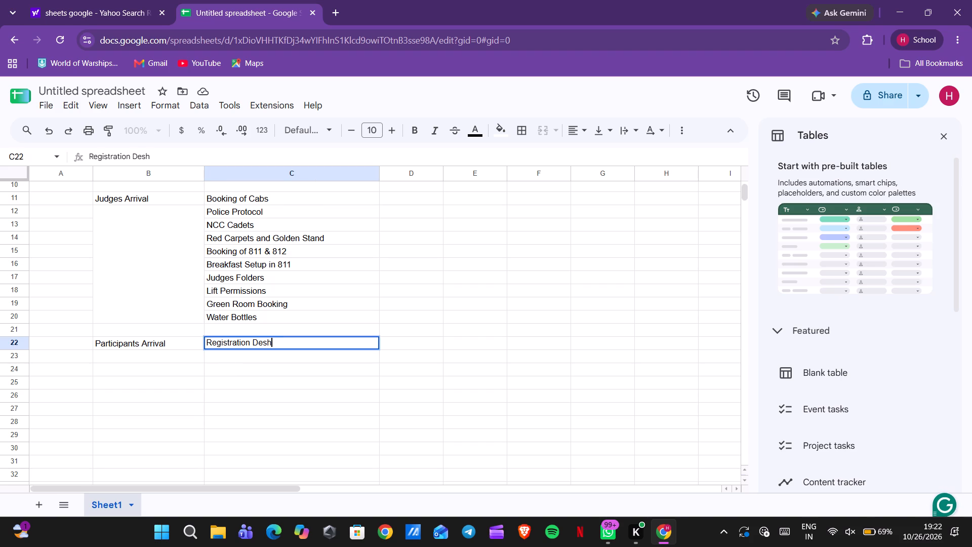
{"action": "key", "text": "BackSpace"}
{"action": "key", "text": "BackSpace"}
{"action": "key", "text": "l"}
{"action": "key", "text": "l"}
{"action": "key", "text": "BackSpace"}
{"action": "type", "text": "we"}
{"action": "key", "text": "BackSpace"}
{"action": "key", "text": "BackSpace"}
{"action": "type", "text": "wer"}
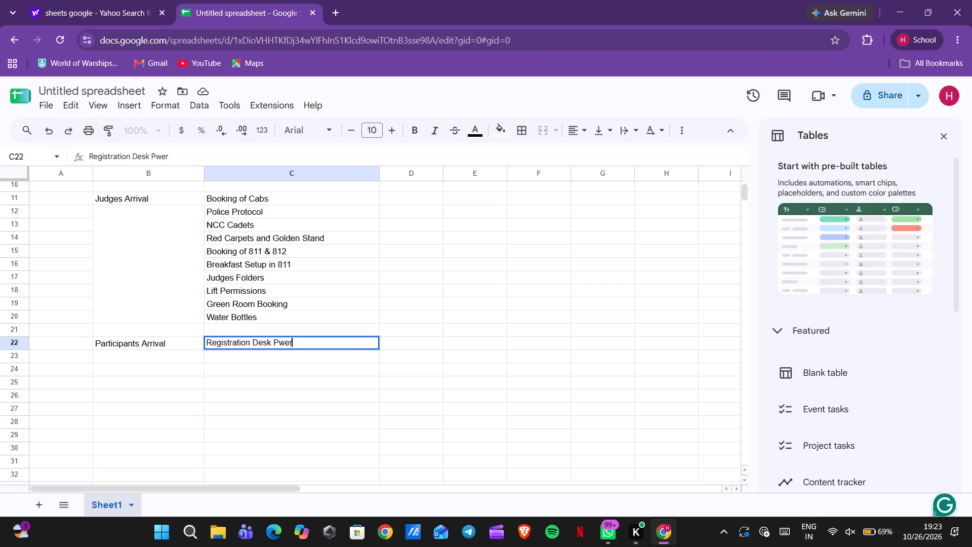
{"action": "key", "text": "BackSpace"}
{"action": "key", "text": "BackSpace"}
{"action": "key", "text": "BackSpace"}
{"action": "type", "text": "ermissi"}
{"action": "type", "text": "on"}
{"action": "scroll", "coordinate": [228, 345], "scroll_direction": "down", "scroll_amount": 1}
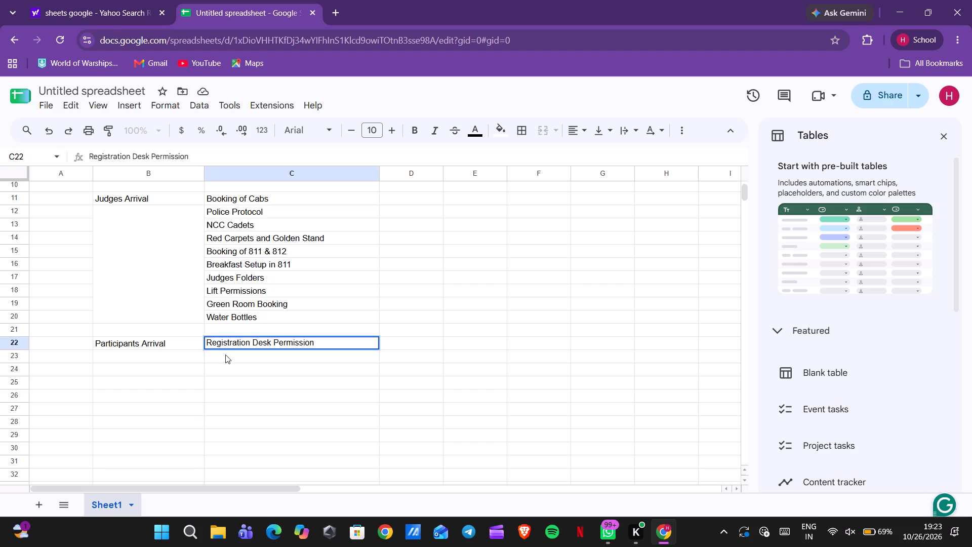
{"action": "double_click", "coordinate": [227, 357]}
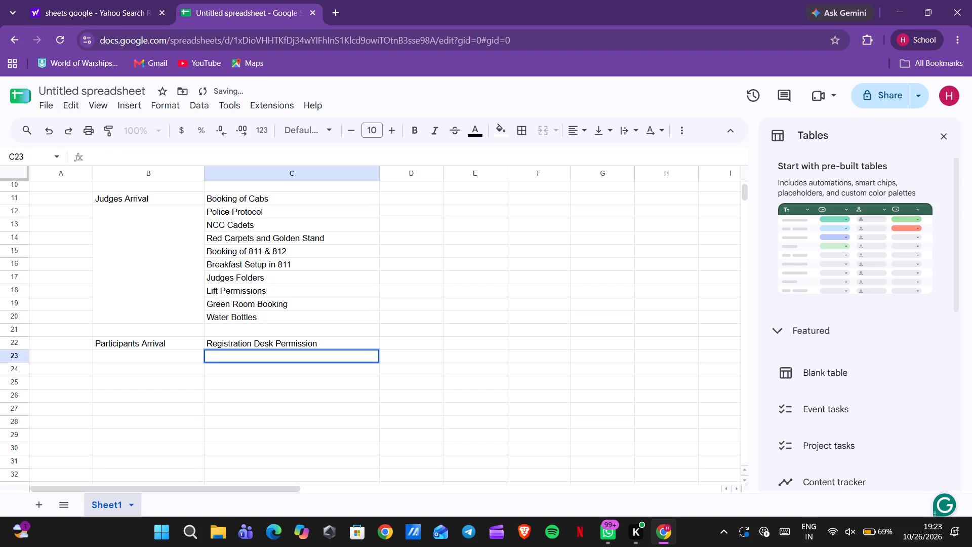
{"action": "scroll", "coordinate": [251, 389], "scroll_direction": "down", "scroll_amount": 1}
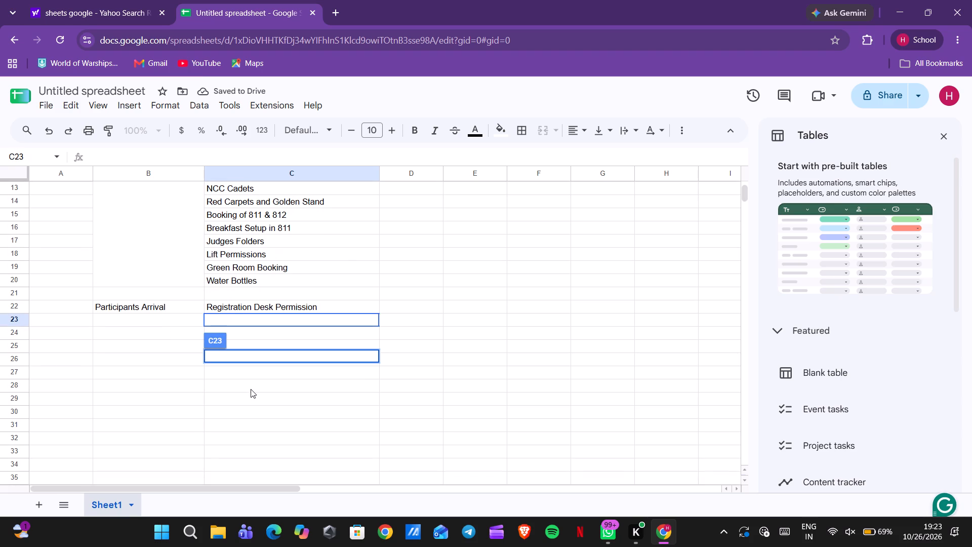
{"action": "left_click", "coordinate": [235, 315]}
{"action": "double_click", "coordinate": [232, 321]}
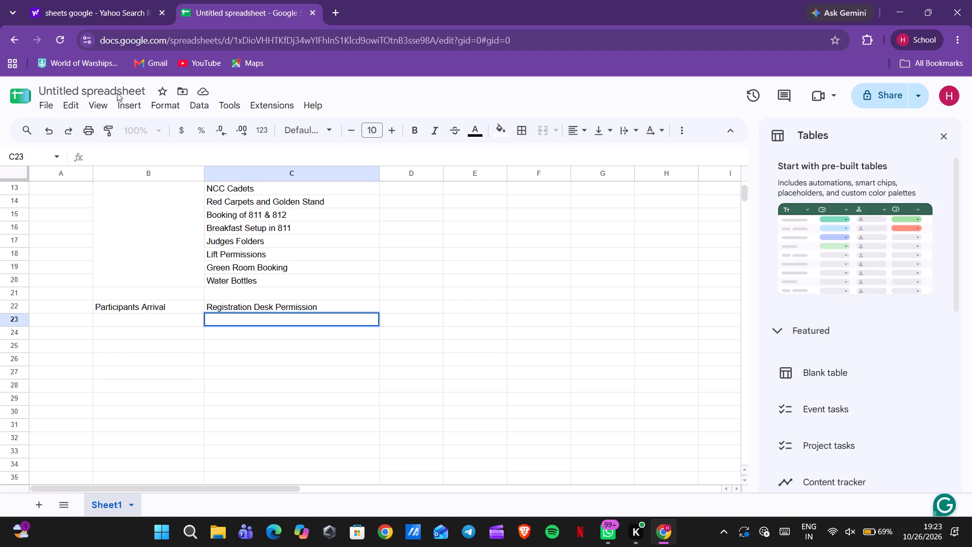
Rename the spreadsheet as "Checklist - 7th CMAC".
{"action": "double_click", "coordinate": [100, 90]}
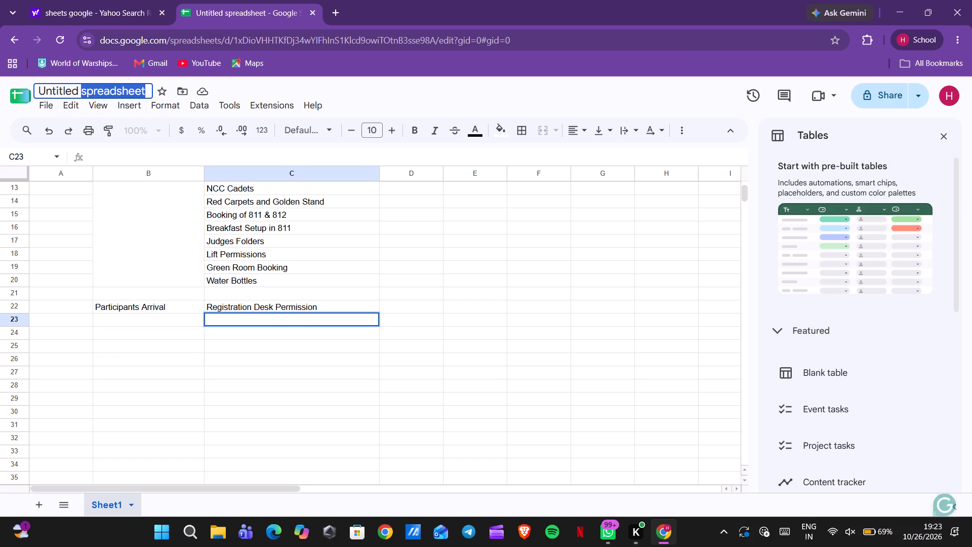
{"action": "key", "text": "ctrl+a"}
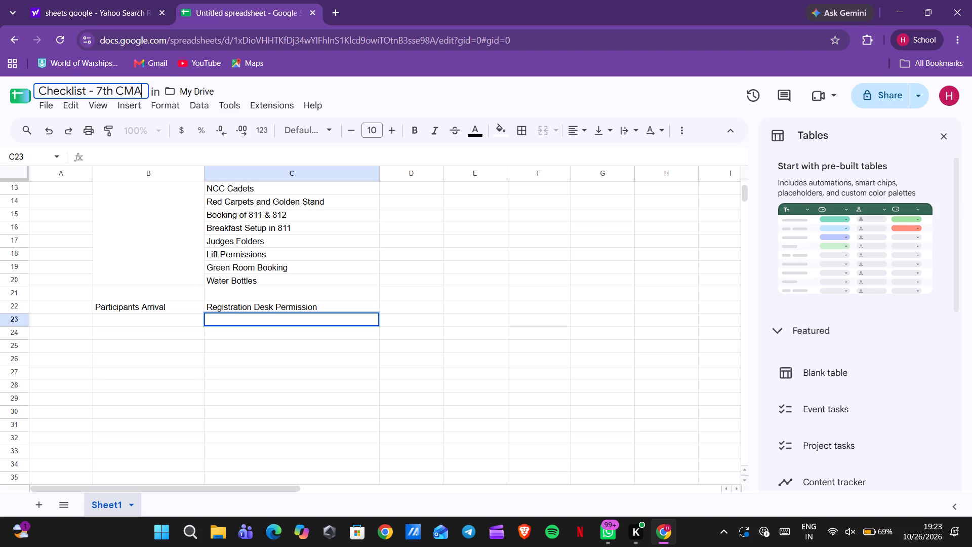
{"action": "key", "text": "Return"}
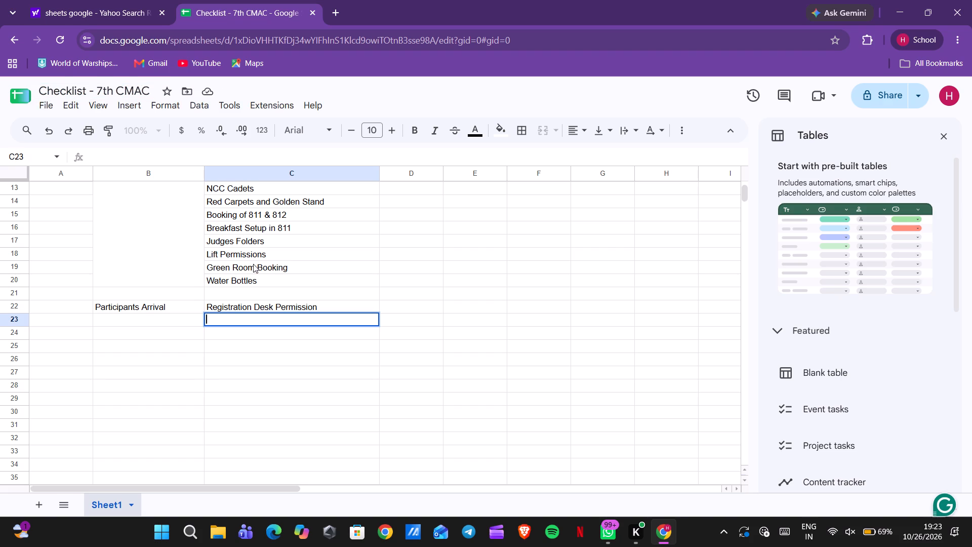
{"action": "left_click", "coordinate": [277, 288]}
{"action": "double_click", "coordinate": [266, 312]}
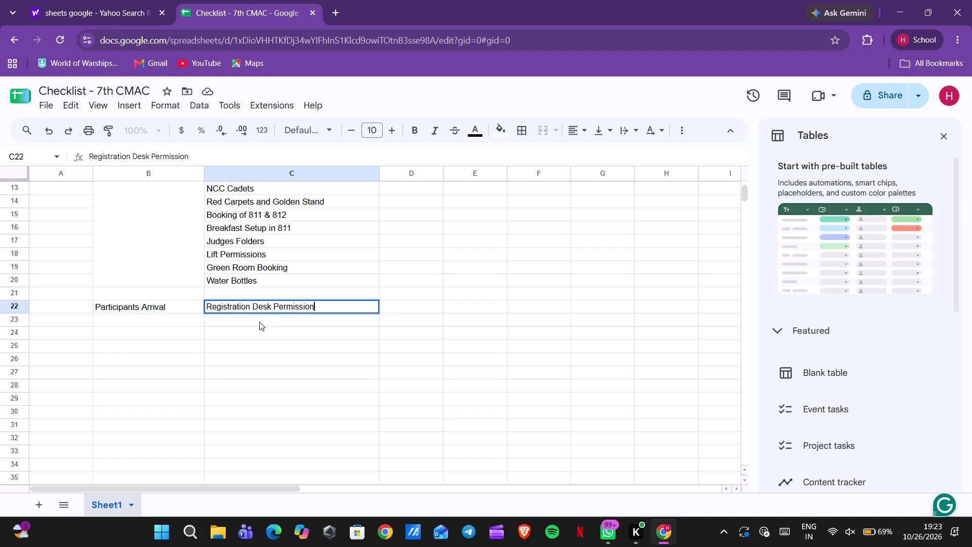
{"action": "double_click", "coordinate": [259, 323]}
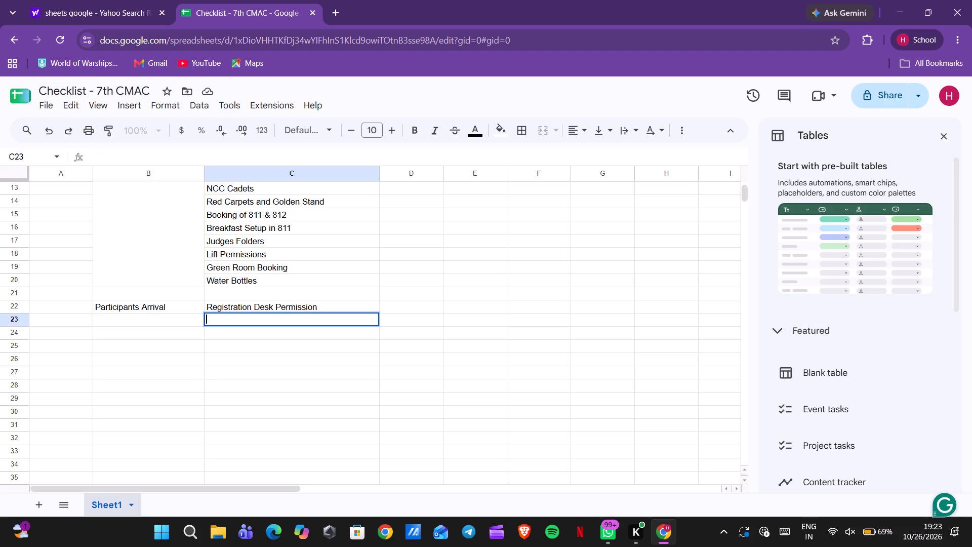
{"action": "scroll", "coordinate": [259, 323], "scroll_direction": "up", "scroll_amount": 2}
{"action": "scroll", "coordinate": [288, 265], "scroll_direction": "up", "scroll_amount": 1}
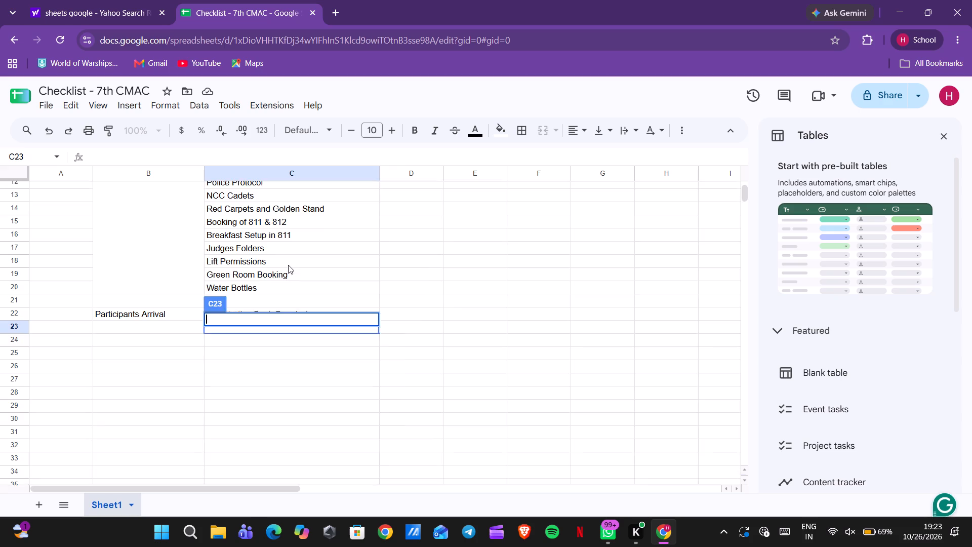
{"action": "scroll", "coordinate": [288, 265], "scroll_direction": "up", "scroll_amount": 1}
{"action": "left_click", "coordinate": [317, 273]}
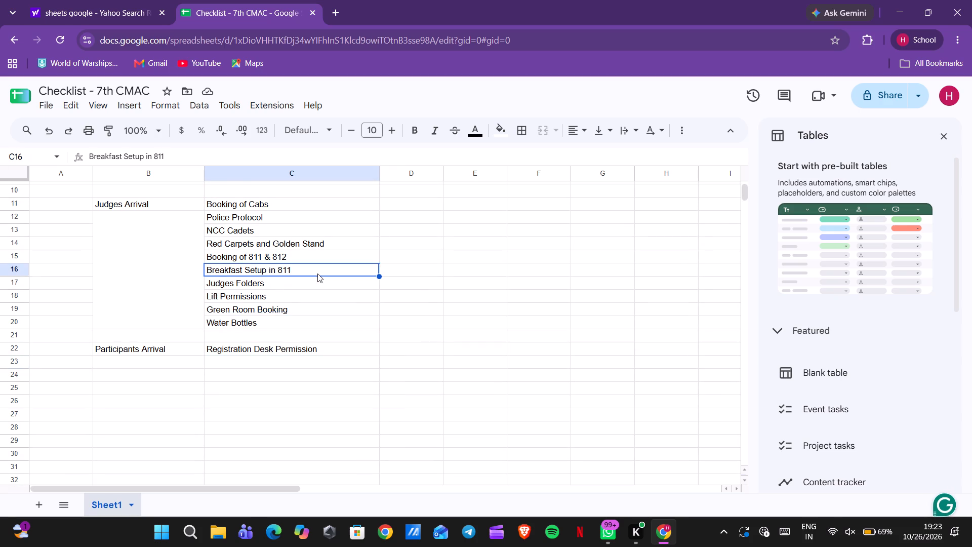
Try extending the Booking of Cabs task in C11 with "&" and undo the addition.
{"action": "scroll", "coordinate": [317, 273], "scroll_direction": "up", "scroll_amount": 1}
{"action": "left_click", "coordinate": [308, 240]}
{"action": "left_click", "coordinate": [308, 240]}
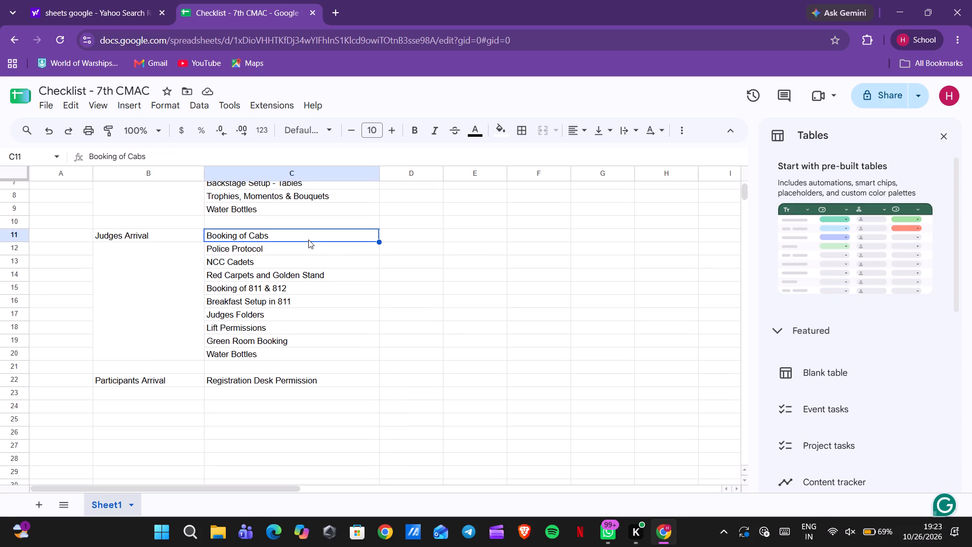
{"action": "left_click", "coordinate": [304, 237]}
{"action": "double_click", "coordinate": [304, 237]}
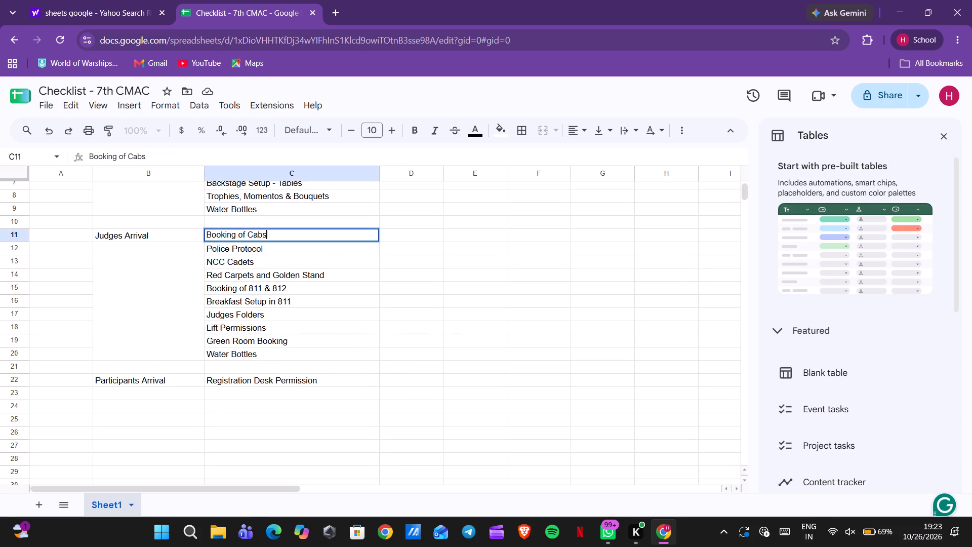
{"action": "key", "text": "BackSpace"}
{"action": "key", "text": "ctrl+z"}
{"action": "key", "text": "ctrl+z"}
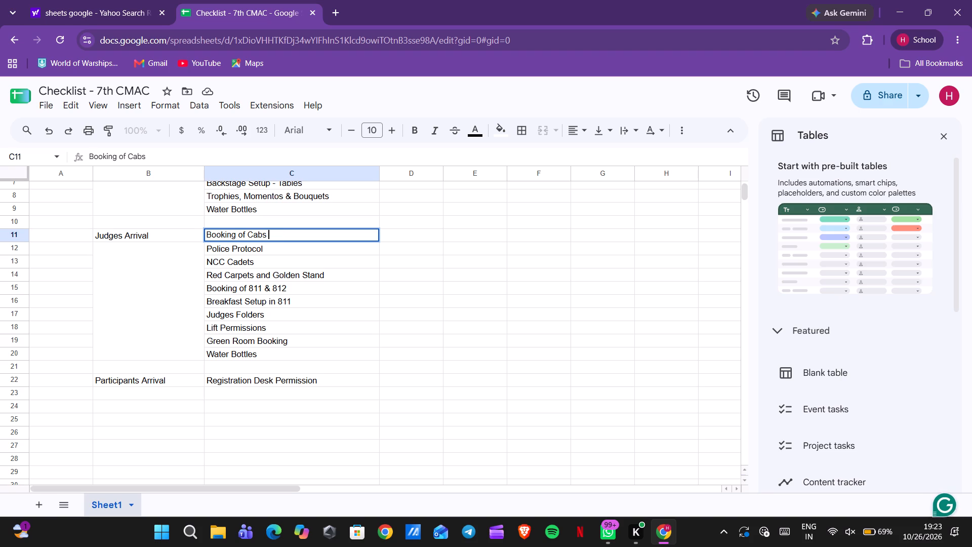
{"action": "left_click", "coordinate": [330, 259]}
Move the Participants Arrival block B22:C24 two rows down so it starts at B24.
{"action": "left_click_drag", "start_coordinate": [172, 380], "coordinate": [184, 385]}
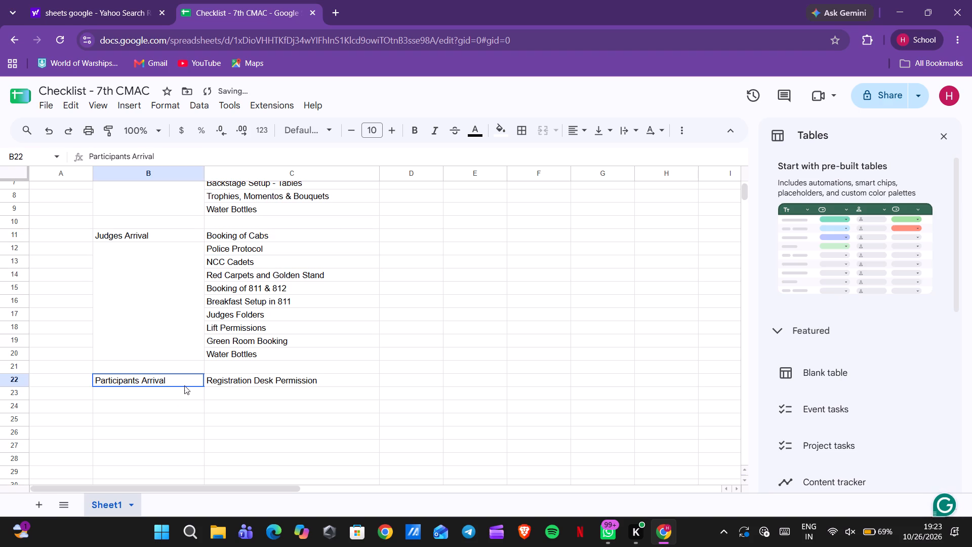
{"action": "left_click_drag", "start_coordinate": [184, 385], "coordinate": [233, 404]}
{"action": "key", "text": "ctrl+x"}
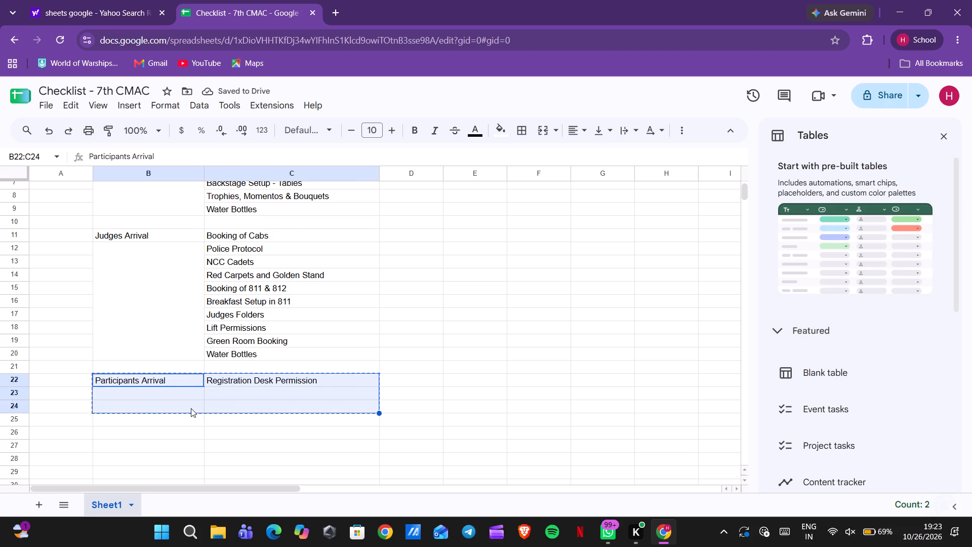
{"action": "left_click", "coordinate": [189, 408]}
{"action": "key", "text": "ctrl+v"}
Move the Judges Arrival tasks from Police Protocol to Water Bottles, C12:C20, one row down to start at C13.
{"action": "left_click", "coordinate": [228, 366]}
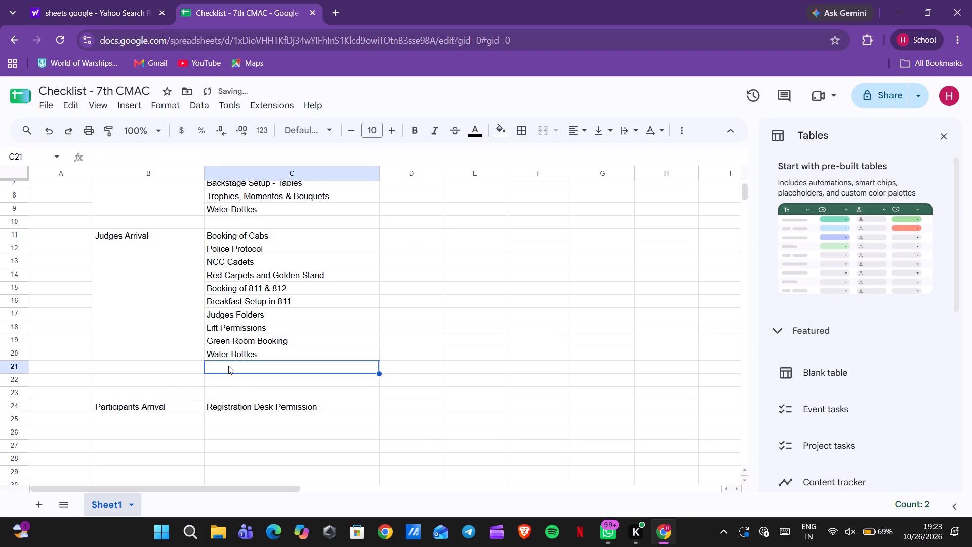
{"action": "left_click", "coordinate": [235, 249]}
{"action": "left_click_drag", "start_coordinate": [235, 249], "coordinate": [263, 347]}
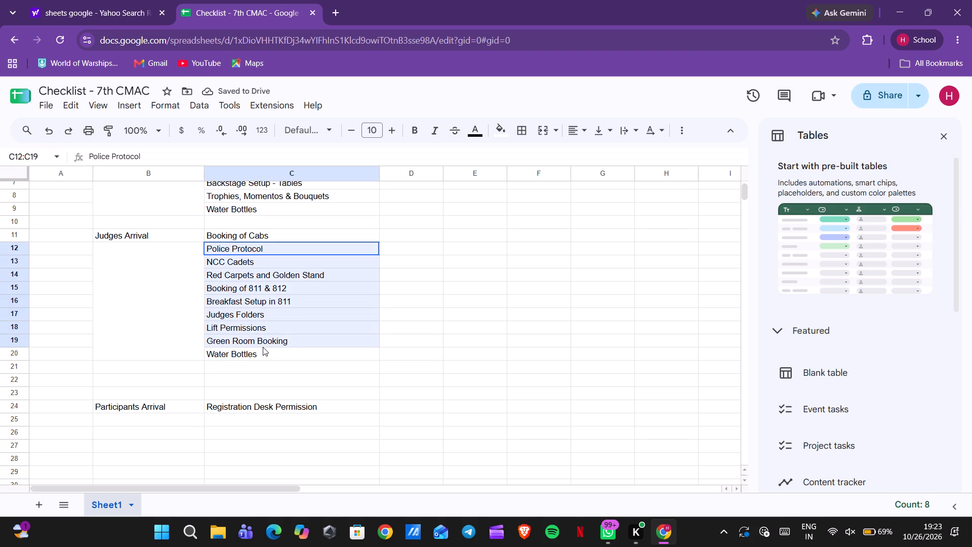
{"action": "left_click_drag", "start_coordinate": [263, 347], "coordinate": [265, 352]}
{"action": "key", "text": "ctrl+x"}
{"action": "left_click", "coordinate": [257, 262]}
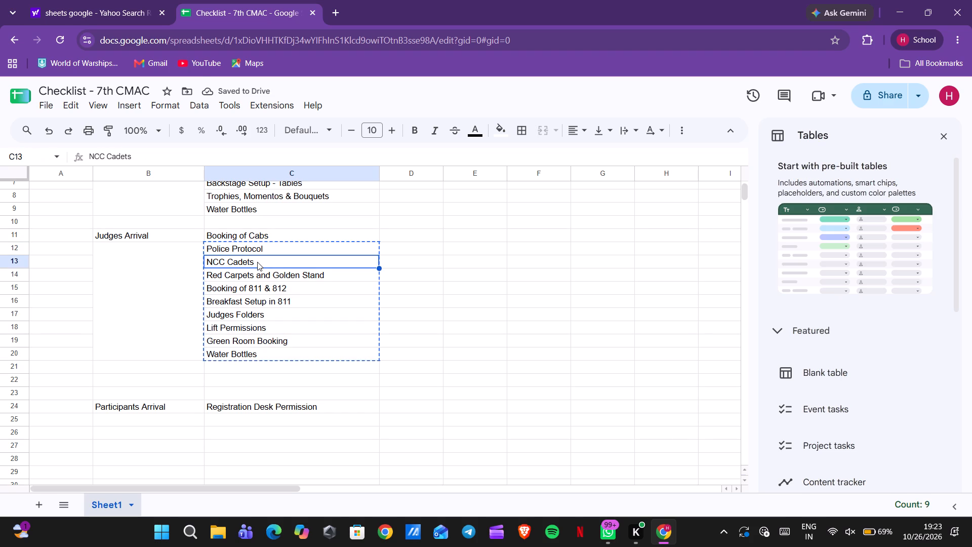
{"action": "key", "text": "ctrl+v"}
Enter "Parking Permission" in the freed cell C12 below Booking of Cabs.
{"action": "double_click", "coordinate": [250, 248]}
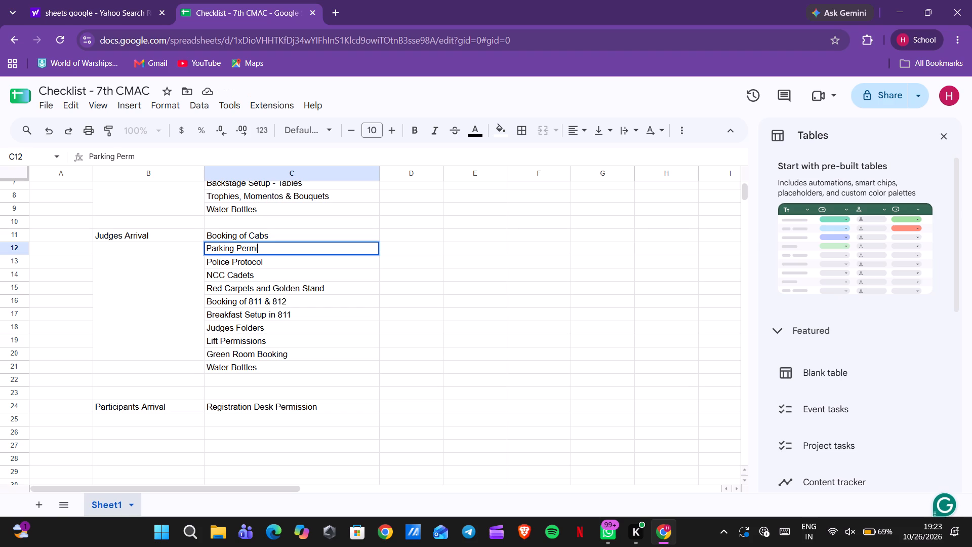
{"action": "scroll", "coordinate": [250, 248], "scroll_direction": "down", "scroll_amount": 1}
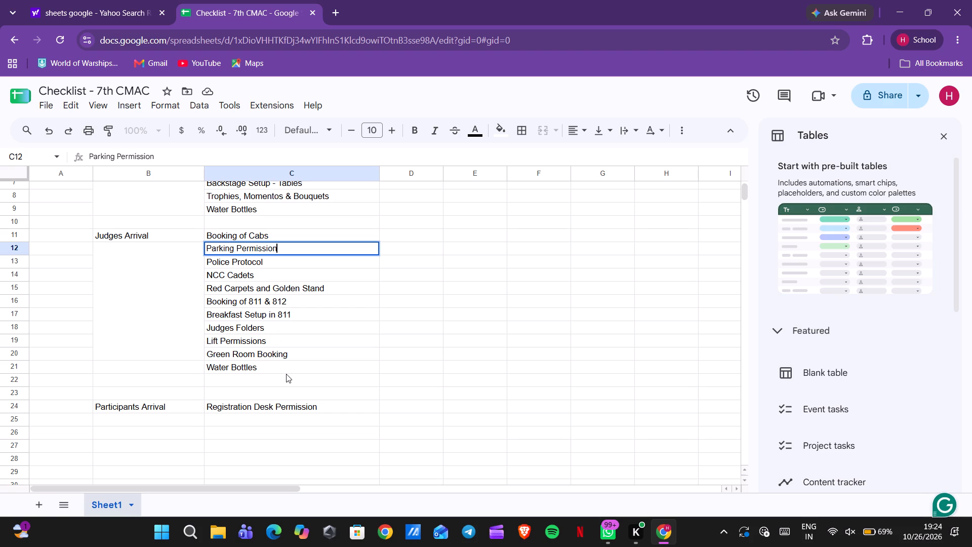
{"action": "left_click", "coordinate": [286, 374]}
Enter "Participants Folders" in C25 as the second task for Participants Arrival.
{"action": "scroll", "coordinate": [286, 374], "scroll_direction": "down", "scroll_amount": 1}
{"action": "left_click", "coordinate": [298, 363]}
{"action": "double_click", "coordinate": [298, 363]}
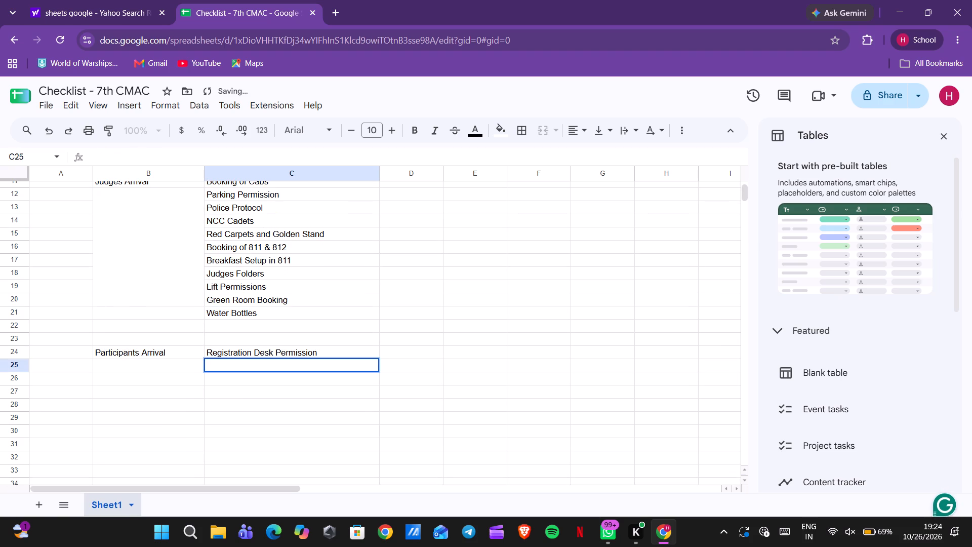
{"action": "left_click", "coordinate": [289, 366]}
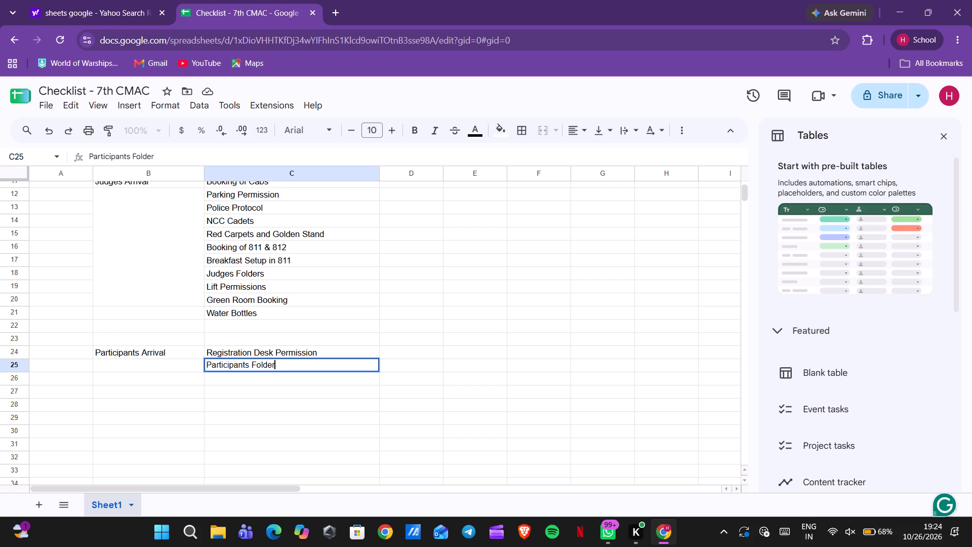
{"action": "scroll", "coordinate": [289, 366], "scroll_direction": "down", "scroll_amount": 1}
{"action": "triple_click", "coordinate": [256, 378]}
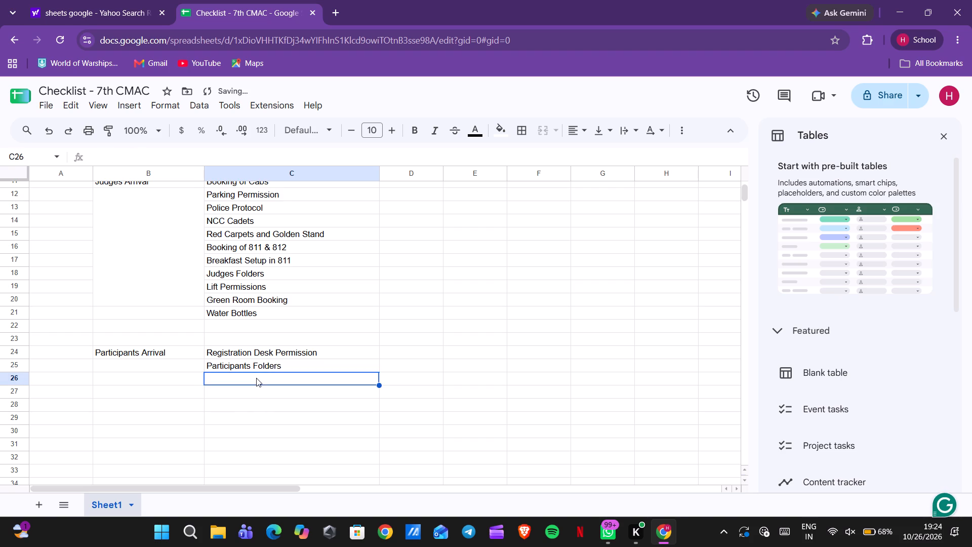
Review the task lists of the Inaugration, Judges Arrival and Participants Arrival events.
{"action": "scroll", "coordinate": [256, 378], "scroll_direction": "up", "scroll_amount": 2}
{"action": "left_click", "coordinate": [333, 293]}
{"action": "scroll", "coordinate": [333, 293], "scroll_direction": "up", "scroll_amount": 3}
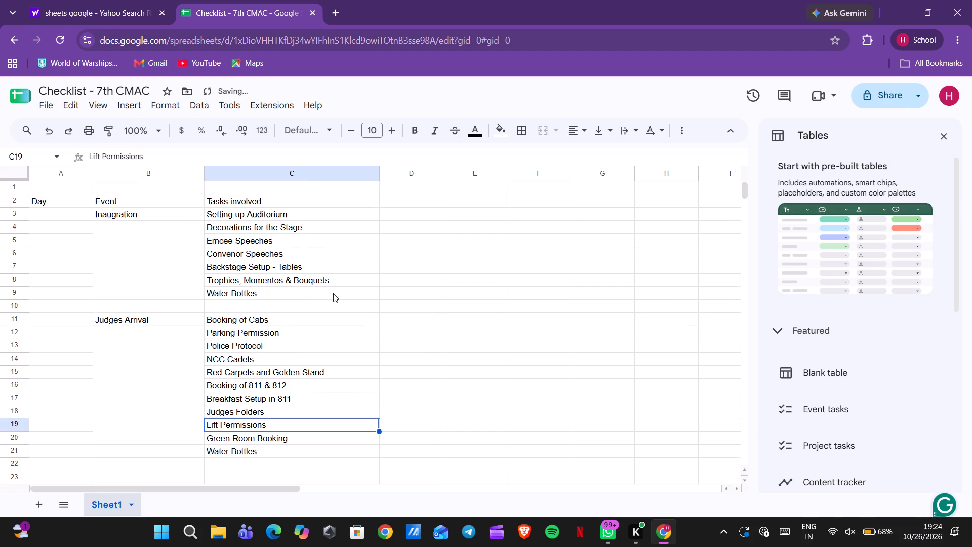
{"action": "scroll", "coordinate": [333, 293], "scroll_direction": "up", "scroll_amount": 1}
{"action": "scroll", "coordinate": [299, 304], "scroll_direction": "down", "scroll_amount": 1}
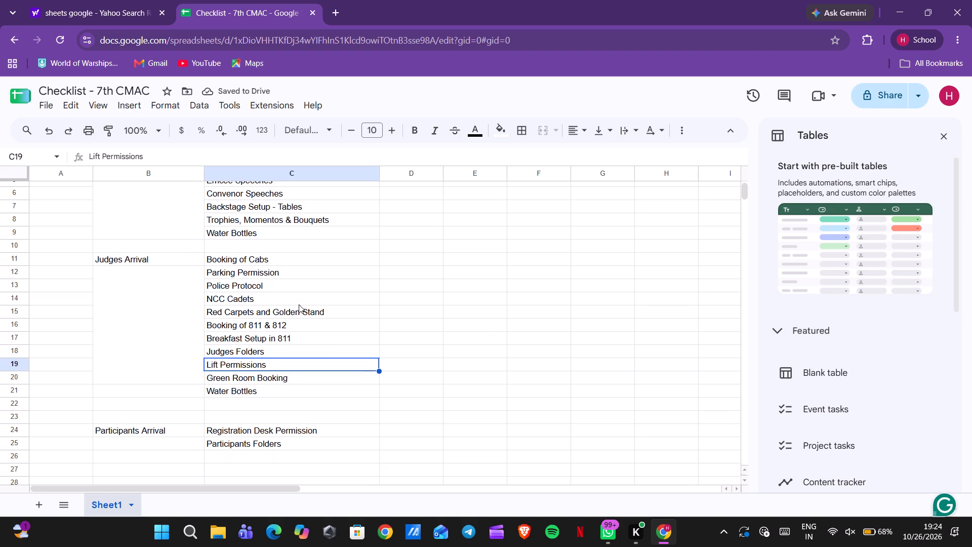
{"action": "scroll", "coordinate": [299, 304], "scroll_direction": "up", "scroll_amount": 1}
{"action": "left_click", "coordinate": [146, 294]}
{"action": "scroll", "coordinate": [146, 294], "scroll_direction": "down", "scroll_amount": 1}
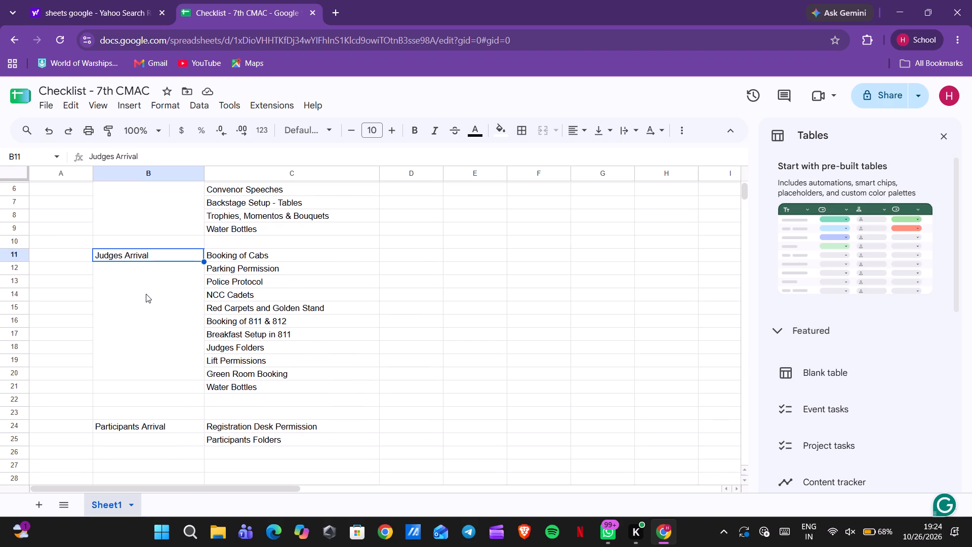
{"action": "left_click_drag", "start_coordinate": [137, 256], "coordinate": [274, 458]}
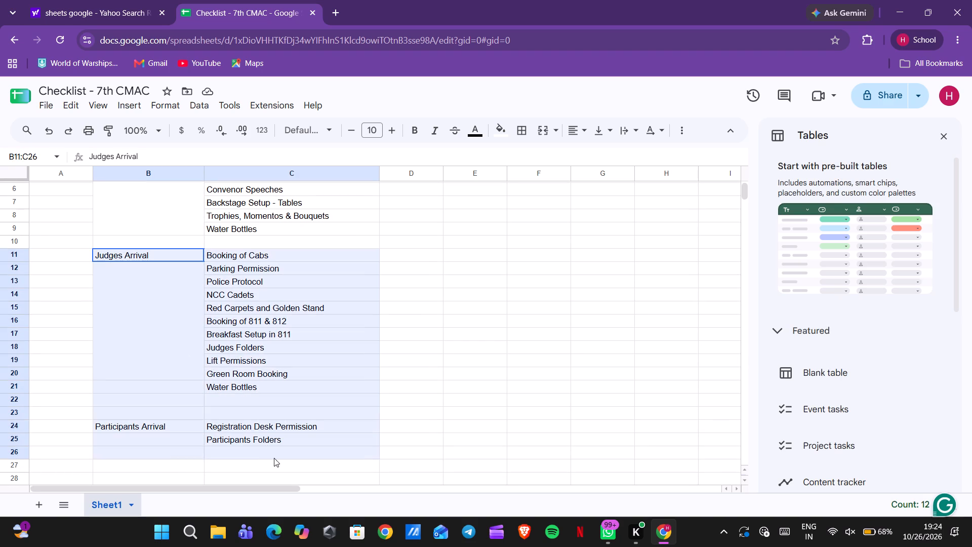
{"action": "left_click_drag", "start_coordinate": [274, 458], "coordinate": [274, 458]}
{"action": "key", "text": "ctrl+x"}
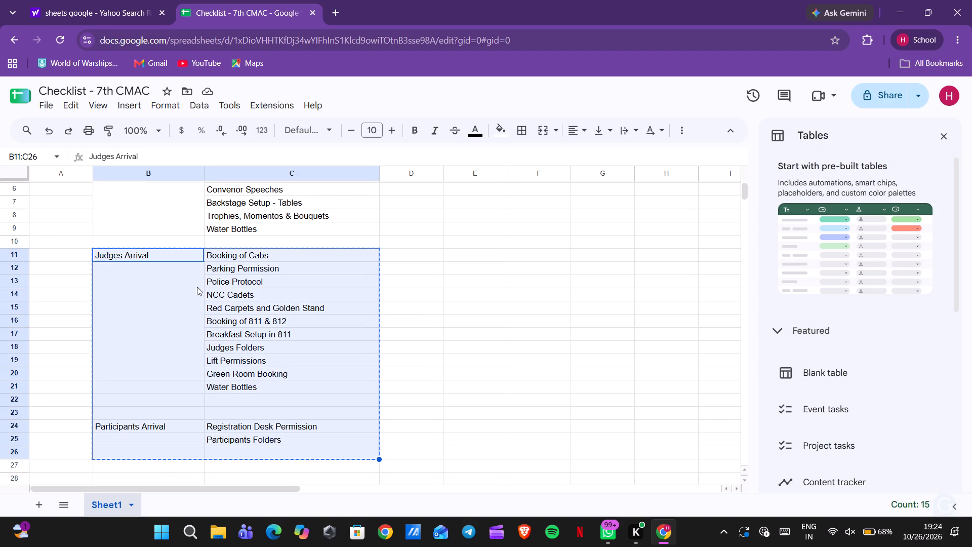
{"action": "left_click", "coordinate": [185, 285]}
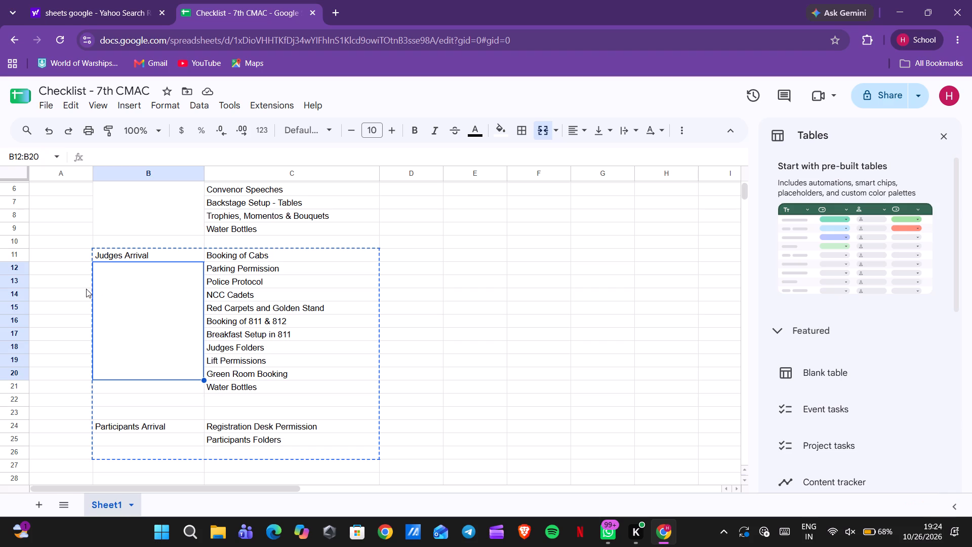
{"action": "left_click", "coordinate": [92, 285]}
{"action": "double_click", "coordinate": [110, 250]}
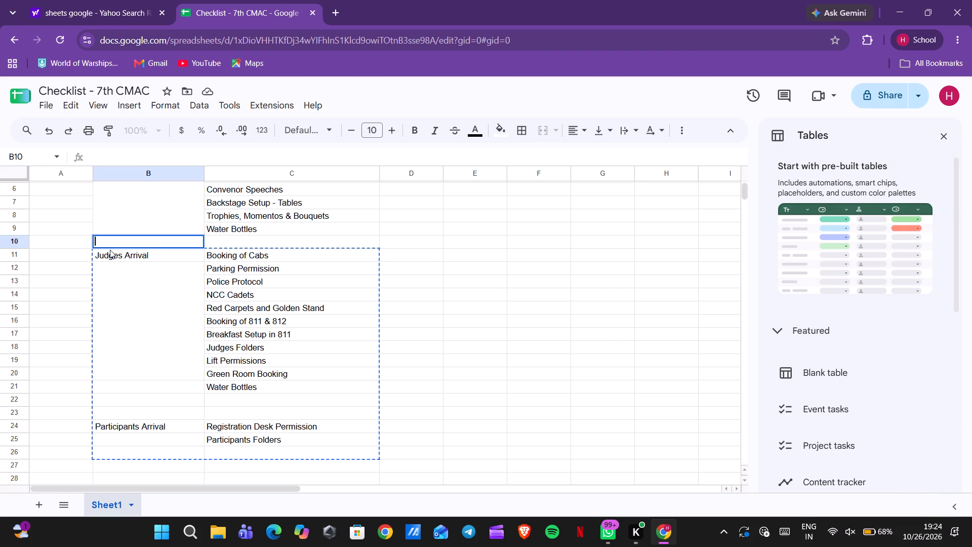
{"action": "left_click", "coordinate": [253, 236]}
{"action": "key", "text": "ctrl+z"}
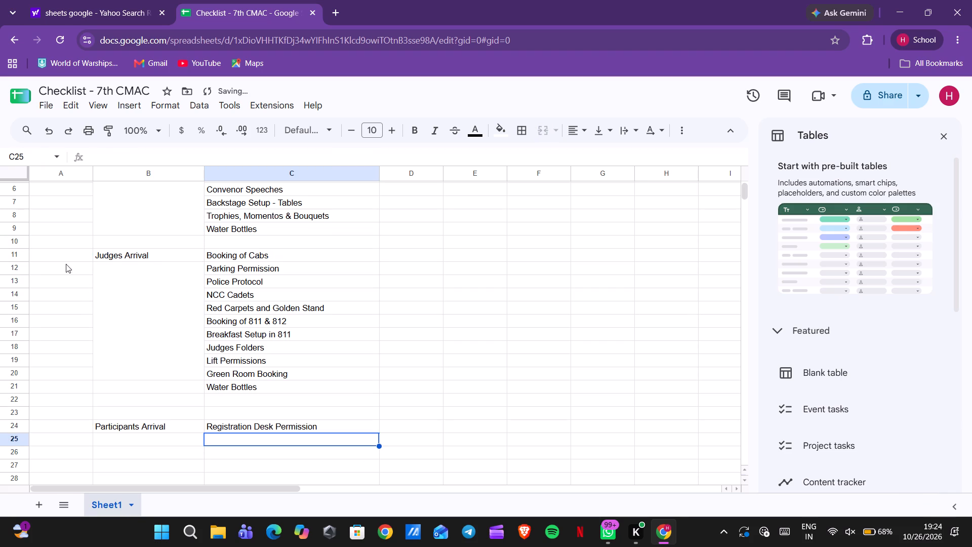
Move the Judges Arrival and Participants Arrival blocks, A11:C27, two rows down to start at A13.
{"action": "left_click_drag", "start_coordinate": [56, 256], "coordinate": [260, 466]}
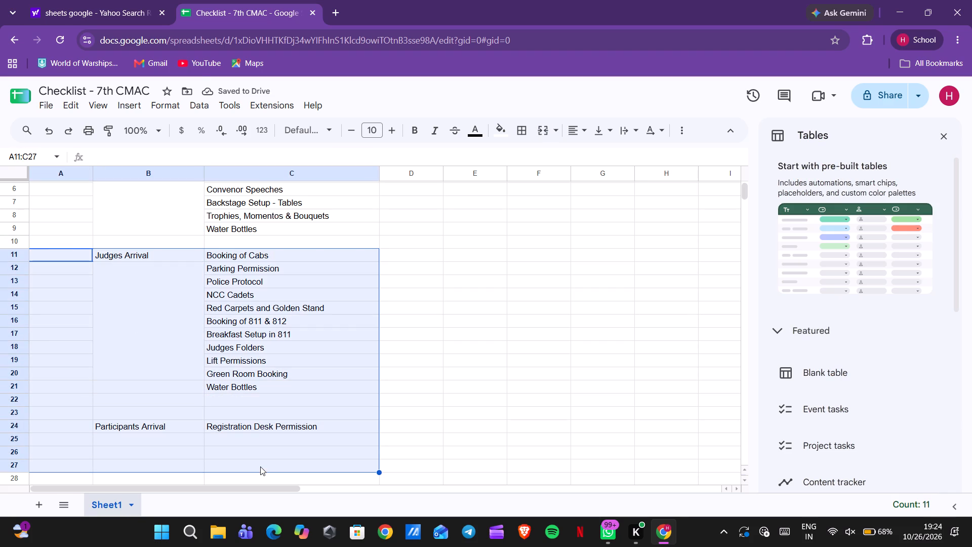
{"action": "key", "text": "ctrl+x"}
{"action": "left_click", "coordinate": [78, 280]}
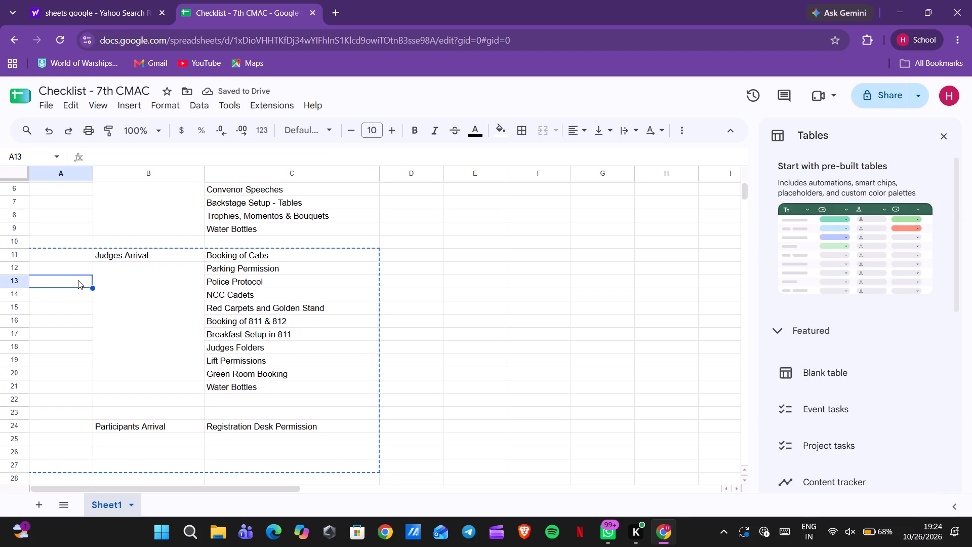
{"action": "key", "text": "ctrl+v"}
Enter "Lighting of Lamp and Flower for Lamp" in C10 as another Inaugration task below Water Bottles.
{"action": "left_click", "coordinate": [261, 265]}
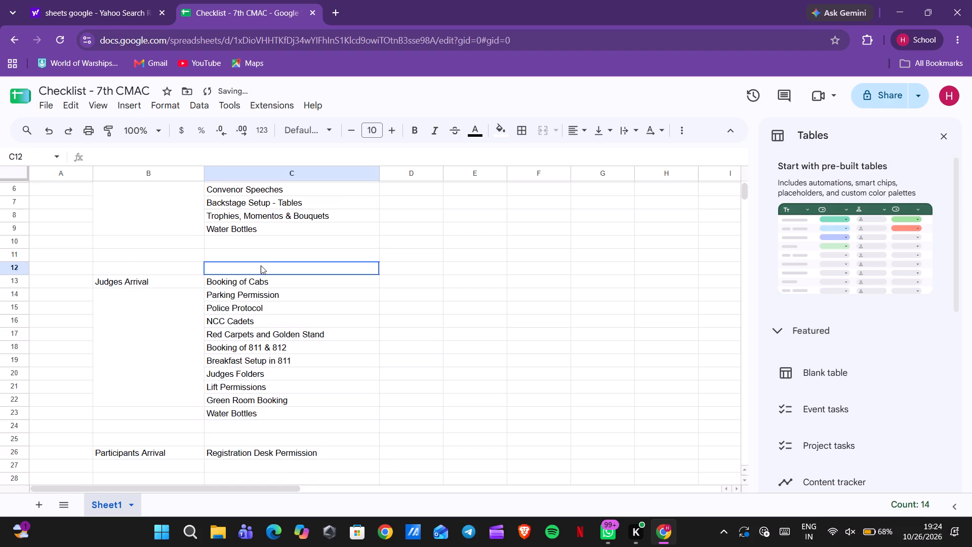
{"action": "scroll", "coordinate": [261, 265], "scroll_direction": "up", "scroll_amount": 2}
{"action": "scroll", "coordinate": [261, 265], "scroll_direction": "down", "scroll_amount": 1}
{"action": "double_click", "coordinate": [250, 280]}
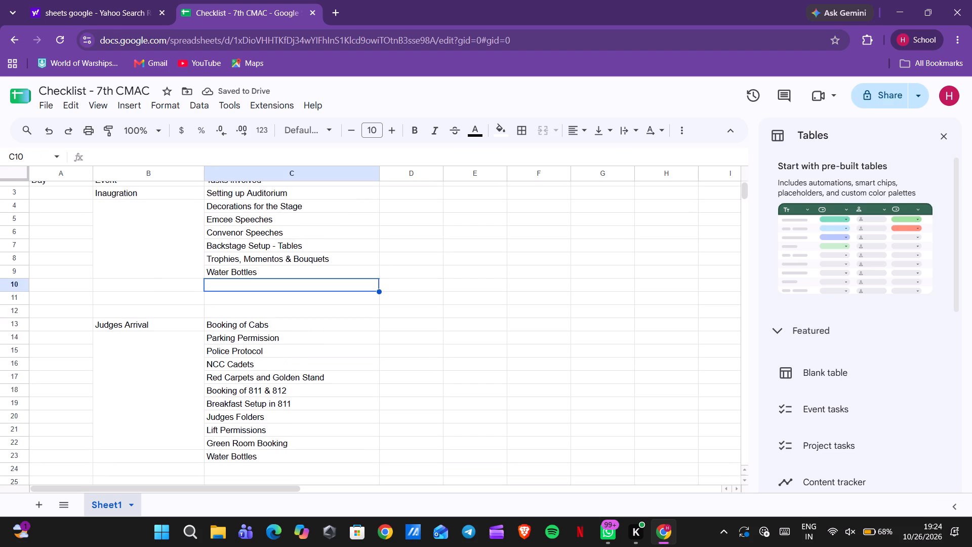
{"action": "left_click", "coordinate": [245, 288]}
{"action": "double_click", "coordinate": [245, 288]}
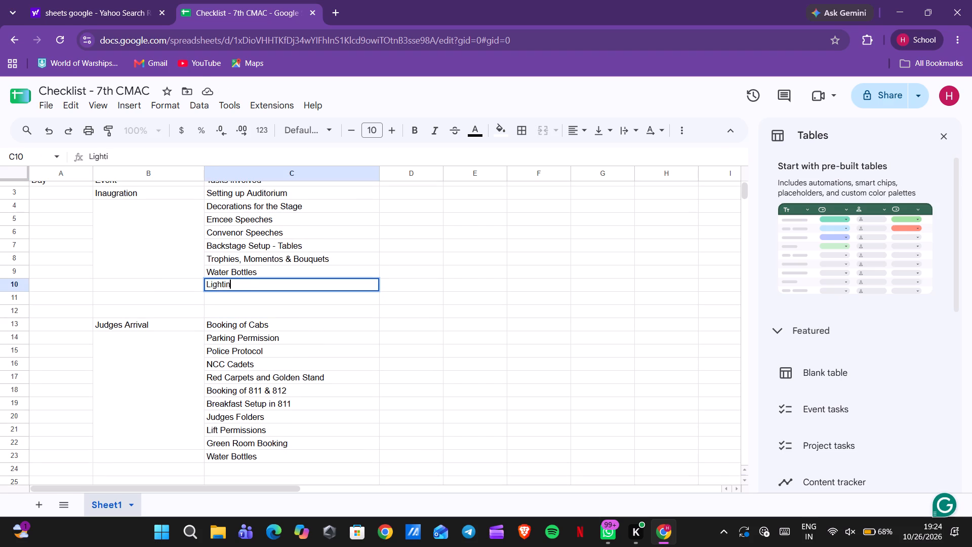
{"action": "key", "text": "BackSpace"}
{"action": "key", "text": "BackSpace"}
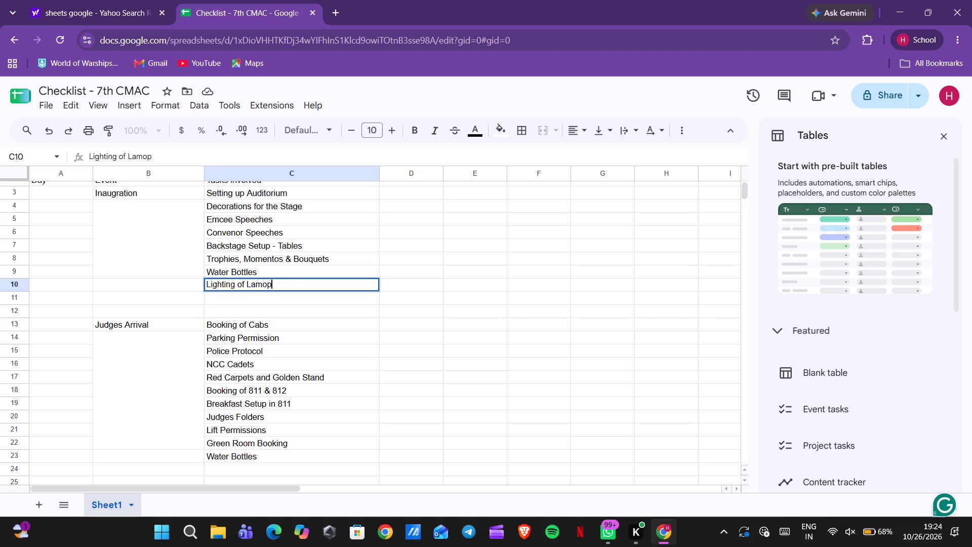
{"action": "key", "text": "BackSpace"}
{"action": "key", "text": "BackSpace"}
{"action": "type", "text": "lowr"}
{"action": "key", "text": "BackSpace"}
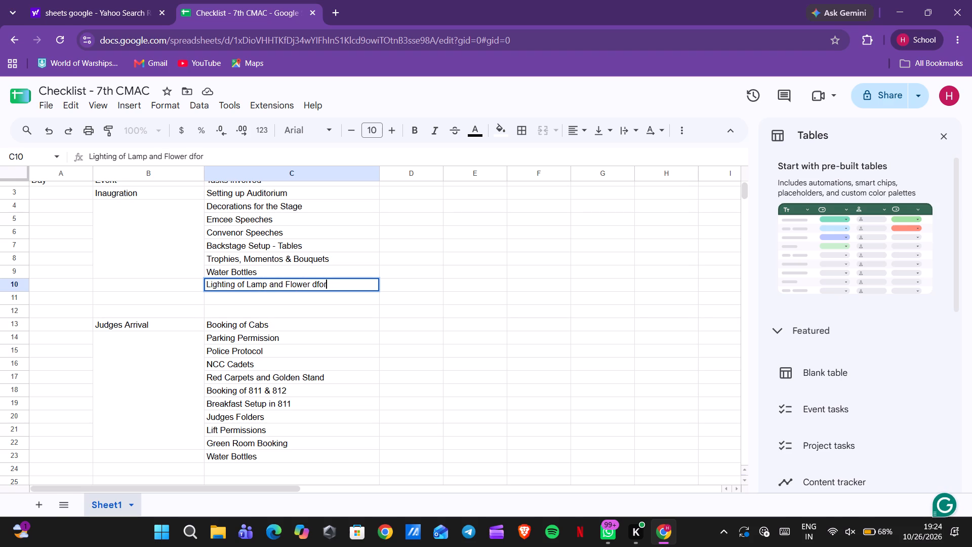
{"action": "key", "text": "BackSpace"}
{"action": "key", "text": "BackSpace"}
{"action": "type", "text": "FPR"}
{"action": "key", "text": "BackSpace"}
{"action": "key", "text": "BackSpace"}
{"action": "key", "text": "BackSpace"}
{"action": "type", "text": "amp"}
Enter "Participants Folders" in C27 below Registration Desk Permission for Participants Arrival.
{"action": "scroll", "coordinate": [301, 319], "scroll_direction": "down", "scroll_amount": 2}
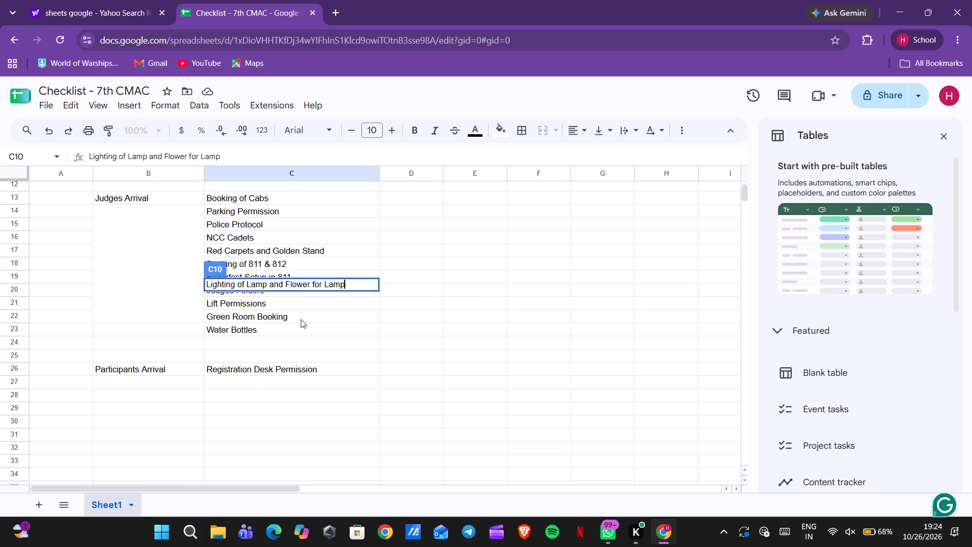
{"action": "double_click", "coordinate": [317, 365]}
{"action": "double_click", "coordinate": [306, 376]}
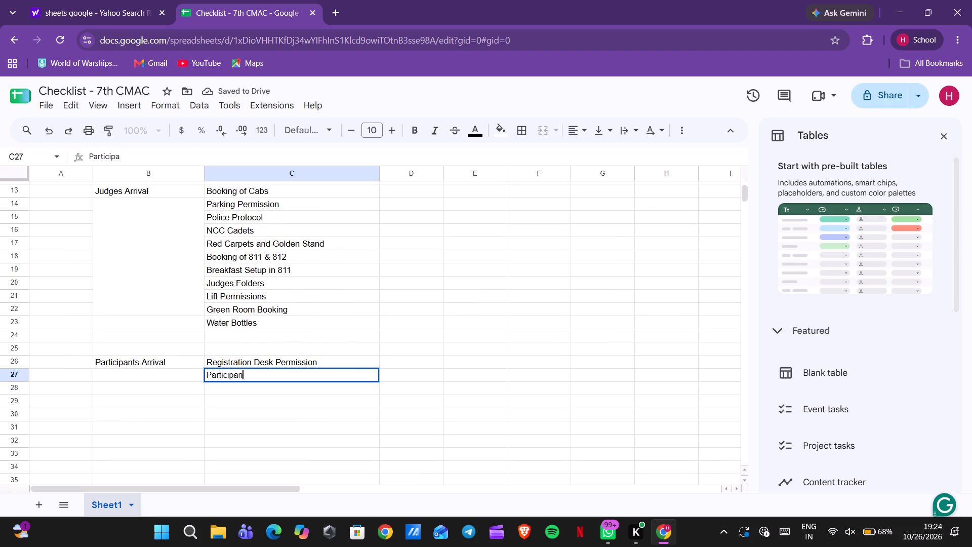
{"action": "key", "text": "BackSpace"}
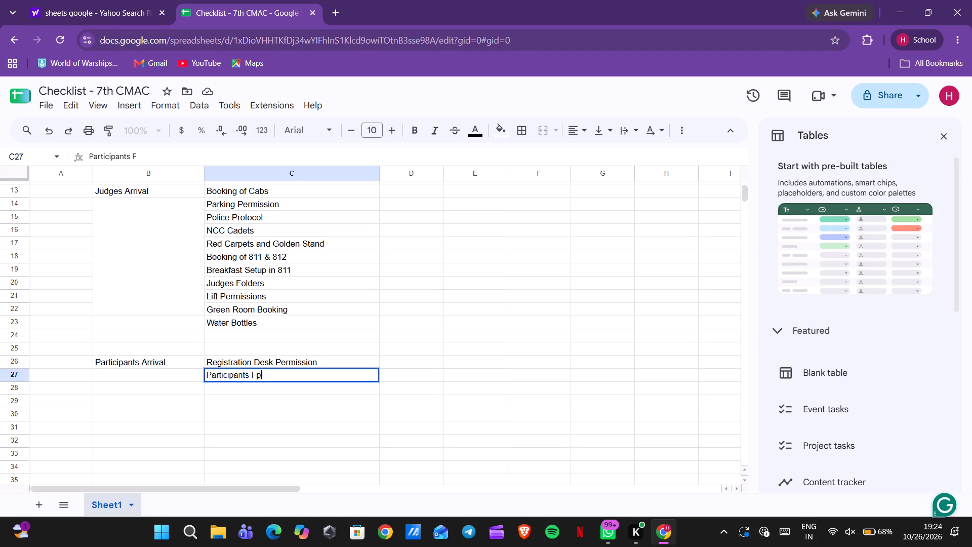
{"action": "key", "text": "BackSpace"}
{"action": "key", "text": "BackSpace"}
{"action": "key", "text": "BackSpace"}
{"action": "key", "text": "BackSpace"}
{"action": "key", "text": "BackSpace"}
{"action": "key", "text": "BackSpace"}
{"action": "type", "text": "olders"}
{"action": "left_click", "coordinate": [246, 396]}
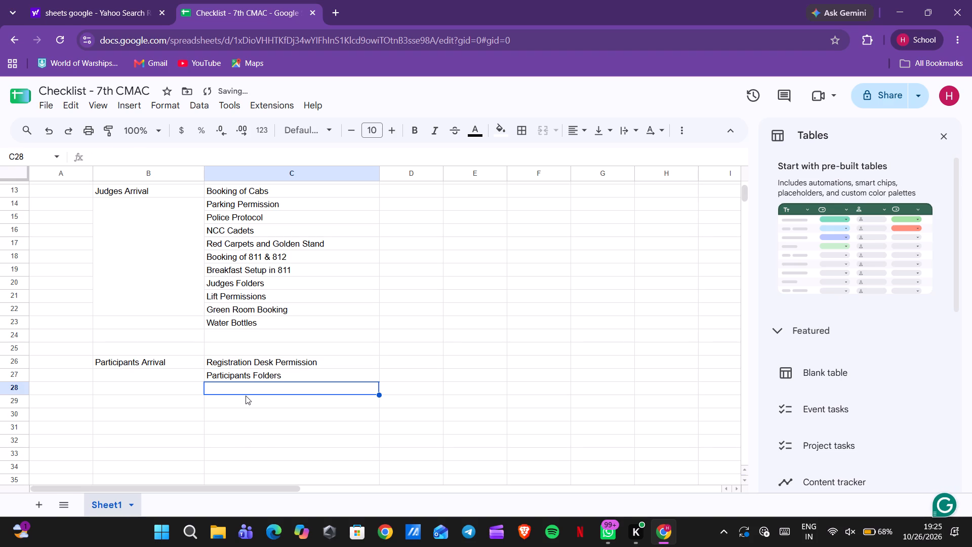
Rename the Judges Arrival event in B13 as "Guests Arrival".
{"action": "scroll", "coordinate": [276, 373], "scroll_direction": "up", "scroll_amount": 1}
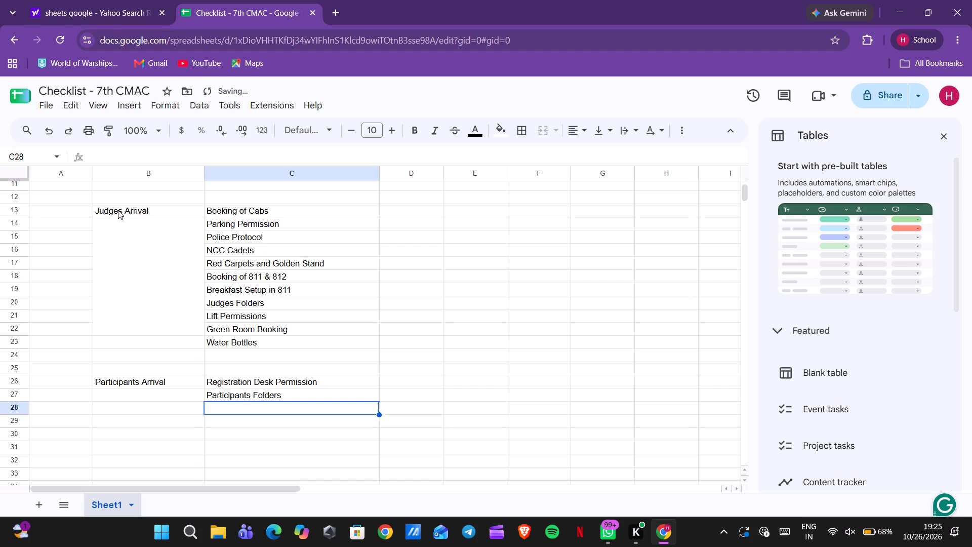
{"action": "left_click", "coordinate": [118, 210]}
{"action": "double_click", "coordinate": [122, 209]}
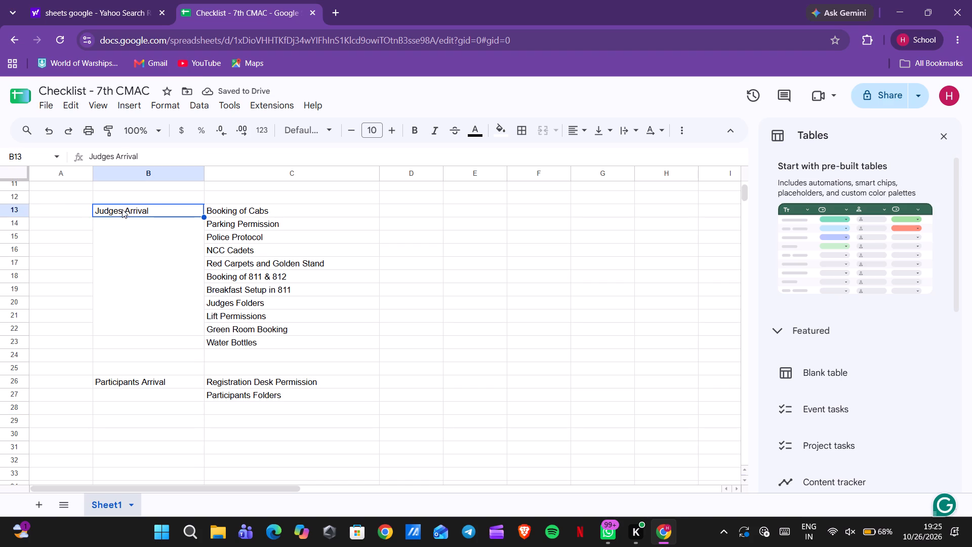
{"action": "left_click", "coordinate": [122, 209]}
{"action": "left_click_drag", "start_coordinate": [122, 209], "coordinate": [96, 211]}
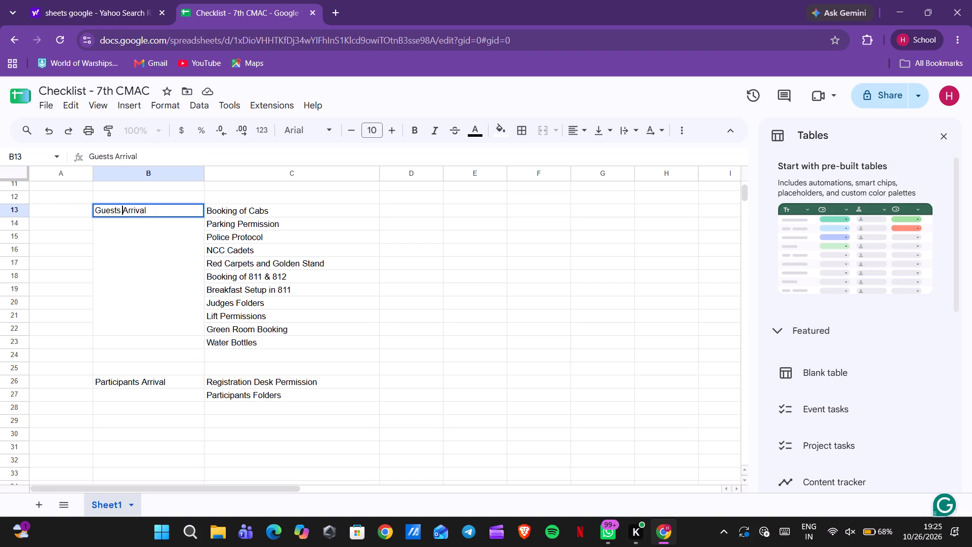
{"action": "left_click", "coordinate": [306, 389]}
Enter "IVY Hall Booking" in C28 as the third task for Participants Arrival.
{"action": "scroll", "coordinate": [306, 389], "scroll_direction": "down", "scroll_amount": 1}
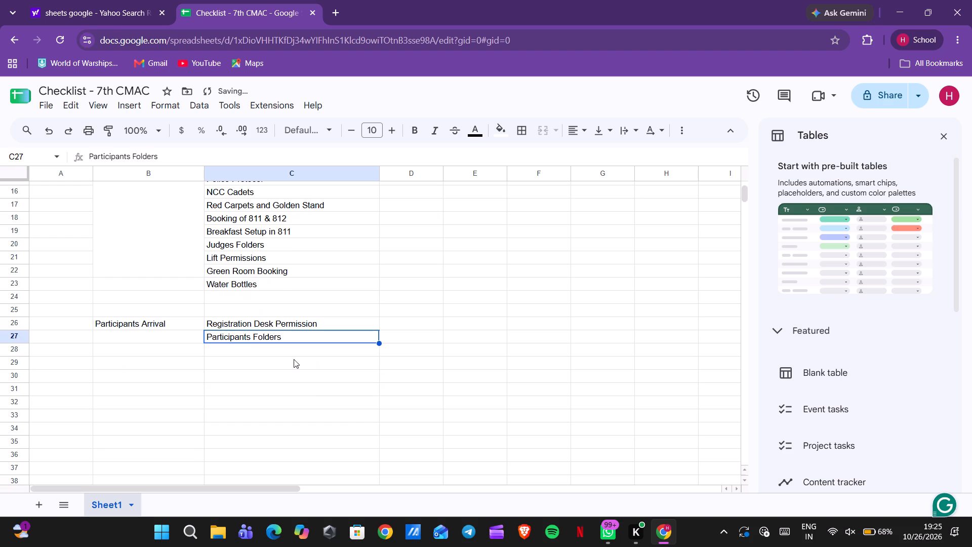
{"action": "double_click", "coordinate": [291, 353]}
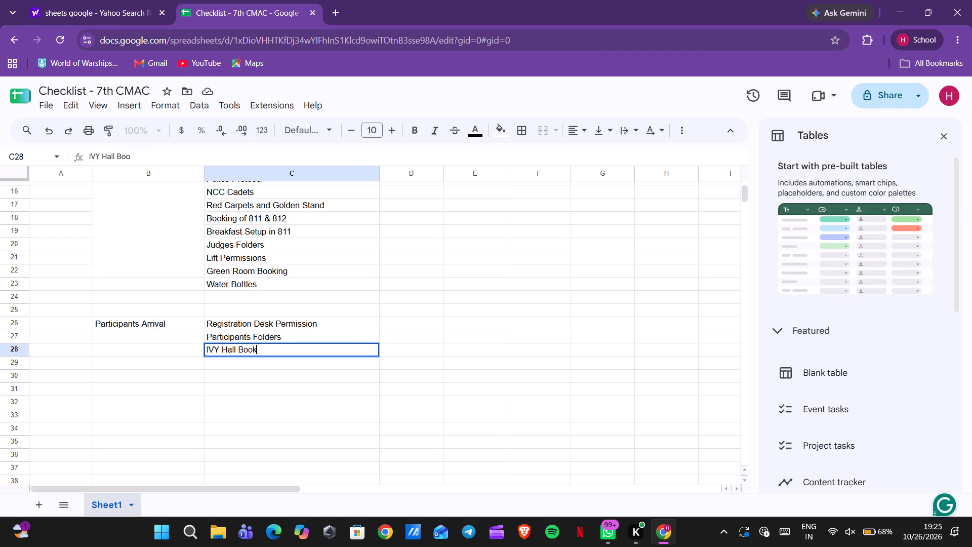
{"action": "double_click", "coordinate": [296, 361]}
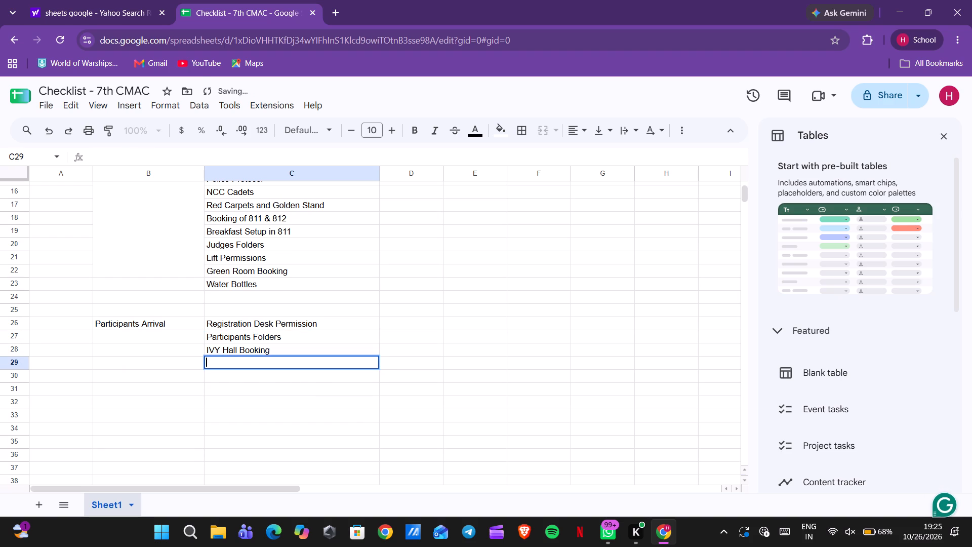
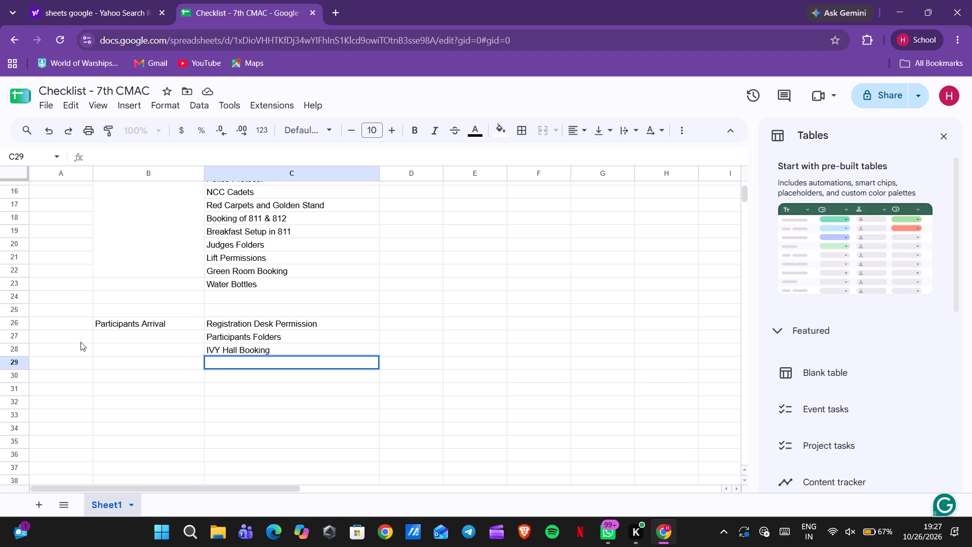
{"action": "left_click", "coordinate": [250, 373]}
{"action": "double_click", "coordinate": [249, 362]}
Close the Tables sidebar with the pre-built table suggestions.
{"action": "left_click", "coordinate": [948, 138]}
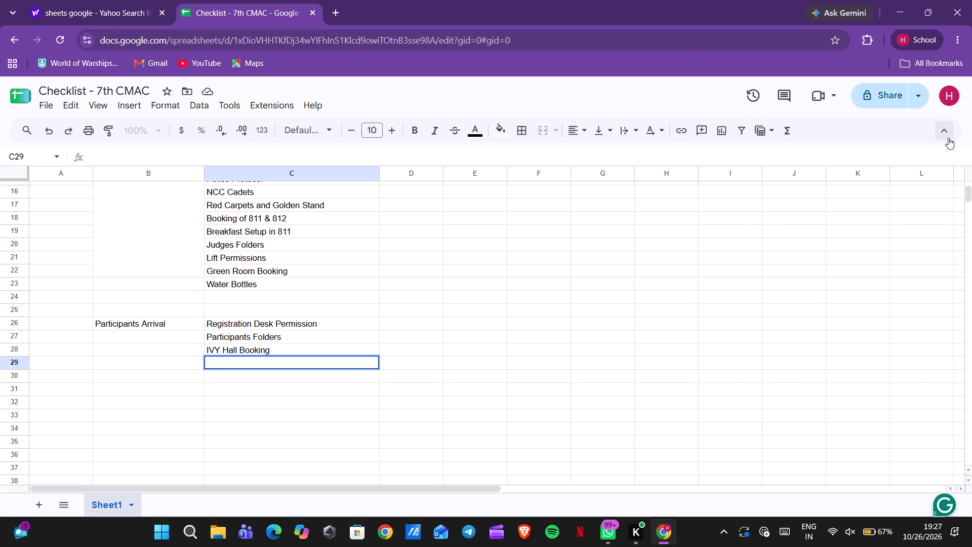
Open the empty cell C29 below IVY Hall Booking for editing.
{"action": "left_click", "coordinate": [415, 361]}
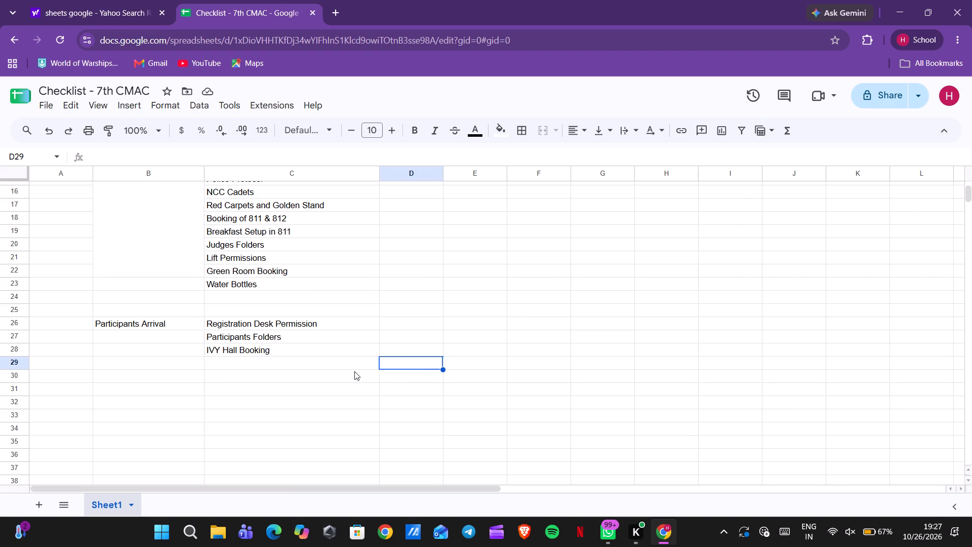
{"action": "double_click", "coordinate": [354, 371]}
{"action": "double_click", "coordinate": [351, 370]}
{"action": "double_click", "coordinate": [347, 367]}
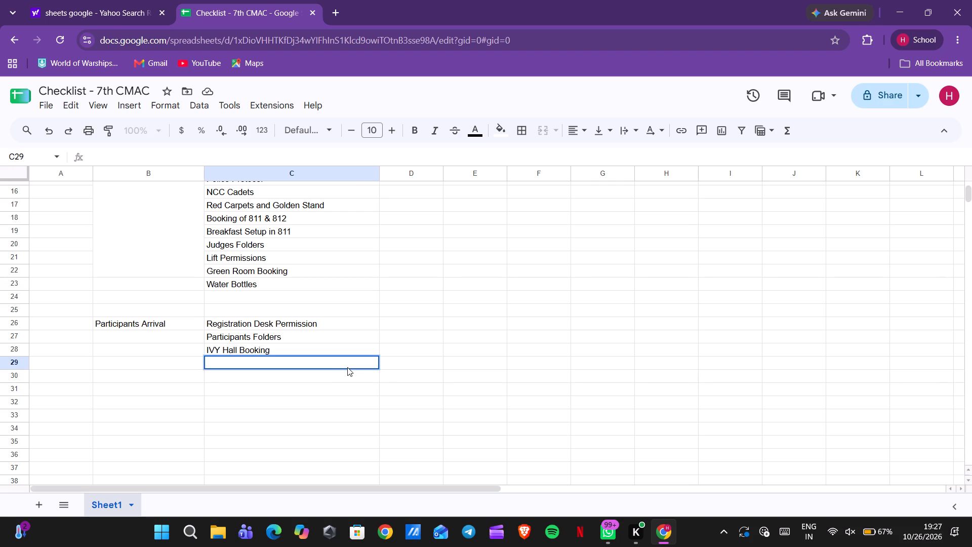
{"action": "scroll", "coordinate": [347, 367], "scroll_direction": "up", "scroll_amount": 2}
{"action": "scroll", "coordinate": [347, 367], "scroll_direction": "down", "scroll_amount": 1}
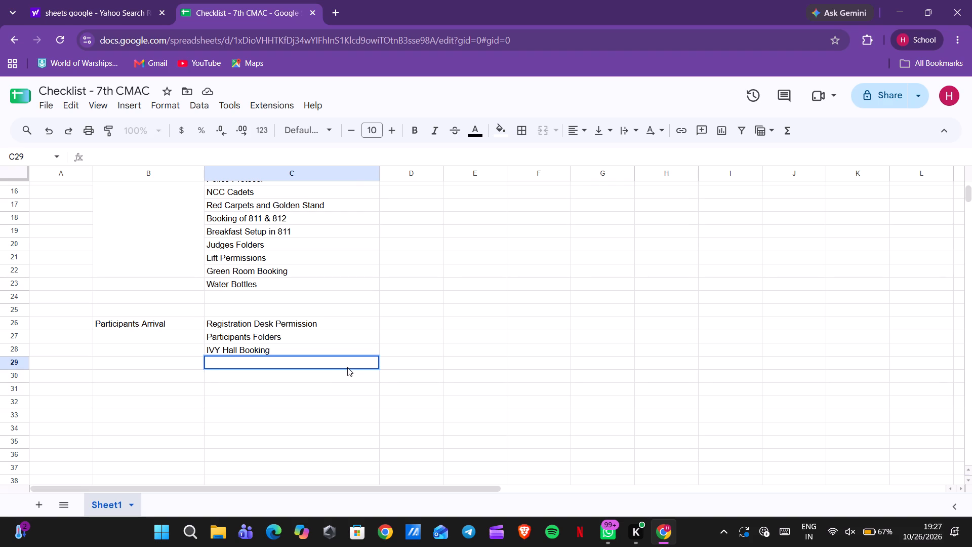
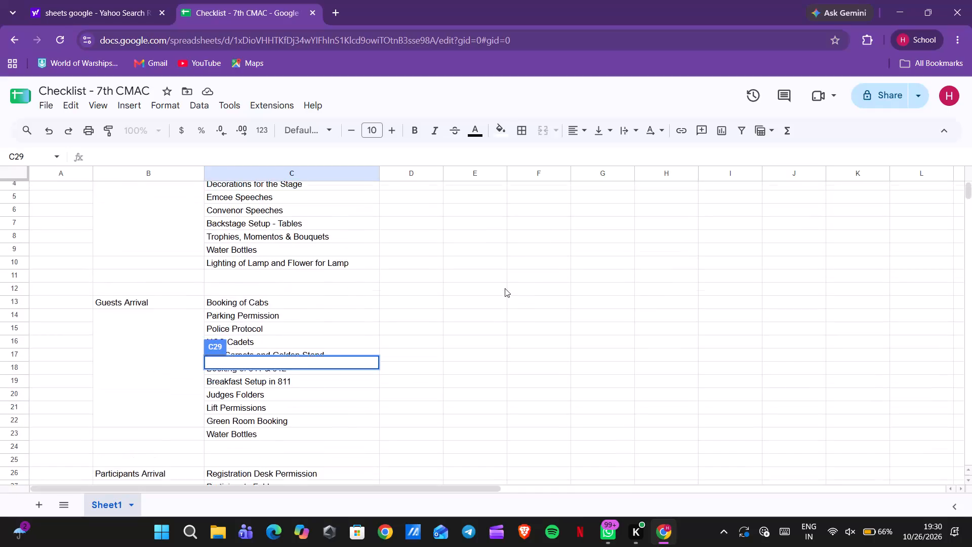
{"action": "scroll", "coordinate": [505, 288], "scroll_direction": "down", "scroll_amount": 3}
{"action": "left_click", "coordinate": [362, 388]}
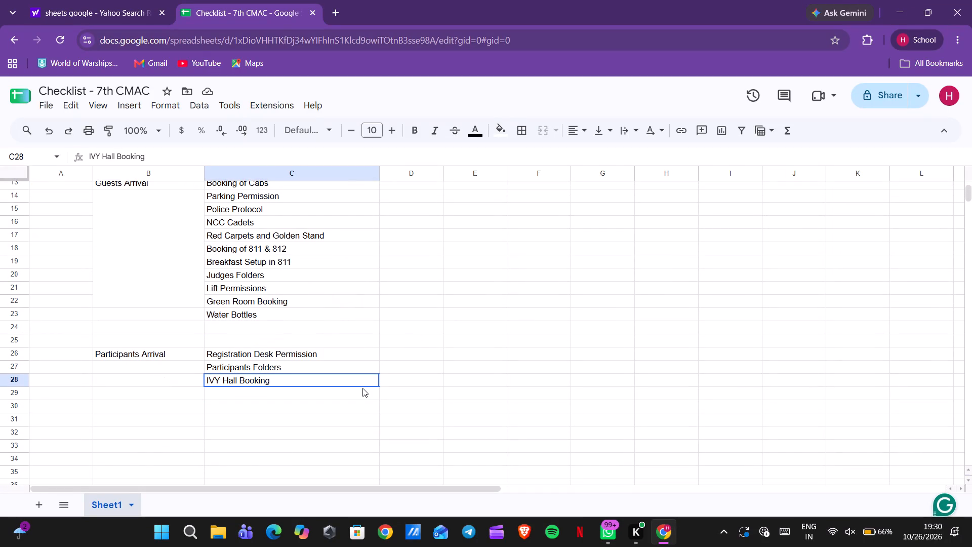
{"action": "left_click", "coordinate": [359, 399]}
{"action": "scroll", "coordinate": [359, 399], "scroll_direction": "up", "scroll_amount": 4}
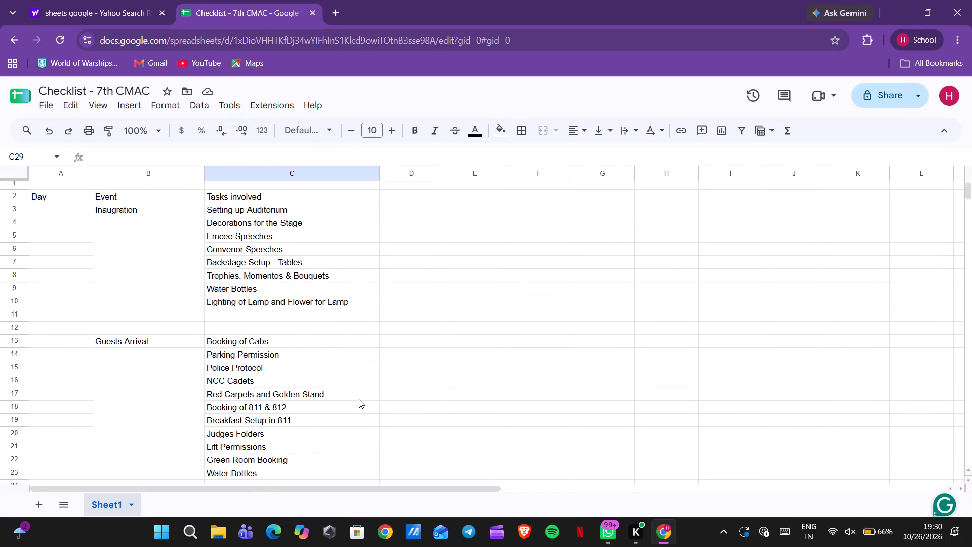
Merge the empty cells B27:B33 below Participants Arrival into one cell.
{"action": "scroll", "coordinate": [379, 367], "scroll_direction": "down", "scroll_amount": 4}
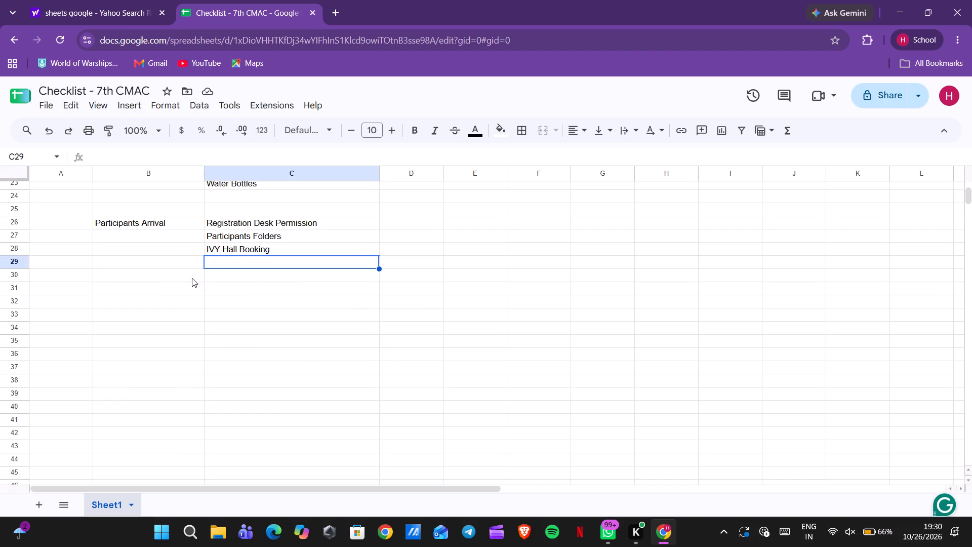
{"action": "left_click_drag", "start_coordinate": [110, 232], "coordinate": [137, 317]}
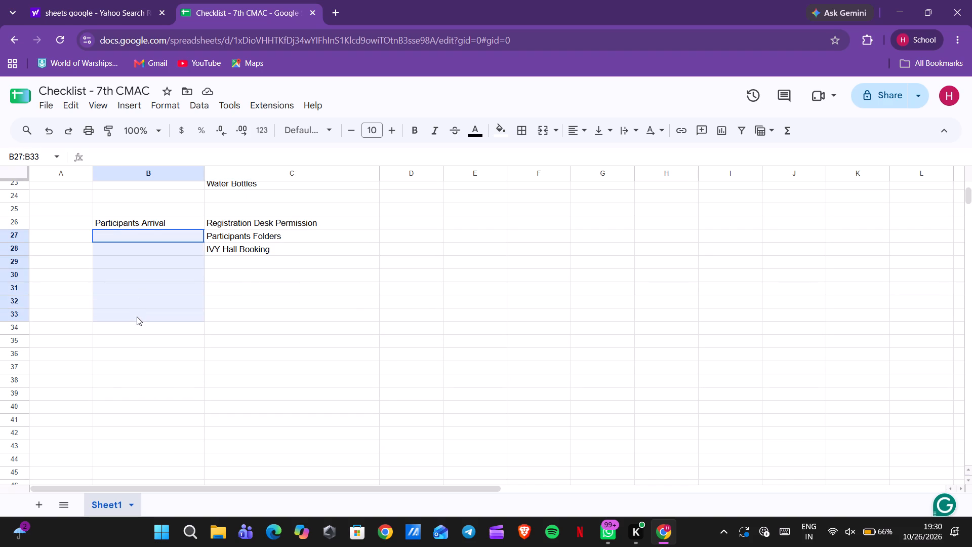
{"action": "left_click_drag", "start_coordinate": [137, 317], "coordinate": [137, 317]}
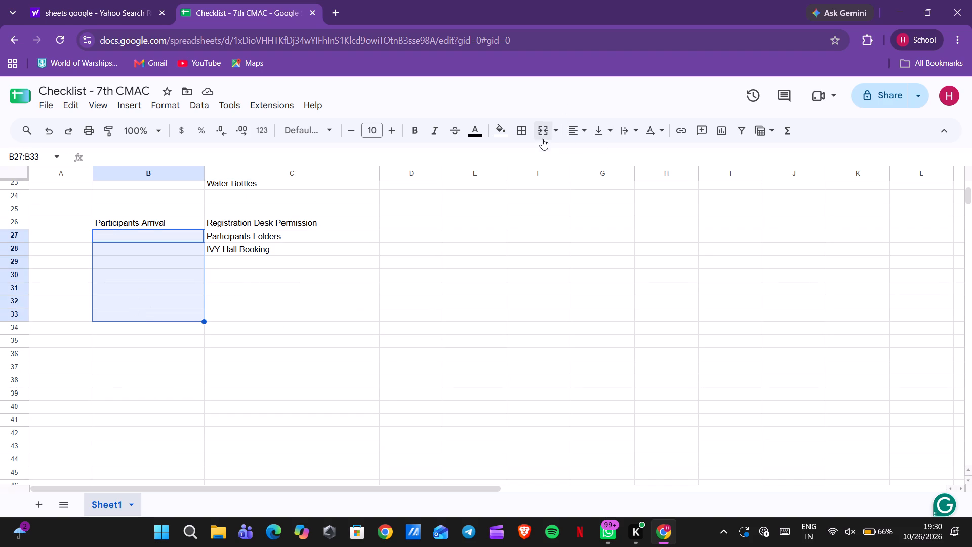
{"action": "left_click", "coordinate": [539, 135]}
{"action": "left_click", "coordinate": [304, 267]}
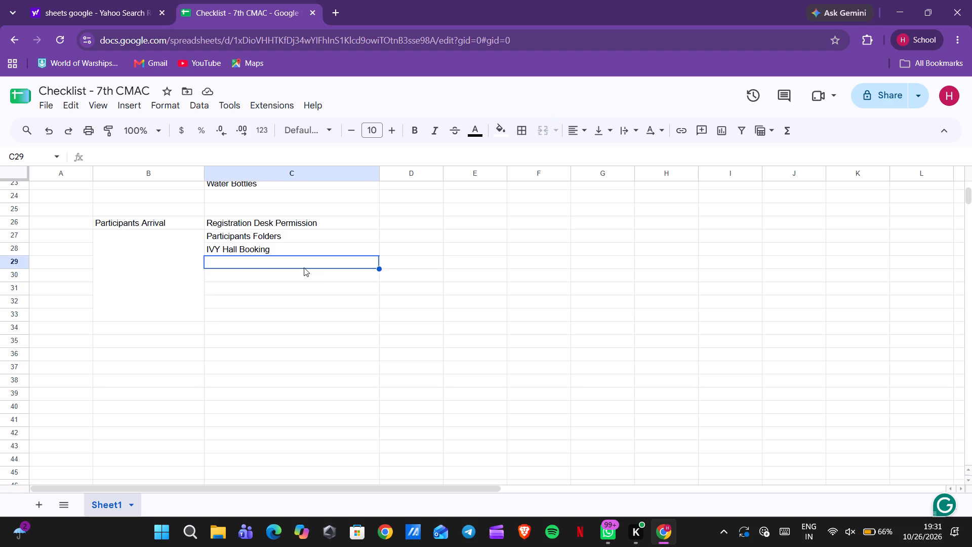
Merge cells B4:B10 below Inaugration into one cell, so it extends to the Lighting of Lamp row.
{"action": "scroll", "coordinate": [304, 267], "scroll_direction": "up", "scroll_amount": 5}
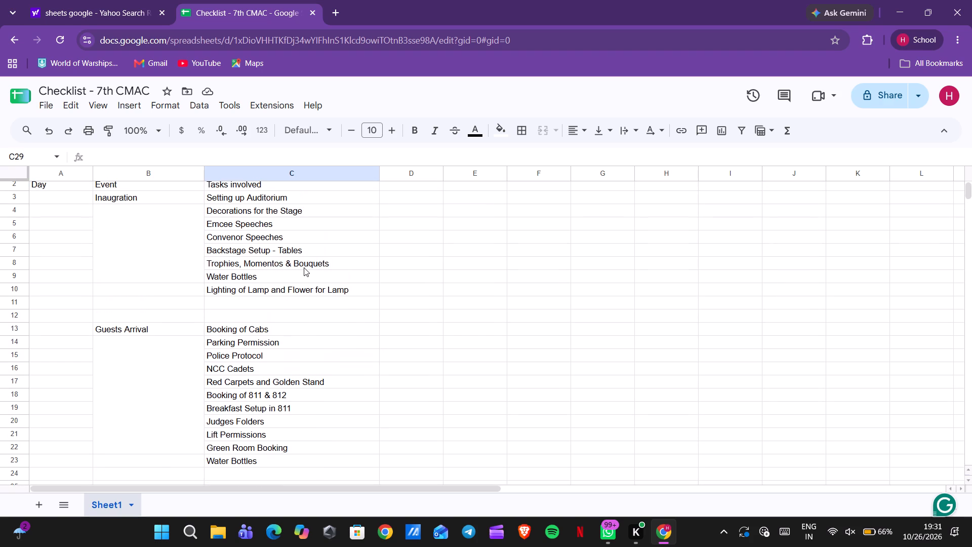
{"action": "scroll", "coordinate": [304, 267], "scroll_direction": "down", "scroll_amount": 1}
{"action": "scroll", "coordinate": [304, 267], "scroll_direction": "up", "scroll_amount": 1}
{"action": "left_click_drag", "start_coordinate": [196, 309], "coordinate": [185, 286]}
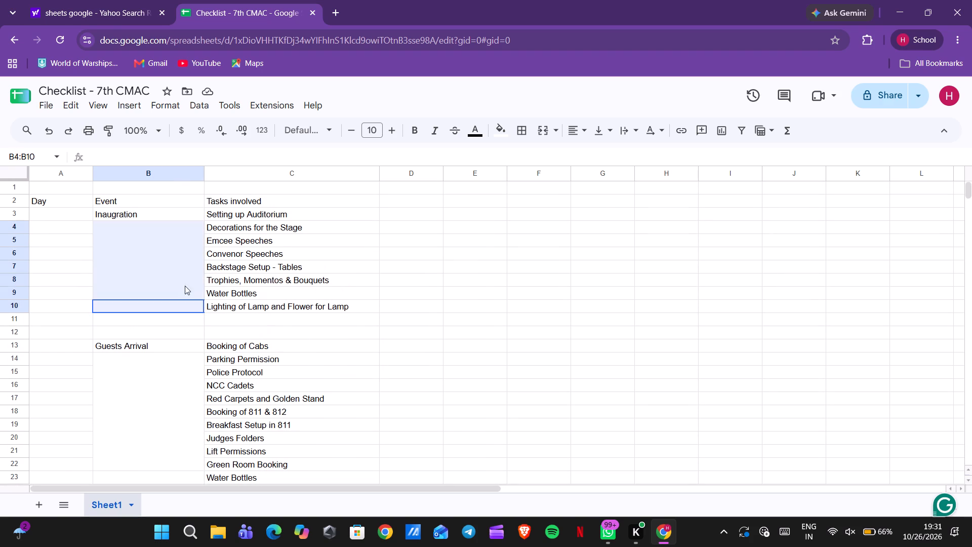
{"action": "left_click_drag", "start_coordinate": [185, 286], "coordinate": [184, 276]}
{"action": "left_click", "coordinate": [534, 133]}
{"action": "left_click", "coordinate": [433, 286]}
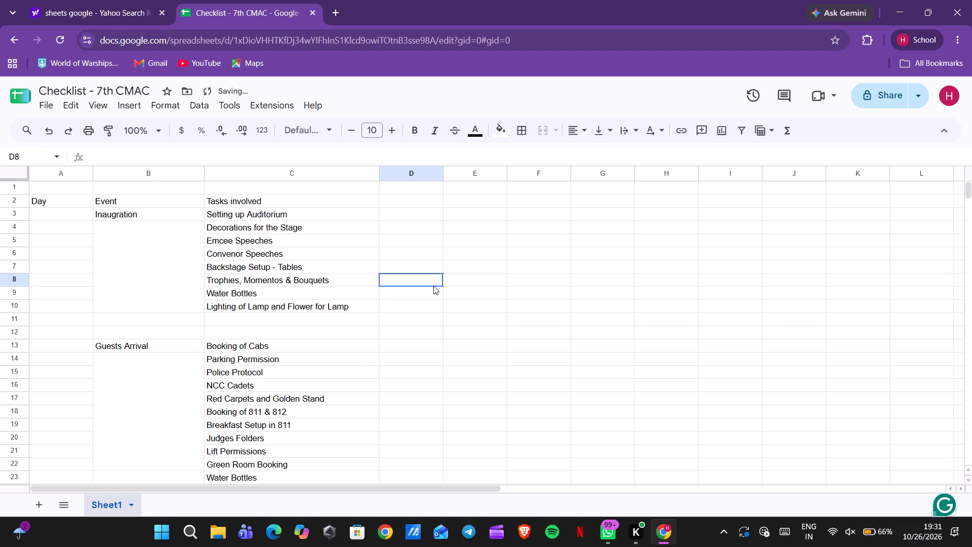
Merge cells B14:B23 below Guests Arrival into one cell, so it extends to the Water Bottles row.
{"action": "scroll", "coordinate": [433, 286], "scroll_direction": "down", "scroll_amount": 3}
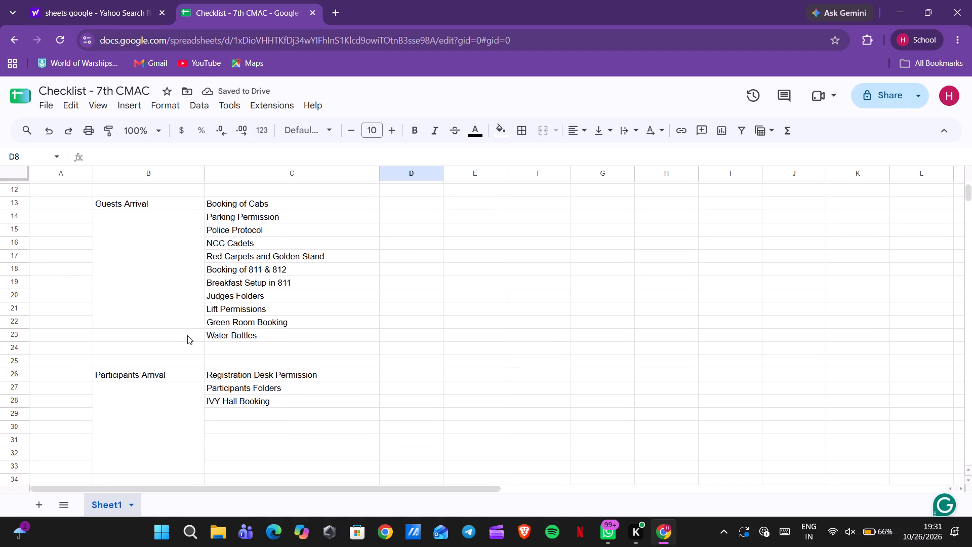
{"action": "left_click_drag", "start_coordinate": [187, 335], "coordinate": [188, 312]}
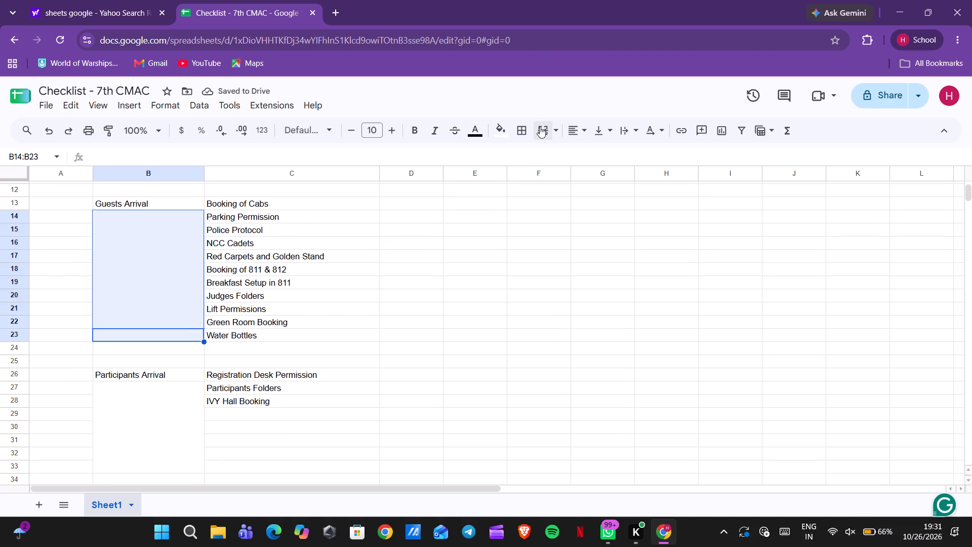
{"action": "left_click", "coordinate": [540, 127]}
{"action": "scroll", "coordinate": [457, 261], "scroll_direction": "down", "scroll_amount": 1}
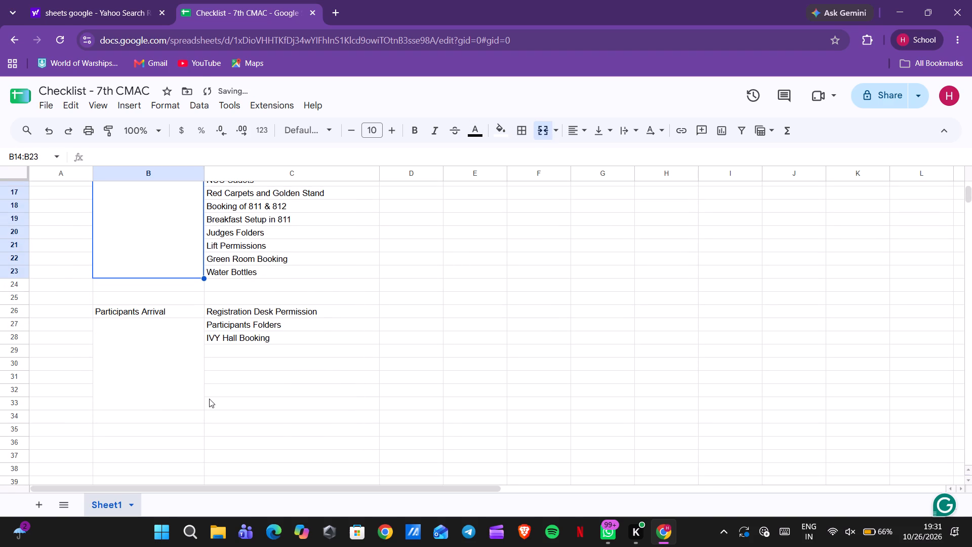
{"action": "left_click", "coordinate": [286, 368]}
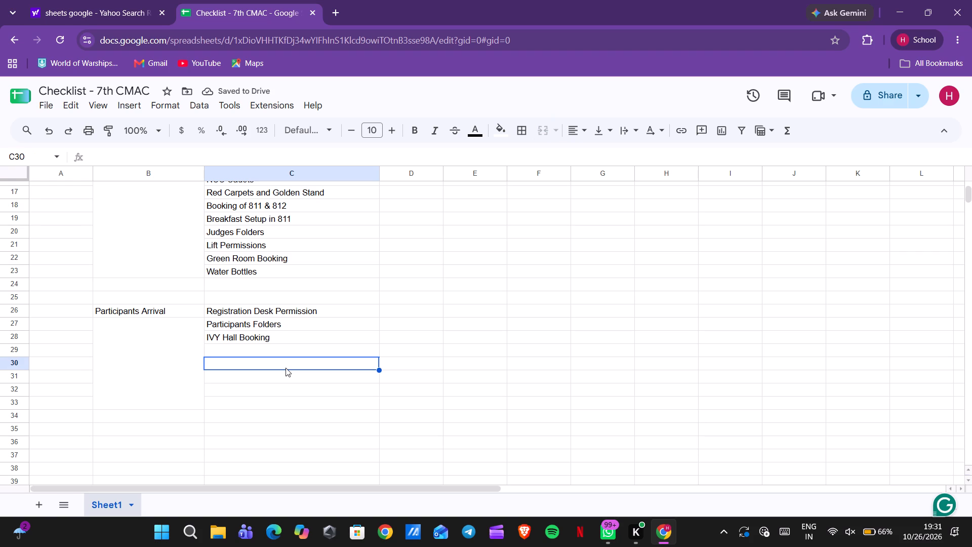
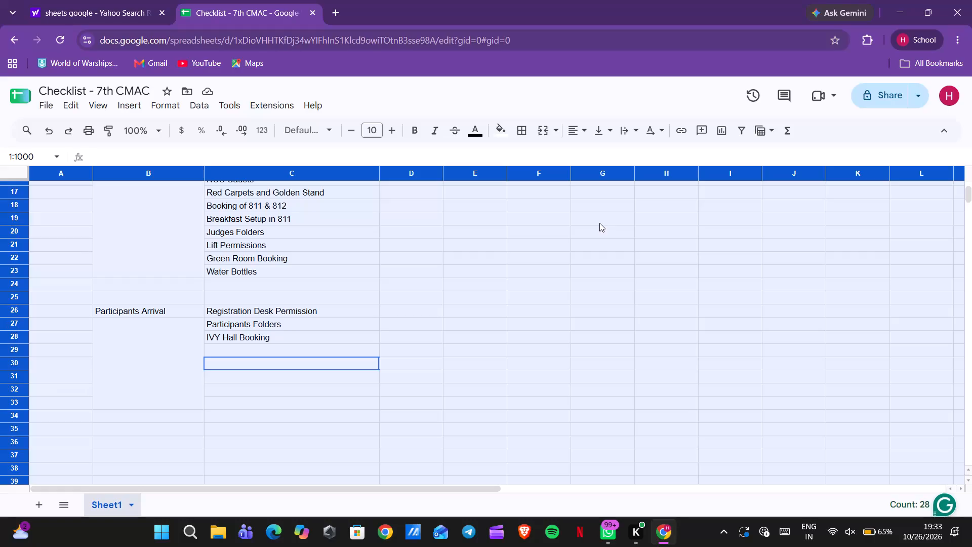
Center the text horizontally in all cells of the sheet.
{"action": "left_click", "coordinate": [582, 132]}
{"action": "left_click", "coordinate": [593, 149]}
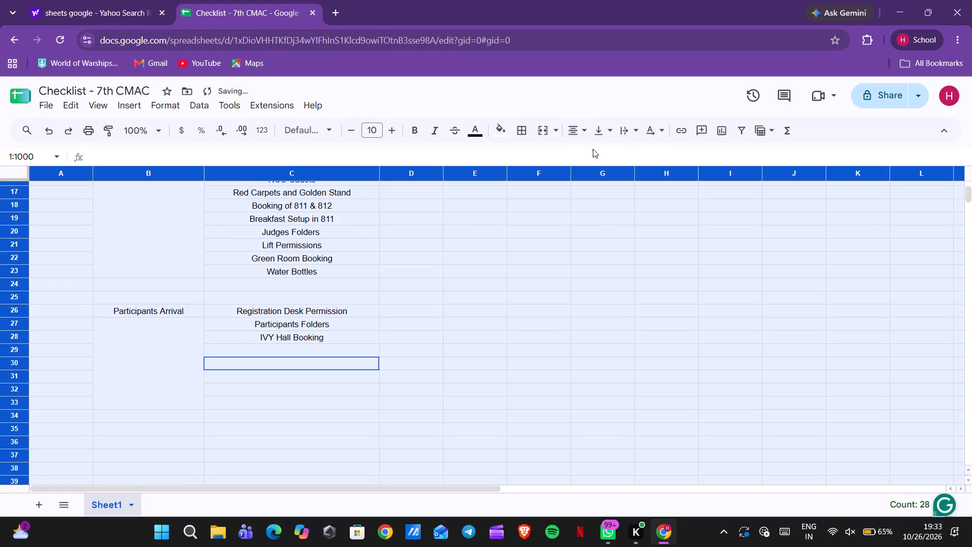
{"action": "left_click", "coordinate": [479, 279]}
Make the header row A2:L2, containing Day, Event and Tasks involved, bold.
{"action": "scroll", "coordinate": [479, 279], "scroll_direction": "up", "scroll_amount": 5}
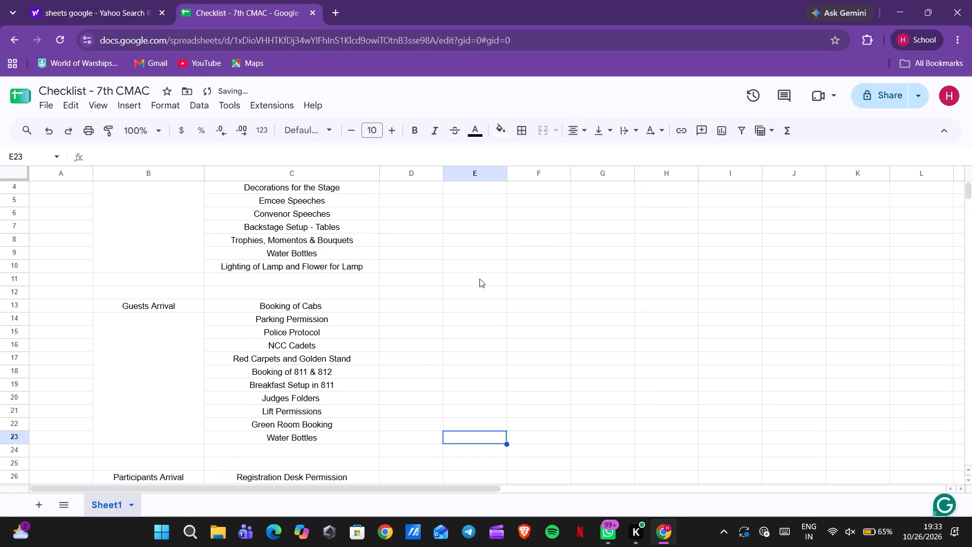
{"action": "left_click_drag", "start_coordinate": [51, 204], "coordinate": [139, 222]}
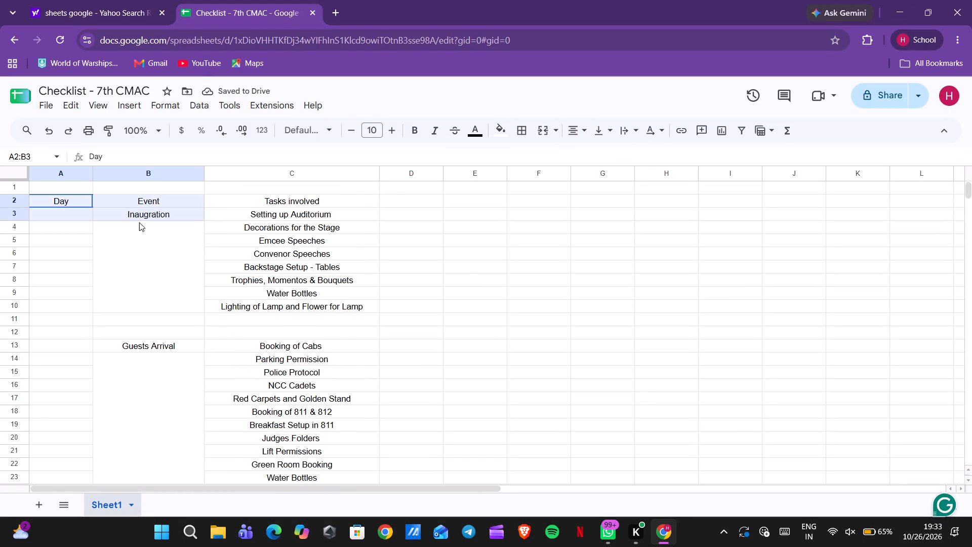
{"action": "left_click_drag", "start_coordinate": [139, 222], "coordinate": [905, 227]}
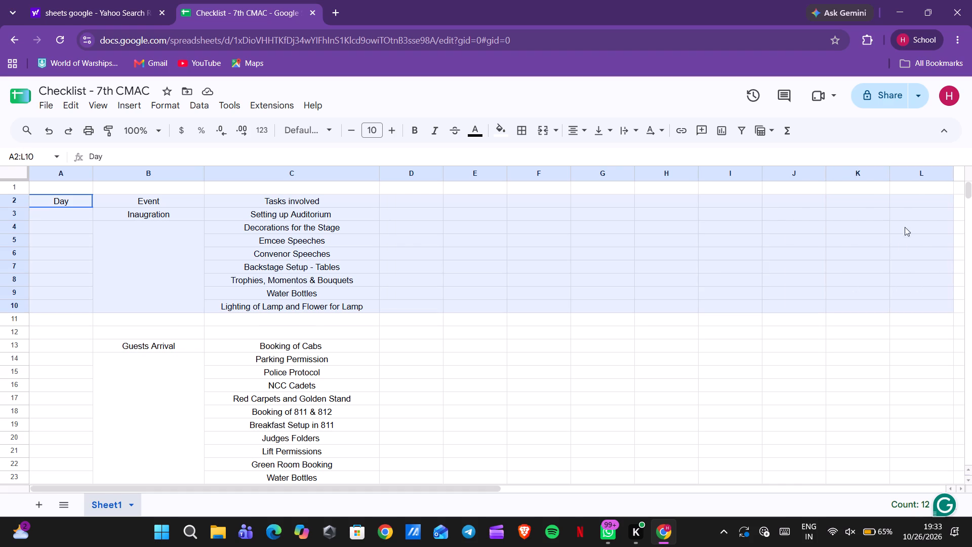
{"action": "left_click_drag", "start_coordinate": [905, 227], "coordinate": [904, 202]}
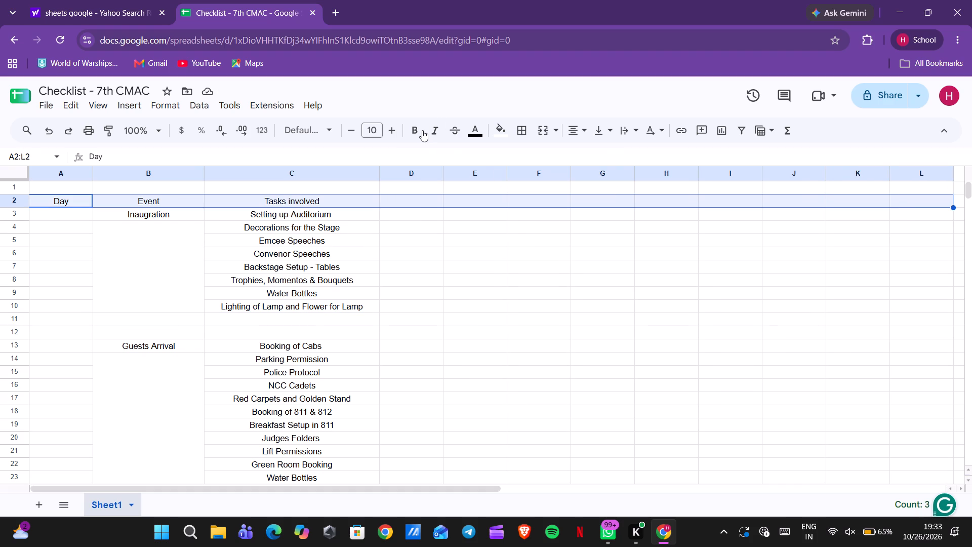
{"action": "left_click", "coordinate": [422, 130]}
Apply black borders on all sides of the header cells A2:L2, using the medium solid line style.
{"action": "left_click", "coordinate": [521, 132]}
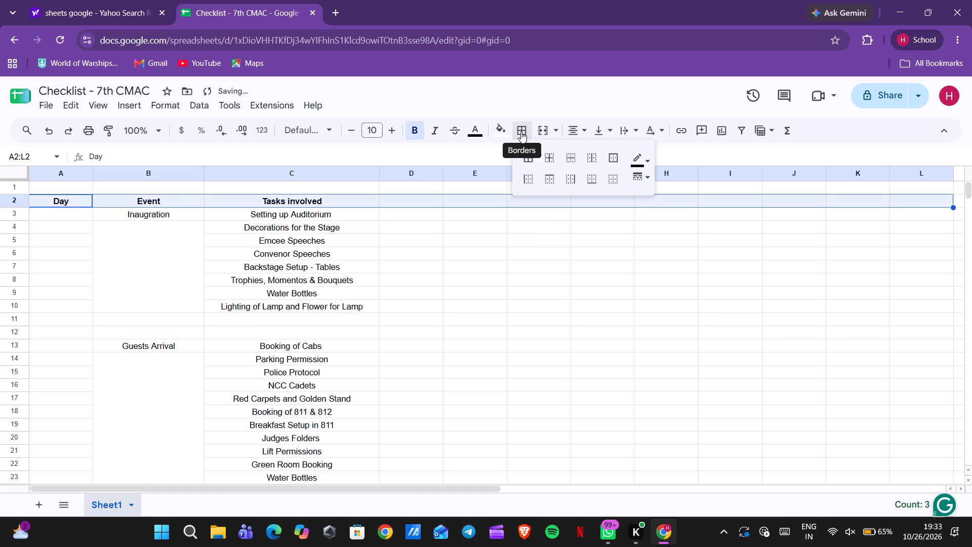
{"action": "left_click", "coordinate": [528, 151]}
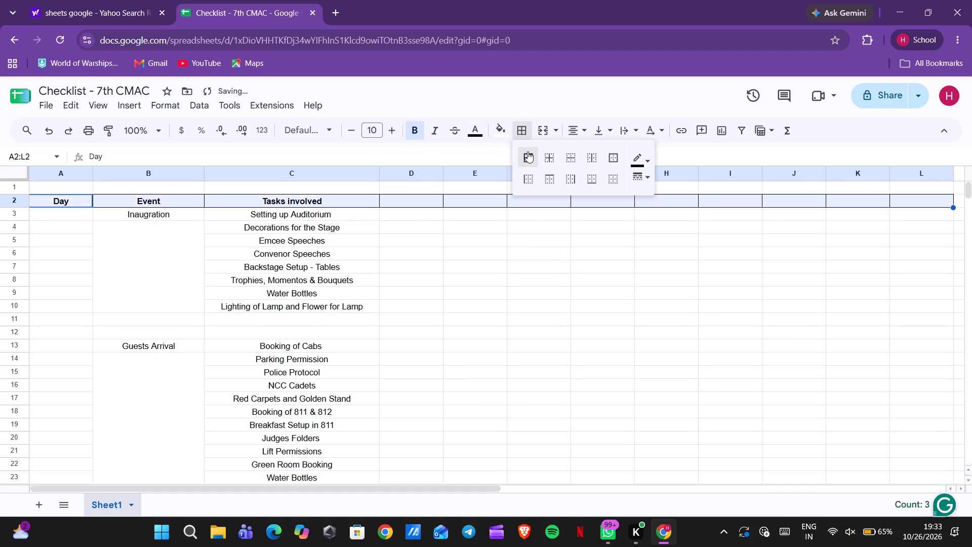
{"action": "left_click", "coordinate": [651, 161]}
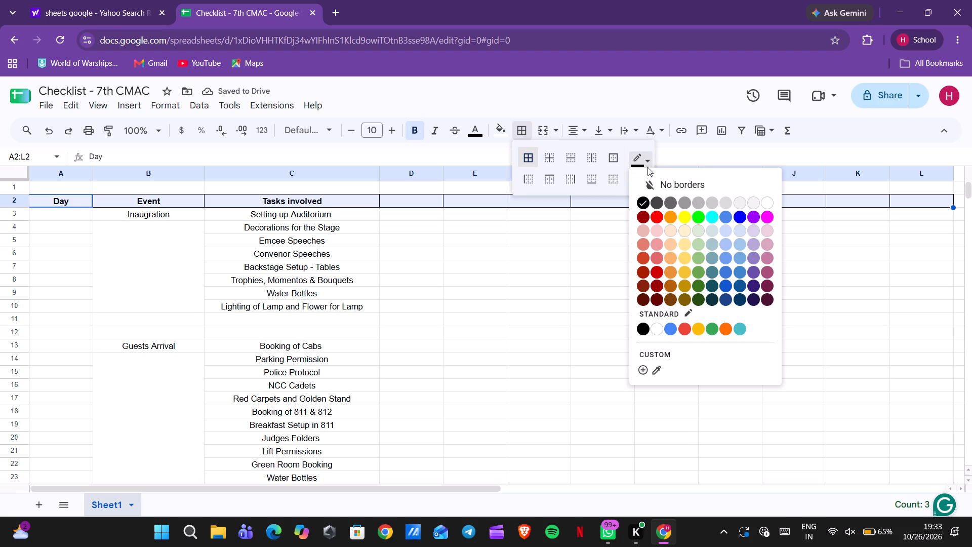
{"action": "left_click", "coordinate": [643, 163]}
{"action": "left_click", "coordinate": [643, 175]}
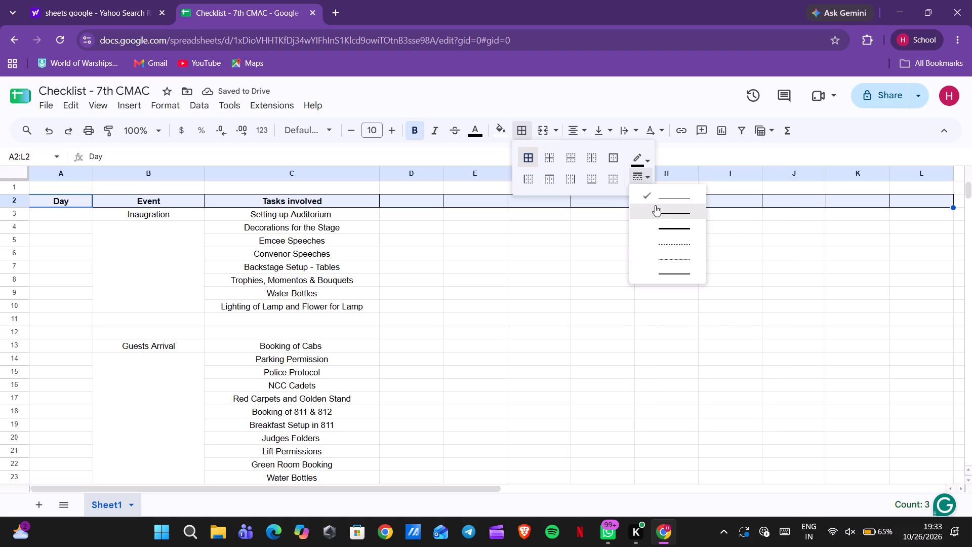
{"action": "left_click", "coordinate": [655, 211]}
{"action": "left_click", "coordinate": [525, 232]}
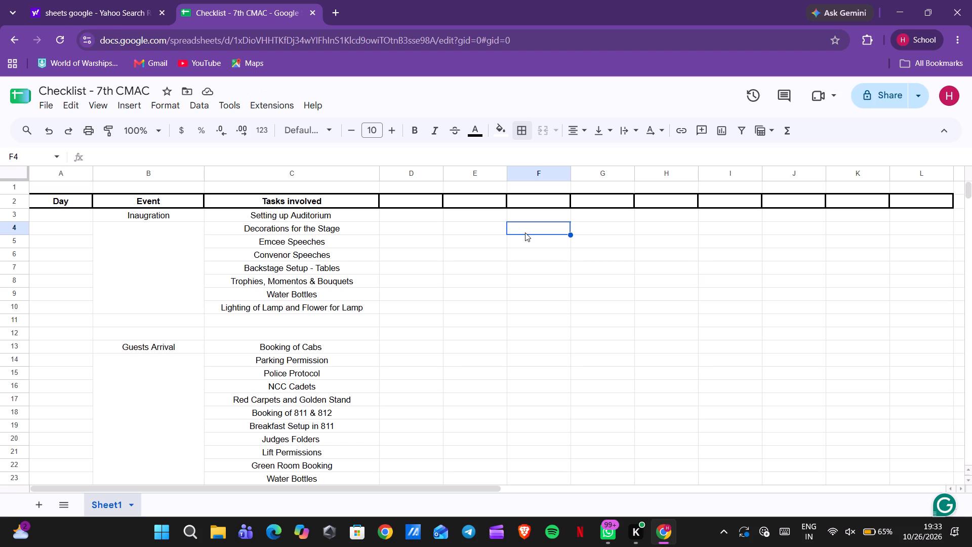
Add a medium solid black outer border around the checklist body A3:L23.
{"action": "scroll", "coordinate": [525, 232], "scroll_direction": "up", "scroll_amount": 1}
{"action": "left_click_drag", "start_coordinate": [44, 213], "coordinate": [351, 424]}
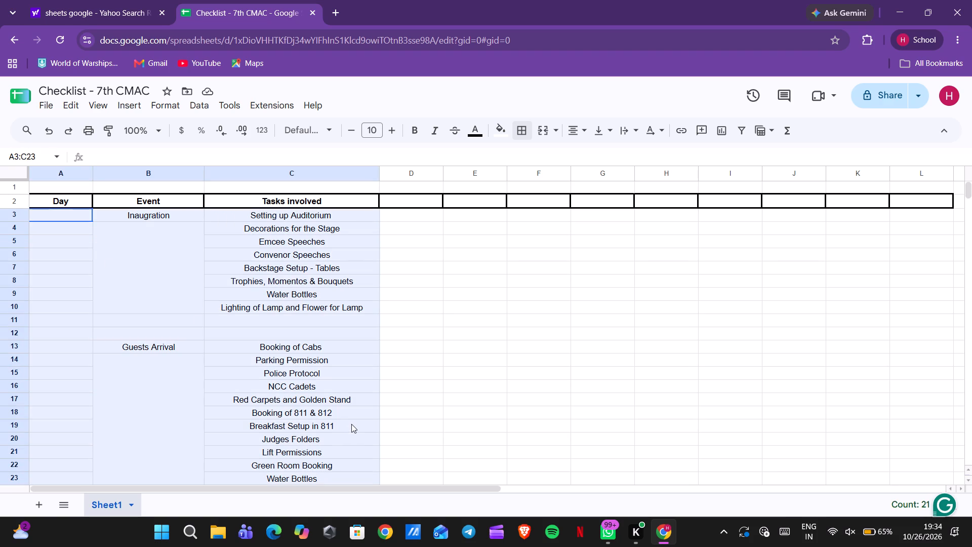
{"action": "left_click_drag", "start_coordinate": [351, 424], "coordinate": [480, 423]}
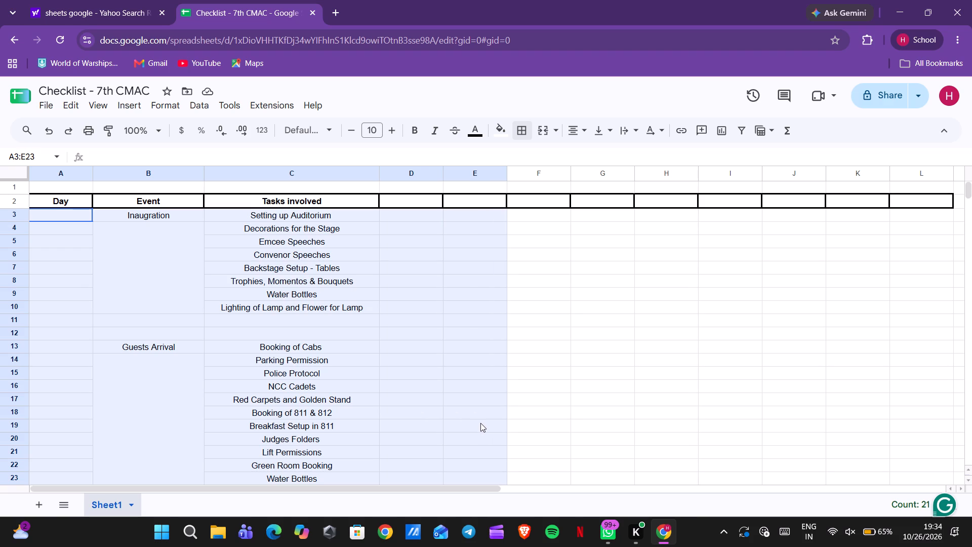
{"action": "left_click_drag", "start_coordinate": [480, 423], "coordinate": [820, 450]}
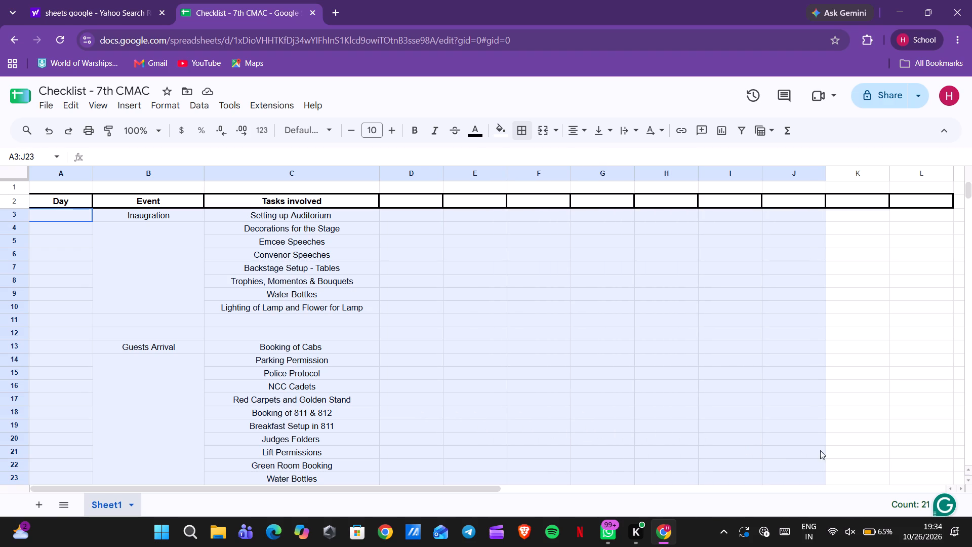
{"action": "left_click_drag", "start_coordinate": [820, 450], "coordinate": [908, 453]}
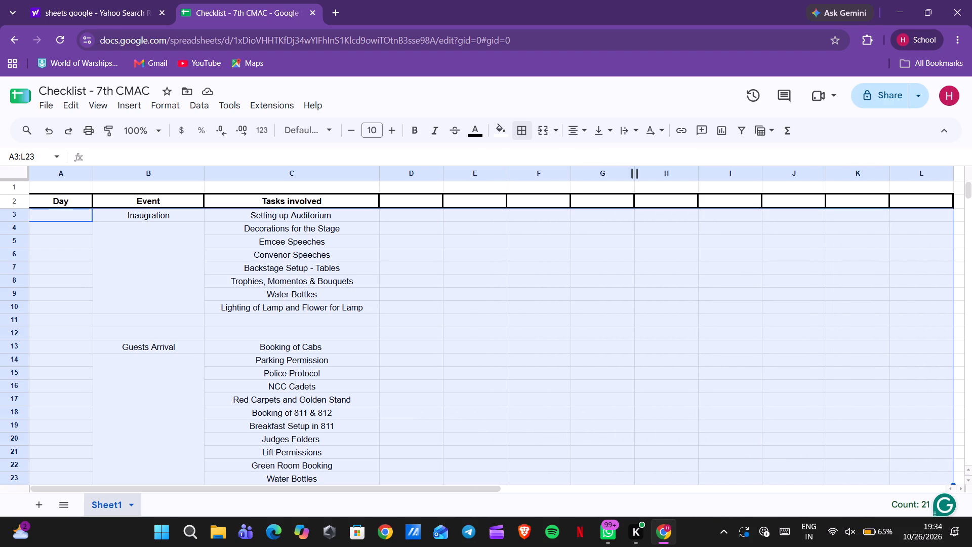
{"action": "left_click", "coordinate": [529, 133]}
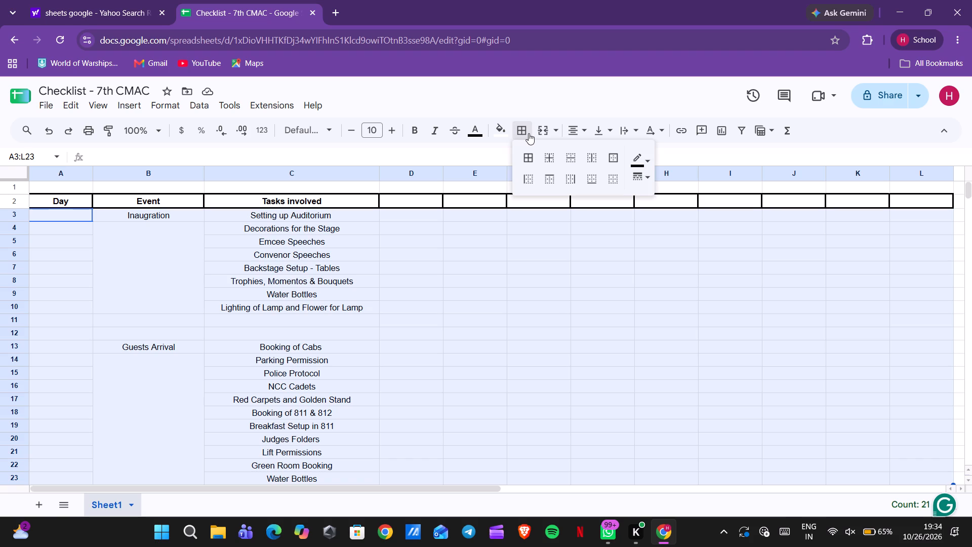
{"action": "left_click", "coordinate": [535, 177]}
{"action": "left_click", "coordinate": [568, 182]}
{"action": "left_click", "coordinate": [642, 171]}
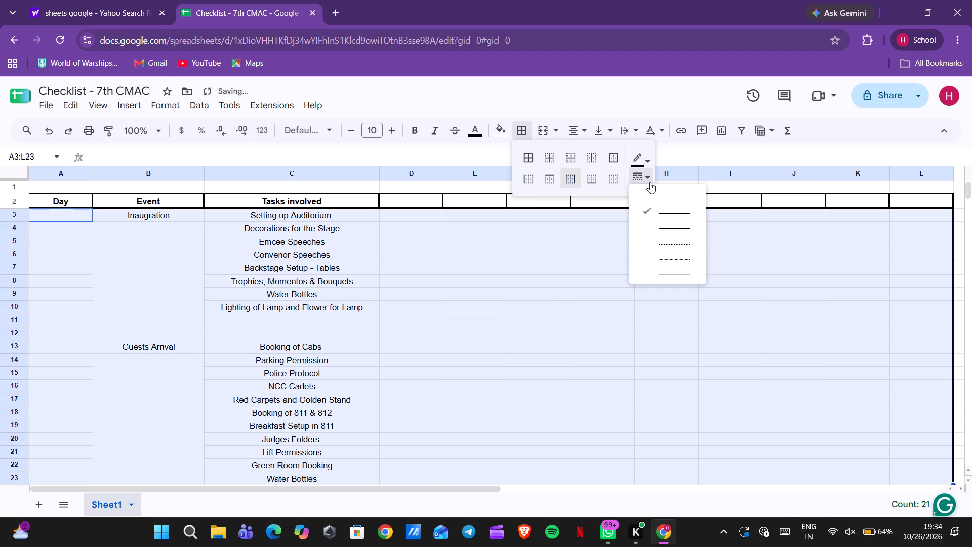
{"action": "left_click", "coordinate": [654, 213]}
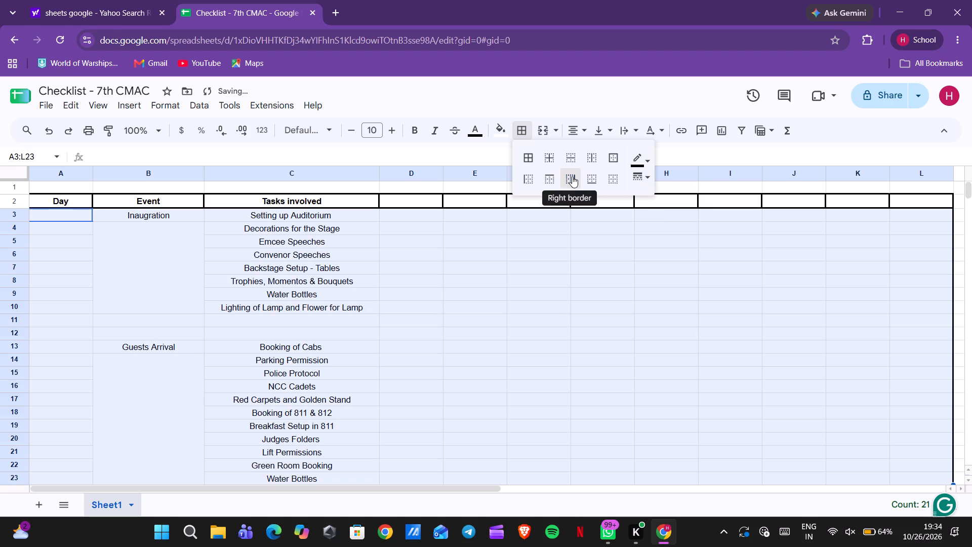
{"action": "left_click", "coordinate": [572, 176]}
{"action": "left_click", "coordinate": [572, 176]}
{"action": "left_click", "coordinate": [617, 159]}
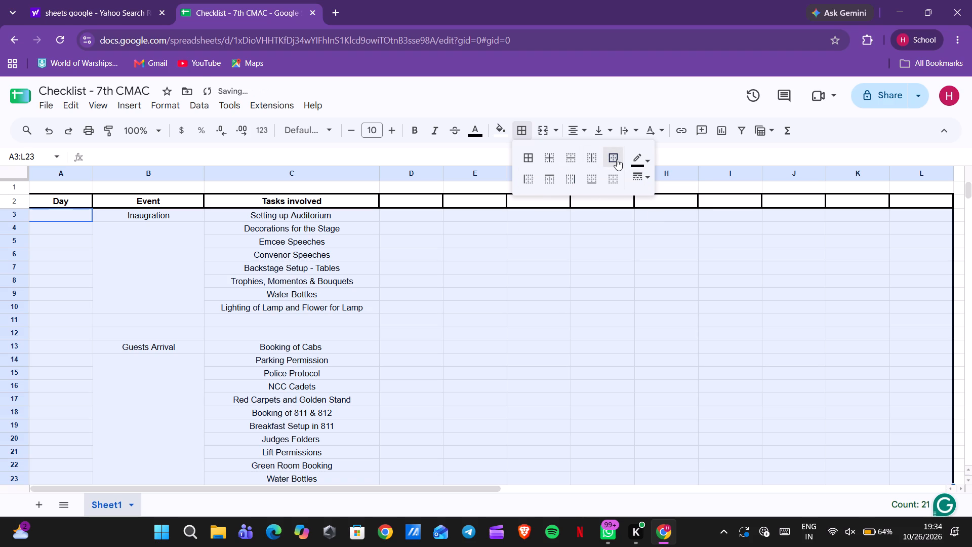
{"action": "left_click", "coordinate": [617, 159]}
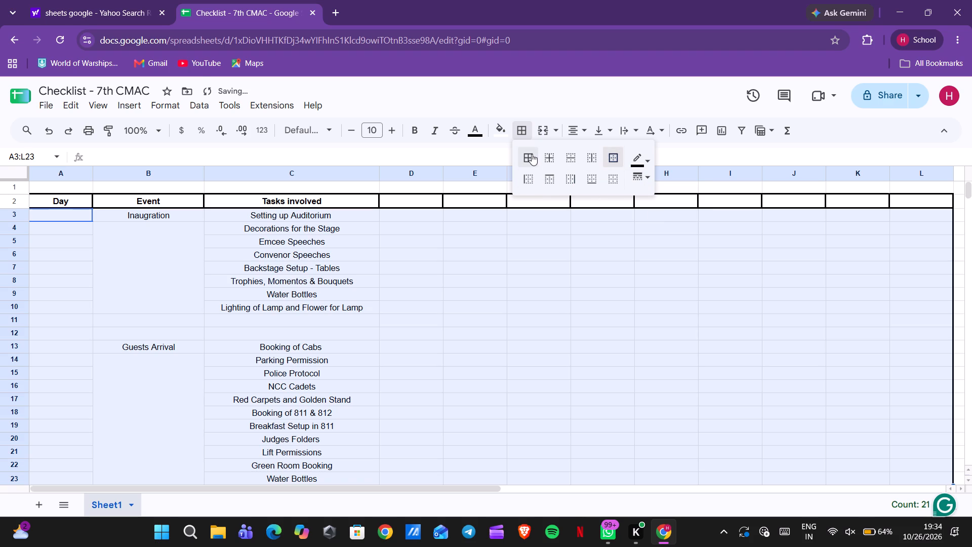
Apply the same medium black borders to every cell in the range A3:L23.
{"action": "left_click", "coordinate": [532, 154]}
{"action": "left_click", "coordinate": [532, 154]}
{"action": "left_click", "coordinate": [532, 154]}
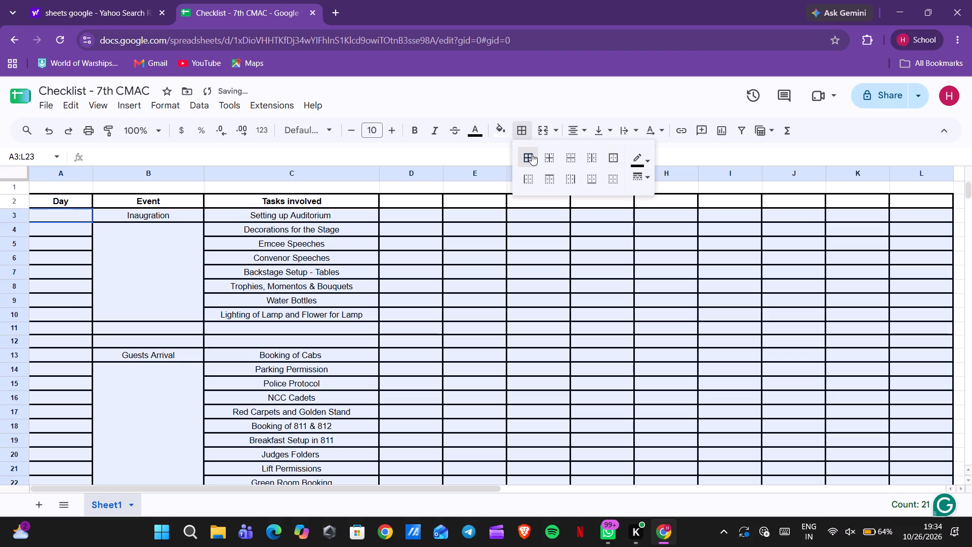
{"action": "left_click", "coordinate": [535, 160]}
{"action": "left_click", "coordinate": [562, 242]}
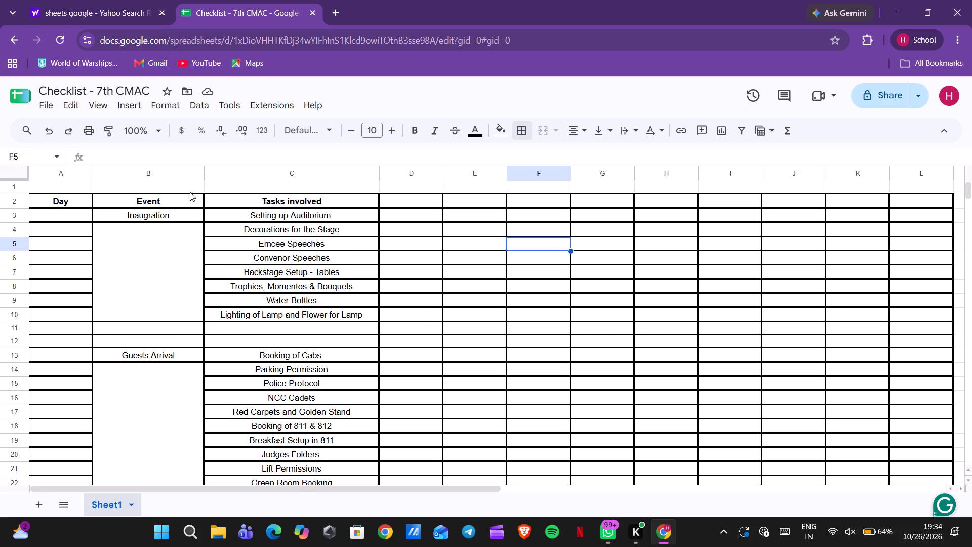
Fill the header row A2:L2 with a light purple colour.
{"action": "left_click_drag", "start_coordinate": [37, 202], "coordinate": [472, 246]}
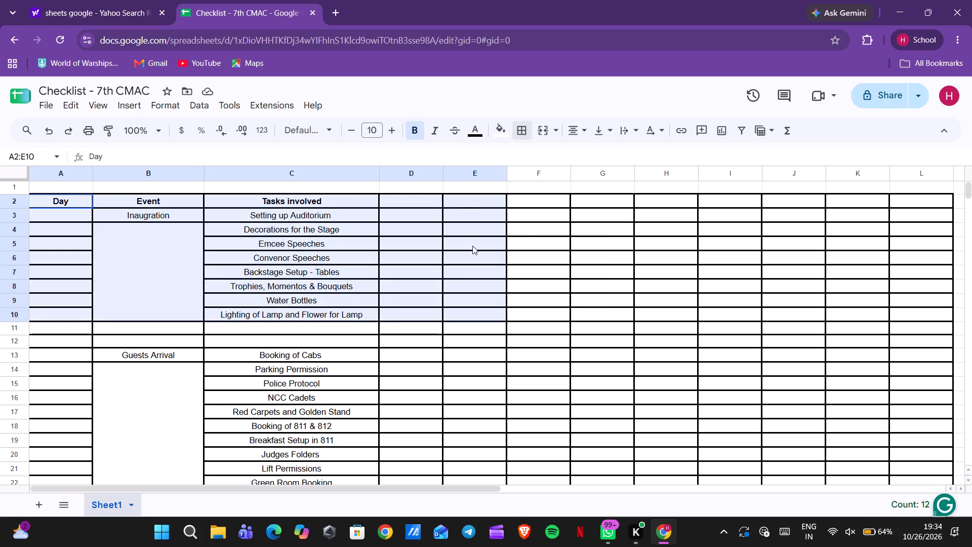
{"action": "left_click_drag", "start_coordinate": [472, 246], "coordinate": [907, 206]}
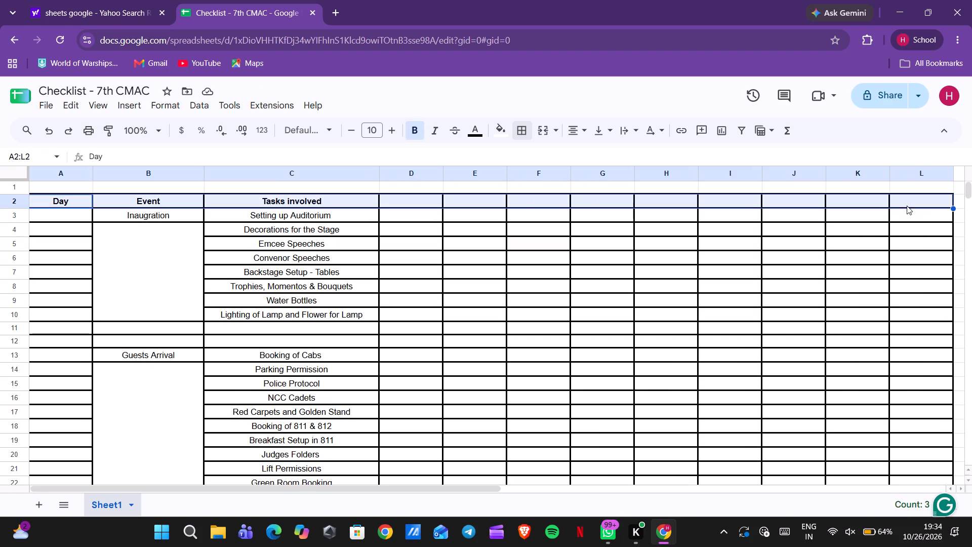
{"action": "left_click", "coordinate": [502, 129]}
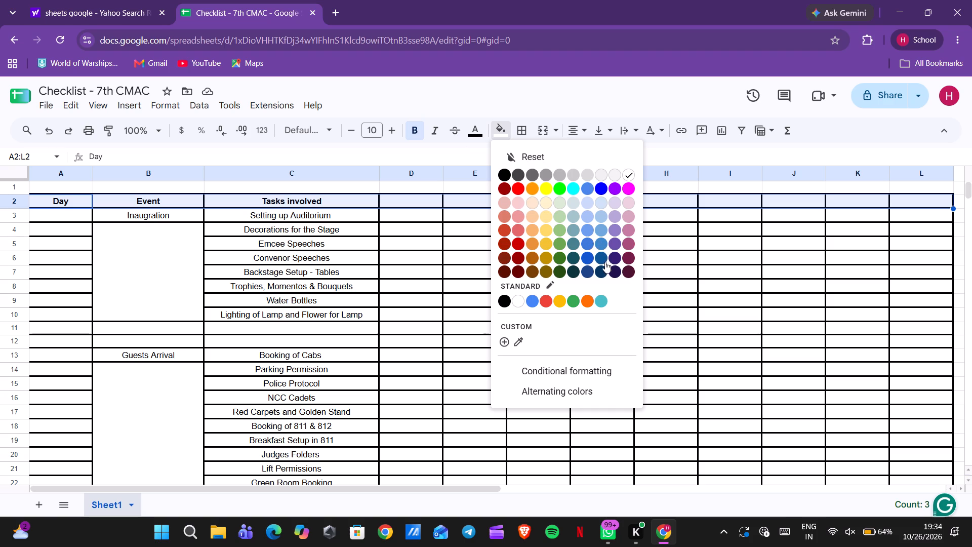
{"action": "left_click", "coordinate": [615, 218]}
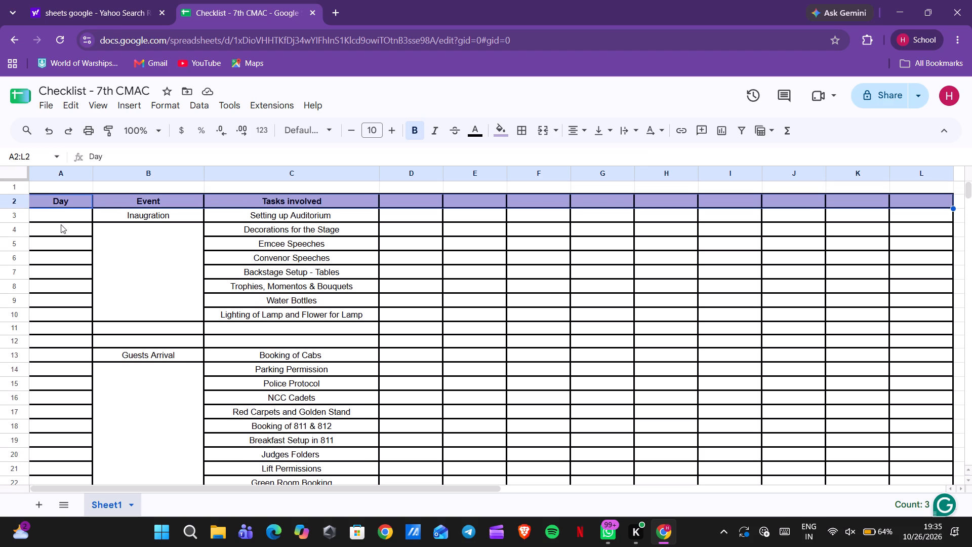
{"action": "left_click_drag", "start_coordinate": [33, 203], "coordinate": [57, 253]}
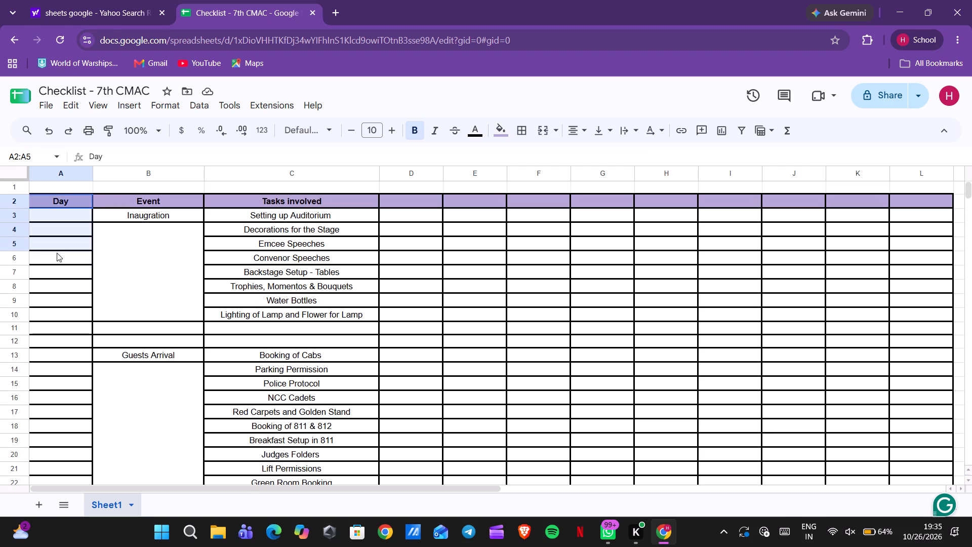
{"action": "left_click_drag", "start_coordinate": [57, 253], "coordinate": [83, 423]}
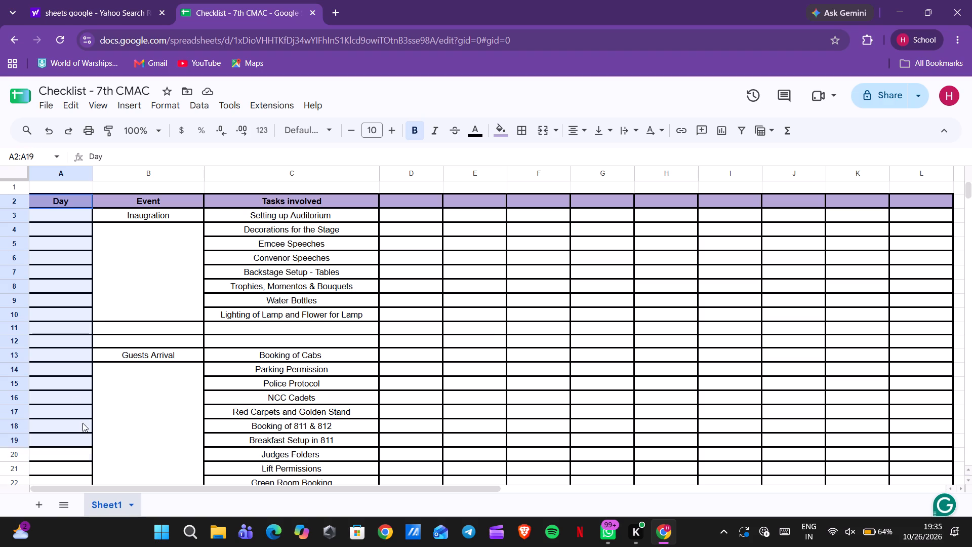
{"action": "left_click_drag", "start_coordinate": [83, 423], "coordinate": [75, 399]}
Cut the block B2:L23 and paste its values starting at A2, so the Event and Tasks involved columns replace the Day column.
{"action": "left_click", "coordinate": [104, 198]}
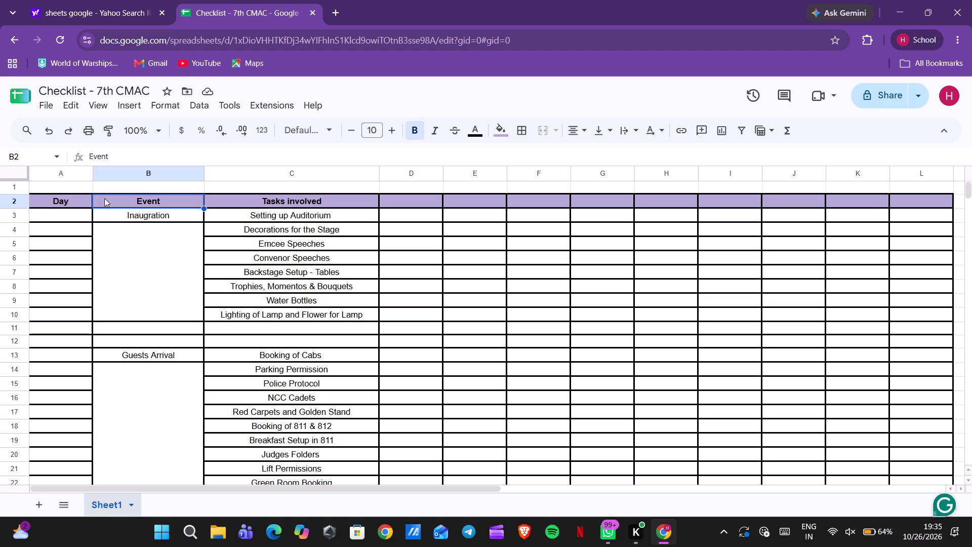
{"action": "left_click_drag", "start_coordinate": [104, 198], "coordinate": [451, 405]}
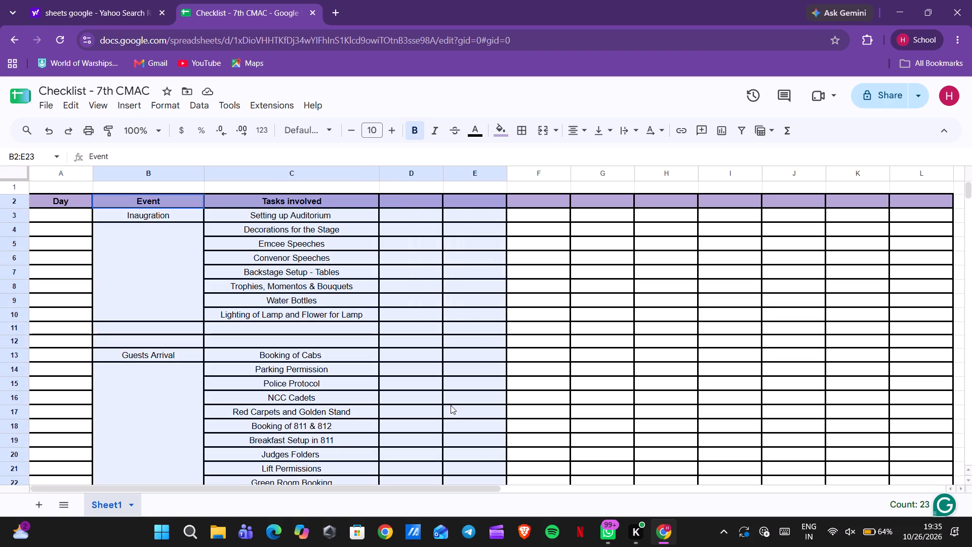
{"action": "left_click_drag", "start_coordinate": [451, 405], "coordinate": [901, 404]}
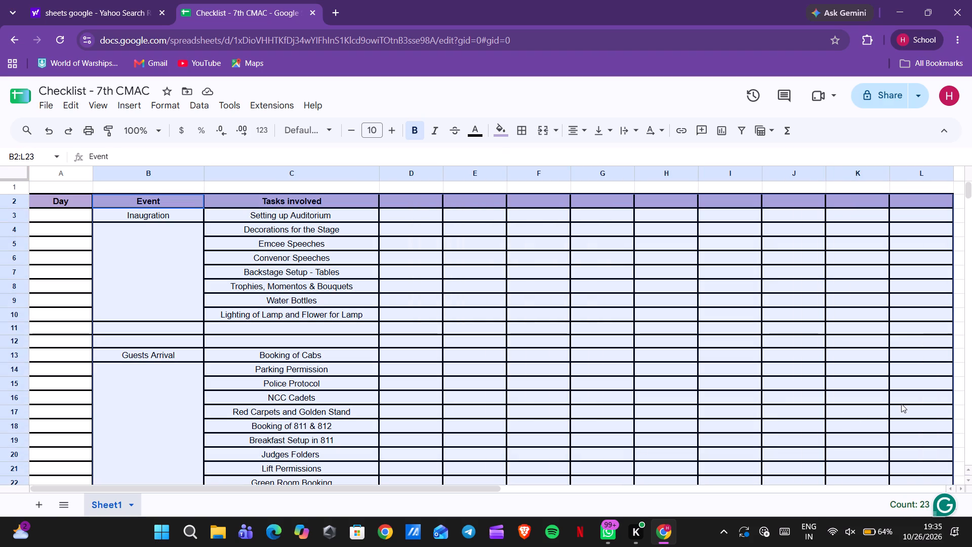
{"action": "key", "text": "ctrl+x"}
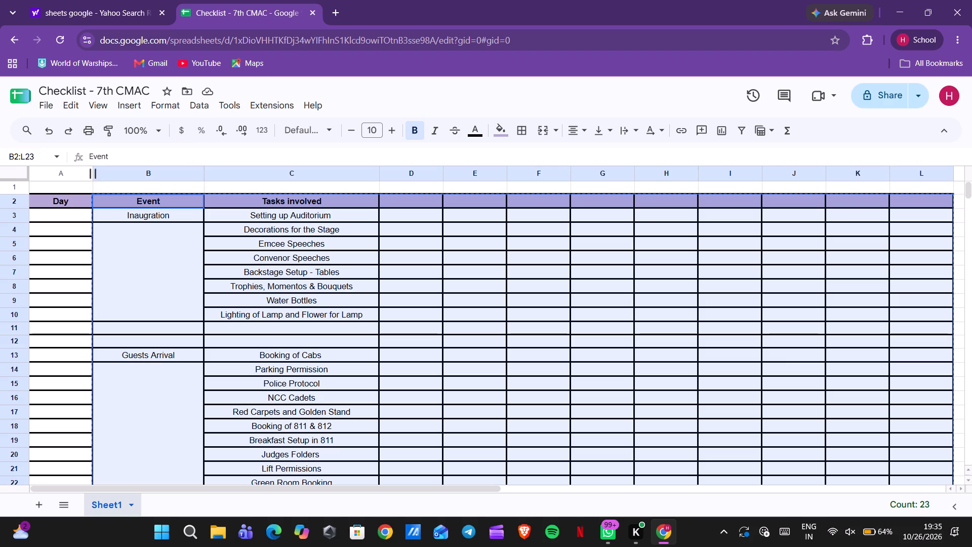
{"action": "key", "text": "ctrl+v"}
{"action": "left_click", "coordinate": [52, 201]}
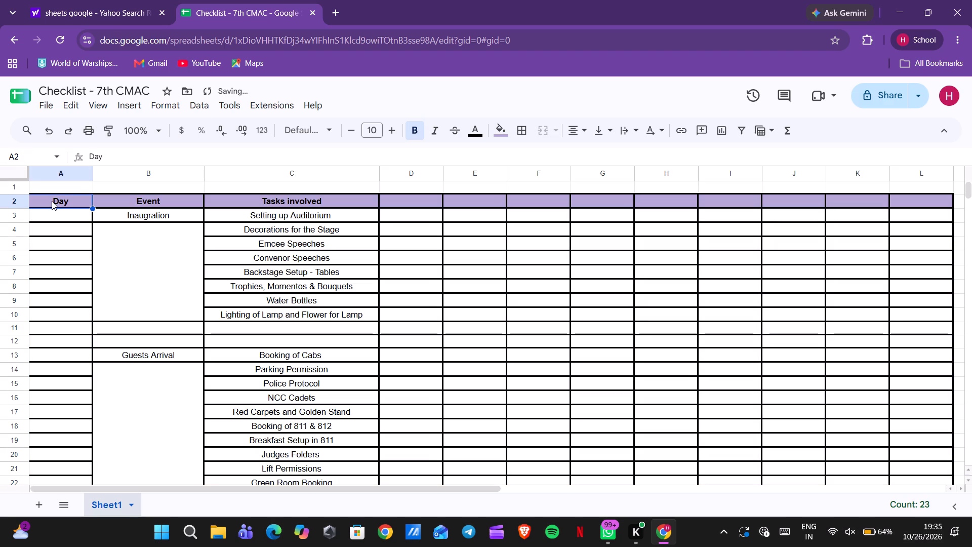
{"action": "key", "text": "ctrl+v"}
{"action": "key", "text": "ctrl+z"}
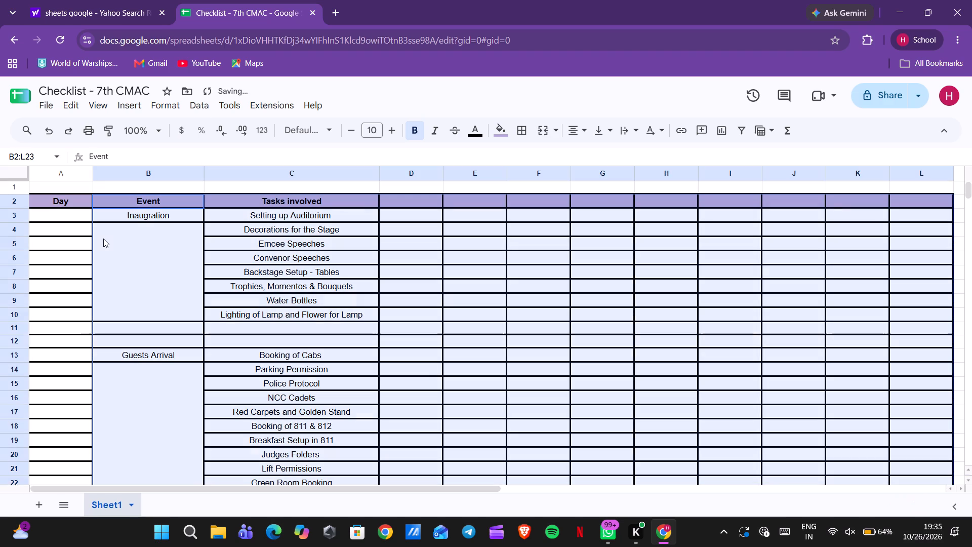
{"action": "left_click", "coordinate": [39, 207]}
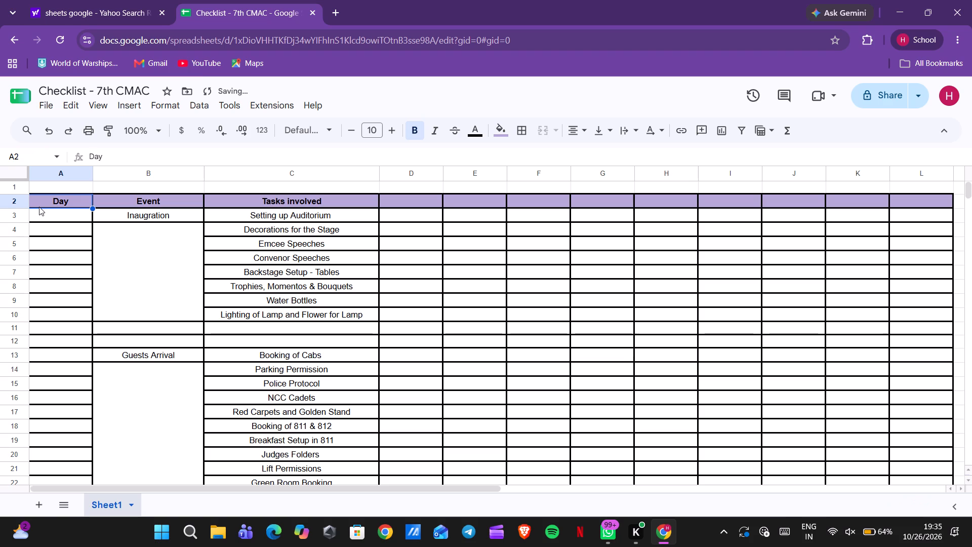
{"action": "key", "text": "ctrl+v"}
{"action": "left_click", "coordinate": [102, 220]}
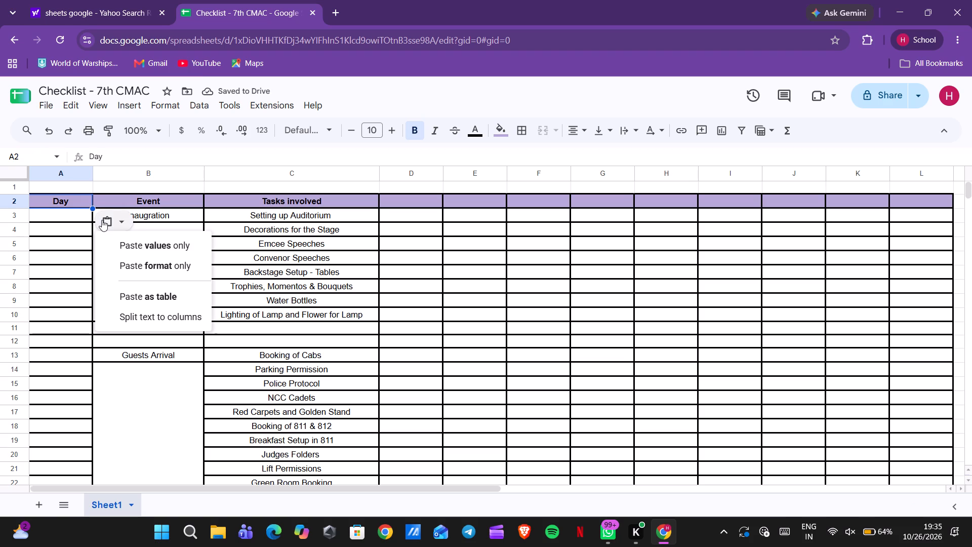
{"action": "left_click", "coordinate": [102, 220]}
{"action": "left_click", "coordinate": [102, 220]}
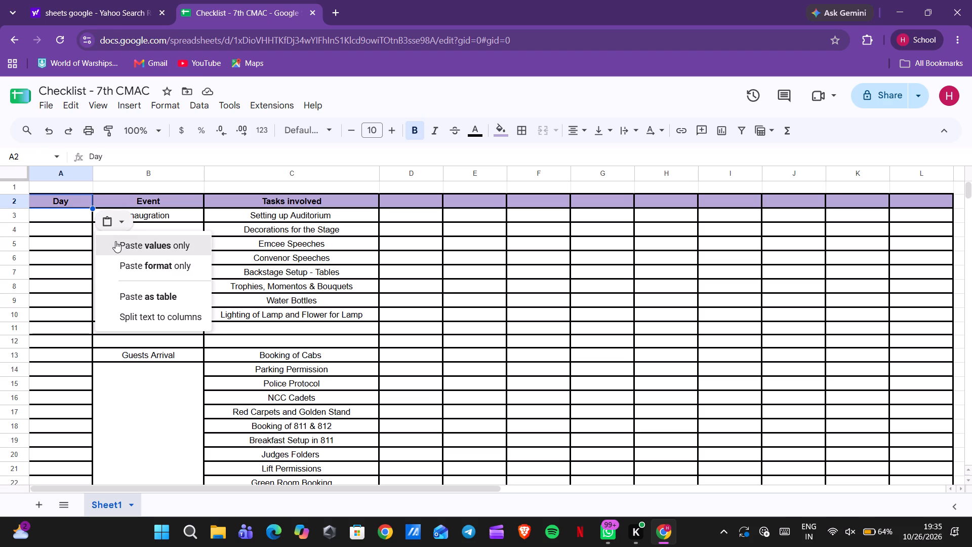
{"action": "left_click", "coordinate": [115, 241]}
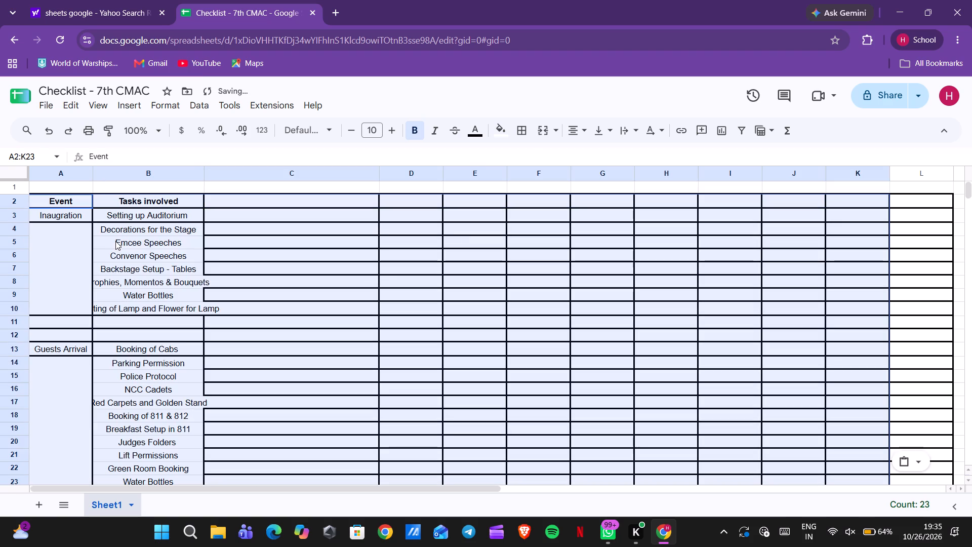
{"action": "scroll", "coordinate": [115, 241], "scroll_direction": "right", "scroll_amount": 1}
{"action": "left_click", "coordinate": [232, 230]}
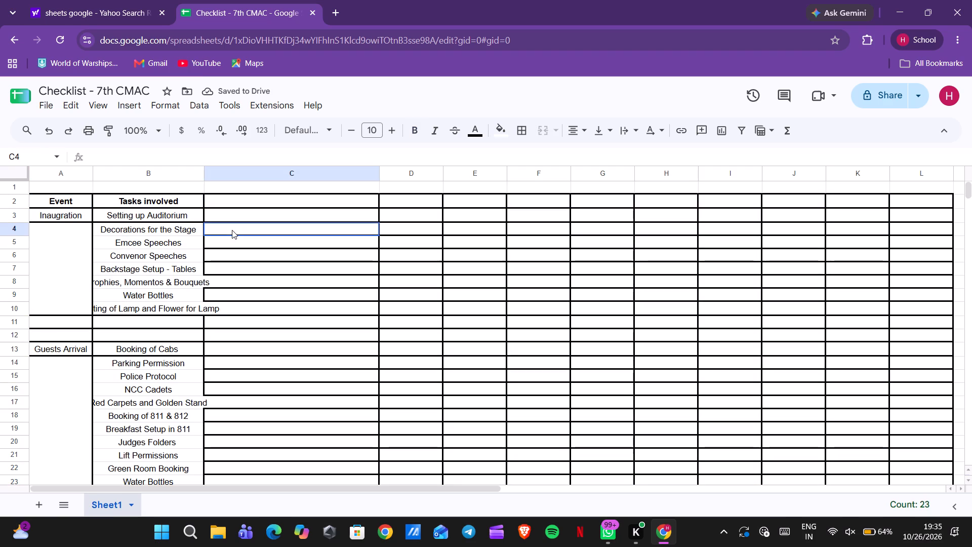
Fill the header row A2:L2 with a medium purple colour.
{"action": "left_click_drag", "start_coordinate": [46, 199], "coordinate": [234, 207]}
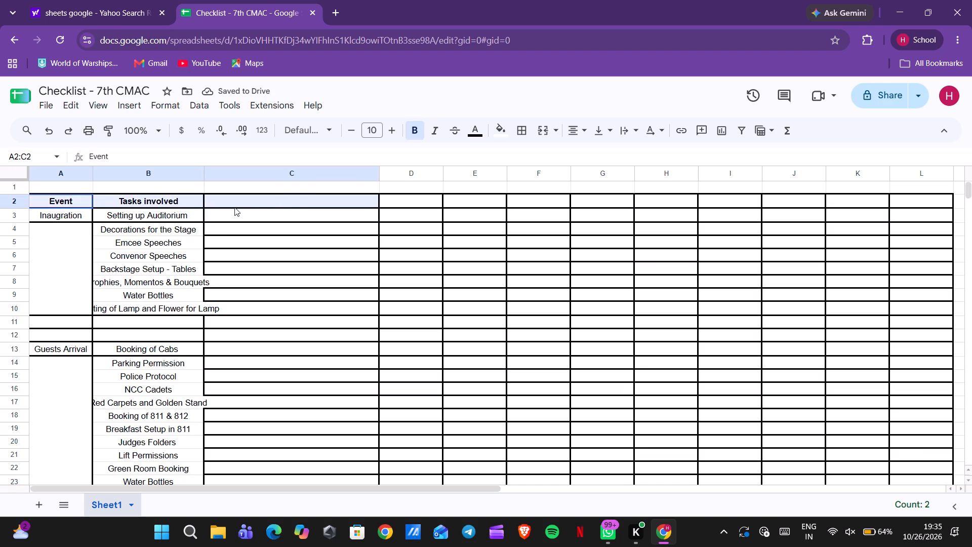
{"action": "left_click_drag", "start_coordinate": [234, 207], "coordinate": [308, 205]}
{"action": "left_click_drag", "start_coordinate": [308, 205], "coordinate": [411, 204]}
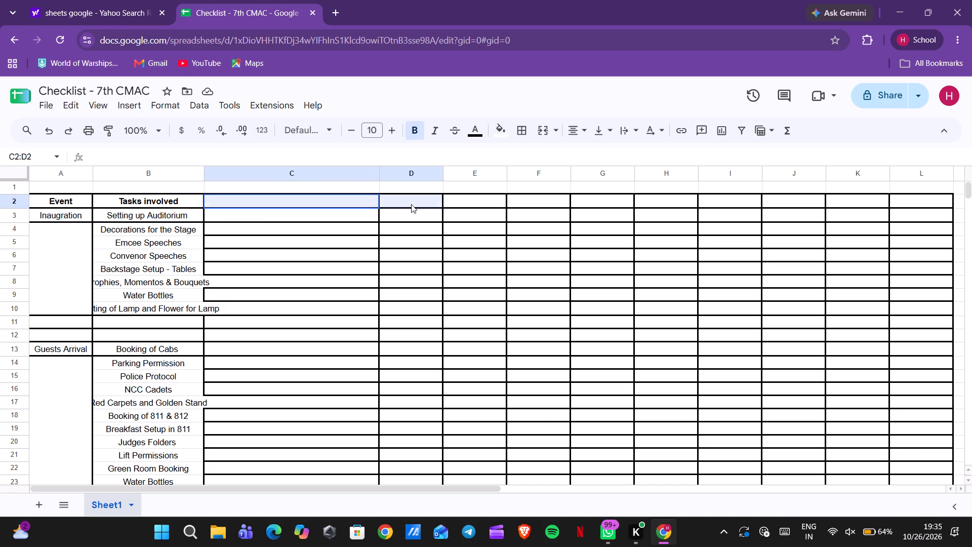
{"action": "left_click_drag", "start_coordinate": [411, 204], "coordinate": [753, 202]}
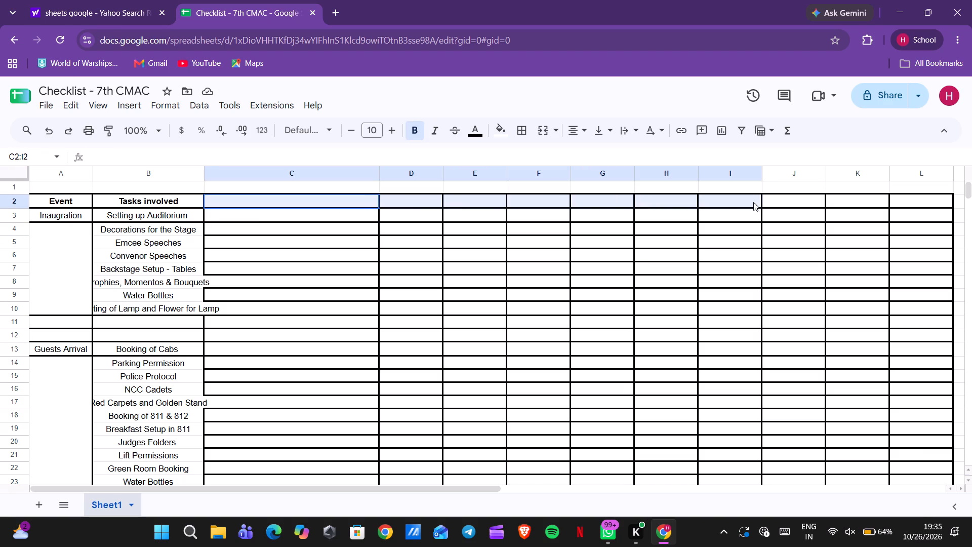
{"action": "left_click_drag", "start_coordinate": [753, 202], "coordinate": [897, 201]}
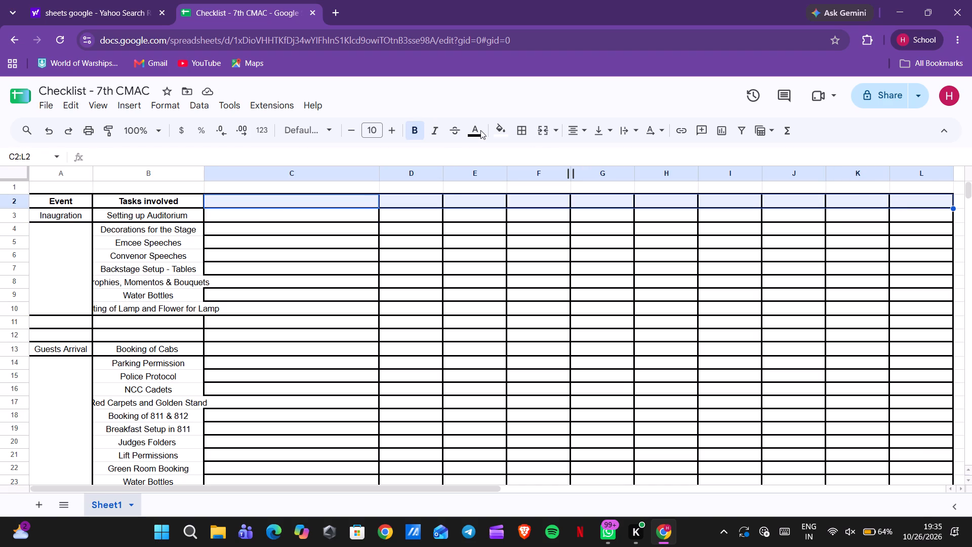
{"action": "left_click", "coordinate": [501, 124]}
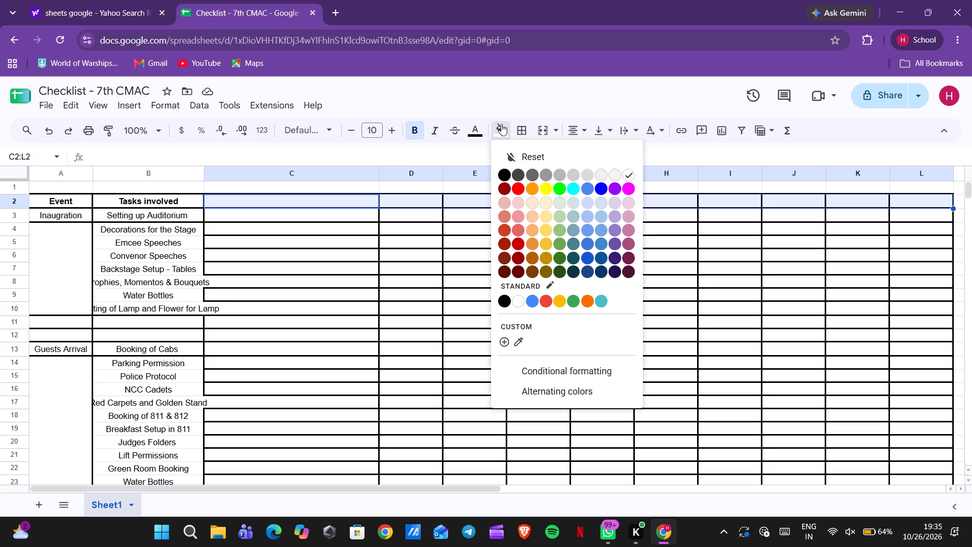
{"action": "left_click", "coordinate": [617, 229]}
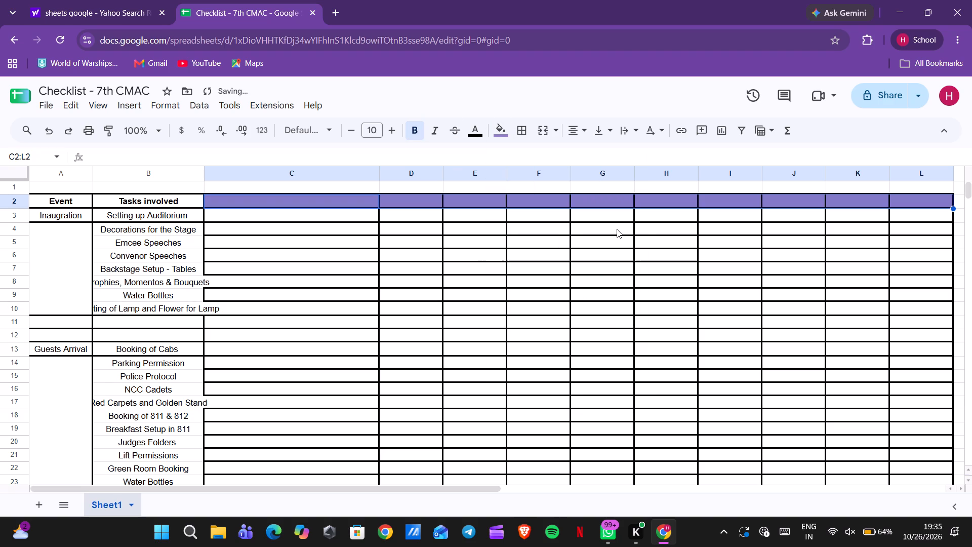
{"action": "left_click", "coordinate": [74, 203]}
{"action": "left_click_drag", "start_coordinate": [74, 203], "coordinate": [130, 205]}
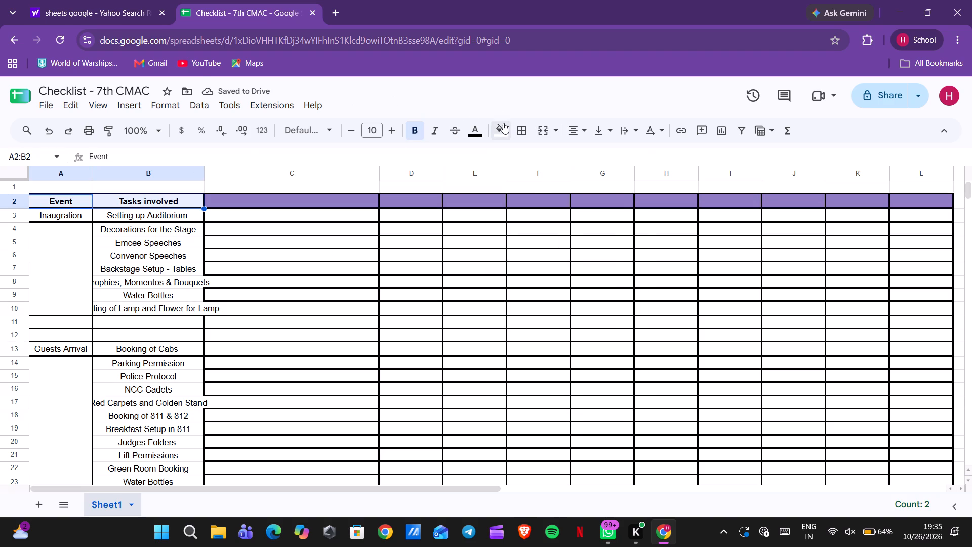
{"action": "left_click", "coordinate": [501, 125]}
{"action": "left_click", "coordinate": [617, 235]}
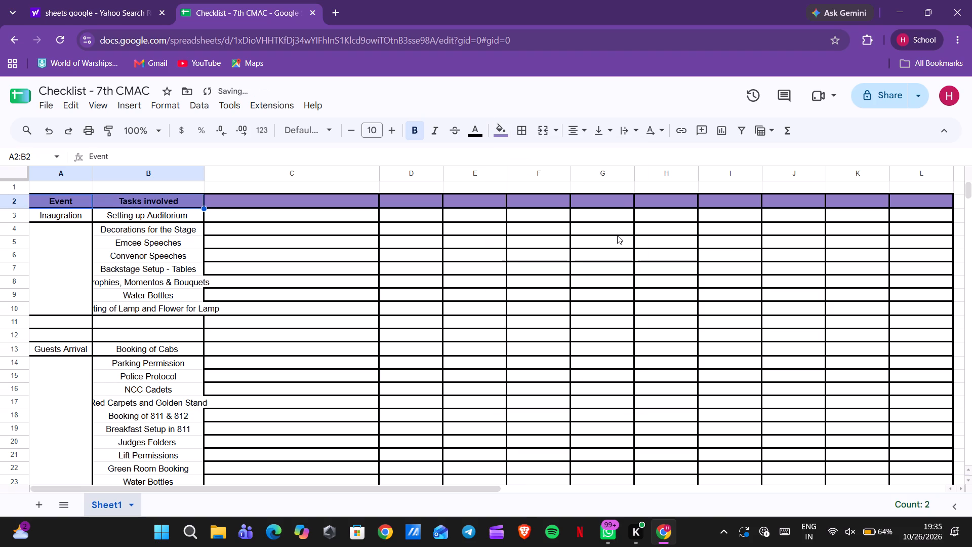
{"action": "left_click", "coordinate": [315, 189]}
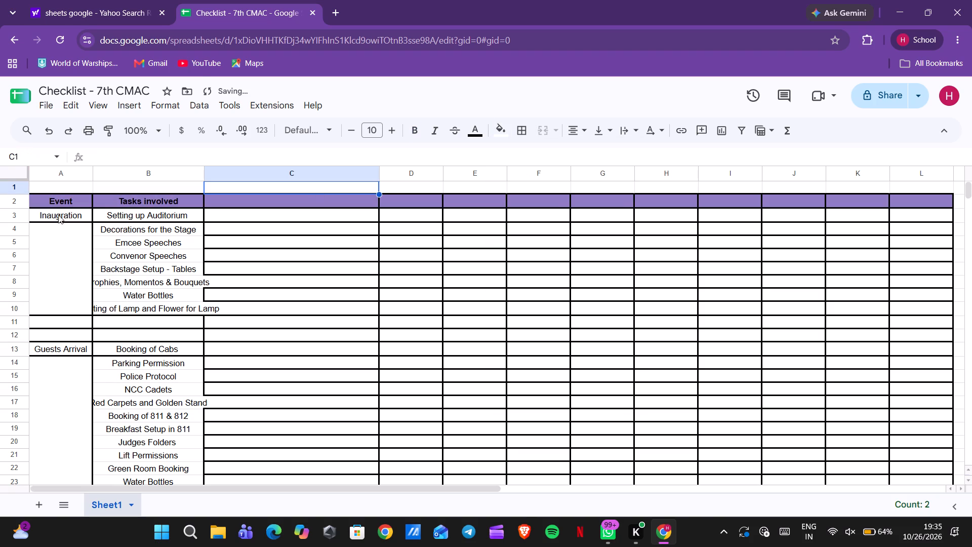
Apply black borders on all sides of every cell in the moved checklist body A3:K23.
{"action": "left_click_drag", "start_coordinate": [41, 215], "coordinate": [353, 316]}
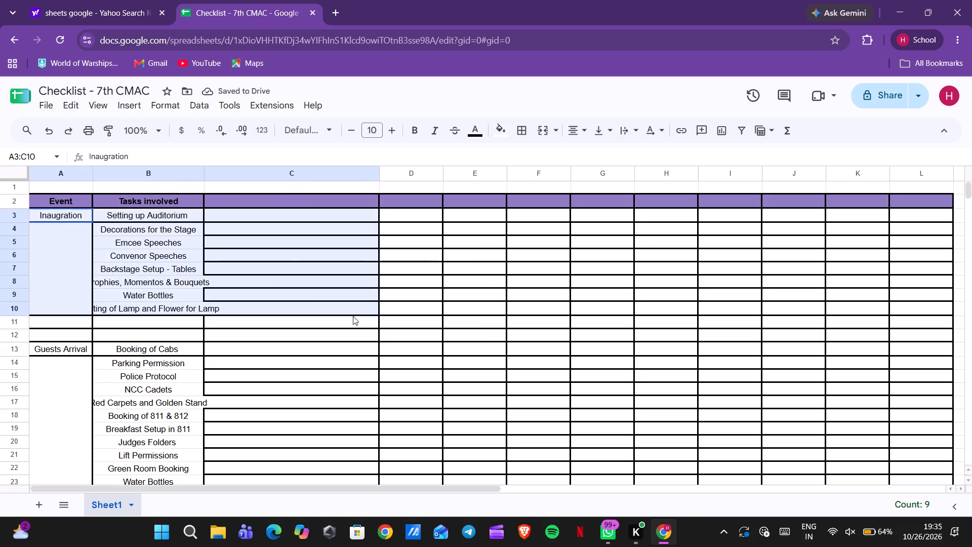
{"action": "left_click_drag", "start_coordinate": [353, 316], "coordinate": [883, 461]}
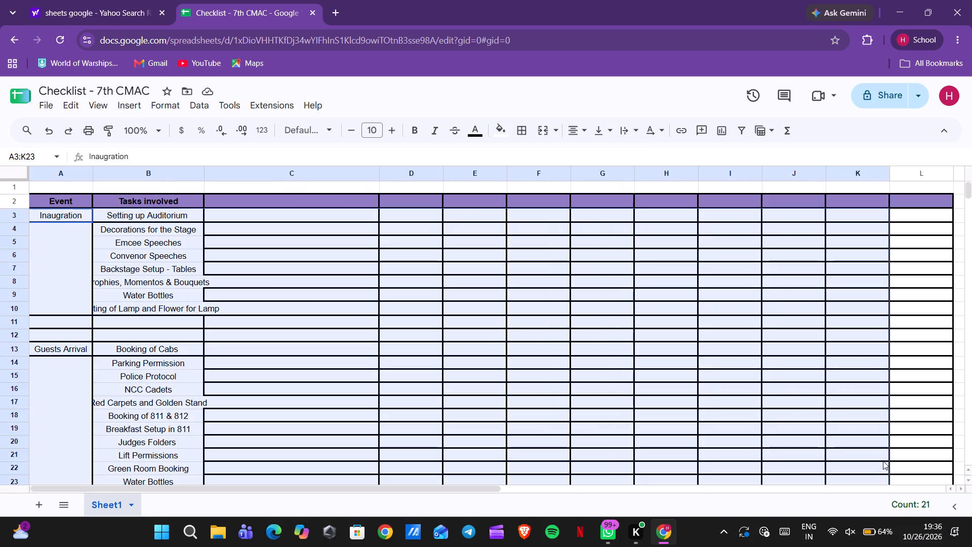
{"action": "left_click", "coordinate": [517, 131]}
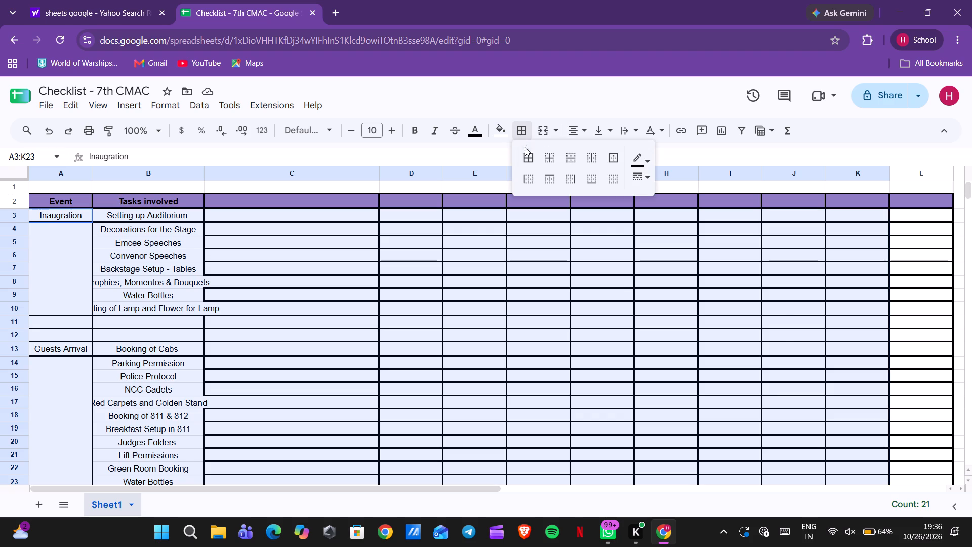
{"action": "left_click", "coordinate": [526, 152]}
{"action": "left_click", "coordinate": [525, 151]}
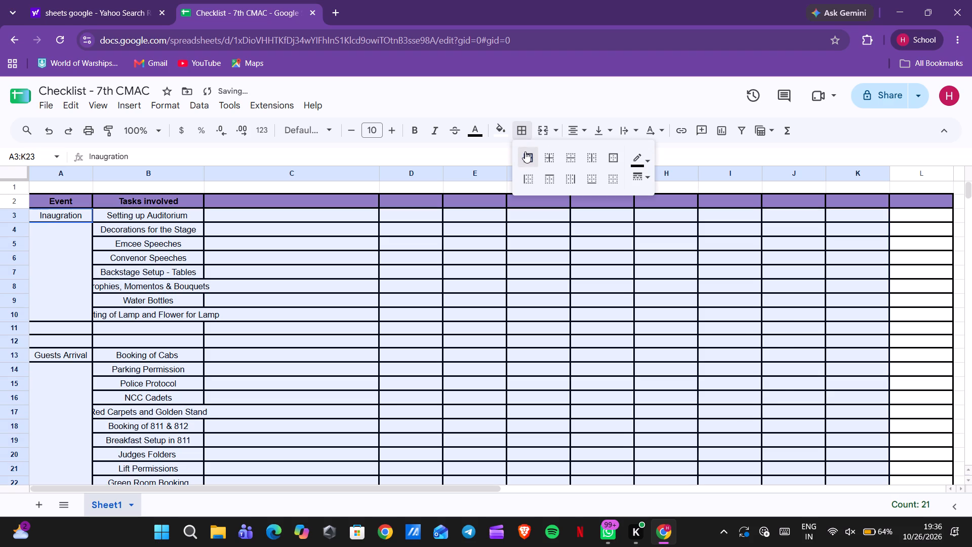
{"action": "left_click", "coordinate": [525, 151]}
{"action": "left_click", "coordinate": [525, 151]}
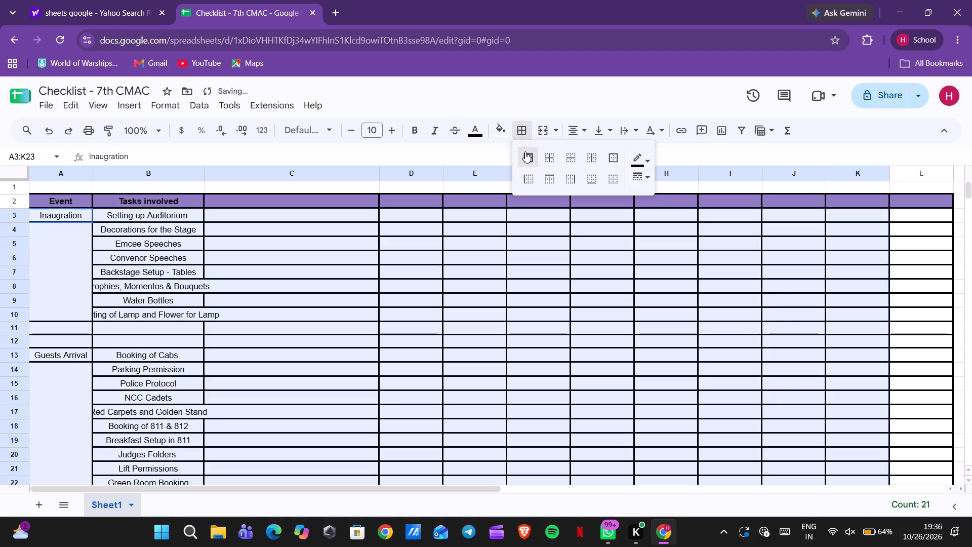
{"action": "left_click", "coordinate": [530, 155]}
{"action": "left_click", "coordinate": [238, 226]}
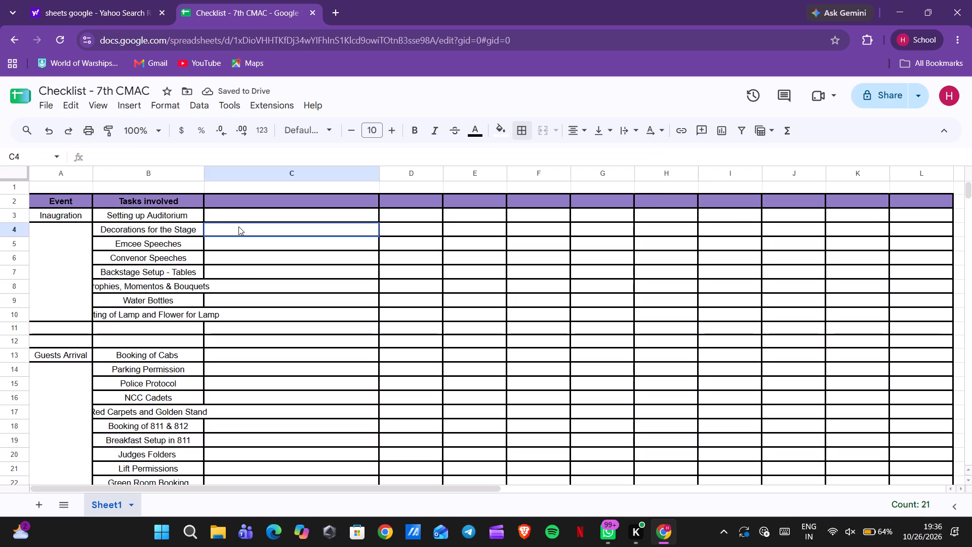
Widen column B until the longest task names fit with generous room on both sides.
{"action": "left_click_drag", "start_coordinate": [205, 172], "coordinate": [216, 172]}
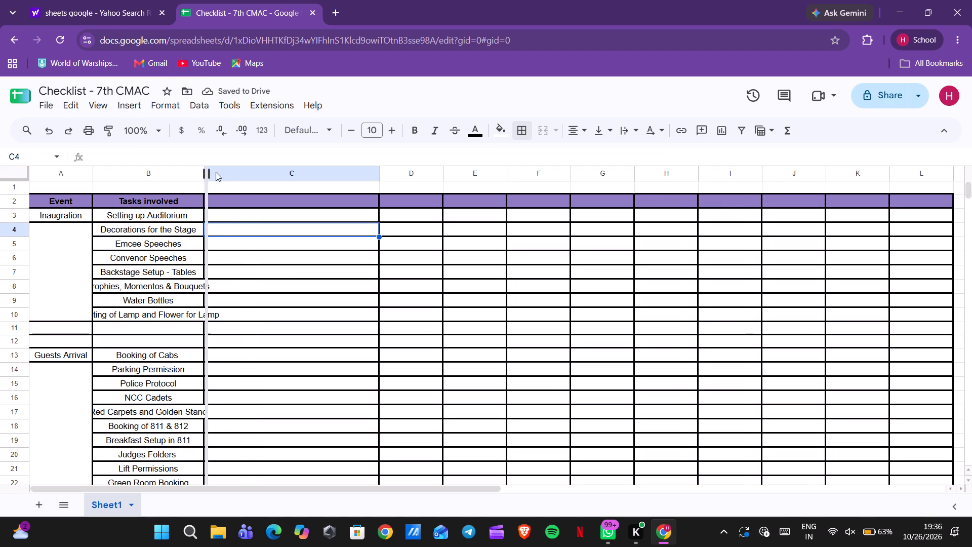
{"action": "left_click_drag", "start_coordinate": [216, 172], "coordinate": [250, 177]}
{"action": "left_click_drag", "start_coordinate": [250, 177], "coordinate": [299, 182]}
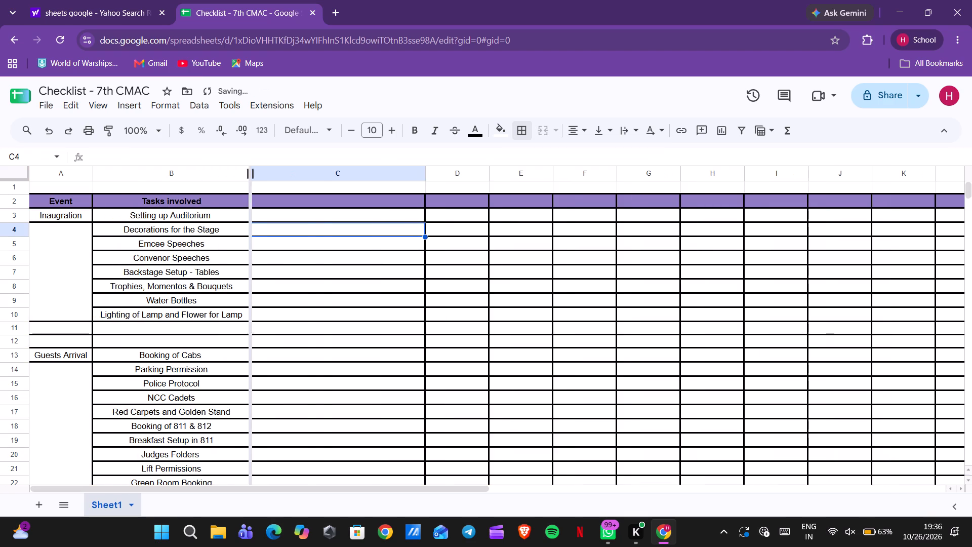
{"action": "left_click_drag", "start_coordinate": [299, 182], "coordinate": [328, 187]}
Narrow the empty column C to slightly wider than the neighbouring column D.
{"action": "left_click_drag", "start_coordinate": [502, 172], "coordinate": [466, 186]}
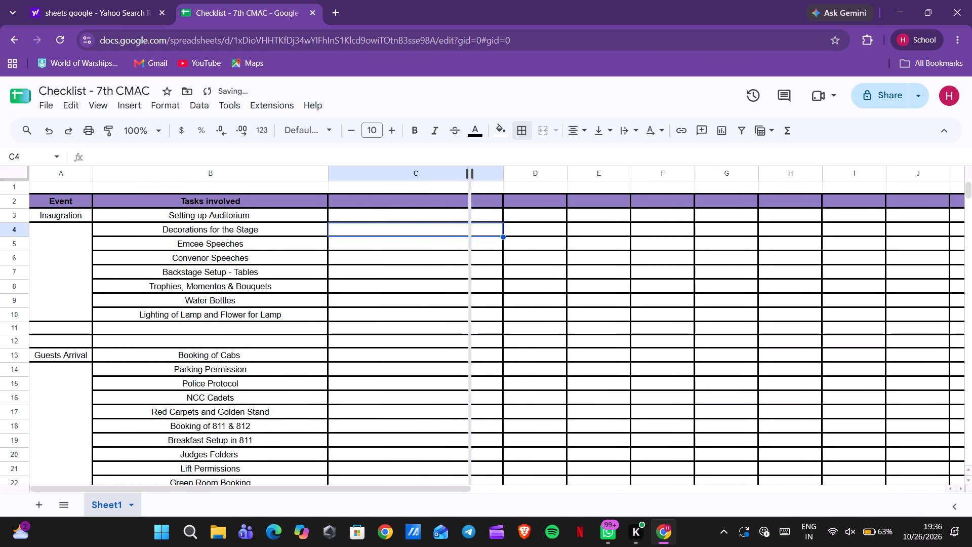
{"action": "left_click_drag", "start_coordinate": [466, 186], "coordinate": [414, 193]}
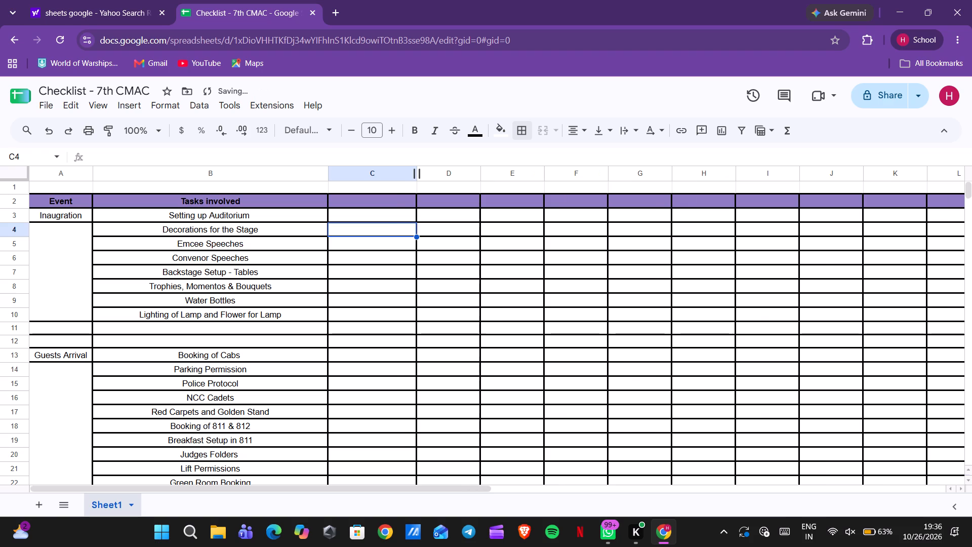
{"action": "left_click_drag", "start_coordinate": [417, 173], "coordinate": [400, 178]}
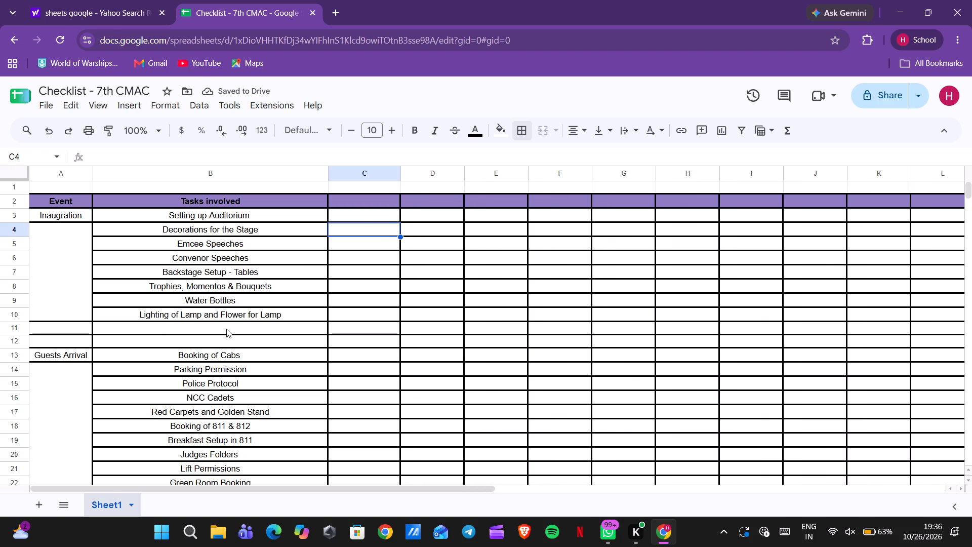
Move the Participants Arrival block B26:E34 one column over so it starts in cell A26.
{"action": "scroll", "coordinate": [226, 329], "scroll_direction": "down", "scroll_amount": 5}
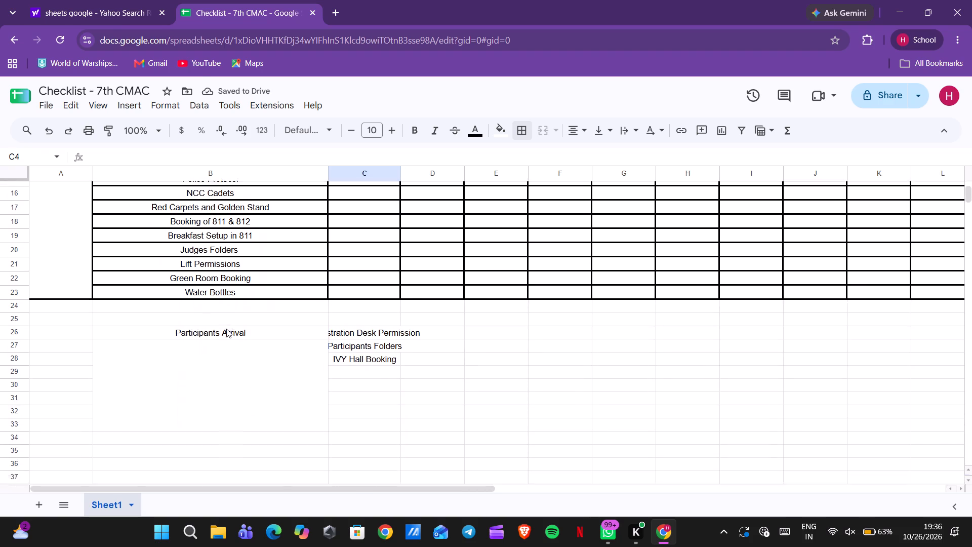
{"action": "scroll", "coordinate": [226, 329], "scroll_direction": "down", "scroll_amount": 1}
{"action": "left_click_drag", "start_coordinate": [126, 308], "coordinate": [281, 336]}
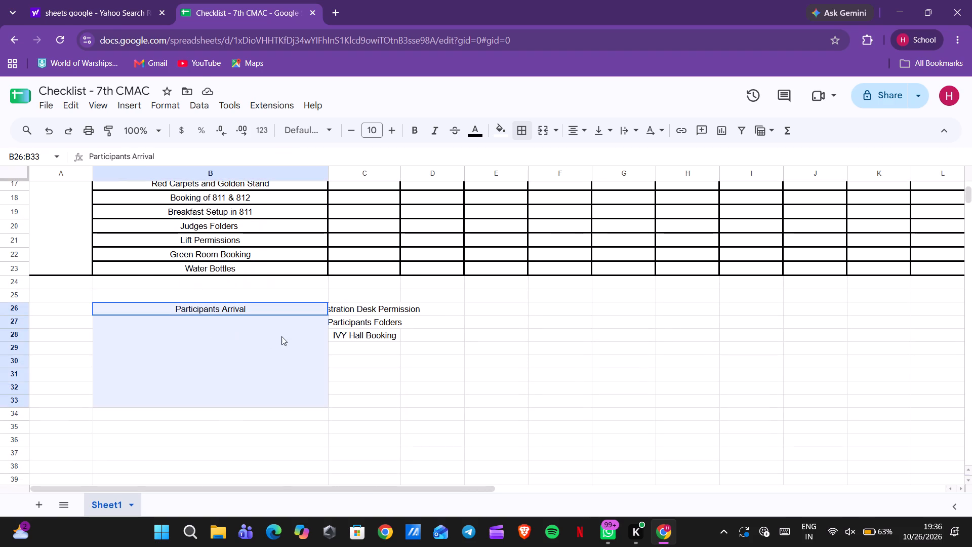
{"action": "left_click_drag", "start_coordinate": [281, 336], "coordinate": [431, 357]}
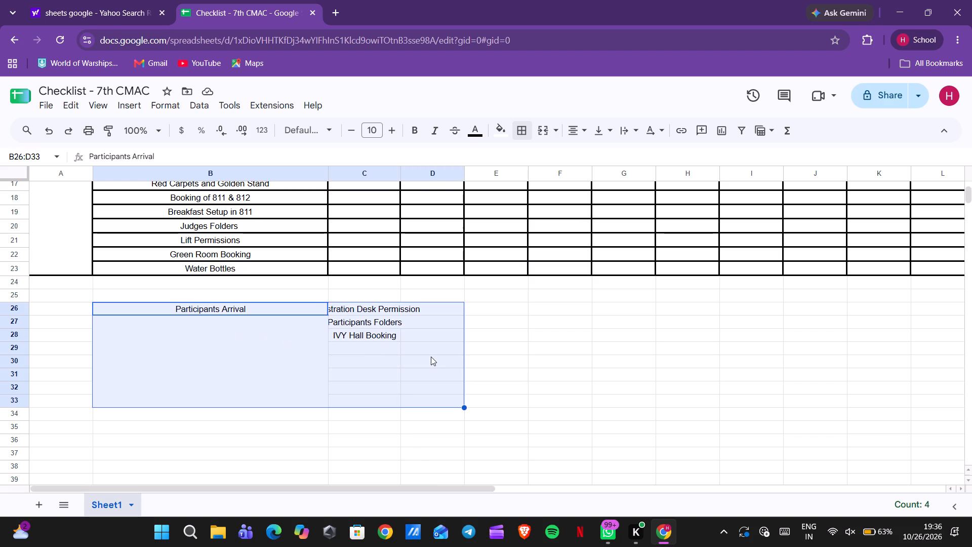
{"action": "left_click", "coordinate": [483, 334]}
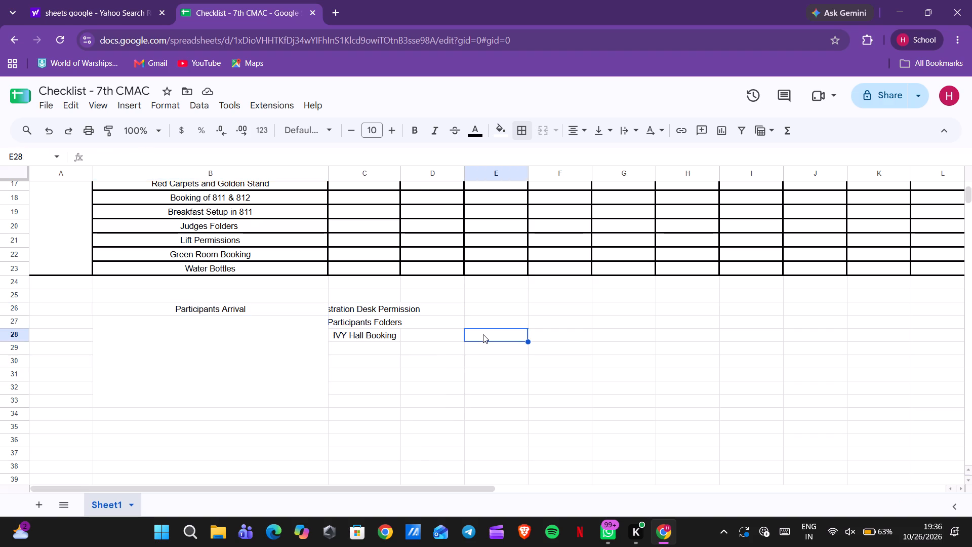
{"action": "scroll", "coordinate": [483, 334], "scroll_direction": "up", "scroll_amount": 4}
{"action": "scroll", "coordinate": [483, 334], "scroll_direction": "down", "scroll_amount": 1}
{"action": "scroll", "coordinate": [483, 334], "scroll_direction": "up", "scroll_amount": 2}
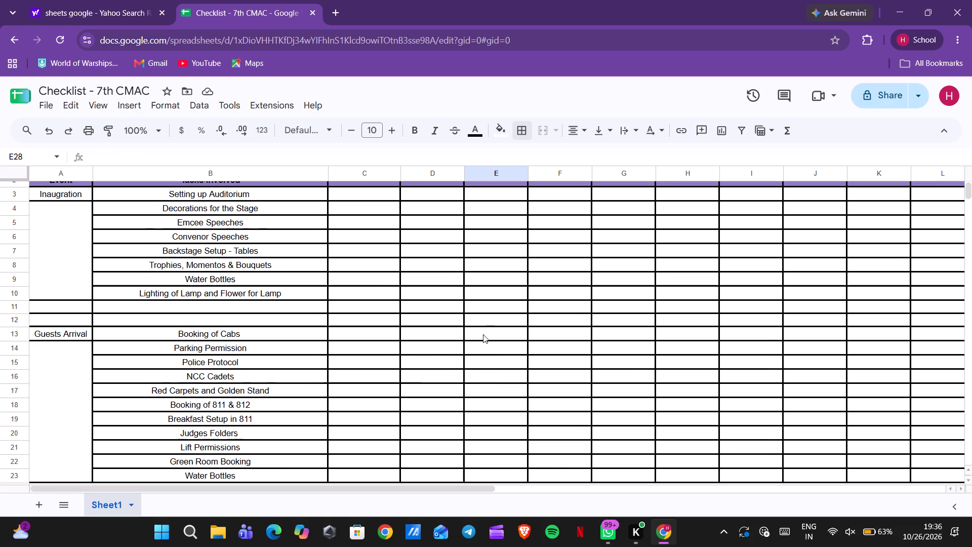
{"action": "scroll", "coordinate": [483, 334], "scroll_direction": "down", "scroll_amount": 4}
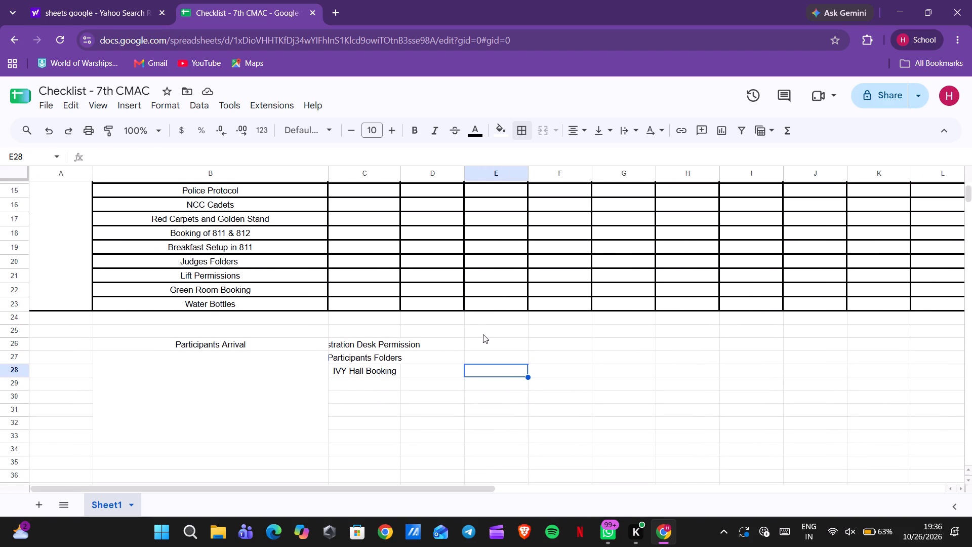
{"action": "left_click_drag", "start_coordinate": [215, 342], "coordinate": [470, 445]}
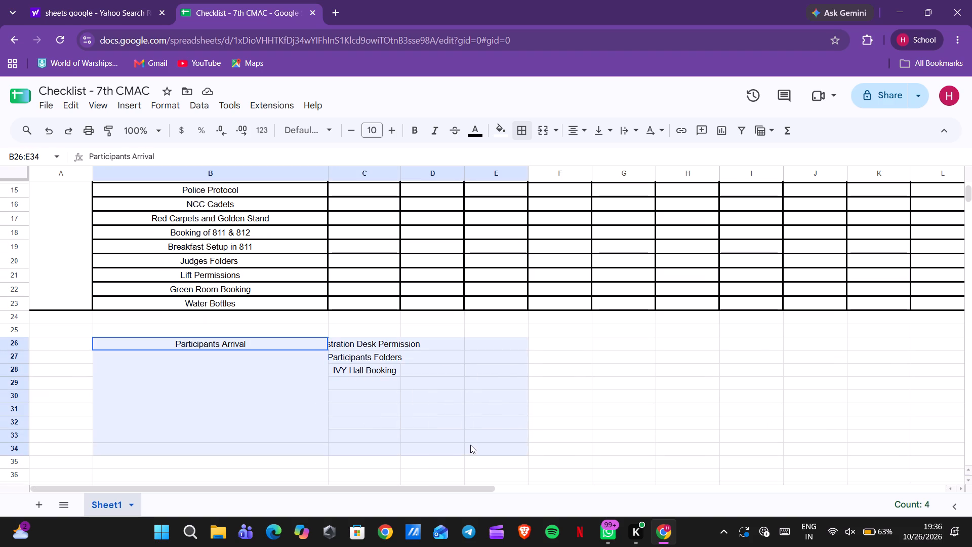
{"action": "left_click_drag", "start_coordinate": [470, 445], "coordinate": [472, 445]}
{"action": "key", "text": "ctrl+x"}
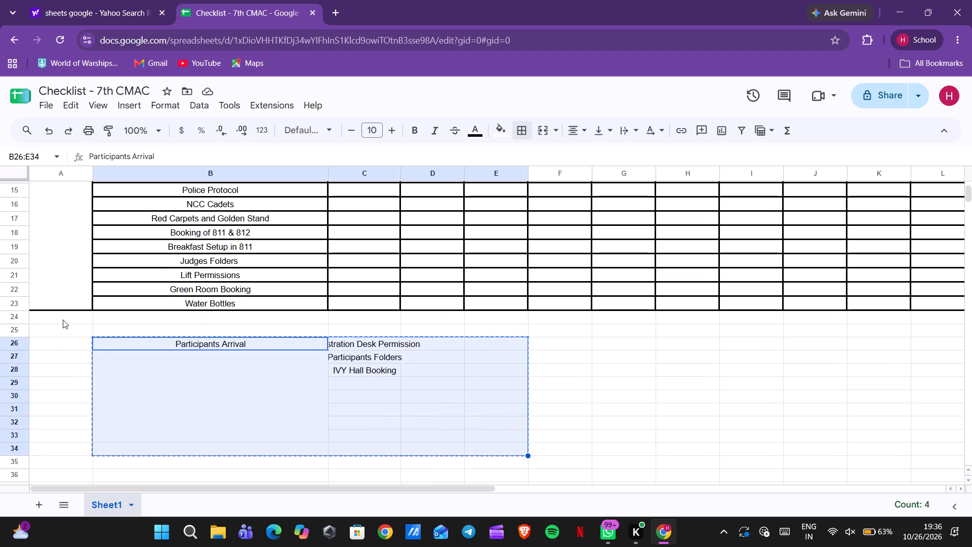
{"action": "left_click", "coordinate": [54, 339]}
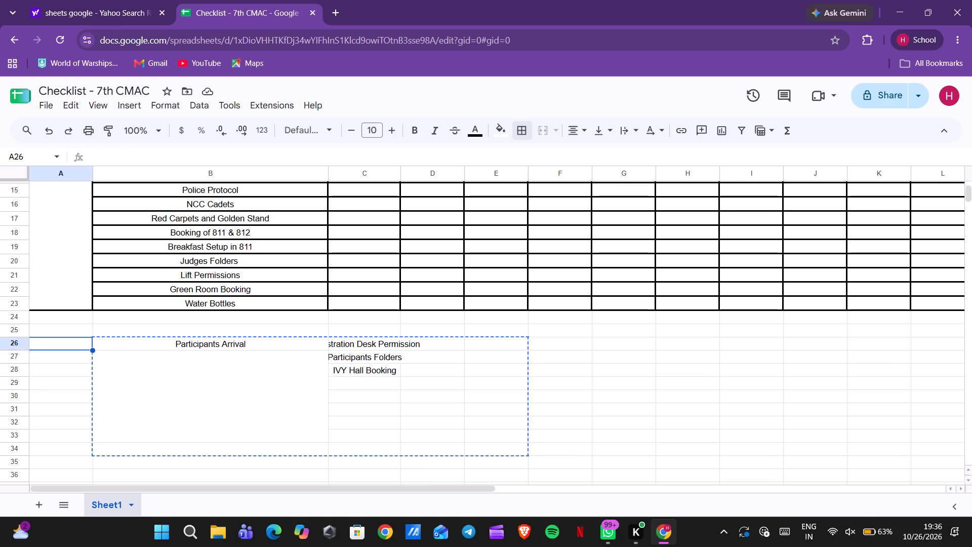
{"action": "key", "text": "ctrl+v"}
Apply black borders on all sides of every cell in A24:L53, covering the Participants Arrival section and the empty rows beneath.
{"action": "scroll", "coordinate": [48, 305], "scroll_direction": "up", "scroll_amount": 4}
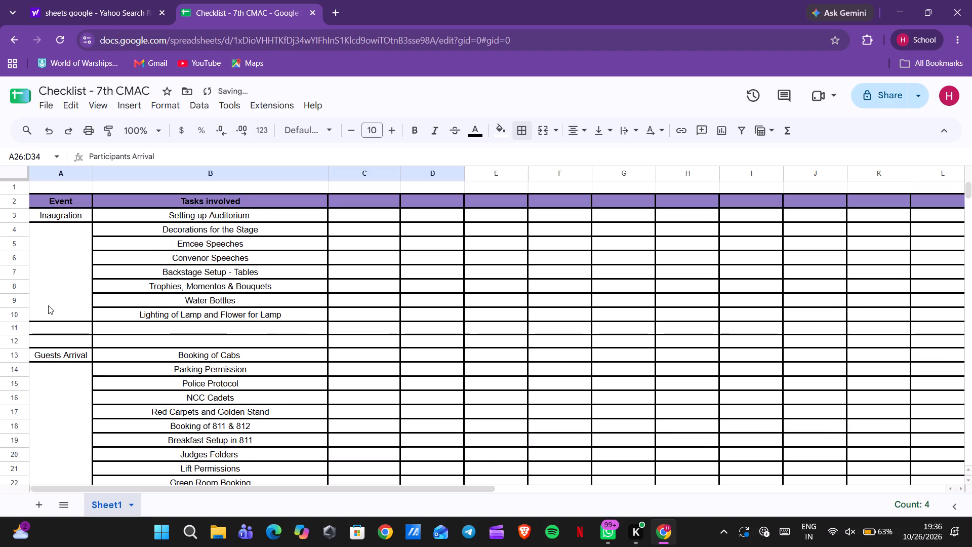
{"action": "scroll", "coordinate": [51, 272], "scroll_direction": "down", "scroll_amount": 3}
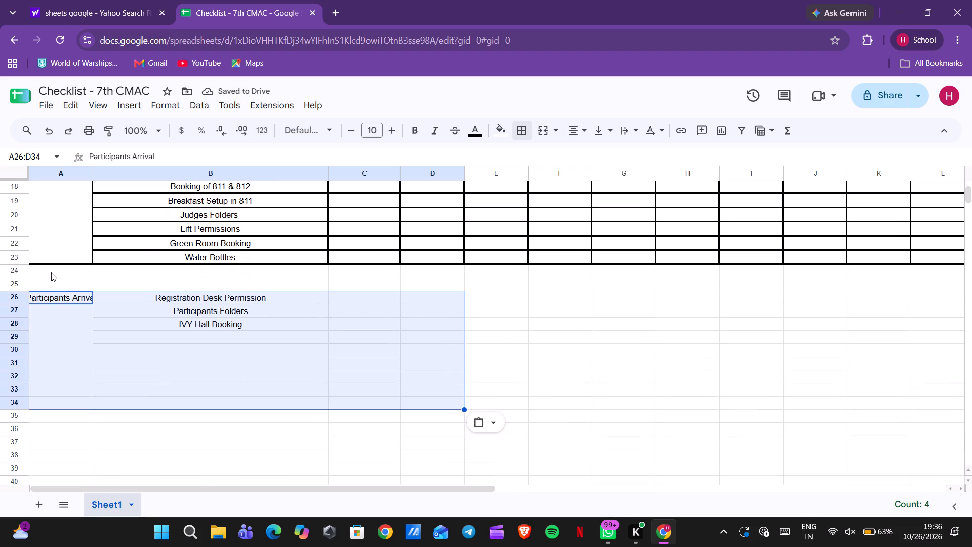
{"action": "left_click_drag", "start_coordinate": [51, 272], "coordinate": [741, 492]}
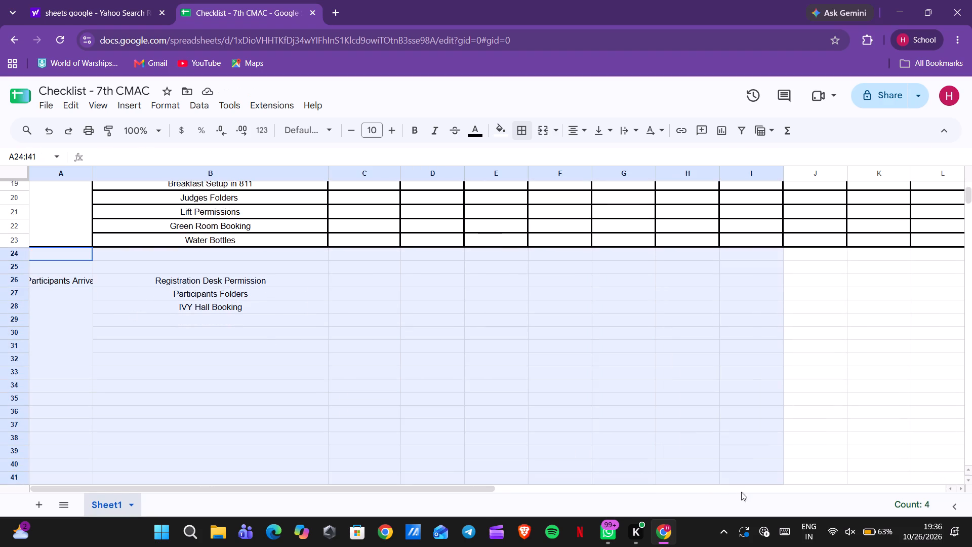
{"action": "left_click_drag", "start_coordinate": [741, 492], "coordinate": [944, 473]}
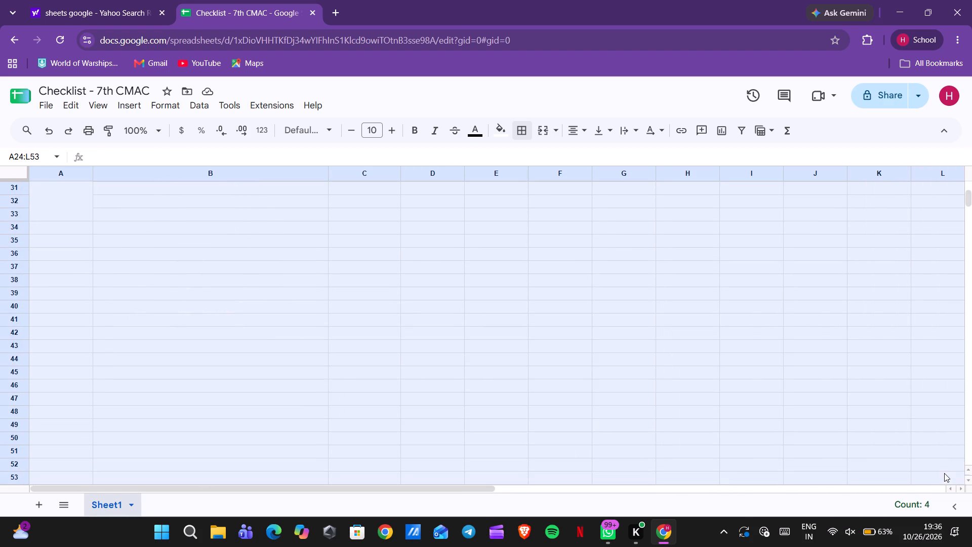
{"action": "left_click_drag", "start_coordinate": [944, 473], "coordinate": [954, 481]}
{"action": "left_click", "coordinate": [518, 127]}
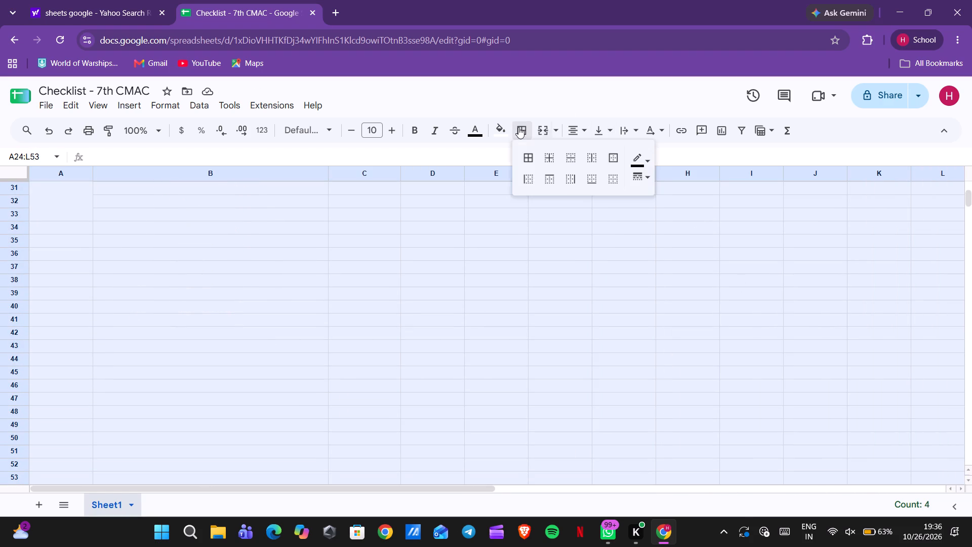
{"action": "left_click", "coordinate": [523, 163]}
{"action": "scroll", "coordinate": [503, 226], "scroll_direction": "up", "scroll_amount": 4}
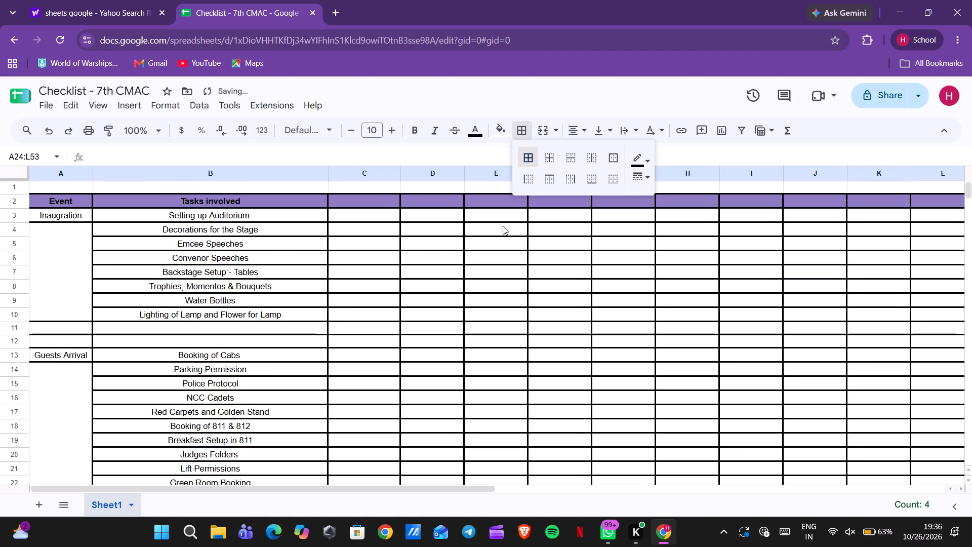
{"action": "left_click", "coordinate": [316, 272]}
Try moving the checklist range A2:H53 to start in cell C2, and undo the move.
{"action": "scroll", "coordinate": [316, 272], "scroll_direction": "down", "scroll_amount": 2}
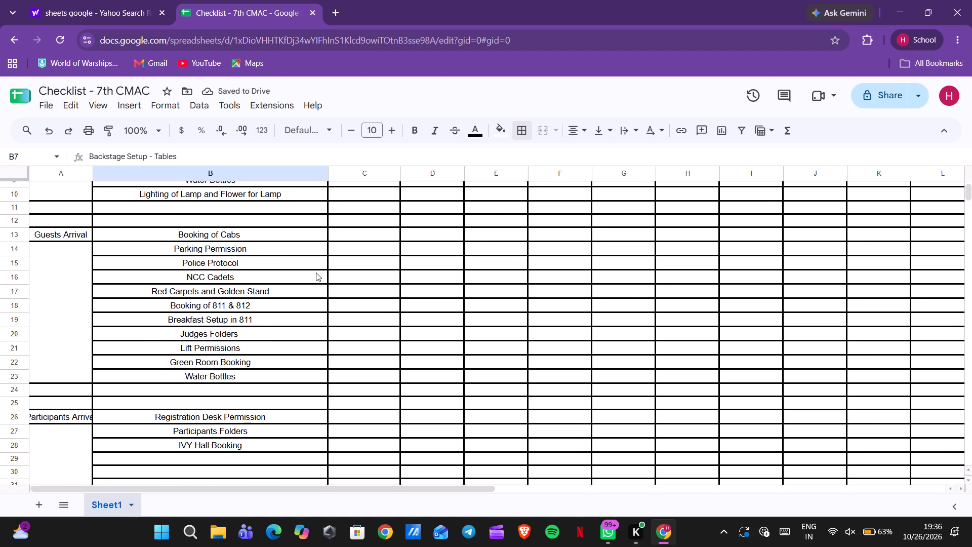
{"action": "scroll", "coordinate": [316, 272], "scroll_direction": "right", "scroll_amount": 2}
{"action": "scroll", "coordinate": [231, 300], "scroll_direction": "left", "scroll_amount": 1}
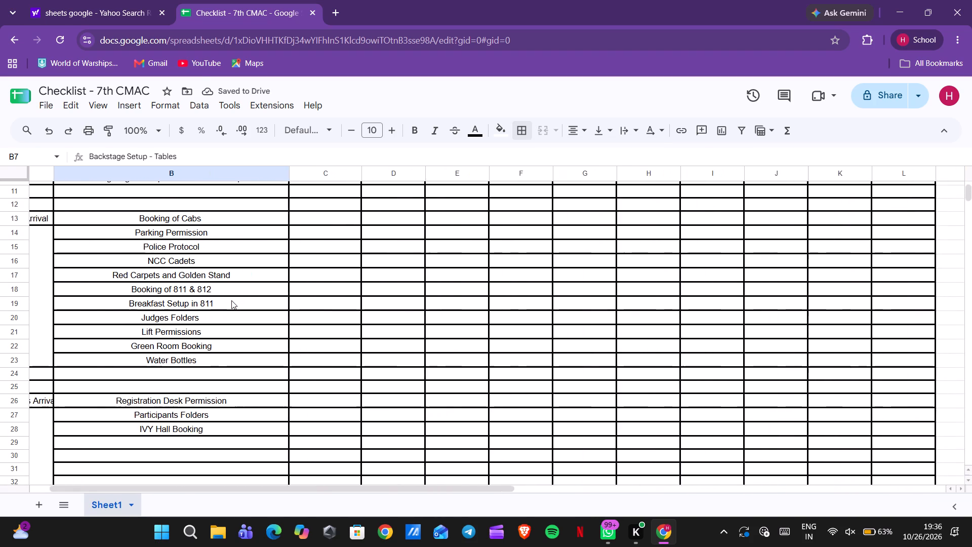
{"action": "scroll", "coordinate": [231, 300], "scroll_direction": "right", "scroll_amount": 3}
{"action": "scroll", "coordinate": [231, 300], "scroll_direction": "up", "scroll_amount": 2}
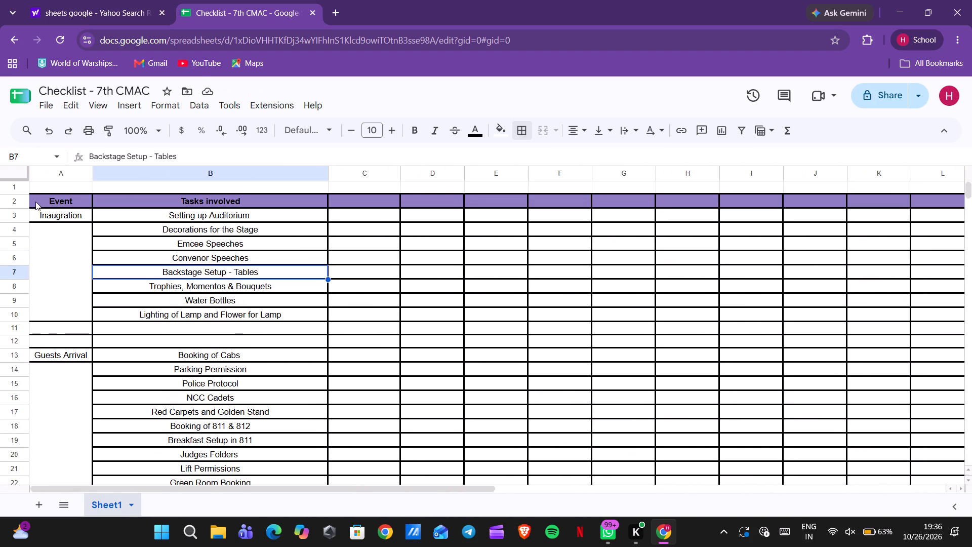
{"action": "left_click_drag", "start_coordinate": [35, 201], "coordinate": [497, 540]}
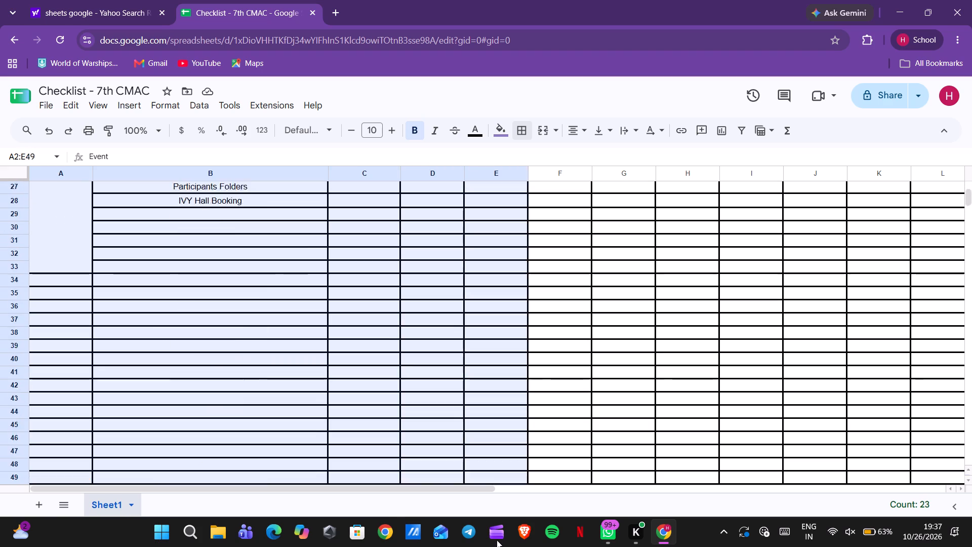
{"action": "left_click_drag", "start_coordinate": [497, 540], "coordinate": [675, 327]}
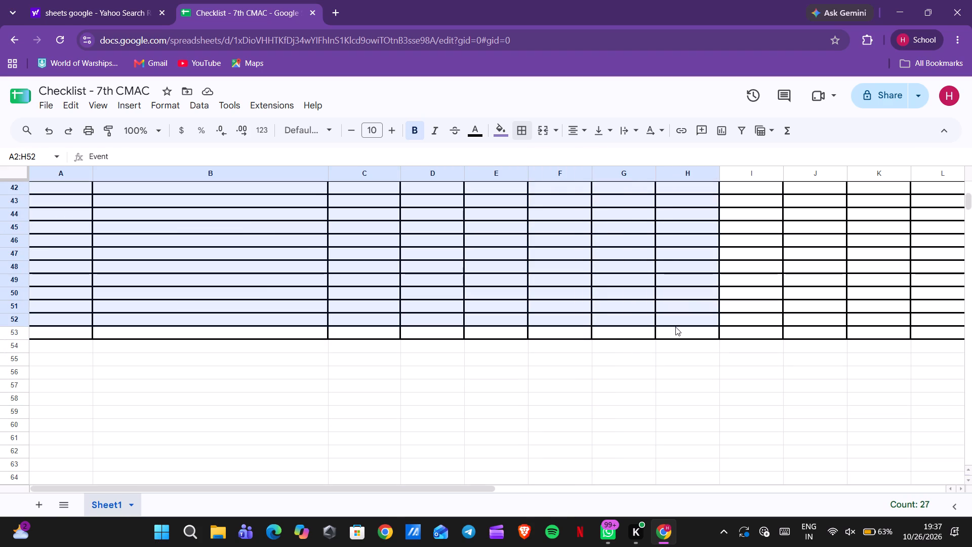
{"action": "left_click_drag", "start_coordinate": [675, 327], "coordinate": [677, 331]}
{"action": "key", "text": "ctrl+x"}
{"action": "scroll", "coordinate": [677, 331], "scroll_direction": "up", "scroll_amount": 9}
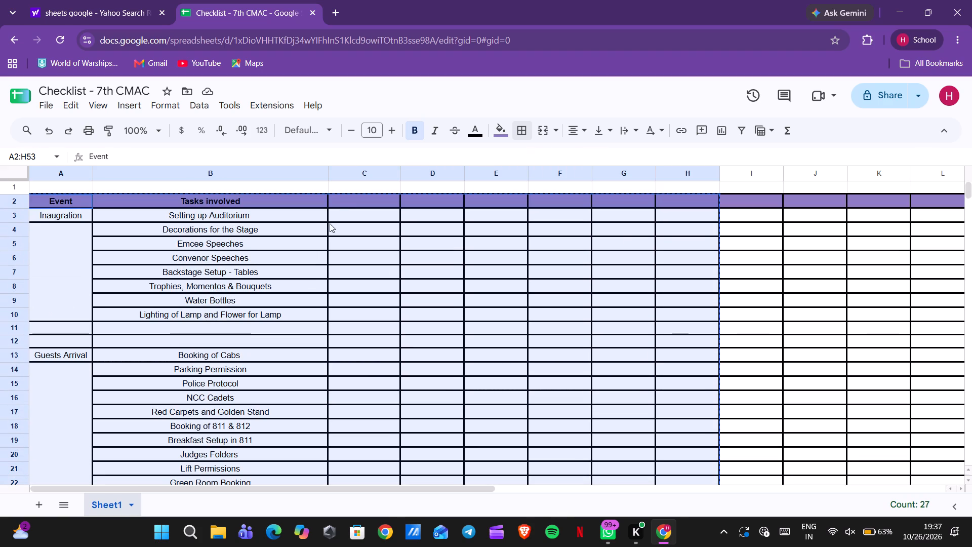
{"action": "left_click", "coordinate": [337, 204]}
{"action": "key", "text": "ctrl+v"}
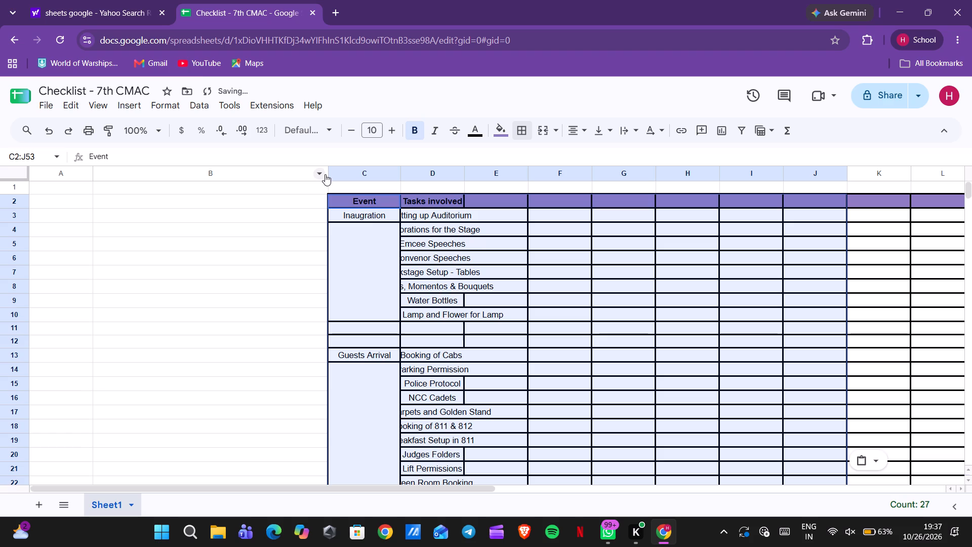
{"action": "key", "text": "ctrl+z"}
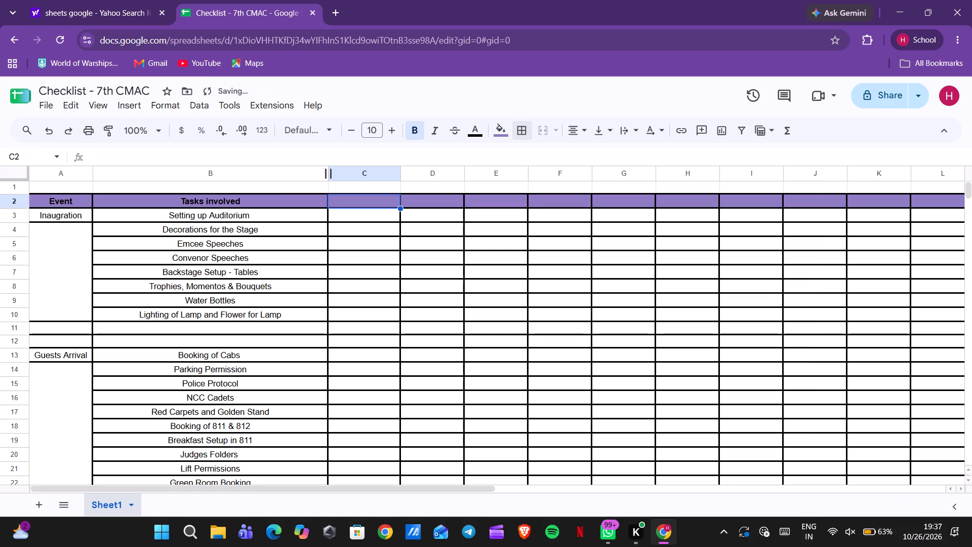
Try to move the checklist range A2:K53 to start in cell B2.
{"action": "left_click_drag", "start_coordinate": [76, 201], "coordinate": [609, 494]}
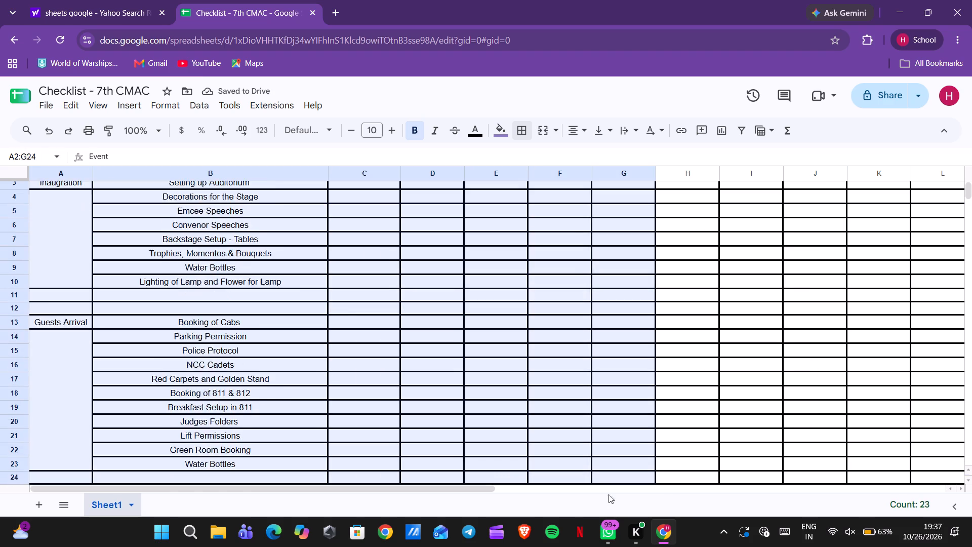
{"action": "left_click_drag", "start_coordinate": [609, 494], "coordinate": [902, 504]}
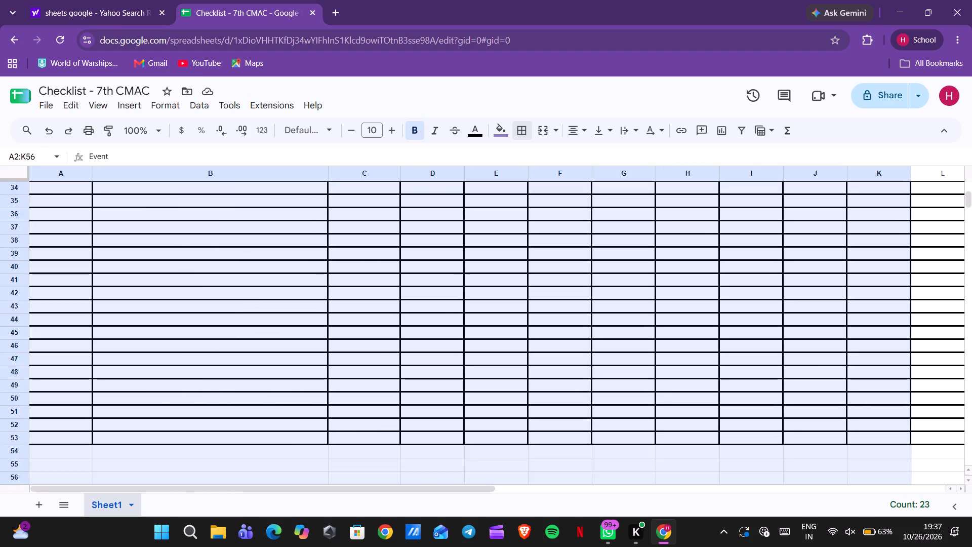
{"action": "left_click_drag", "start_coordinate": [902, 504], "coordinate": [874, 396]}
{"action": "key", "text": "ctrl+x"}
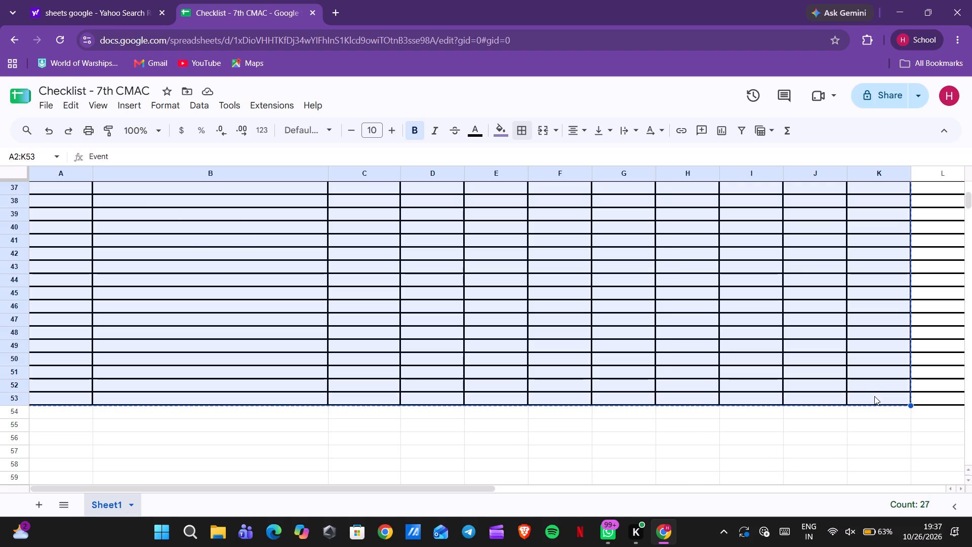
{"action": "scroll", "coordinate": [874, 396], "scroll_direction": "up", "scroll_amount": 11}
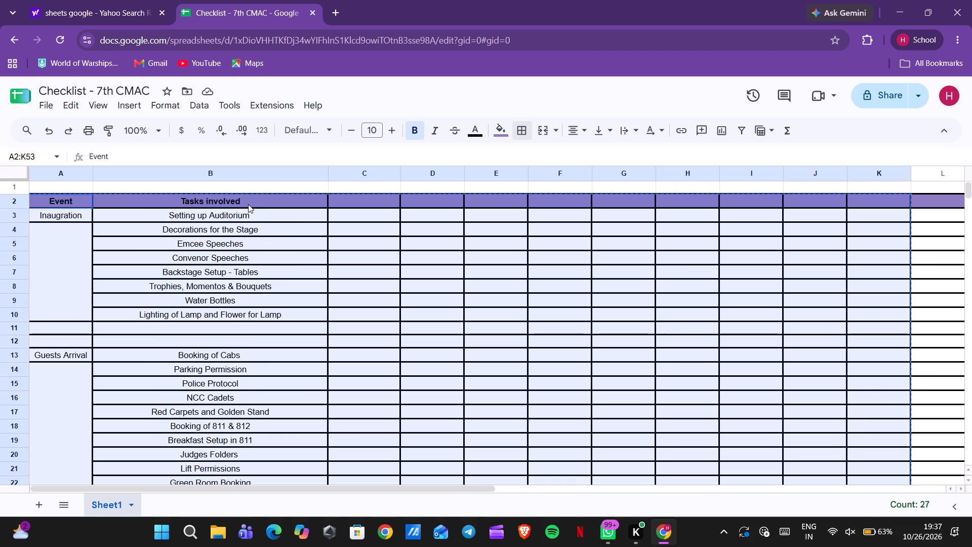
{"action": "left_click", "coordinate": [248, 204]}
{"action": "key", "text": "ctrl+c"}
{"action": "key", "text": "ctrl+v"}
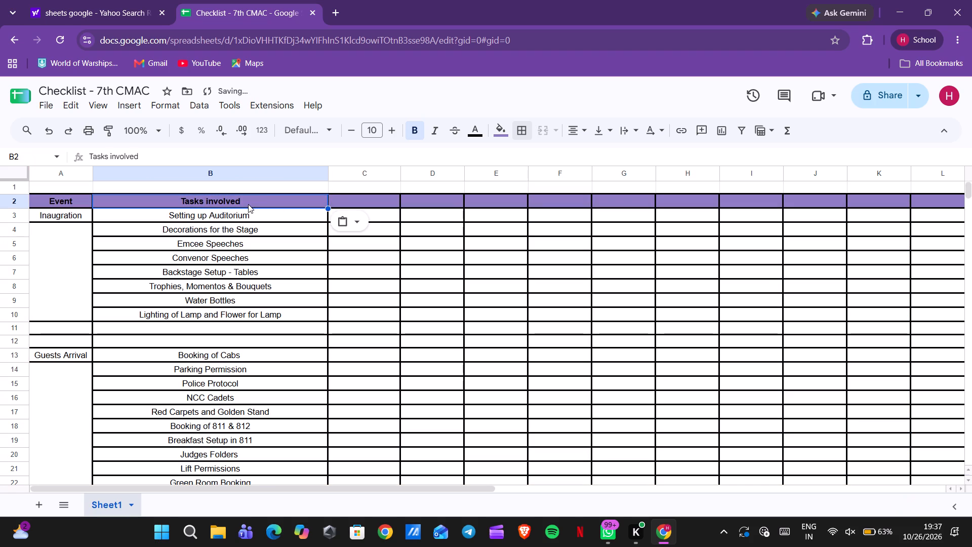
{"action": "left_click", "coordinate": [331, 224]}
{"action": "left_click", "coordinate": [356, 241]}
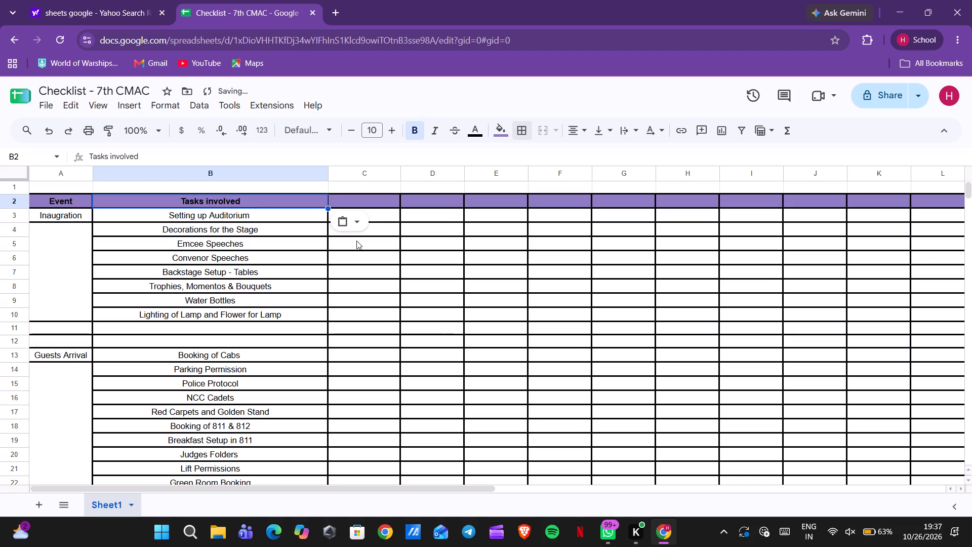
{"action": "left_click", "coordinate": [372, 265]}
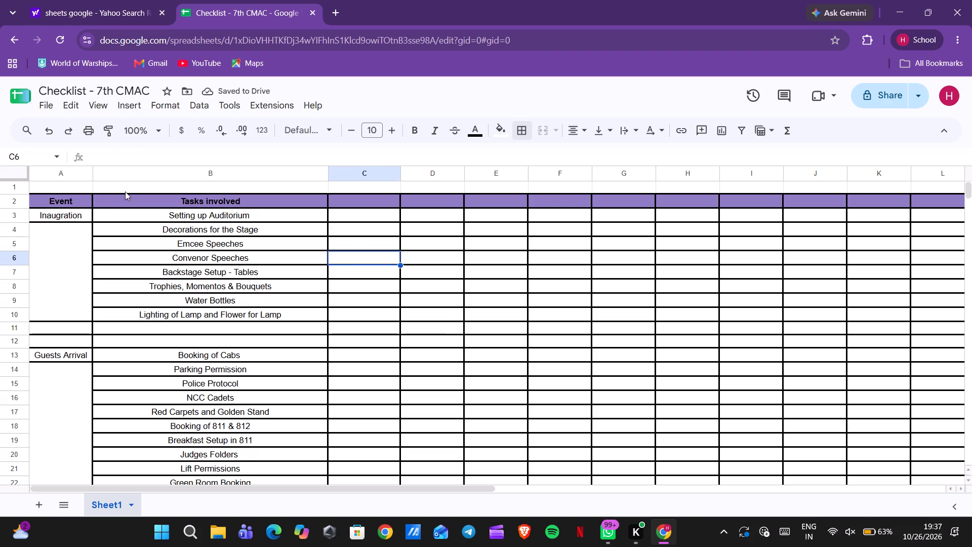
Move the whole checklist table A2:K53 one column over so it starts in cell B2.
{"action": "left_click_drag", "start_coordinate": [70, 201], "coordinate": [650, 532]}
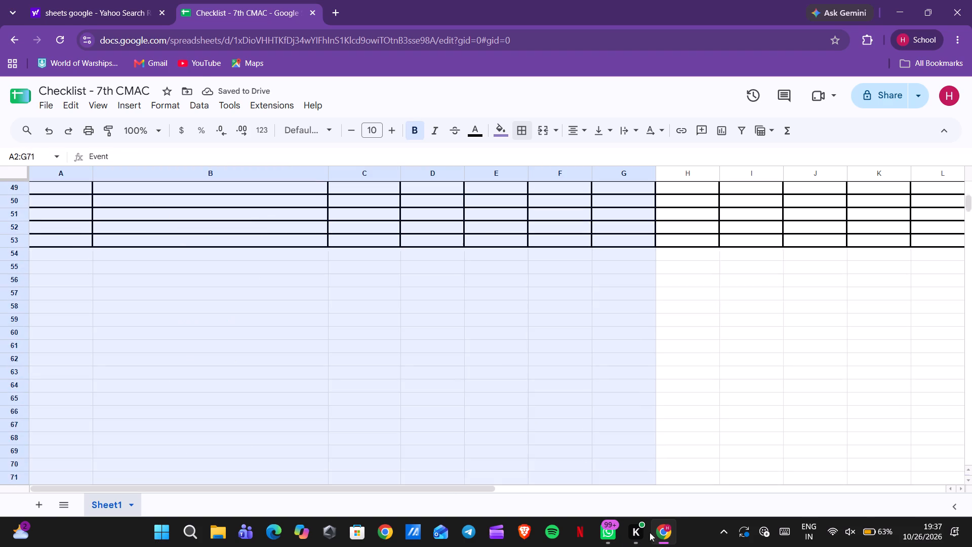
{"action": "left_click_drag", "start_coordinate": [650, 532], "coordinate": [870, 190]}
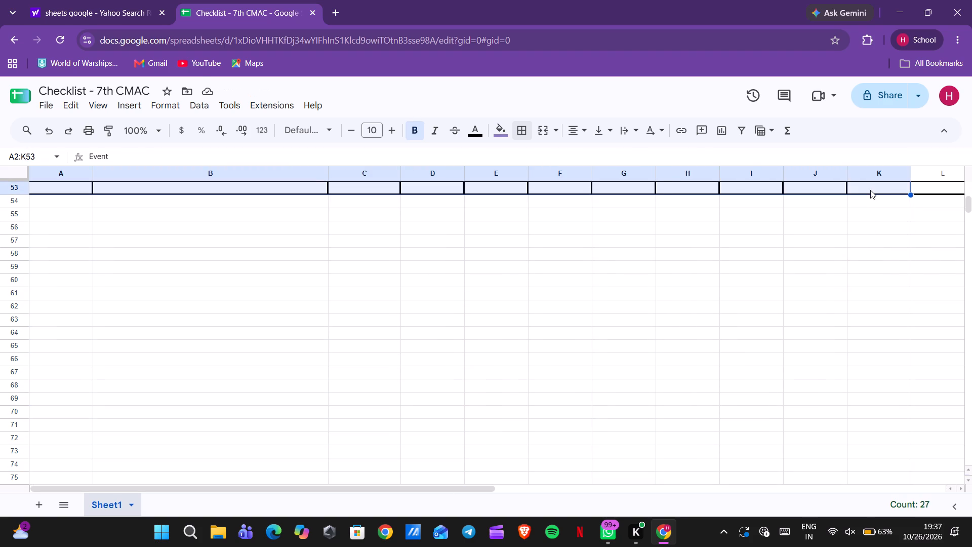
{"action": "key", "text": "ctrl+x"}
{"action": "scroll", "coordinate": [685, 311], "scroll_direction": "up", "scroll_amount": 9}
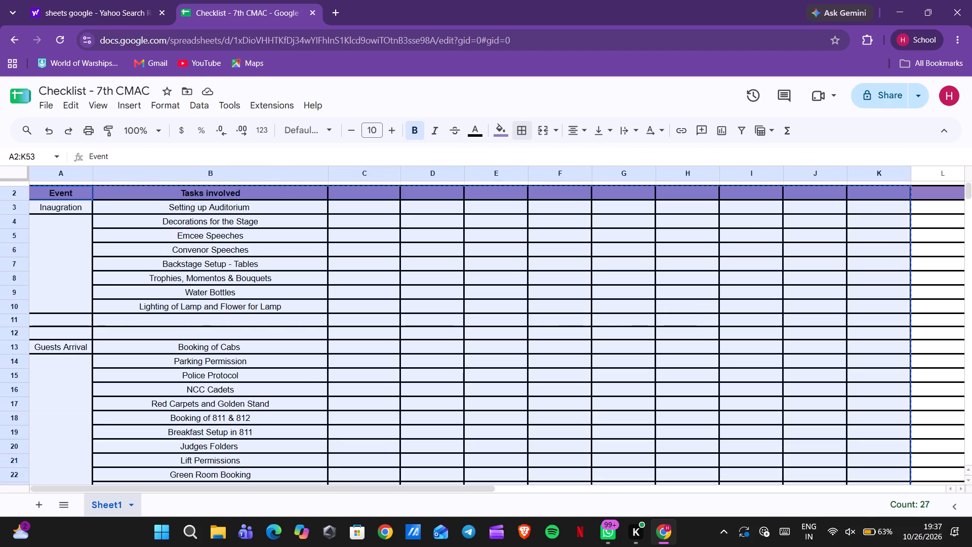
{"action": "left_click", "coordinate": [247, 208]}
{"action": "key", "text": "ctrl+v"}
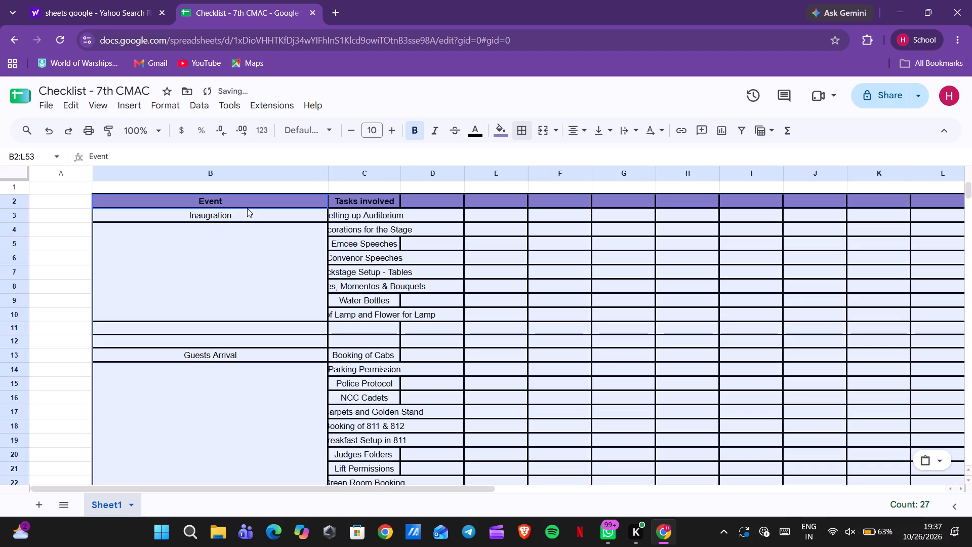
{"action": "left_click", "coordinate": [62, 215]}
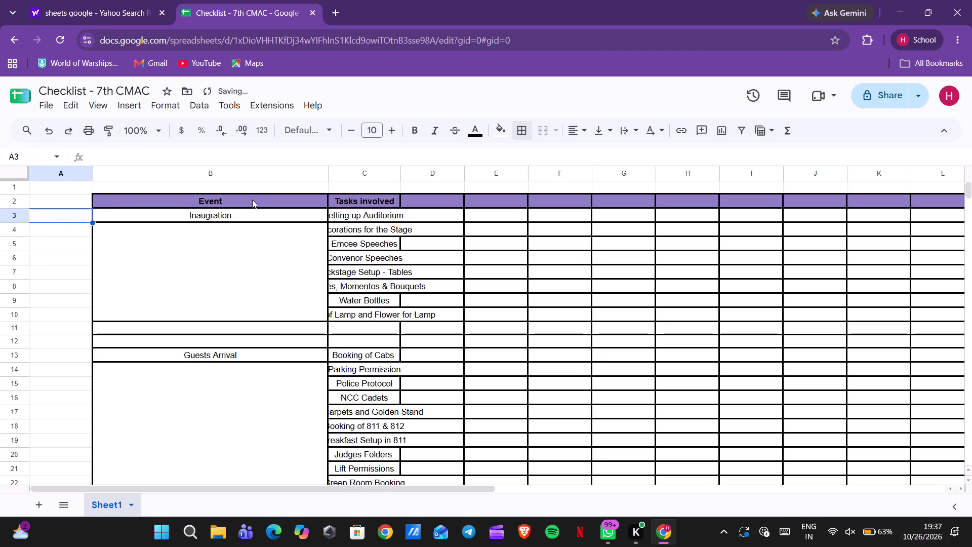
Narrow the Event column B and widen the Tasks involved column C until the full task text fits.
{"action": "left_click_drag", "start_coordinate": [326, 170], "coordinate": [245, 174]}
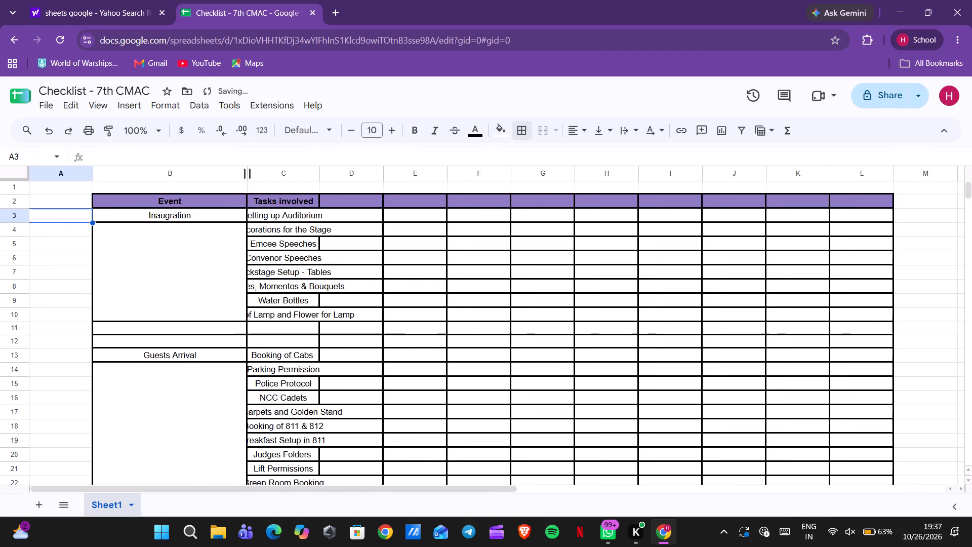
{"action": "left_click_drag", "start_coordinate": [245, 174], "coordinate": [230, 177]}
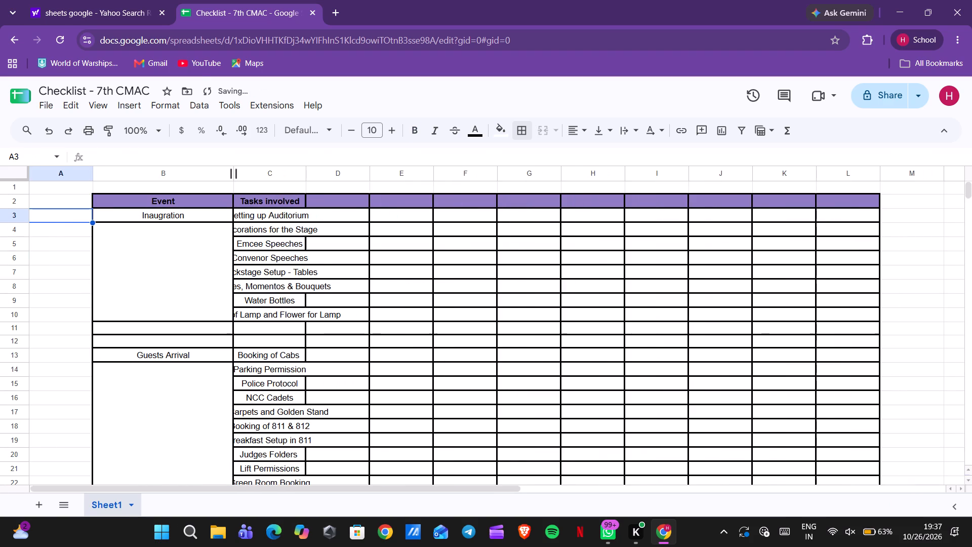
{"action": "left_click_drag", "start_coordinate": [307, 173], "coordinate": [397, 184]}
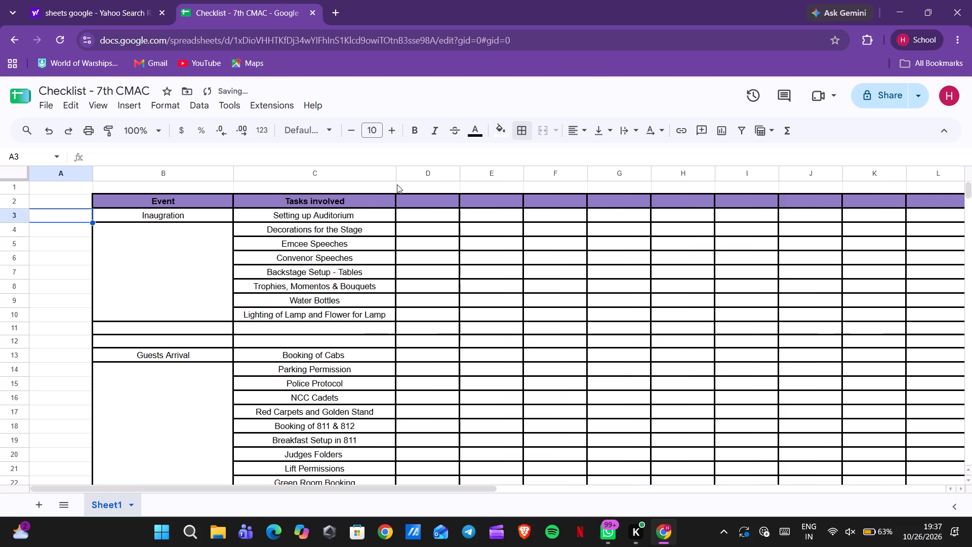
{"action": "left_click_drag", "start_coordinate": [397, 174], "coordinate": [466, 173]}
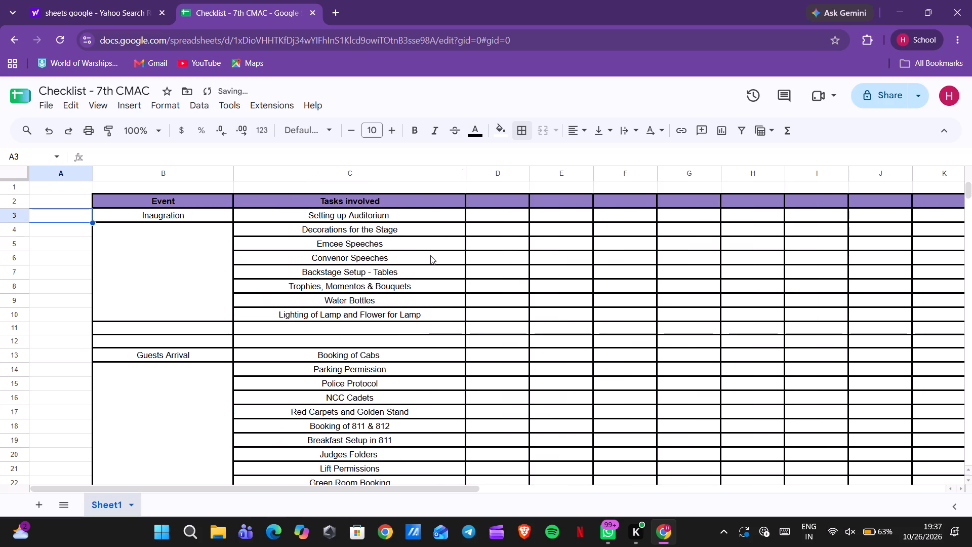
{"action": "scroll", "coordinate": [430, 255], "scroll_direction": "down", "scroll_amount": 5}
{"action": "scroll", "coordinate": [430, 255], "scroll_direction": "up", "scroll_amount": 5}
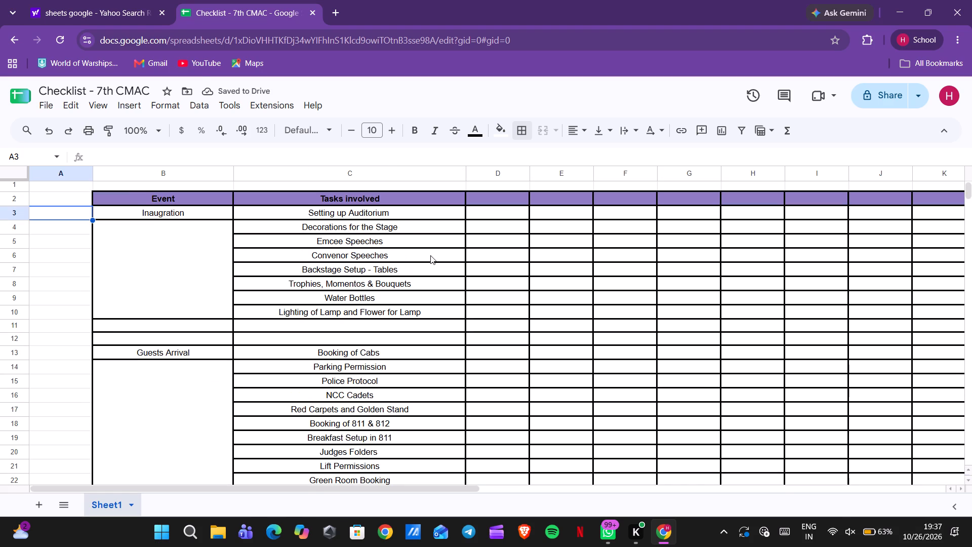
Narrow the empty column A to a thin margin beside the checklist table.
{"action": "left_click_drag", "start_coordinate": [94, 172], "coordinate": [38, 179]}
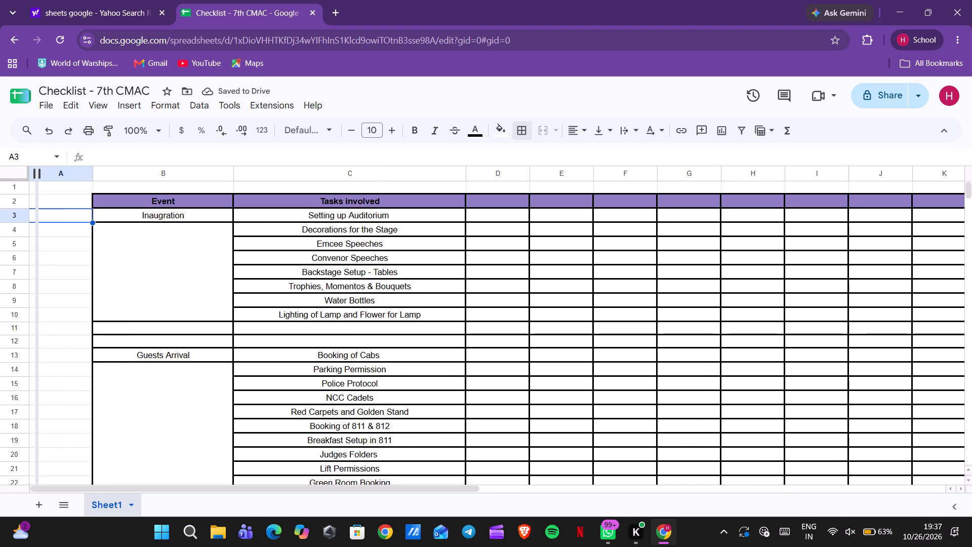
{"action": "left_click_drag", "start_coordinate": [38, 179], "coordinate": [45, 179]}
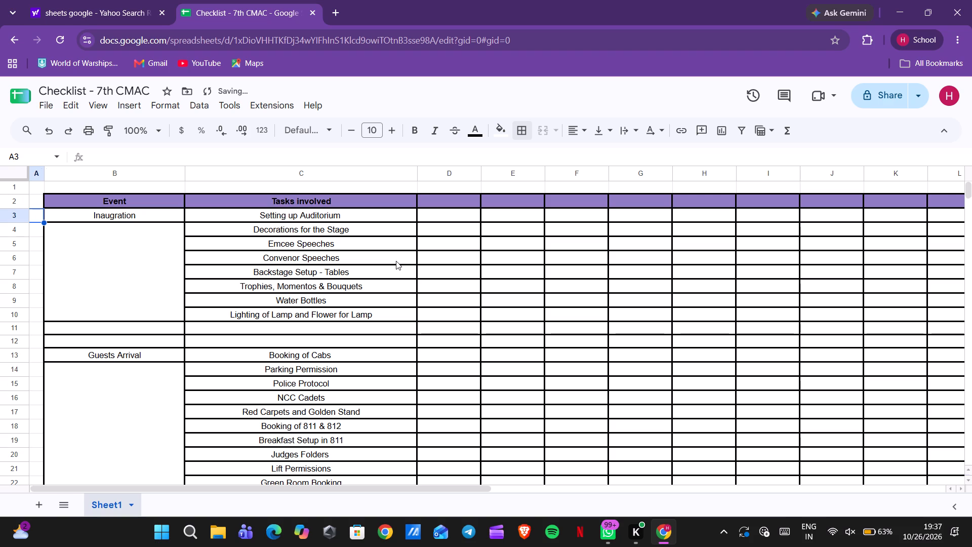
{"action": "scroll", "coordinate": [476, 324], "scroll_direction": "up", "scroll_amount": 1}
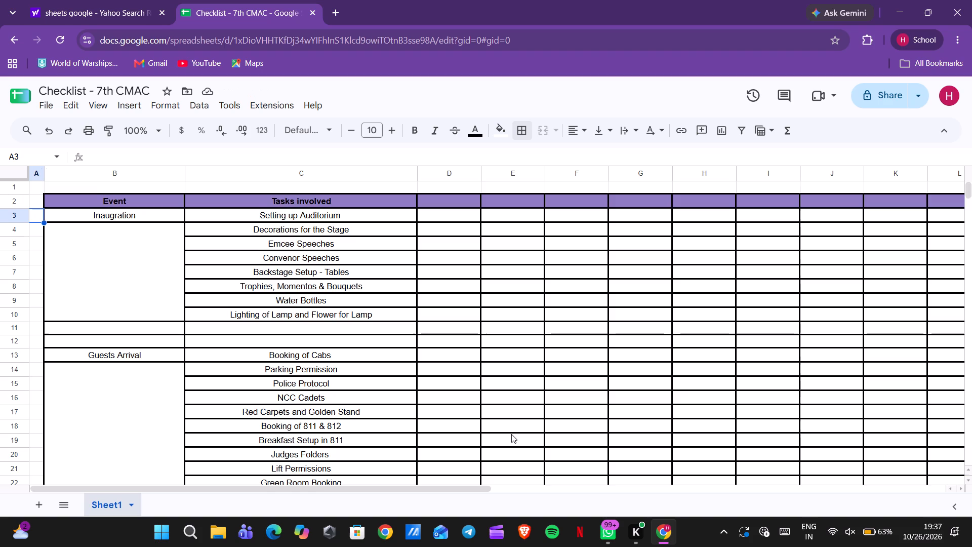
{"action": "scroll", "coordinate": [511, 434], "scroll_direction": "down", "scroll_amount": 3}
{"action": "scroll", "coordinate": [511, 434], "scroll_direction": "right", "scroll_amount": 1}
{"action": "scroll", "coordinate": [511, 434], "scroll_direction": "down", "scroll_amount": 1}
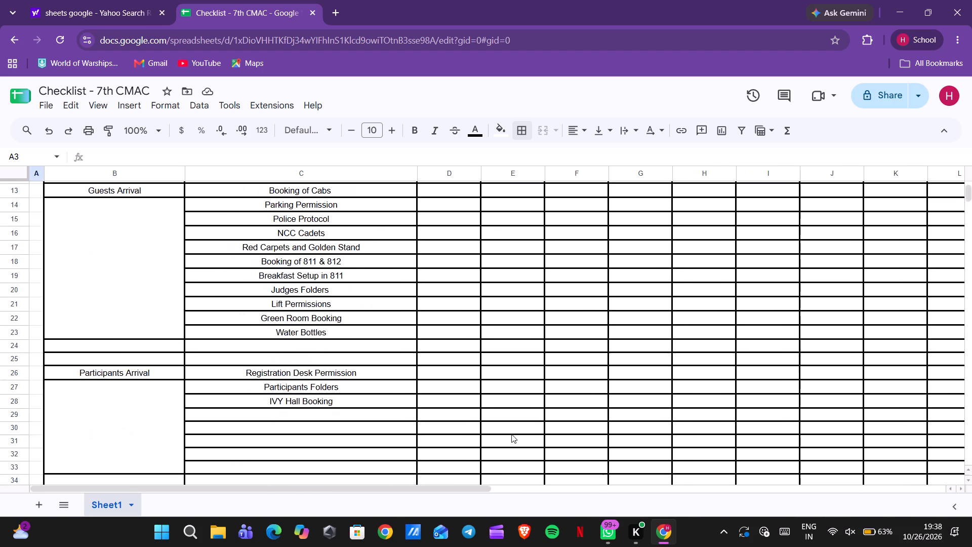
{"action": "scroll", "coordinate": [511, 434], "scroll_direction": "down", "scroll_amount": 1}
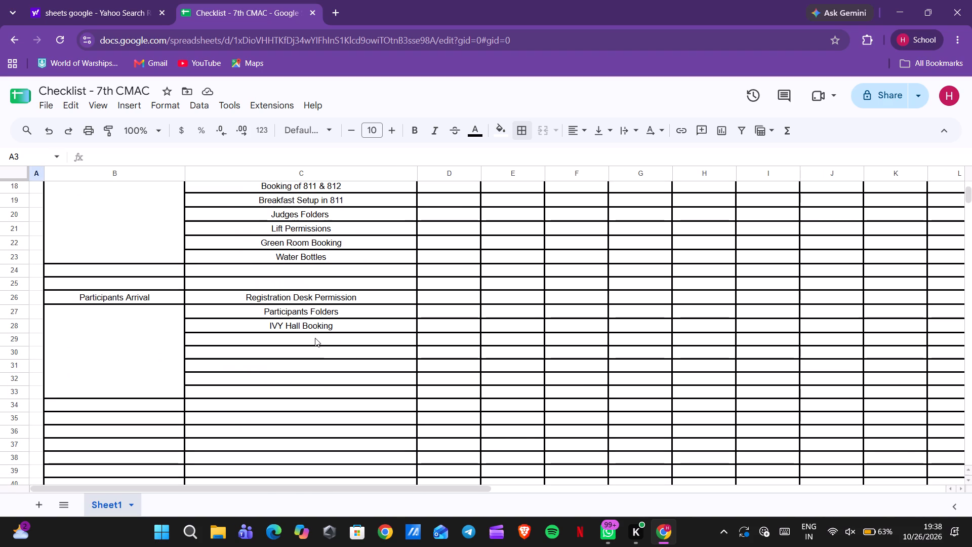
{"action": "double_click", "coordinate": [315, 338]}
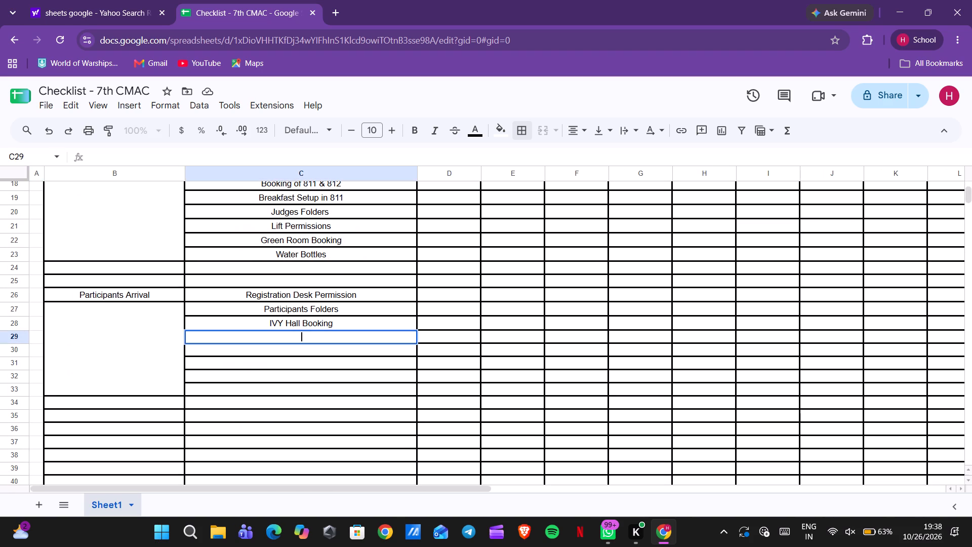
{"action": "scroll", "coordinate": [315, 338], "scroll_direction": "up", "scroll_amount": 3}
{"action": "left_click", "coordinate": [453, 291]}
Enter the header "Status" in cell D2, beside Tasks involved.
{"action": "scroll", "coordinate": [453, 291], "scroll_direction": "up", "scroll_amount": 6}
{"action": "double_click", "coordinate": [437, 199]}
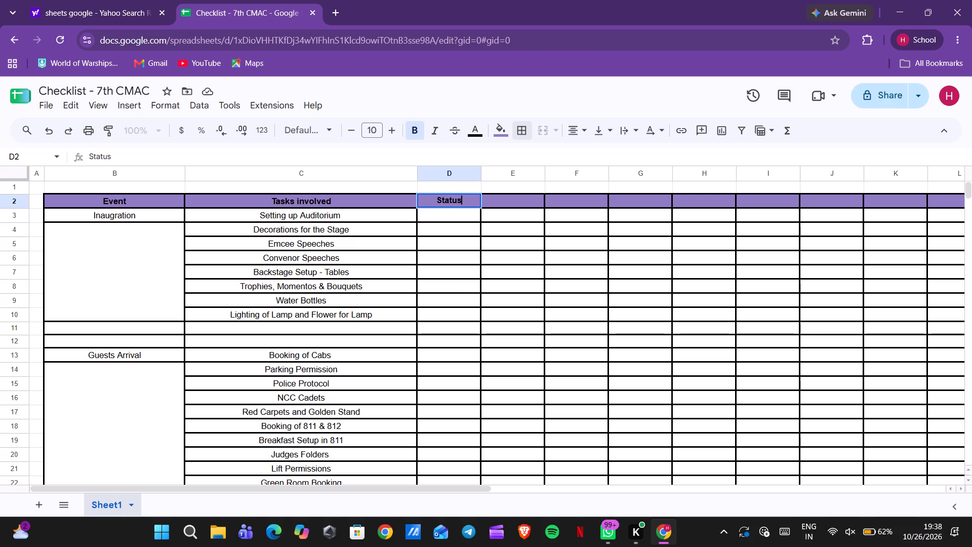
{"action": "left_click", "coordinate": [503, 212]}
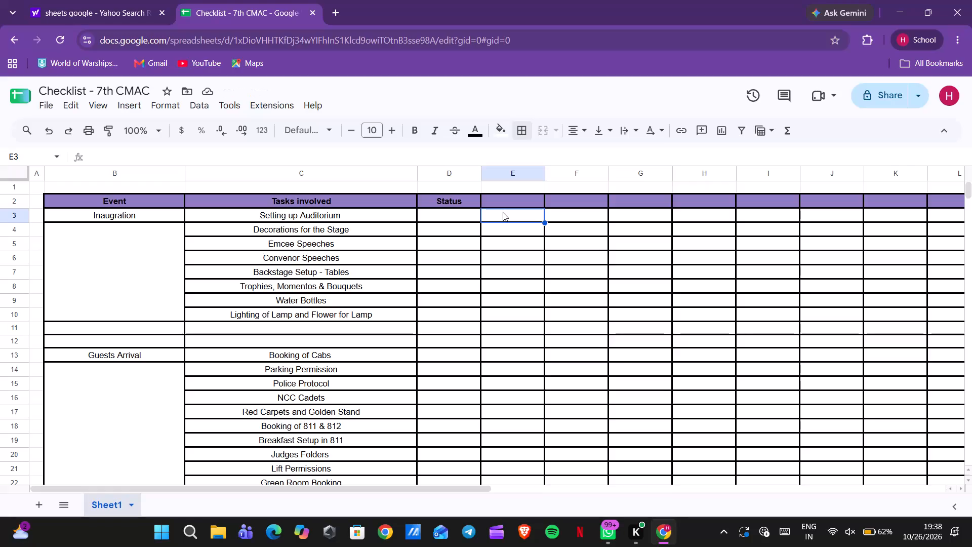
Replace the header in D2 with "To be done by" and widen column D to fit it.
{"action": "double_click", "coordinate": [468, 204]}
{"action": "key", "text": "BackSpace"}
{"action": "key", "text": "BackSpace"}
{"action": "key", "text": "BackSpace"}
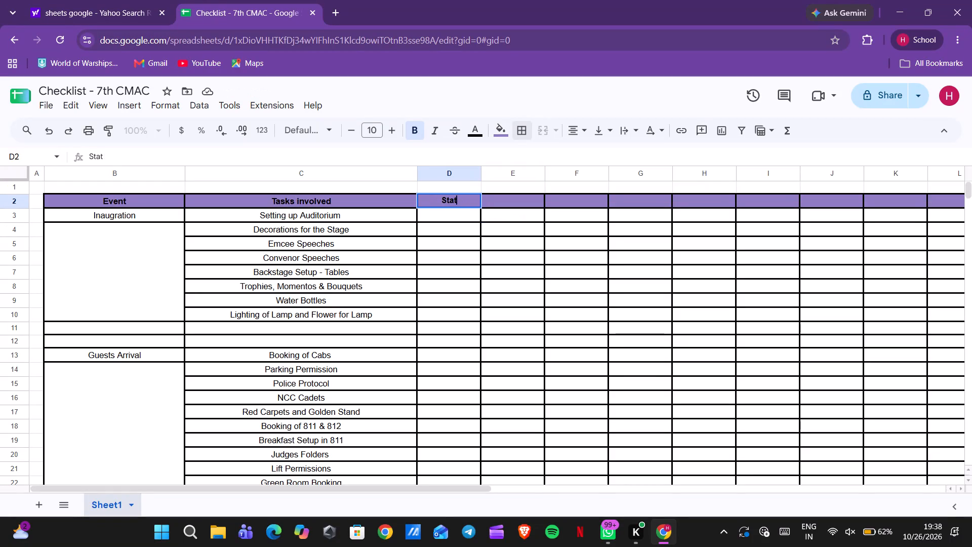
{"action": "key", "text": "BackSpace"}
{"action": "key", "text": "BackSpace"}
{"action": "key", "text": "BackSpace"}
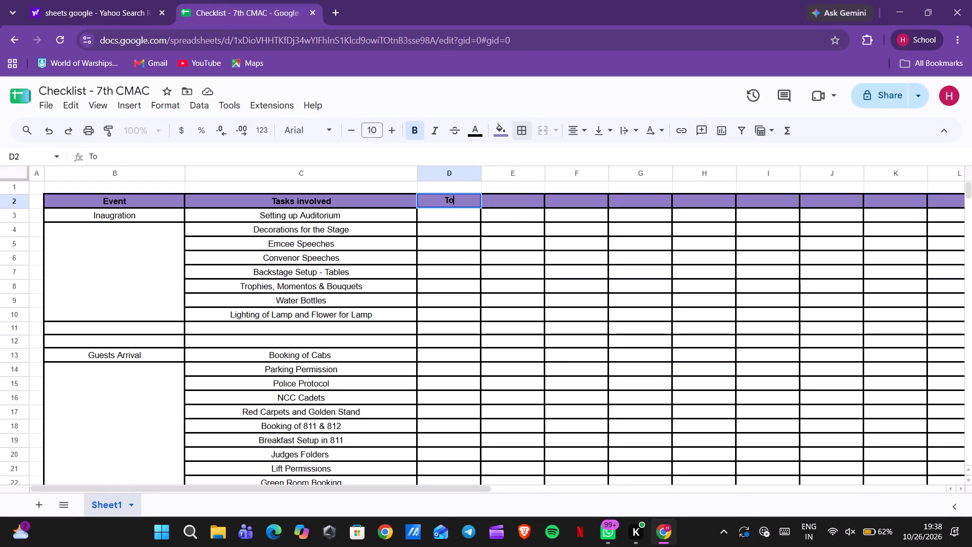
{"action": "key", "text": "BackSpace"}
{"action": "type", "text": "be done by"}
{"action": "left_click_drag", "start_coordinate": [482, 172], "coordinate": [502, 173]}
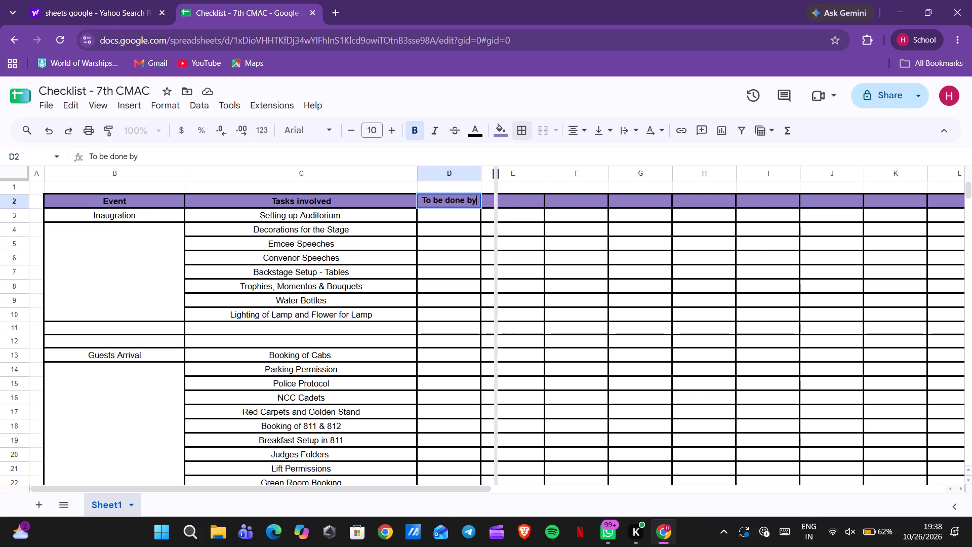
{"action": "left_click_drag", "start_coordinate": [502, 173], "coordinate": [506, 174]}
{"action": "left_click", "coordinate": [456, 225]}
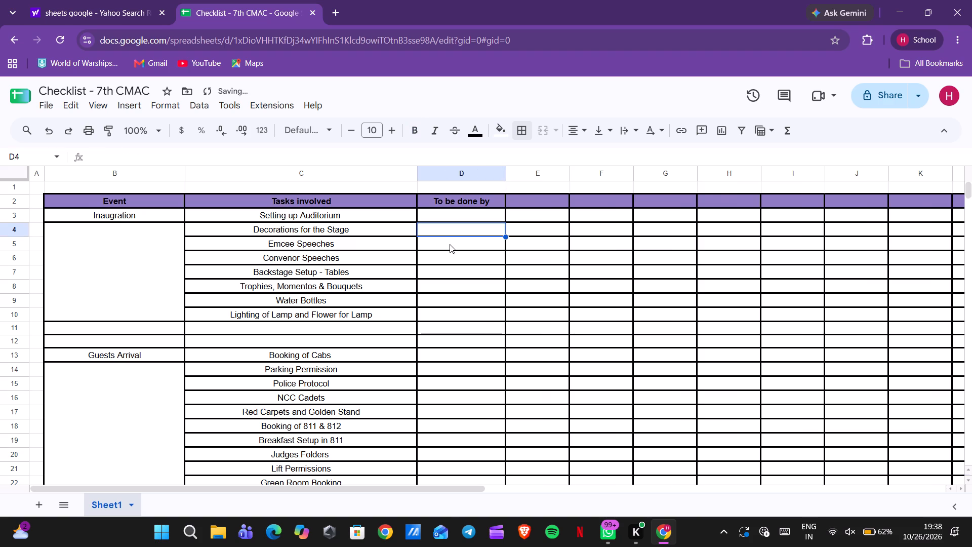
Enter "Documentation Team" in D5 for Emcee Speeches and widen column D so the name fits.
{"action": "double_click", "coordinate": [450, 244]}
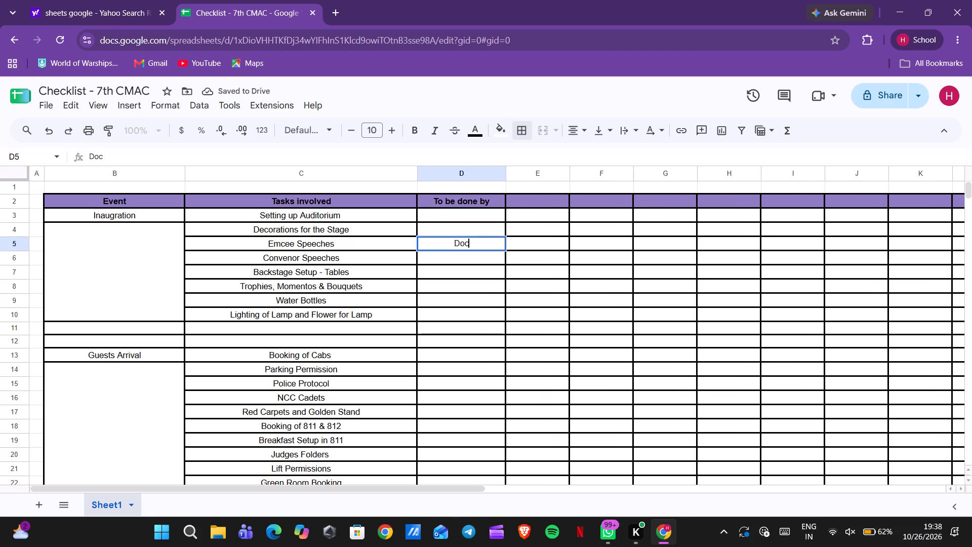
{"action": "key", "text": "BackSpace"}
{"action": "key", "text": "BackSpace"}
{"action": "type", "text": "eam"}
{"action": "left_click_drag", "start_coordinate": [507, 171], "coordinate": [540, 172]}
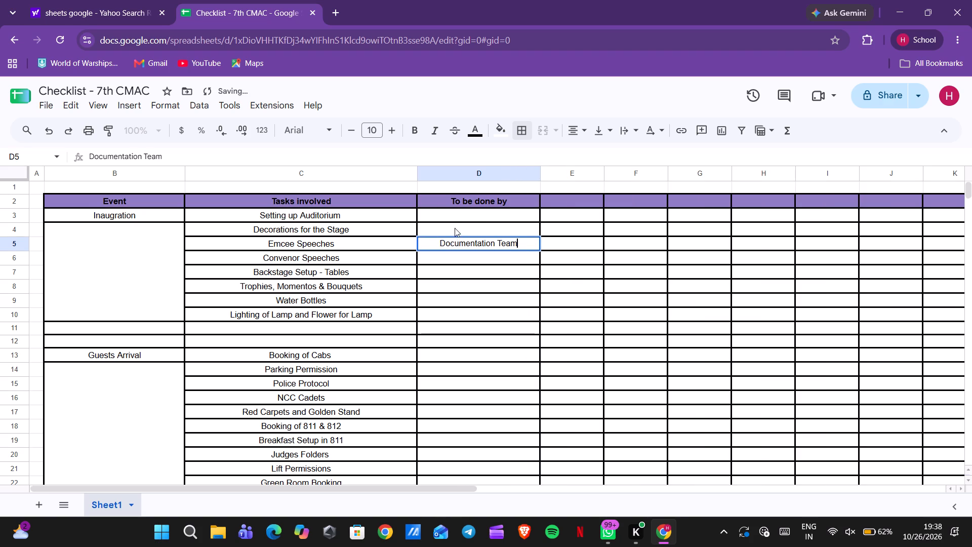
{"action": "left_click", "coordinate": [455, 228]}
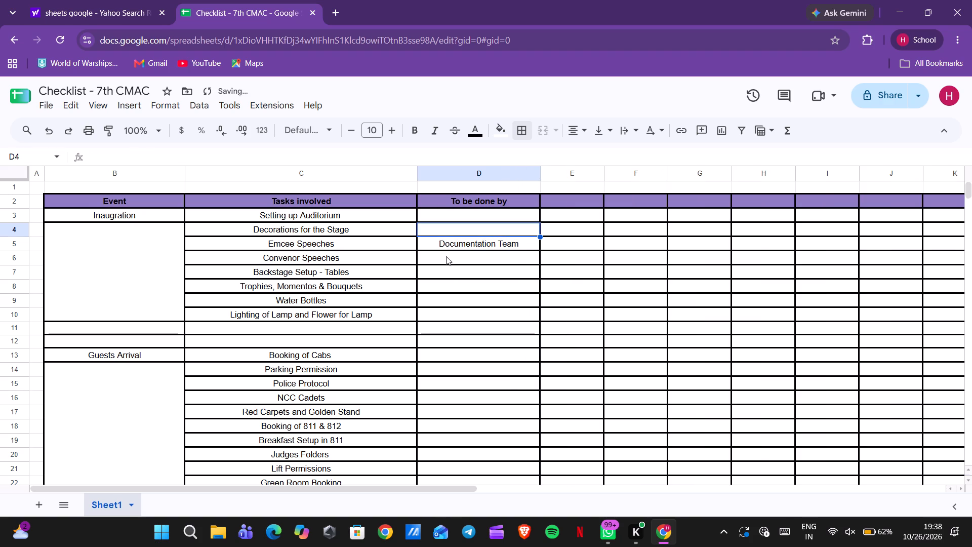
Enter "Documentation Team" in D6 as the team responsible for Convenor Speeches.
{"action": "triple_click", "coordinate": [446, 256]}
{"action": "left_click", "coordinate": [446, 256]}
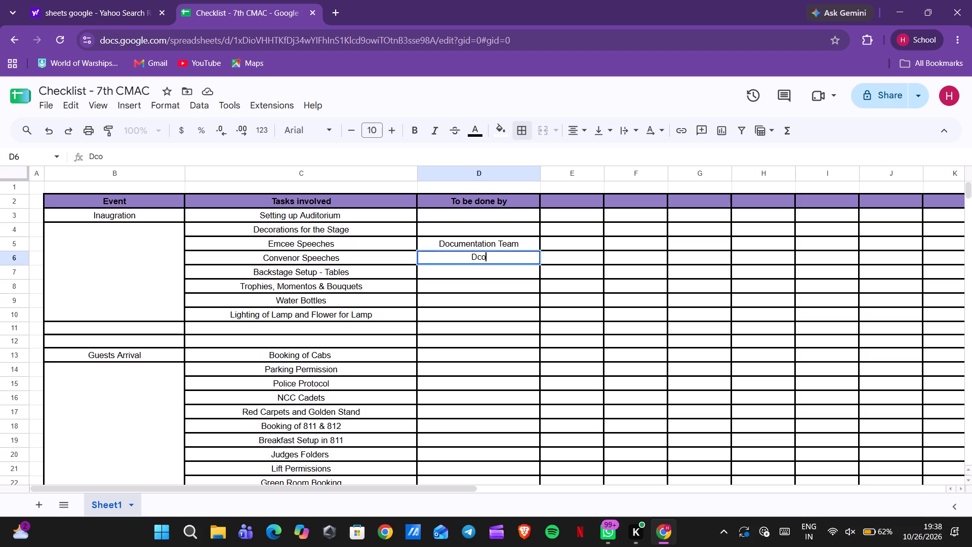
{"action": "key", "text": "BackSpace"}
{"action": "key", "text": "BackSpace"}
{"action": "type", "text": "ocu"}
{"action": "key", "text": "Tab"}
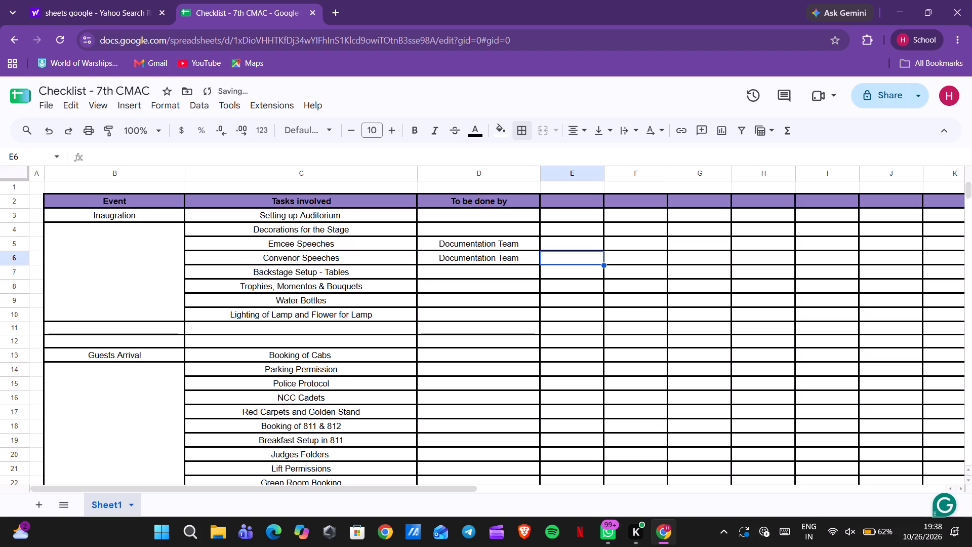
Enter "Logistics Team" in D8 as the team responsible for Trophies, Momentos & Bouquets.
{"action": "double_click", "coordinate": [452, 288]}
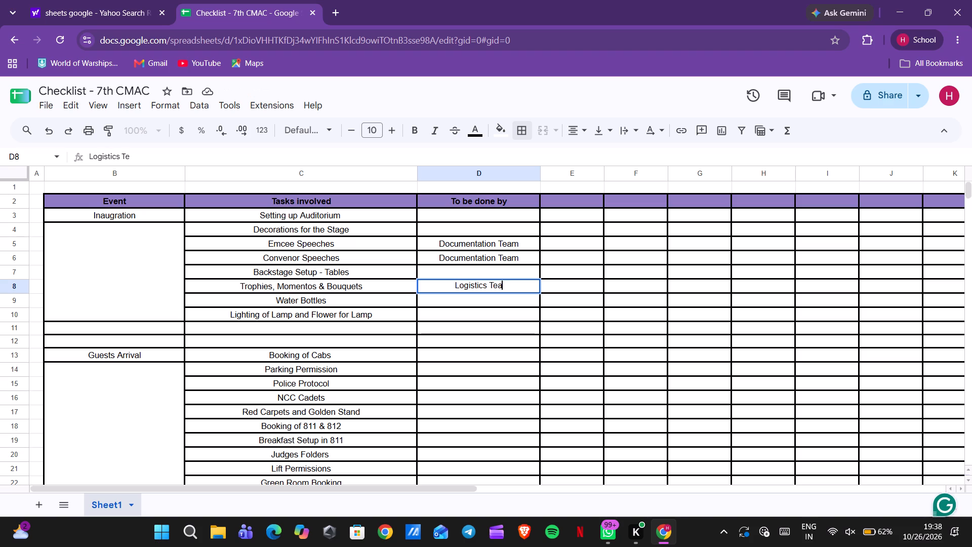
{"action": "key", "text": "BackSpace"}
{"action": "key", "text": "m"}
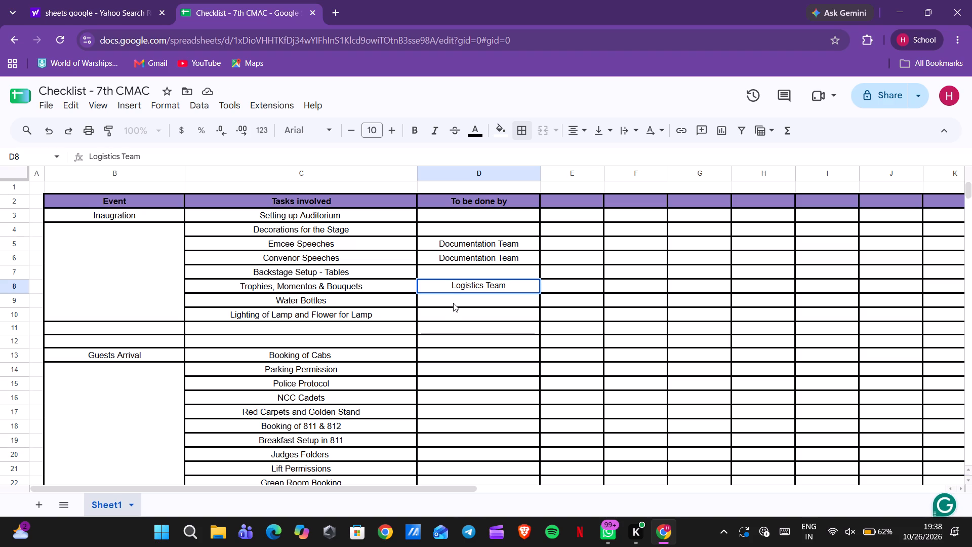
{"action": "left_click", "coordinate": [452, 301]}
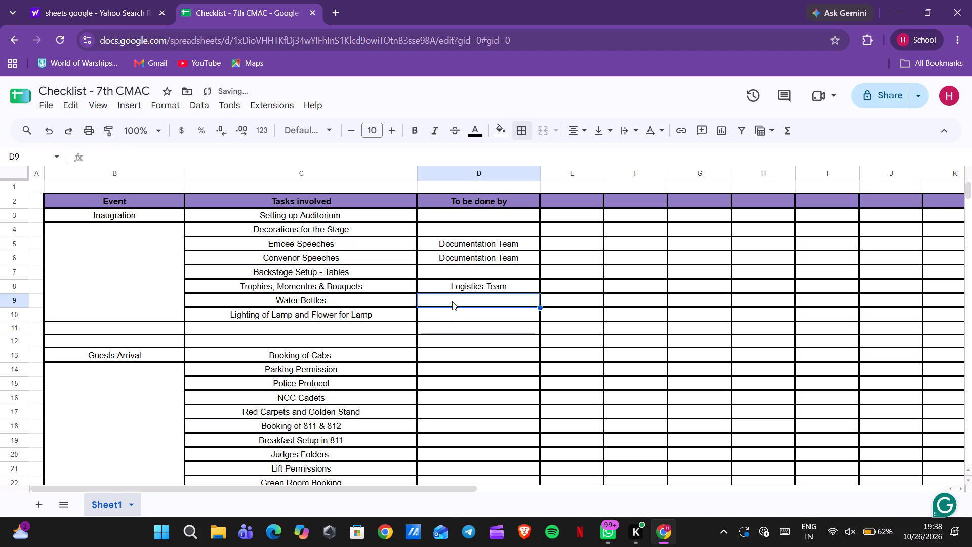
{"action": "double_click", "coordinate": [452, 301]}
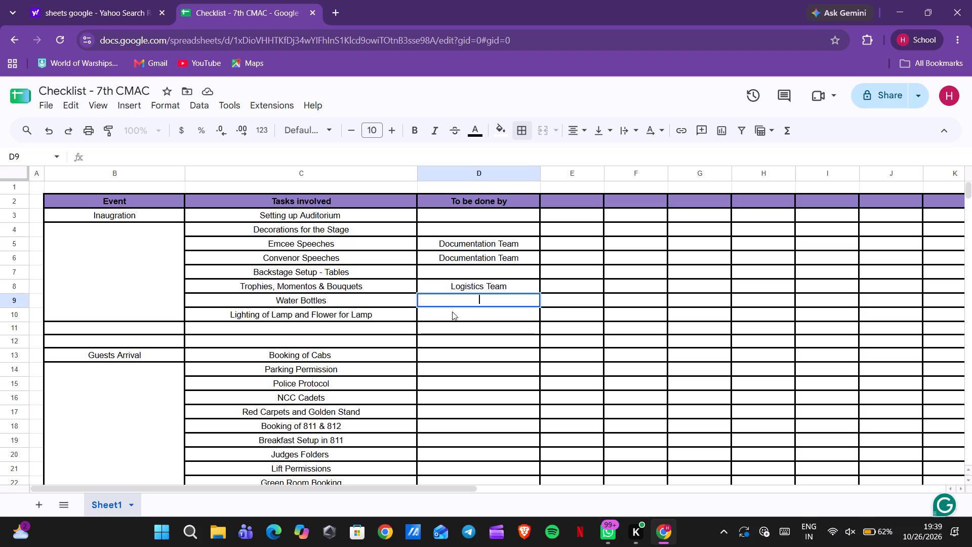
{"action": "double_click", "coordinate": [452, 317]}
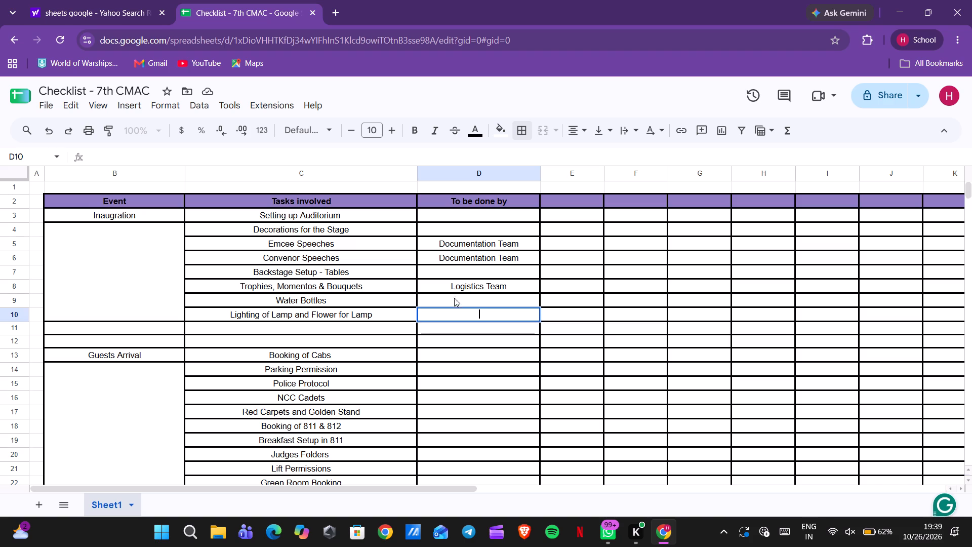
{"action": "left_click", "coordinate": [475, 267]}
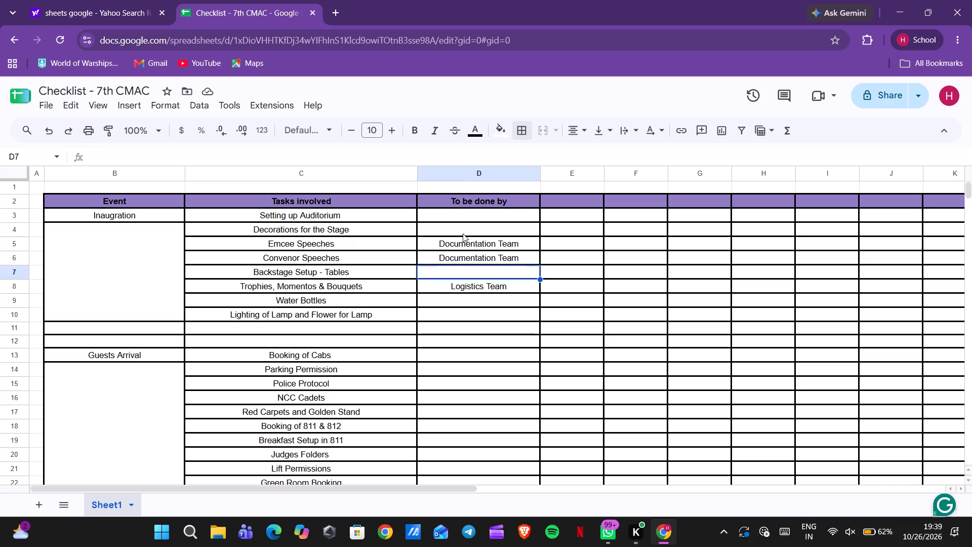
Enter "Documentation Team" in D14 as the team responsible for Parking Permission under Guests Arrival.
{"action": "scroll", "coordinate": [454, 303], "scroll_direction": "down", "scroll_amount": 1}
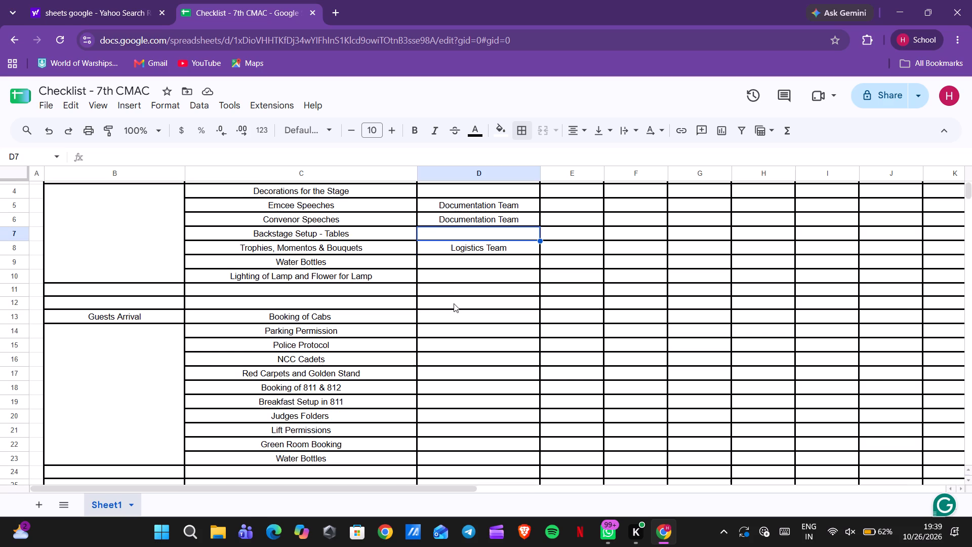
{"action": "scroll", "coordinate": [454, 303], "scroll_direction": "down", "scroll_amount": 2}
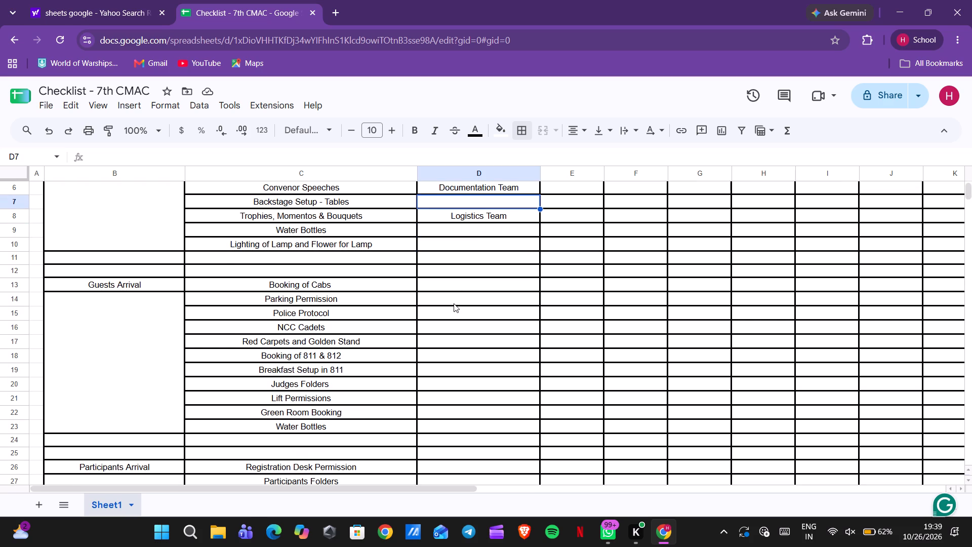
{"action": "double_click", "coordinate": [456, 296]}
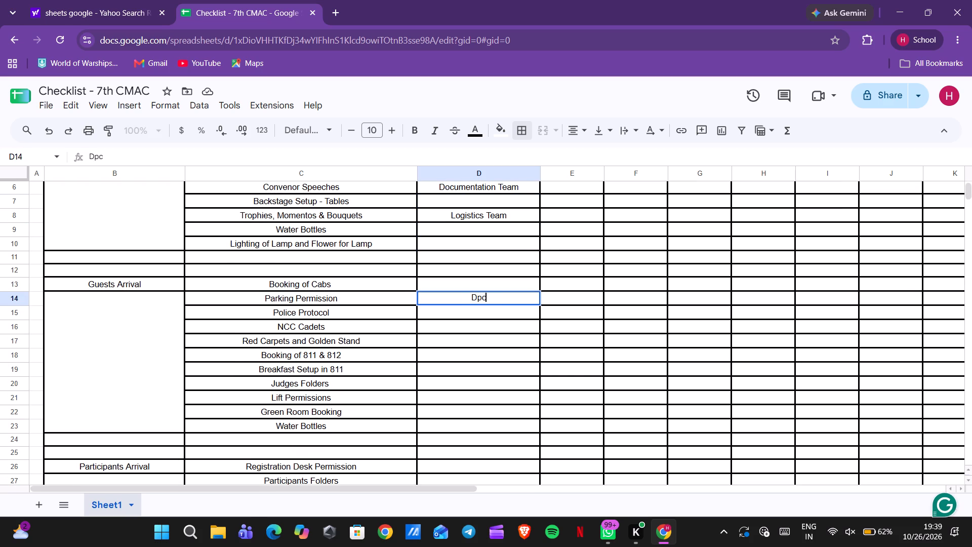
{"action": "key", "text": "BackSpace"}
{"action": "key", "text": "BackSpace"}
{"action": "type", "text": "ocue"}
{"action": "key", "text": "BackSpace"}
{"action": "type", "text": "me"}
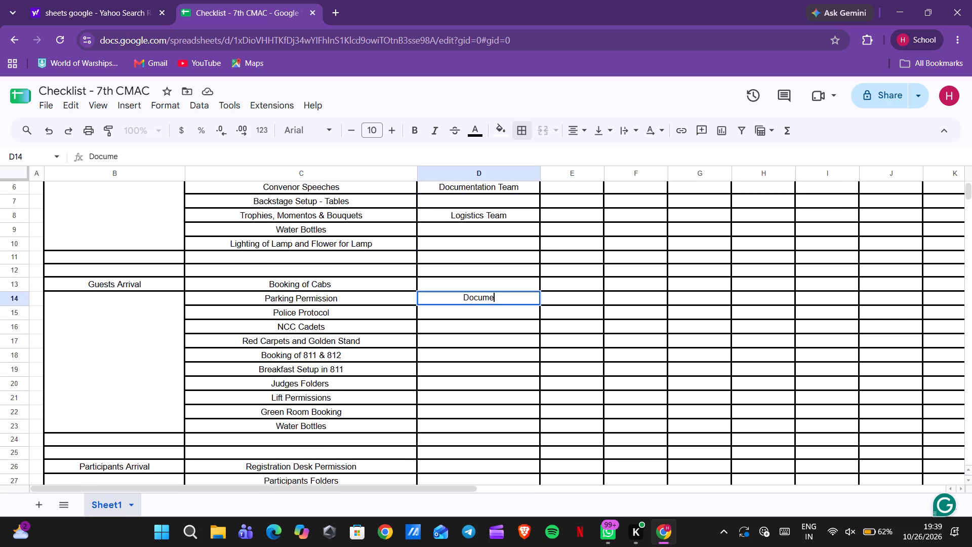
{"action": "key", "text": "m"}
{"action": "key", "text": "BackSpace"}
{"action": "key", "text": "n"}
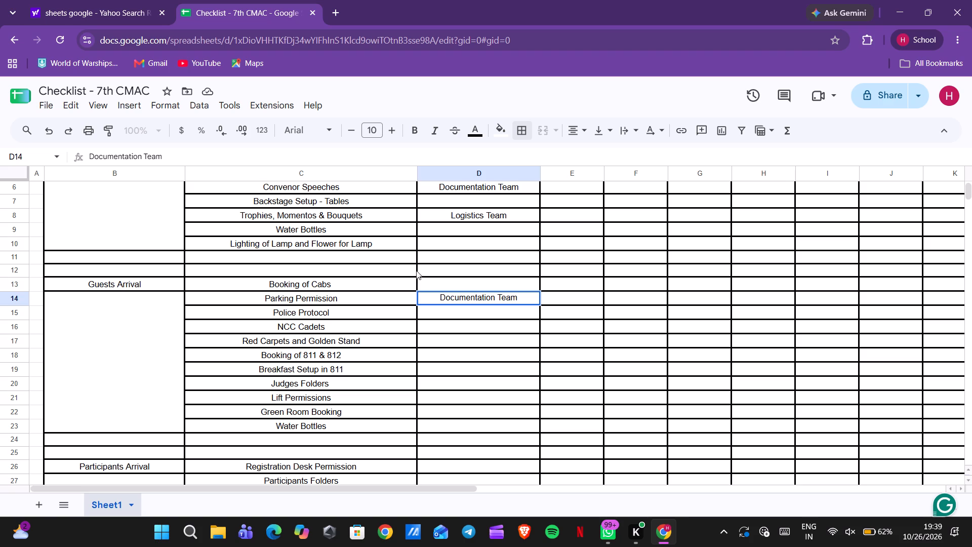
{"action": "left_click", "coordinate": [512, 258]}
{"action": "scroll", "coordinate": [512, 258], "scroll_direction": "up", "scroll_amount": 6}
{"action": "scroll", "coordinate": [512, 258], "scroll_direction": "down", "scroll_amount": 1}
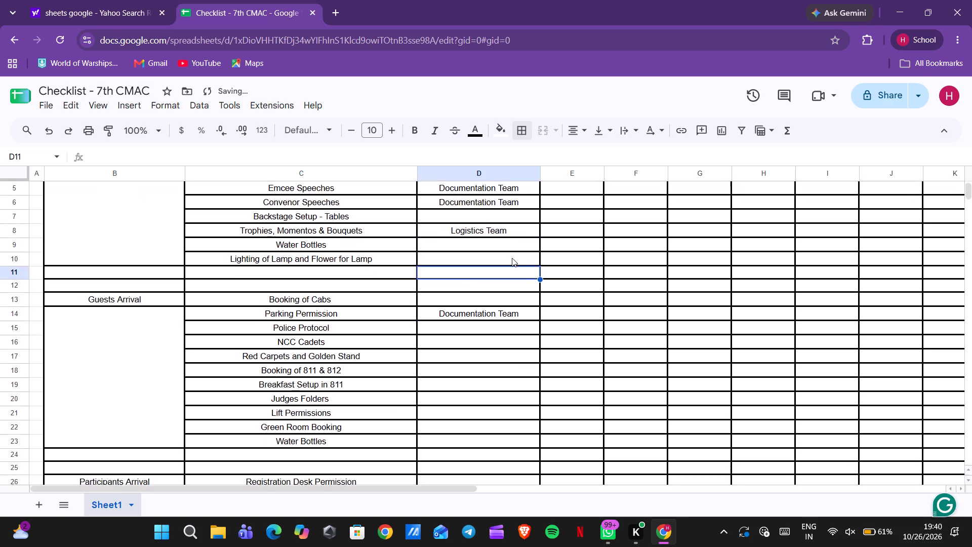
Enter "Logistics Team - Laxit" in D16 as responsible for NCC Cadets under Guests Arrival.
{"action": "scroll", "coordinate": [512, 258], "scroll_direction": "up", "scroll_amount": 1}
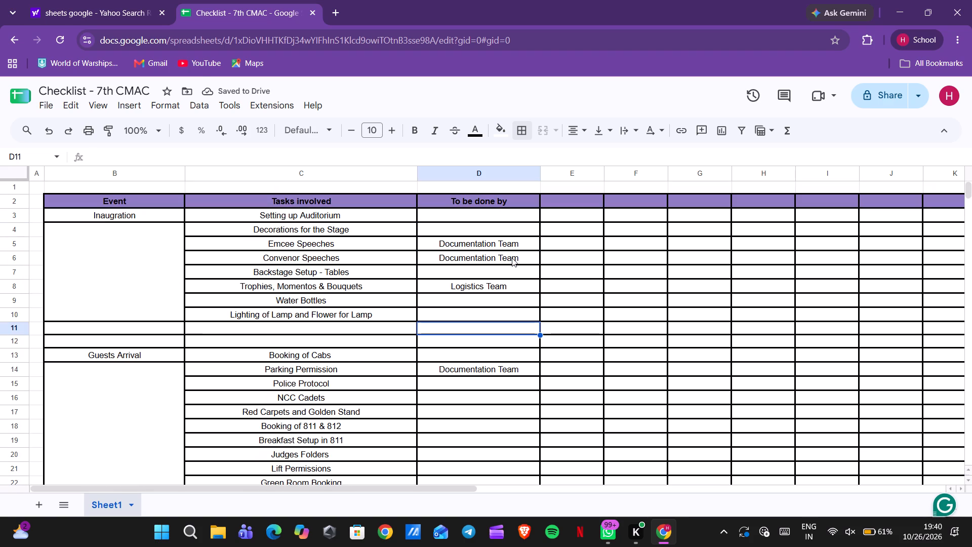
{"action": "scroll", "coordinate": [512, 258], "scroll_direction": "down", "scroll_amount": 1}
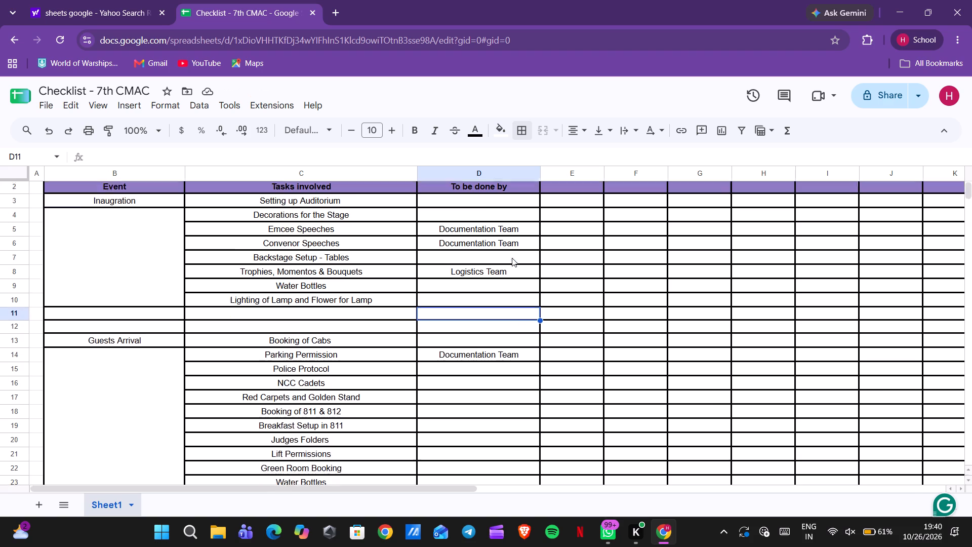
{"action": "scroll", "coordinate": [512, 258], "scroll_direction": "down", "scroll_amount": 1}
{"action": "double_click", "coordinate": [470, 314]}
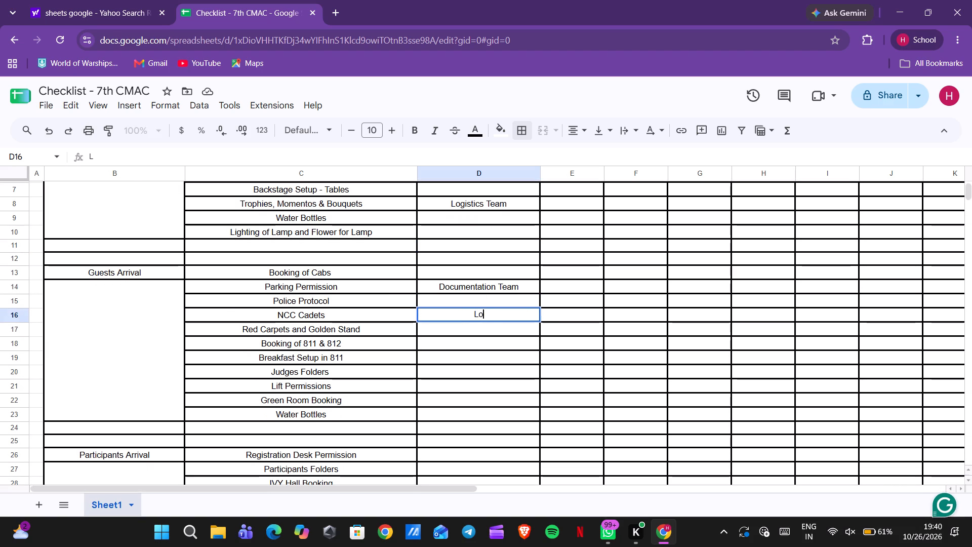
{"action": "key", "text": "BackSpace"}
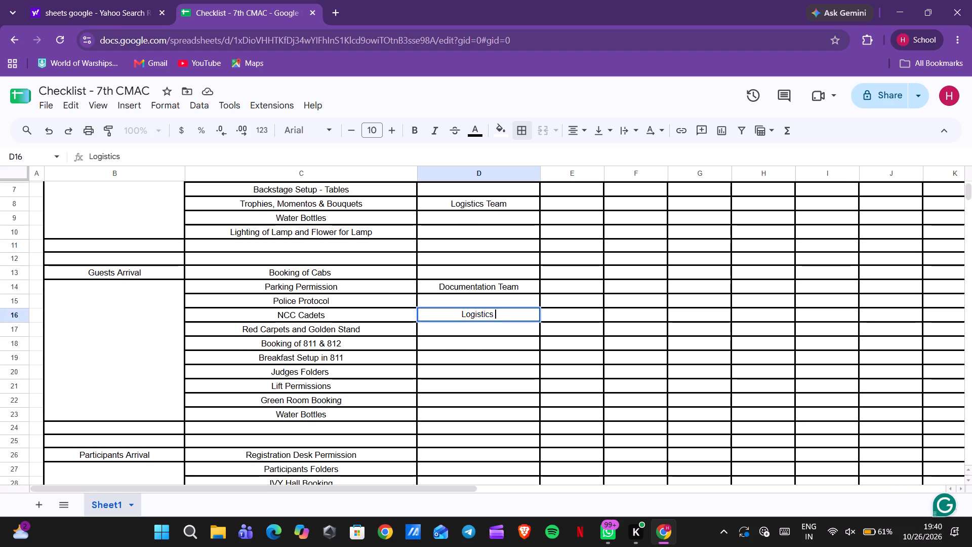
{"action": "key", "text": "BackSpace"}
{"action": "key", "text": "BackSpace"}
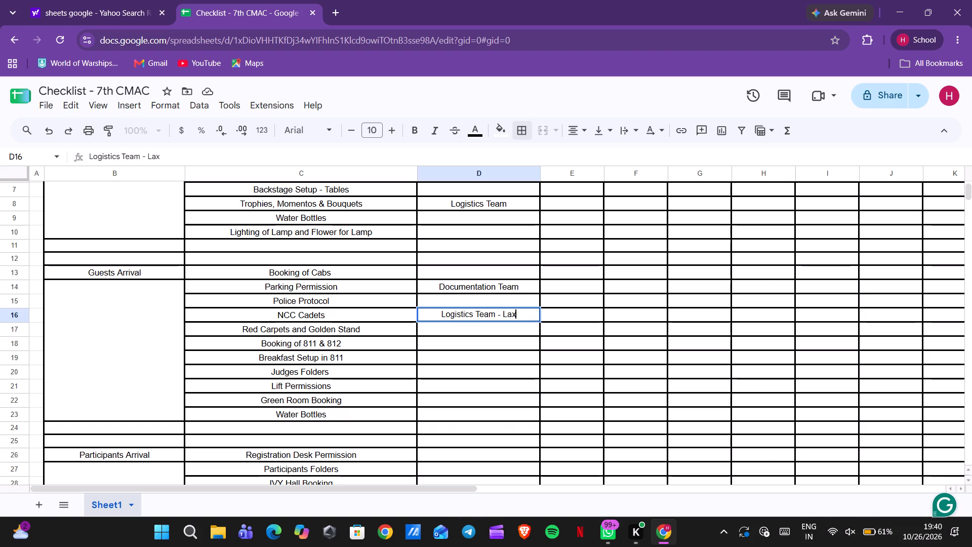
Enter "Logistics Team" in D17 for Red Carpets and Golden Stand, without a person's name after it.
{"action": "left_click", "coordinate": [476, 328]}
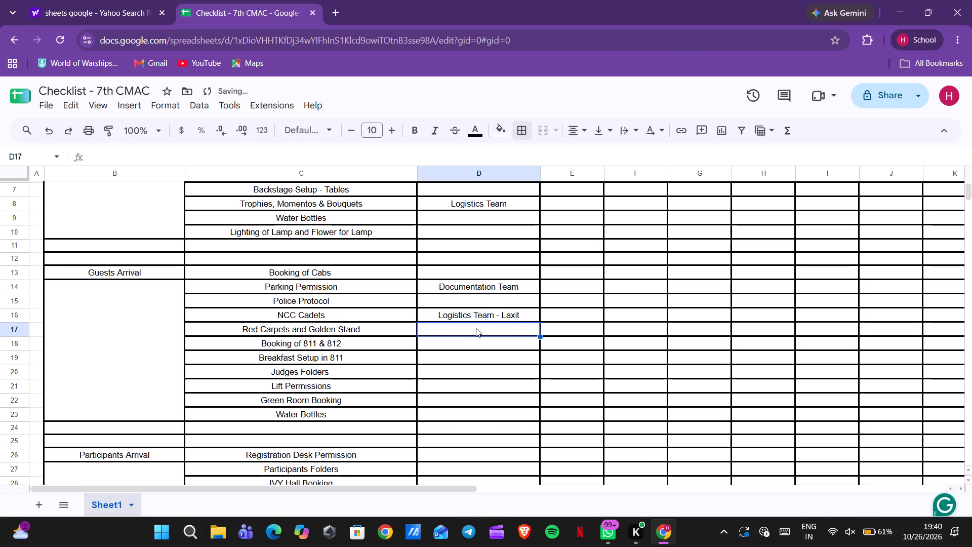
{"action": "double_click", "coordinate": [476, 328]}
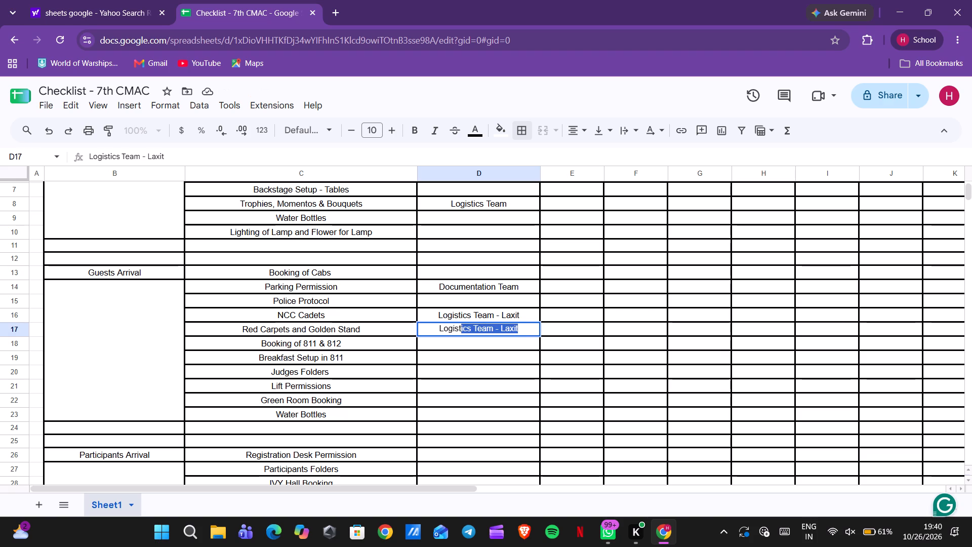
{"action": "key", "text": "Tab"}
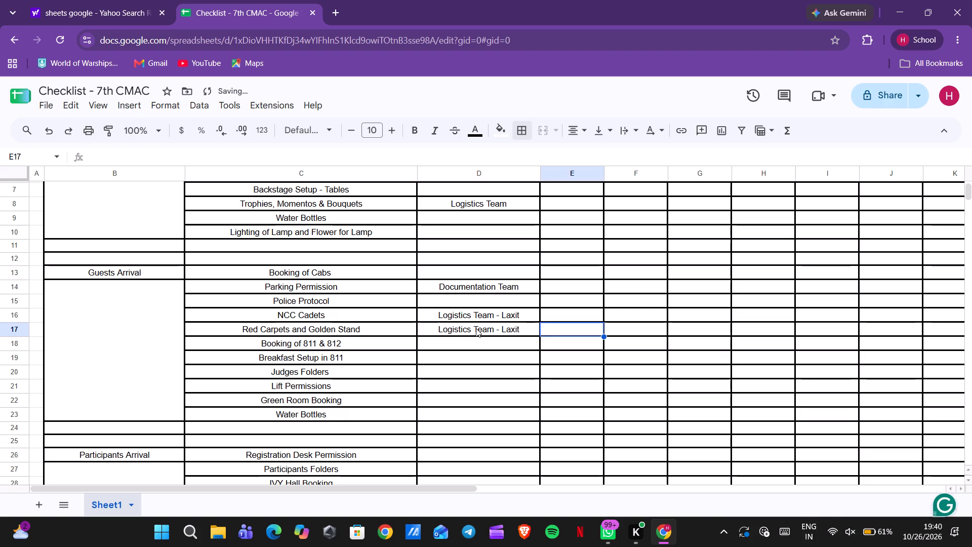
{"action": "double_click", "coordinate": [525, 326]}
{"action": "key", "text": "BackSpace"}
{"action": "key", "text": "BackSpace"}
{"action": "key", "text": "BackSpace"}
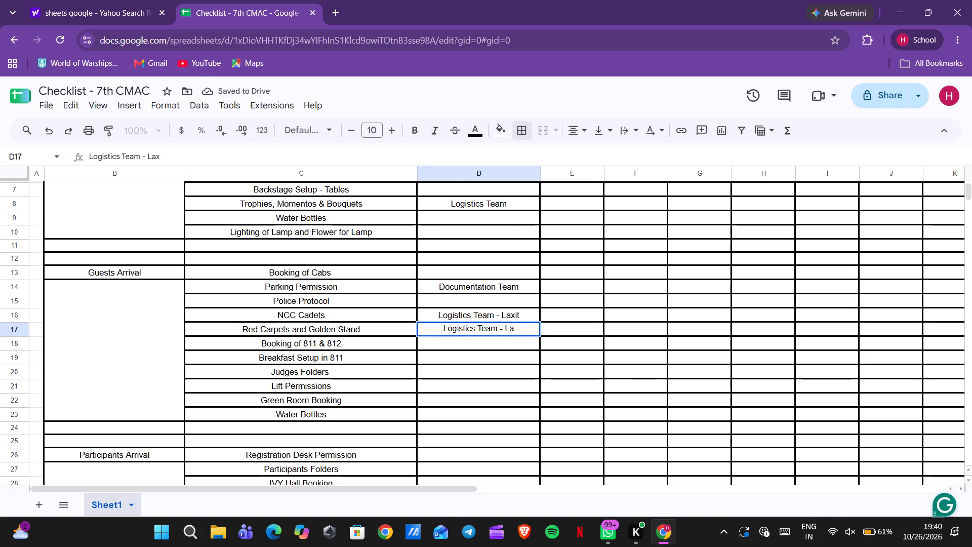
{"action": "key", "text": "BackSpace"}
{"action": "key", "text": "BackSpace"}
{"action": "key", "text": "BackSpace"}
{"action": "key", "text": "BackSpace"}
Enter "Logistics Team" in D18 as the team responsible for Booking of 811 & 812.
{"action": "left_click", "coordinate": [513, 343]}
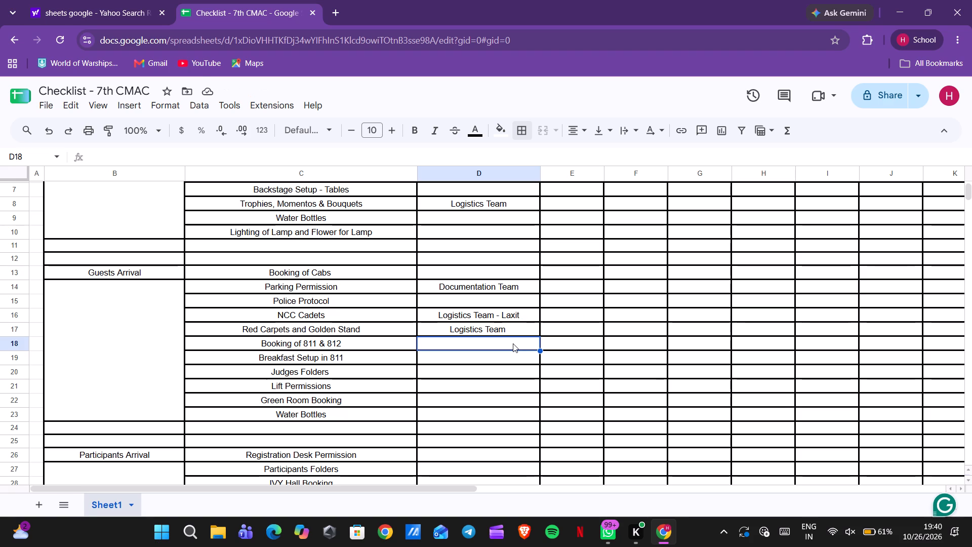
{"action": "double_click", "coordinate": [513, 343]}
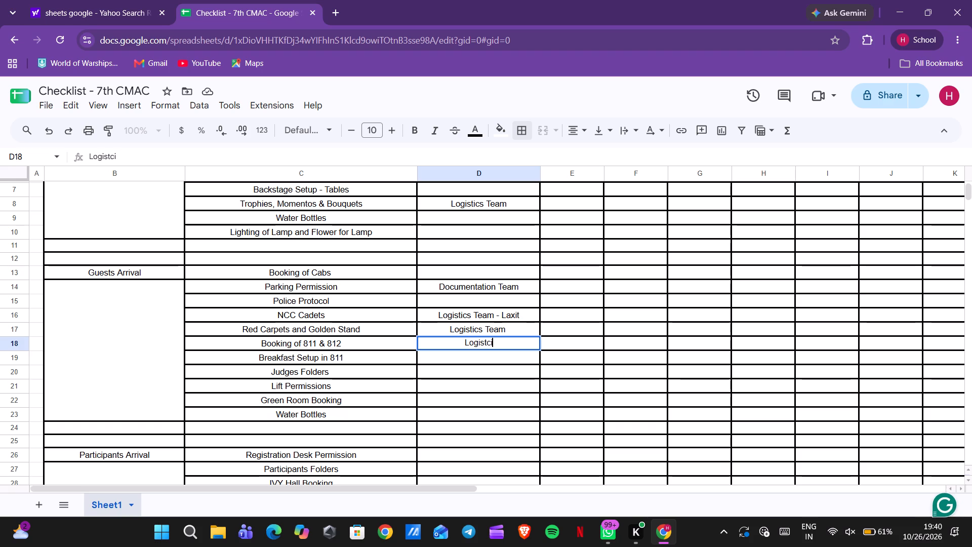
{"action": "key", "text": "BackSpace"}
{"action": "key", "text": "BackSpace"}
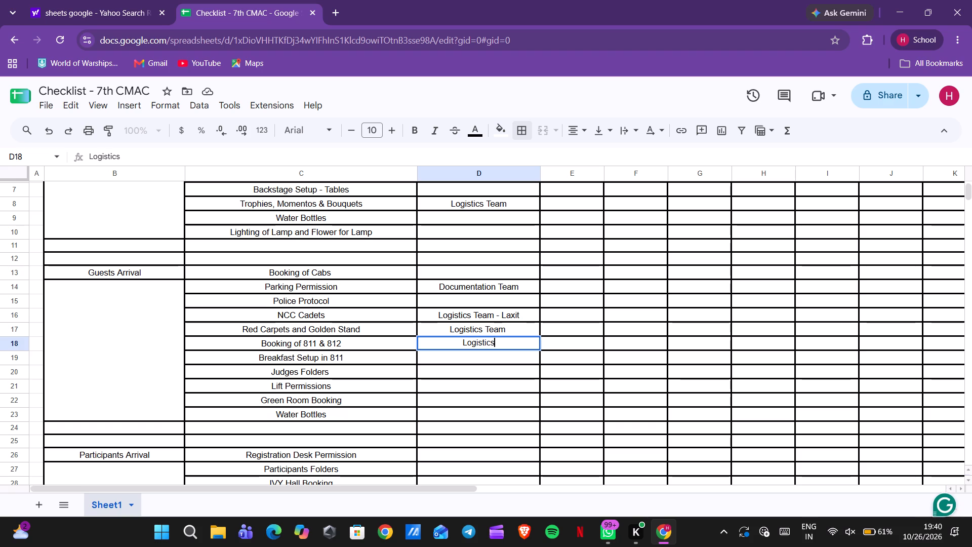
{"action": "key", "text": "t"}
{"action": "key", "text": "BackSpace"}
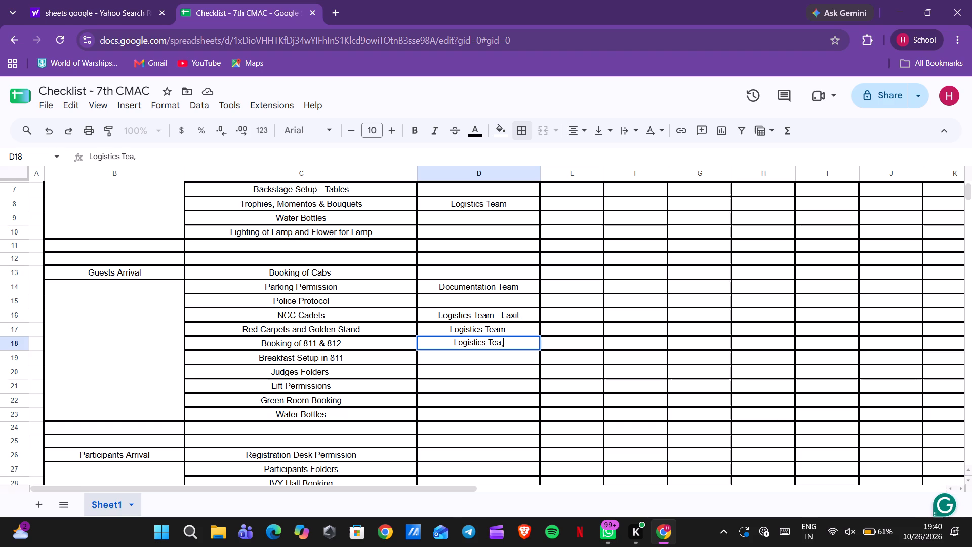
{"action": "key", "text": "BackSpace"}
{"action": "key", "text": "m"}
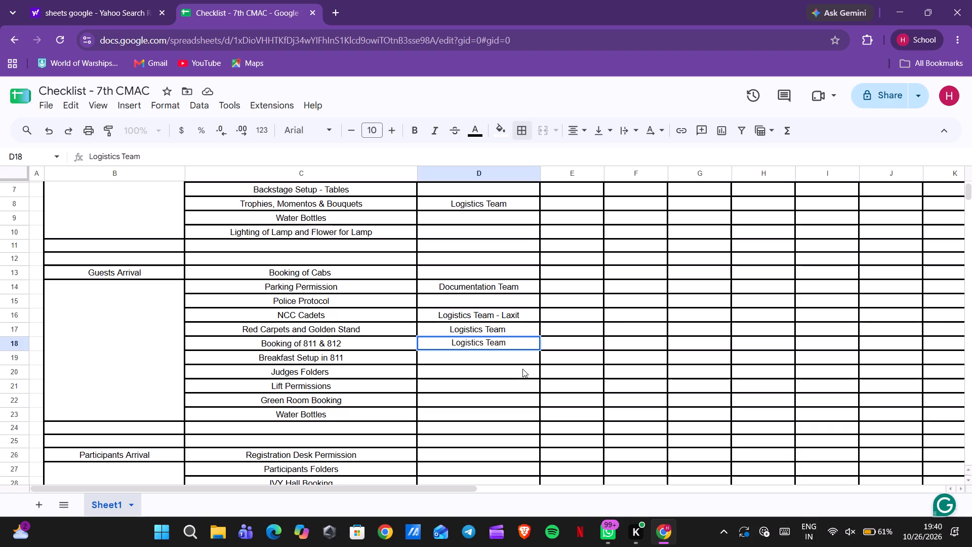
Enter "Documentation Team" in D21 as the team responsible for Lift Permissions.
{"action": "double_click", "coordinate": [470, 374]}
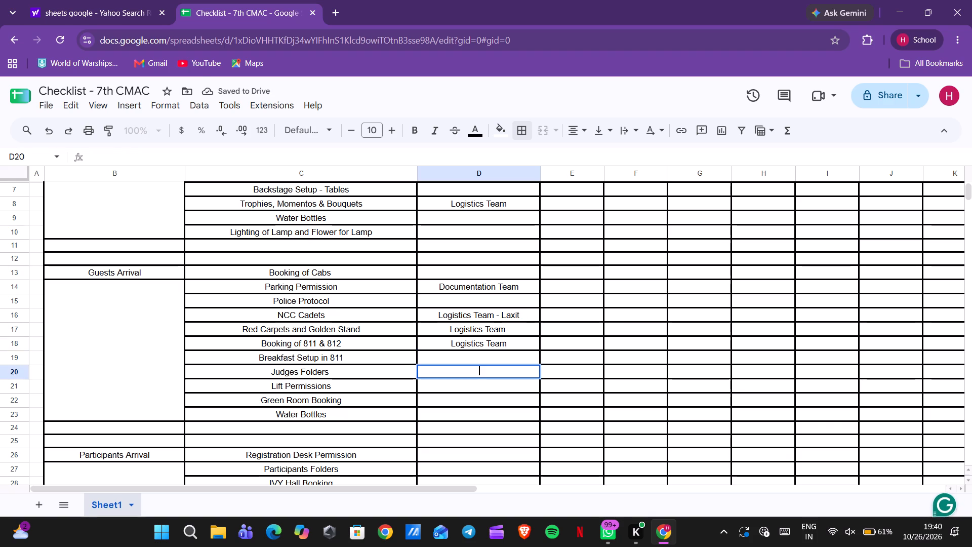
{"action": "left_click", "coordinate": [487, 388]}
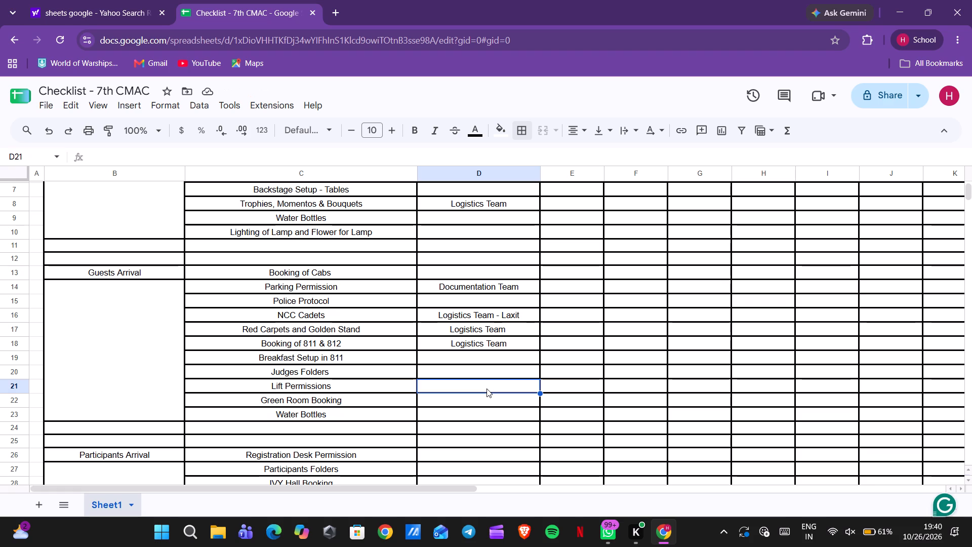
{"action": "double_click", "coordinate": [487, 388]}
{"action": "type", "text": "ocu,emm"}
{"action": "key", "text": "BackSpace"}
{"action": "key", "text": "BackSpace"}
{"action": "key", "text": "BackSpace"}
{"action": "key", "text": "BackSpace"}
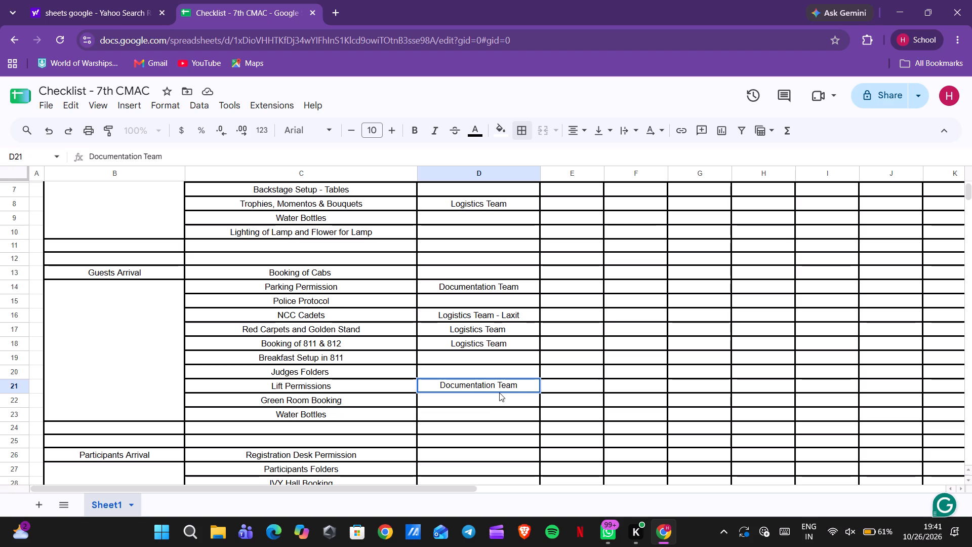
Enter "Logistics Team" in D22 as the team responsible for Green Room Booking.
{"action": "left_click", "coordinate": [501, 399]}
{"action": "double_click", "coordinate": [487, 388]}
{"action": "double_click", "coordinate": [486, 396]}
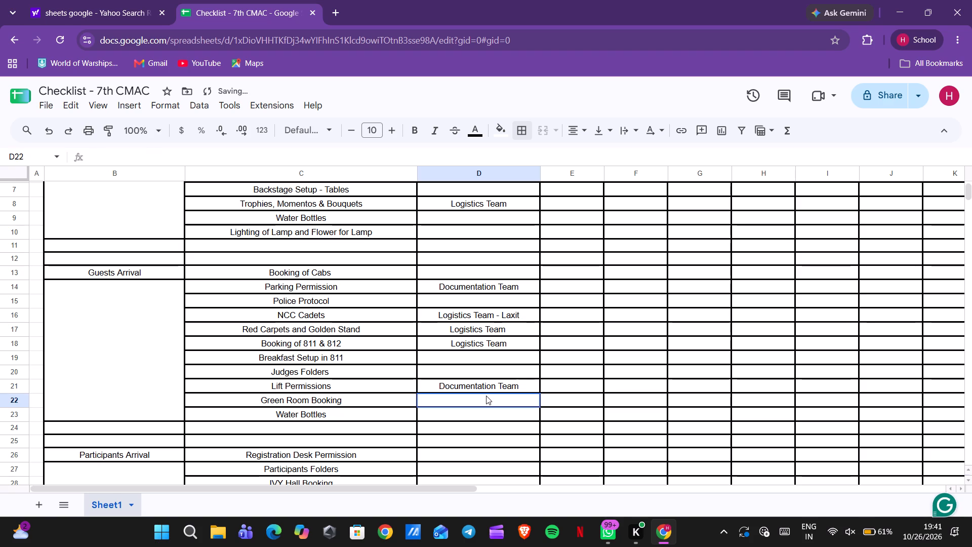
{"action": "type", "text": "gis"}
{"action": "key", "text": "BackSpace"}
{"action": "key", "text": "BackSpace"}
{"action": "key", "text": "BackSpace"}
{"action": "key", "text": "BackSpace"}
{"action": "type", "text": "ogistics"}
{"action": "key", "text": "space"}
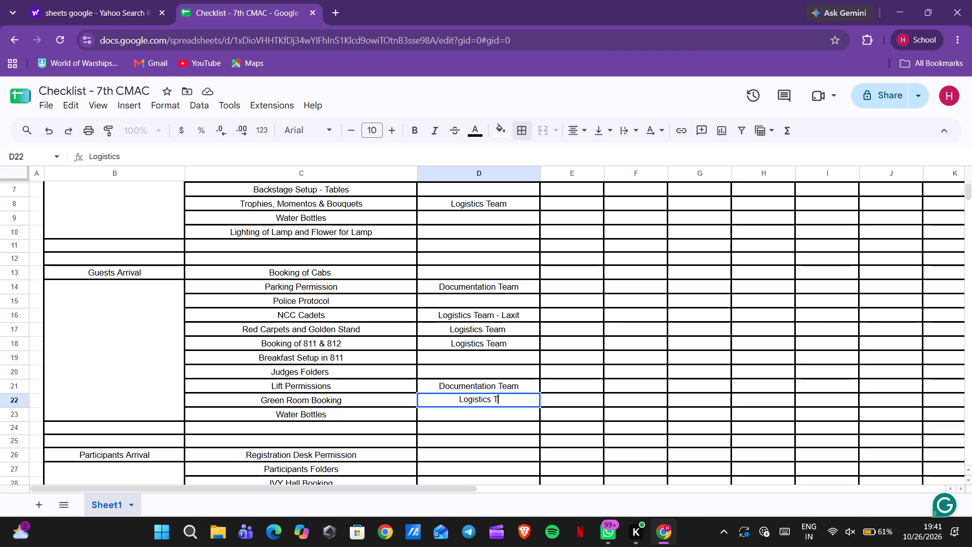
{"action": "scroll", "coordinate": [486, 396], "scroll_direction": "down", "scroll_amount": 1}
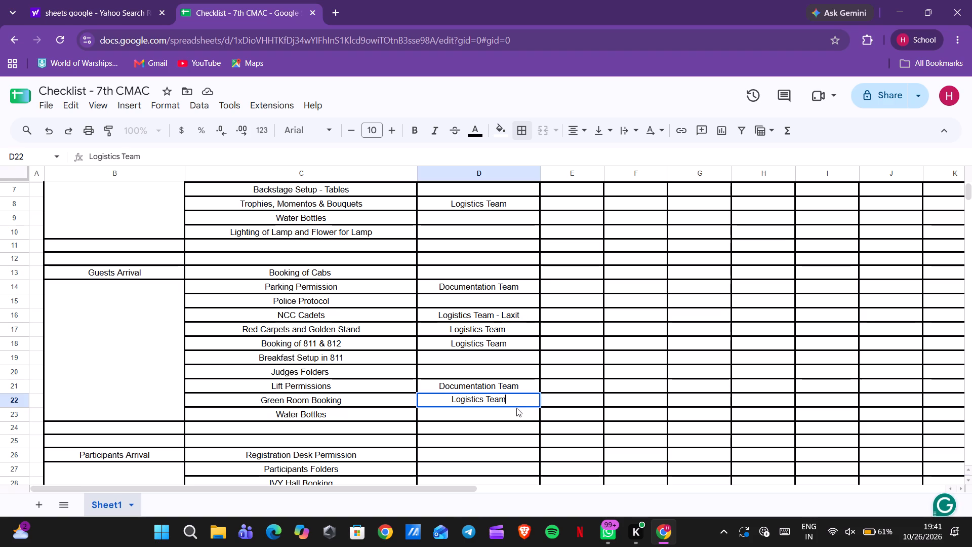
{"action": "left_click", "coordinate": [518, 413]}
Enter "Documentation Team" in D26 for Registration Desk Permission under Participants Arrival.
{"action": "scroll", "coordinate": [518, 413], "scroll_direction": "down", "scroll_amount": 2}
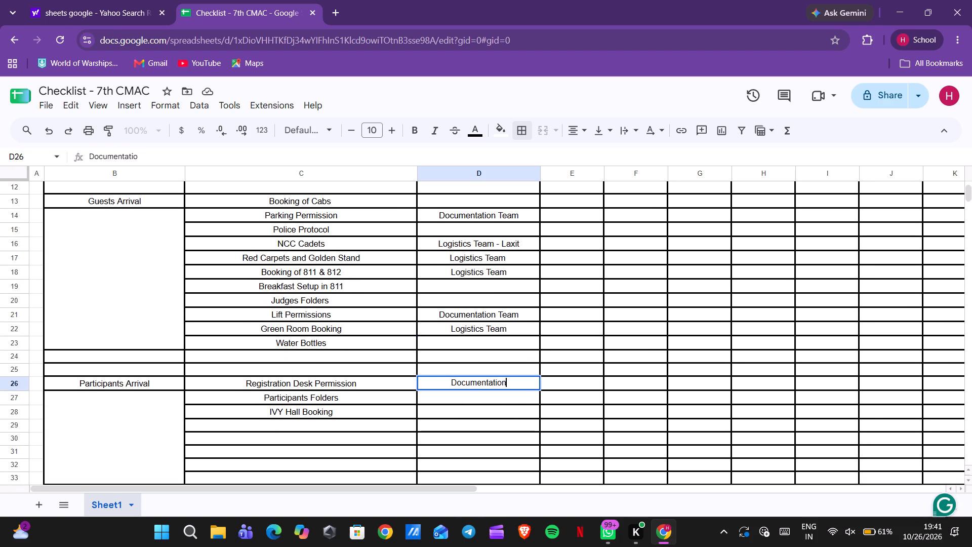
Enter "Registrations Team" in D27 as the team responsible for Participants Folders.
{"action": "double_click", "coordinate": [497, 395]}
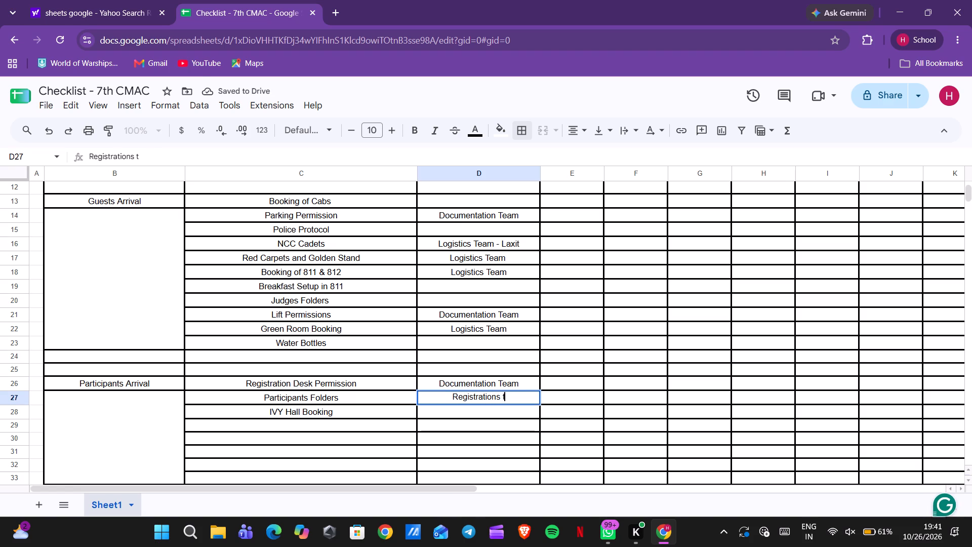
{"action": "key", "text": "t"}
{"action": "key", "text": "BackSpace"}
{"action": "key", "text": "t"}
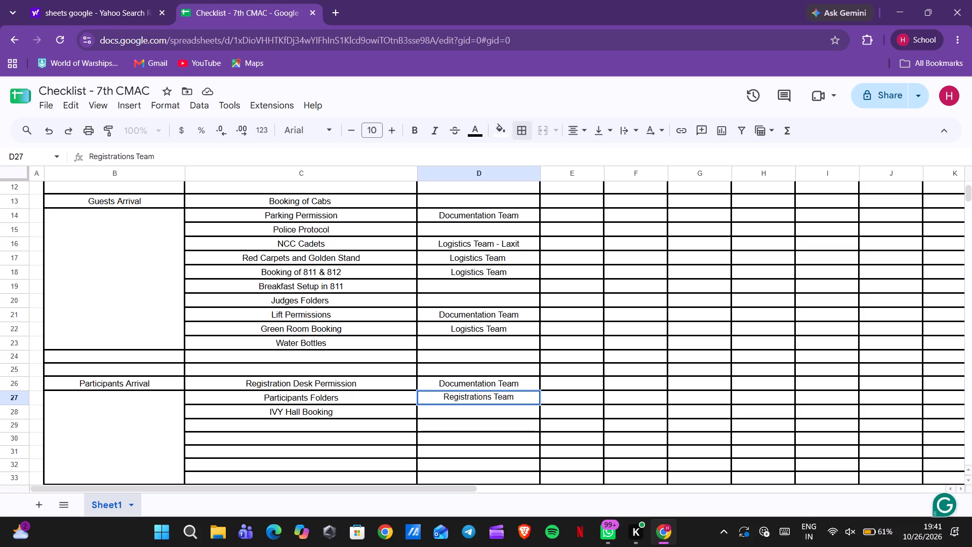
Move the task "IVY Hall Booking" from C28 down to C30 to free two rows under Participants Folders.
{"action": "double_click", "coordinate": [515, 421]}
{"action": "double_click", "coordinate": [515, 414]}
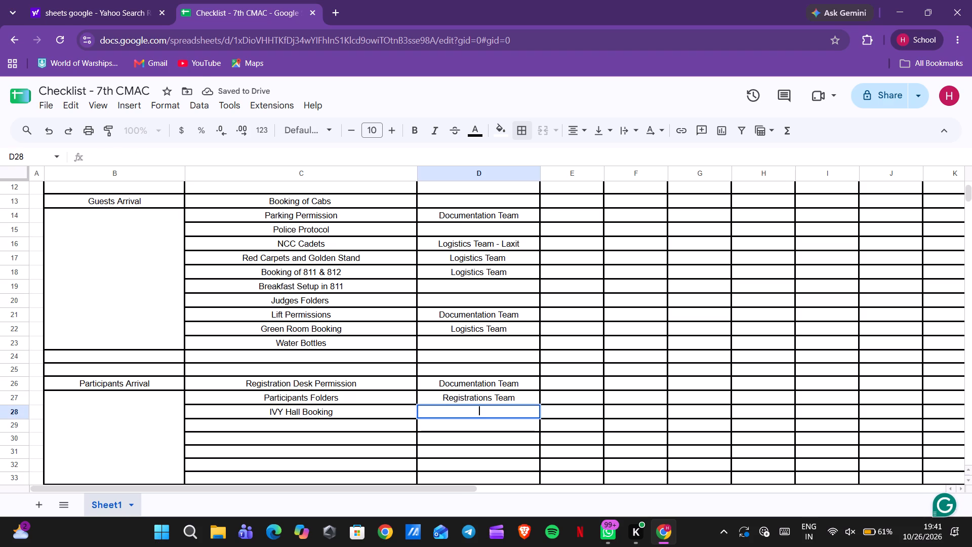
{"action": "double_click", "coordinate": [293, 411]}
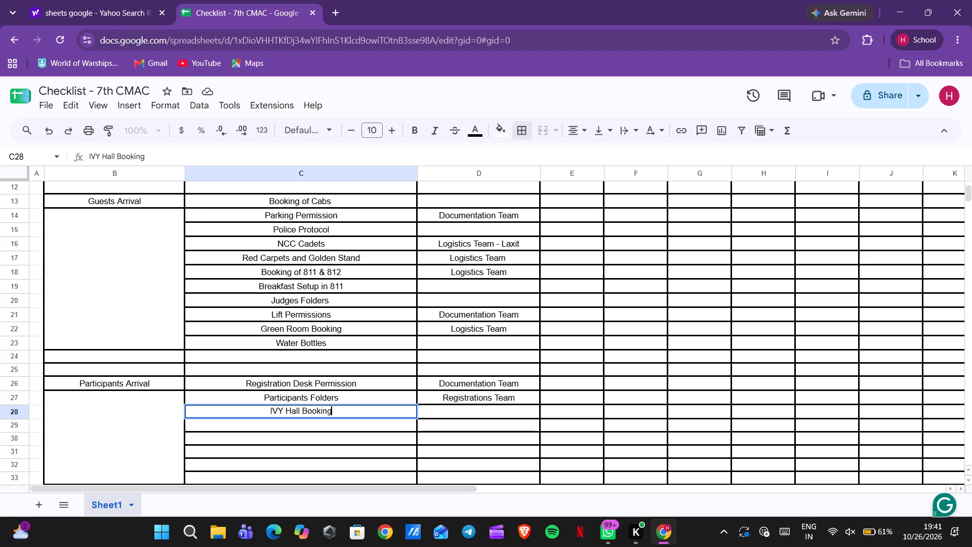
{"action": "key", "text": "ctrl+a"}
{"action": "key", "text": "ctrl+x"}
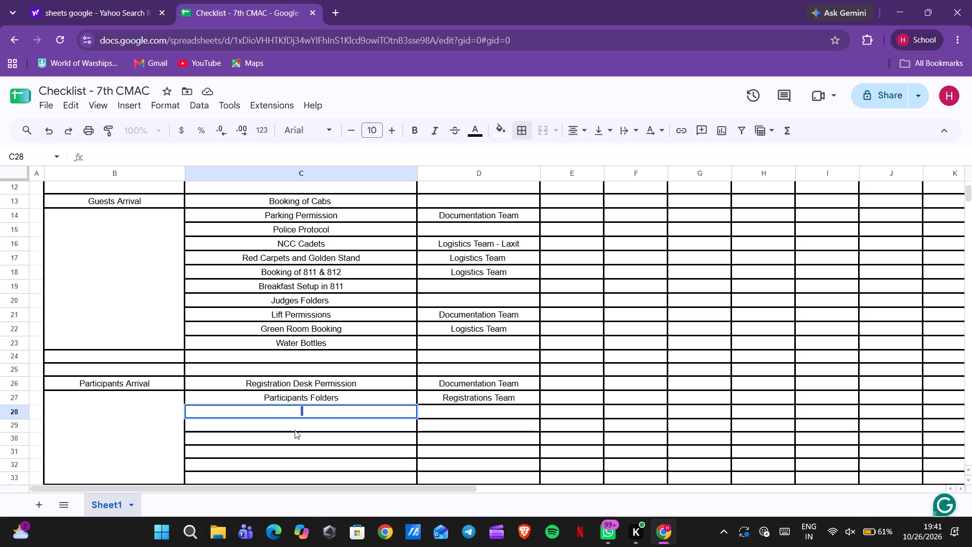
{"action": "double_click", "coordinate": [295, 430]}
{"action": "double_click", "coordinate": [295, 427]}
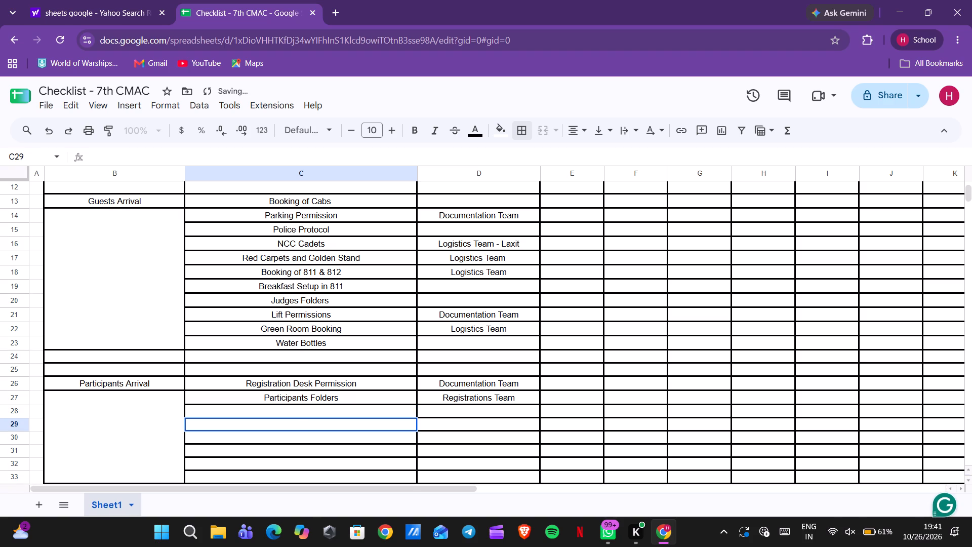
{"action": "double_click", "coordinate": [295, 441]}
{"action": "key", "text": "ctrl+v"}
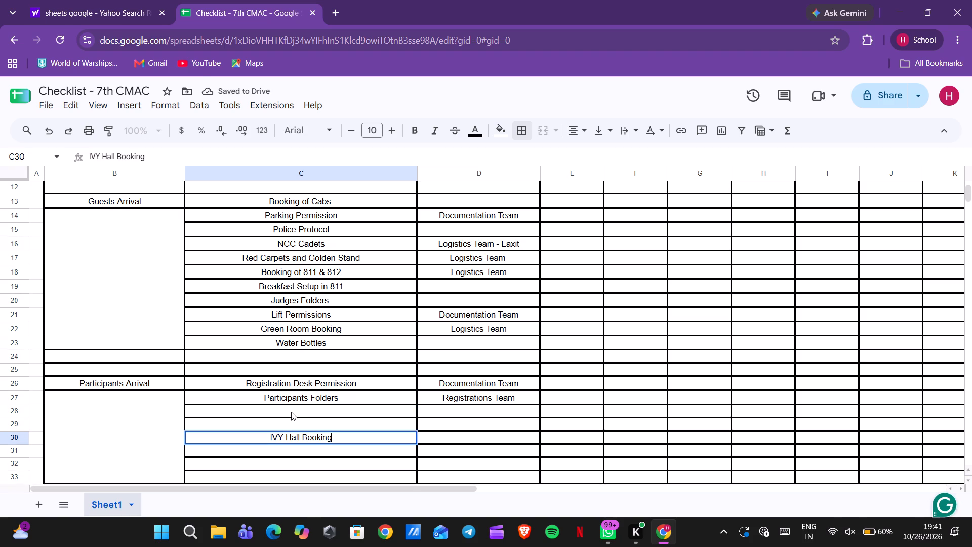
Enter "Giving Participants Folders" in C28 as a new task under Participants Arrival.
{"action": "double_click", "coordinate": [291, 412]}
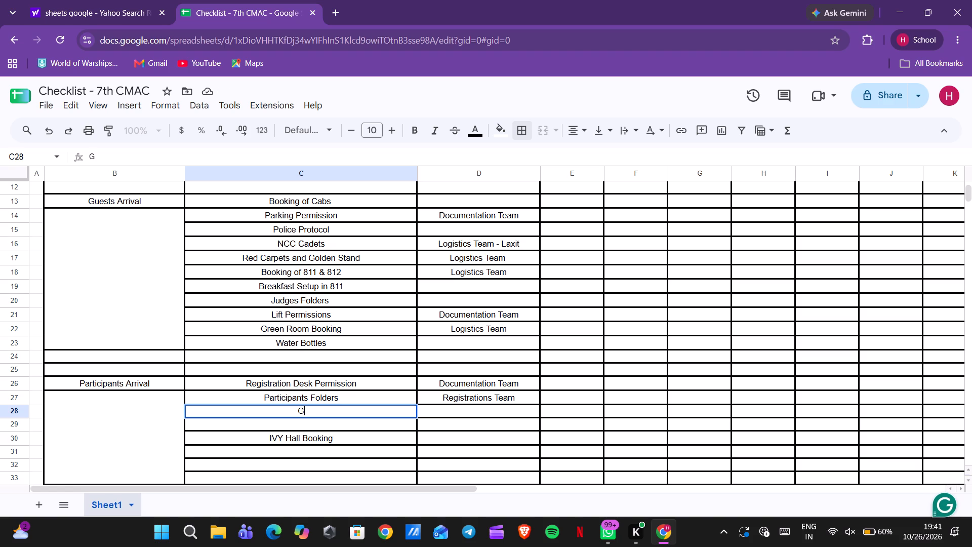
{"action": "key", "text": "BackSpace"}
{"action": "key", "text": "BackSpace"}
{"action": "key", "text": "BackSpace"}
{"action": "key", "text": "BackSpace"}
{"action": "key", "text": "BackSpace"}
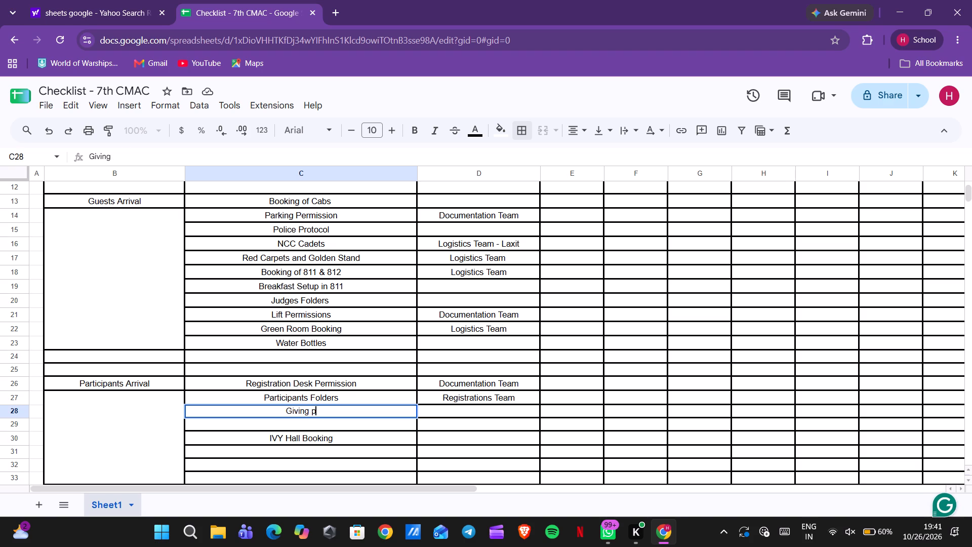
{"action": "key", "text": "a"}
{"action": "key", "text": "BackSpace"}
{"action": "key", "text": "BackSpace"}
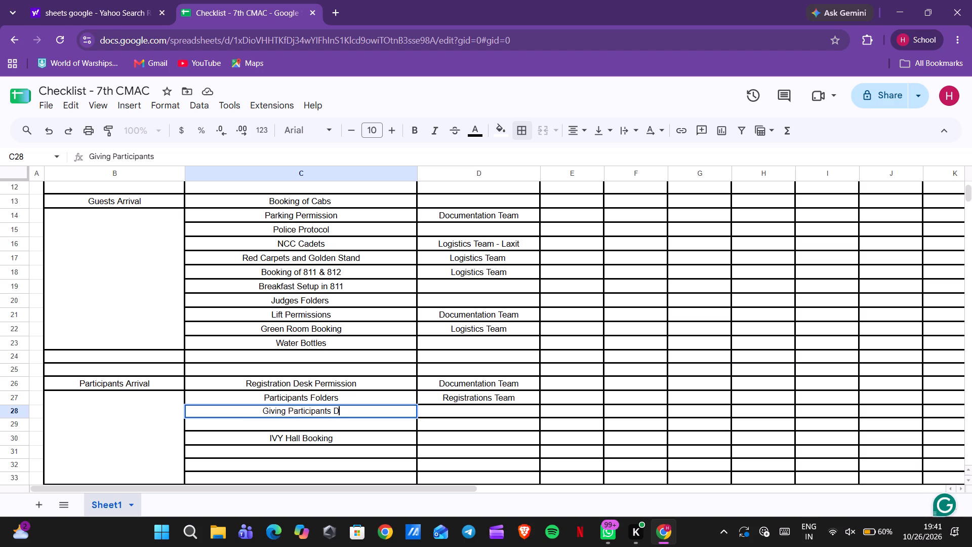
{"action": "key", "text": "BackSpace"}
{"action": "key", "text": "BackSpace"}
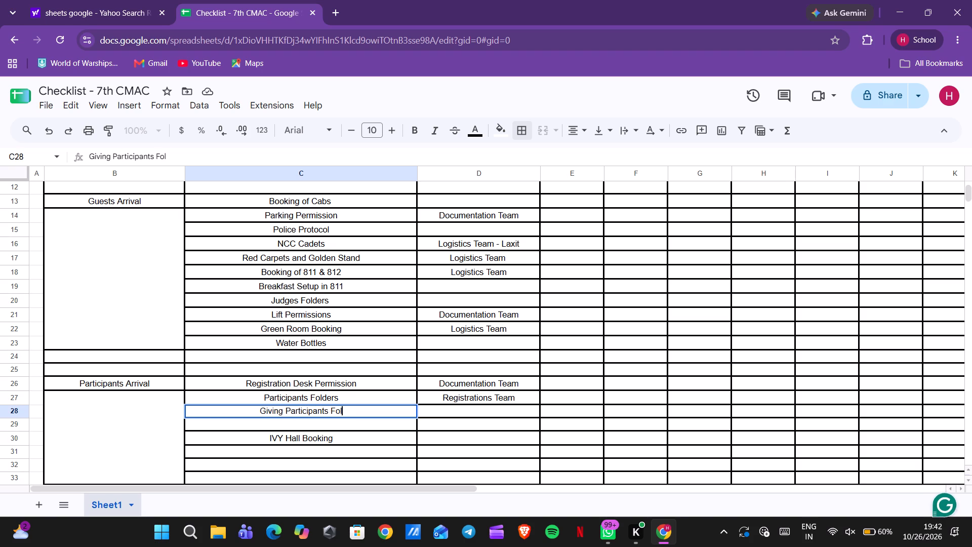
Enter "Water Bottles" in C29 as a task under Participants Arrival.
{"action": "double_click", "coordinate": [294, 422]}
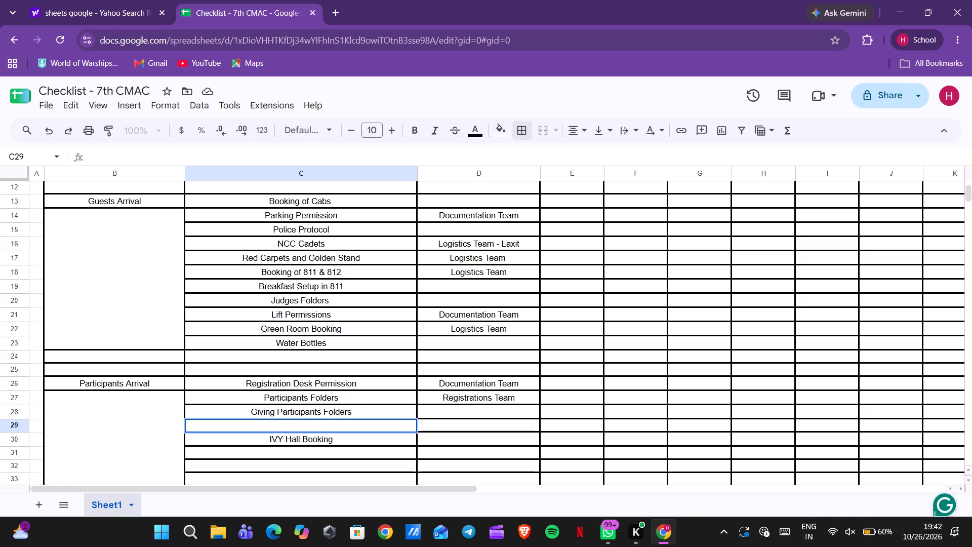
{"action": "scroll", "coordinate": [294, 422], "scroll_direction": "down", "scroll_amount": 1}
Enter "Logistics Team" in D30 as the team responsible for IVY Hall Booking.
{"action": "left_click", "coordinate": [428, 439]}
{"action": "double_click", "coordinate": [430, 439]}
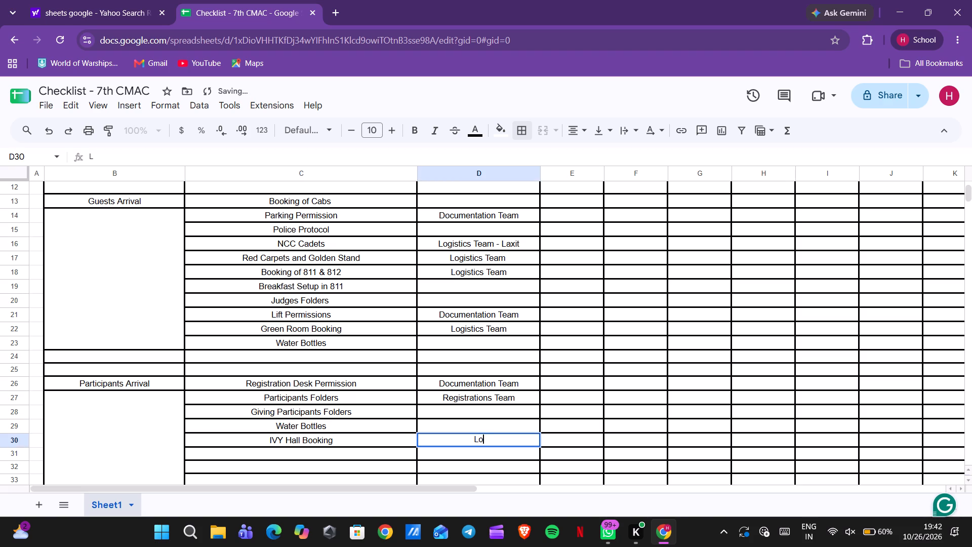
{"action": "key", "text": "BackSpace"}
{"action": "key", "text": "BackSpace"}
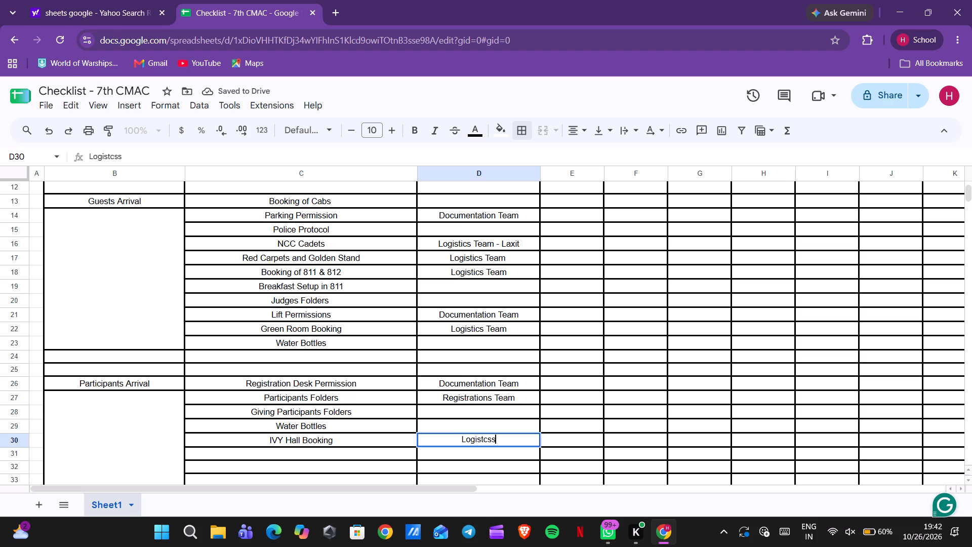
{"action": "key", "text": "BackSpace"}
{"action": "key", "text": "BackSpace"}
{"action": "key", "text": "BackSpace"}
{"action": "key", "text": "BackSpace"}
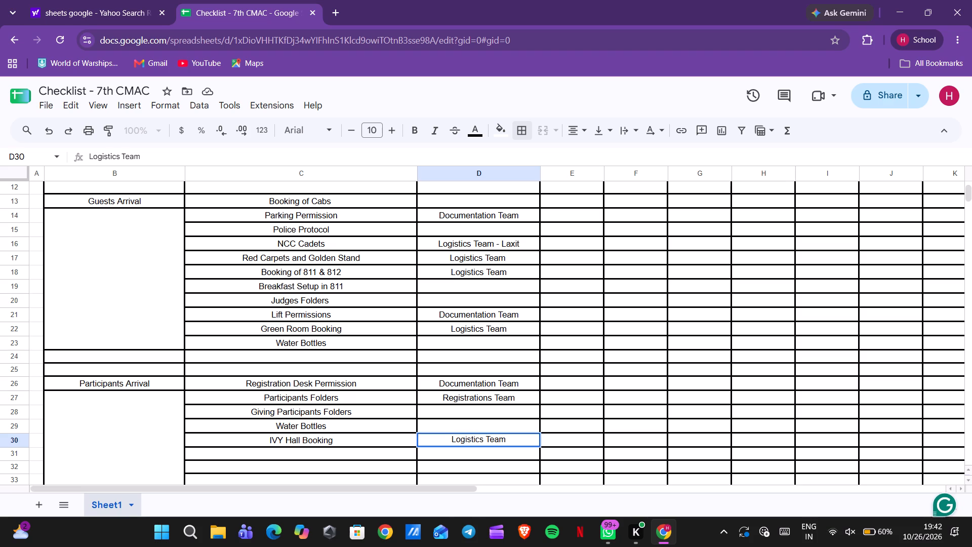
{"action": "left_click", "coordinate": [529, 434]}
{"action": "scroll", "coordinate": [529, 434], "scroll_direction": "down", "scroll_amount": 1}
{"action": "left_click", "coordinate": [529, 425]}
Enter "Judges Team" as the responsible team for Booking of Cabs in D13 and Police Protocol in D15.
{"action": "scroll", "coordinate": [529, 425], "scroll_direction": "down", "scroll_amount": 1}
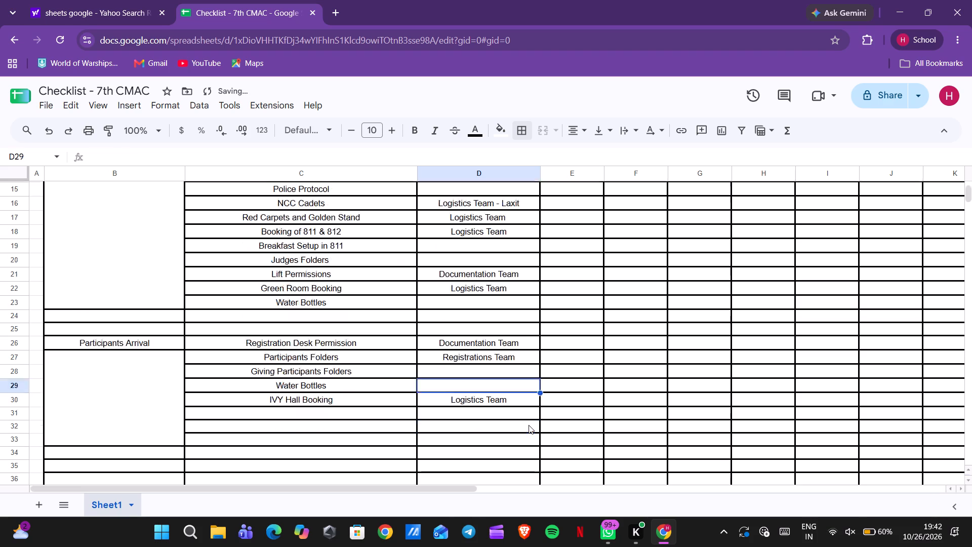
{"action": "scroll", "coordinate": [529, 425], "scroll_direction": "down", "scroll_amount": 1}
{"action": "scroll", "coordinate": [529, 425], "scroll_direction": "up", "scroll_amount": 4}
{"action": "scroll", "coordinate": [529, 425], "scroll_direction": "down", "scroll_amount": 1}
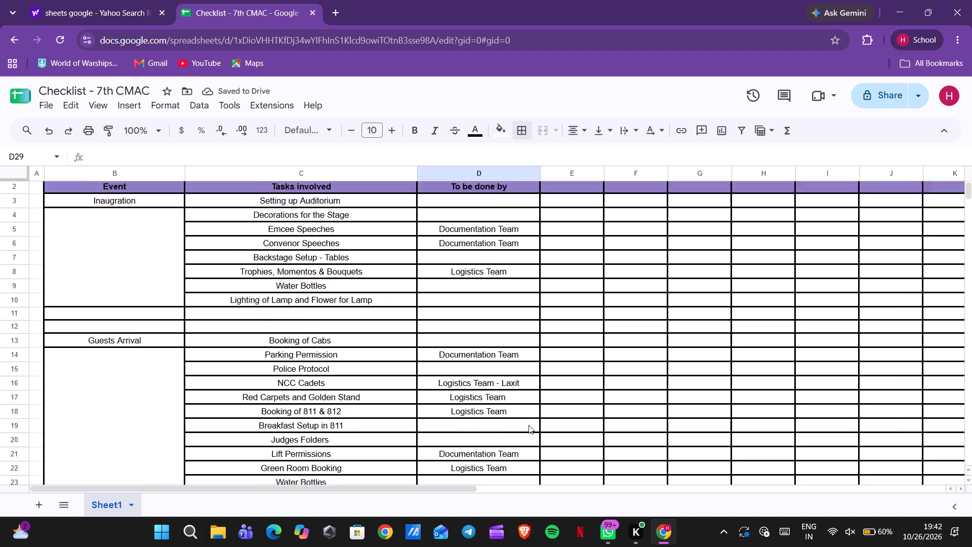
{"action": "scroll", "coordinate": [529, 425], "scroll_direction": "down", "scroll_amount": 1}
{"action": "scroll", "coordinate": [529, 425], "scroll_direction": "up", "scroll_amount": 1}
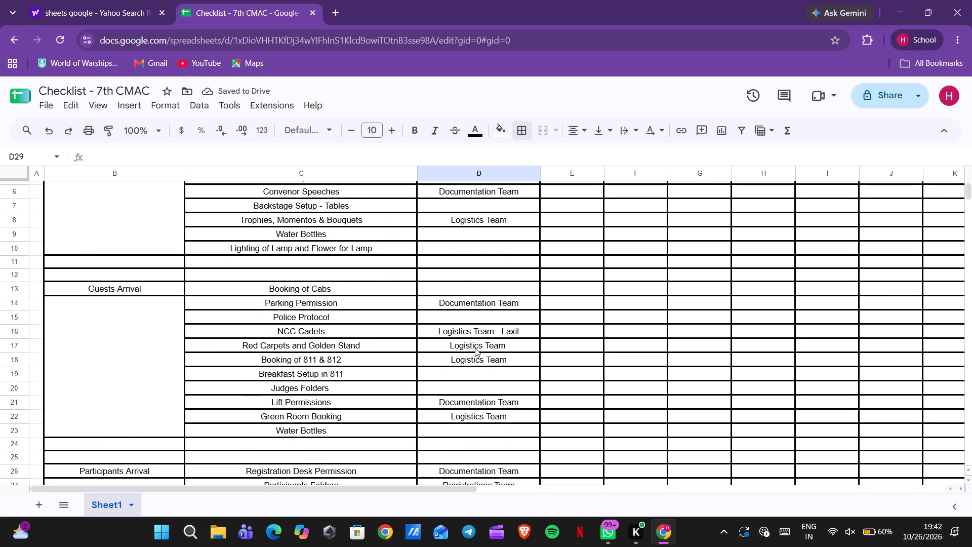
{"action": "double_click", "coordinate": [454, 287]}
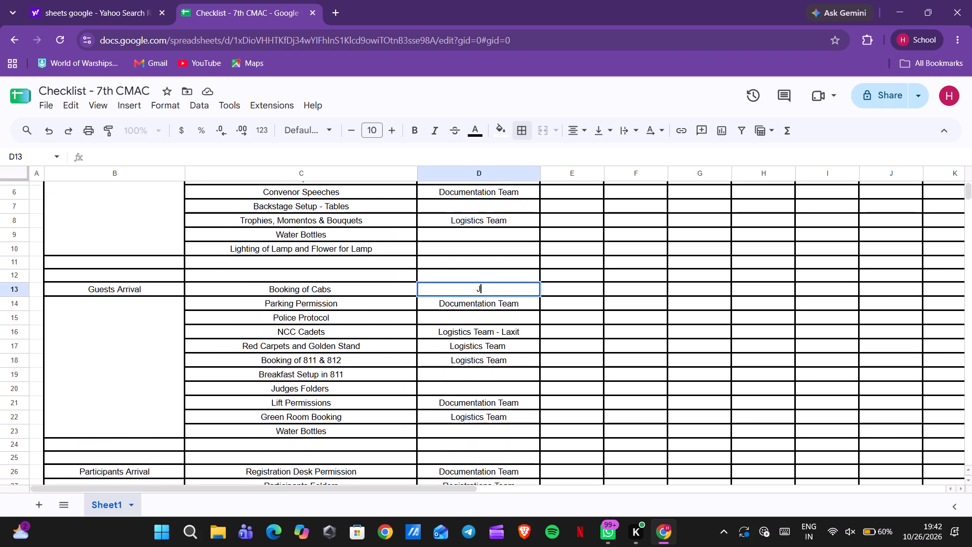
{"action": "key", "text": "BackSpace"}
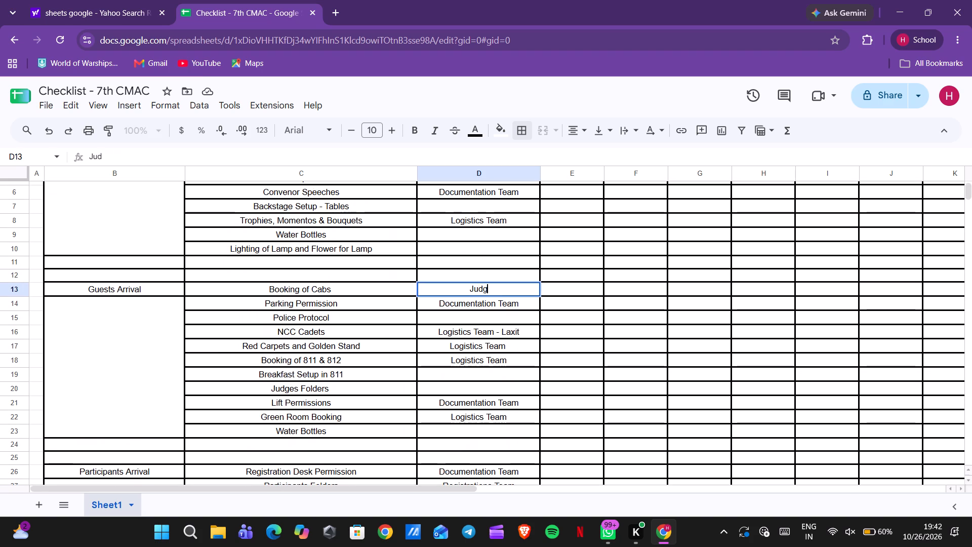
{"action": "type", "text": "eam"}
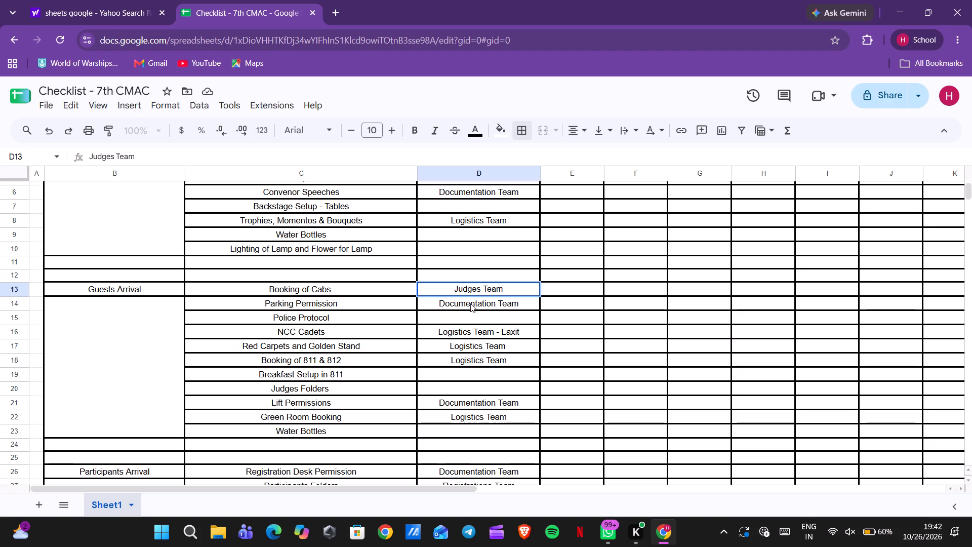
{"action": "double_click", "coordinate": [483, 318]}
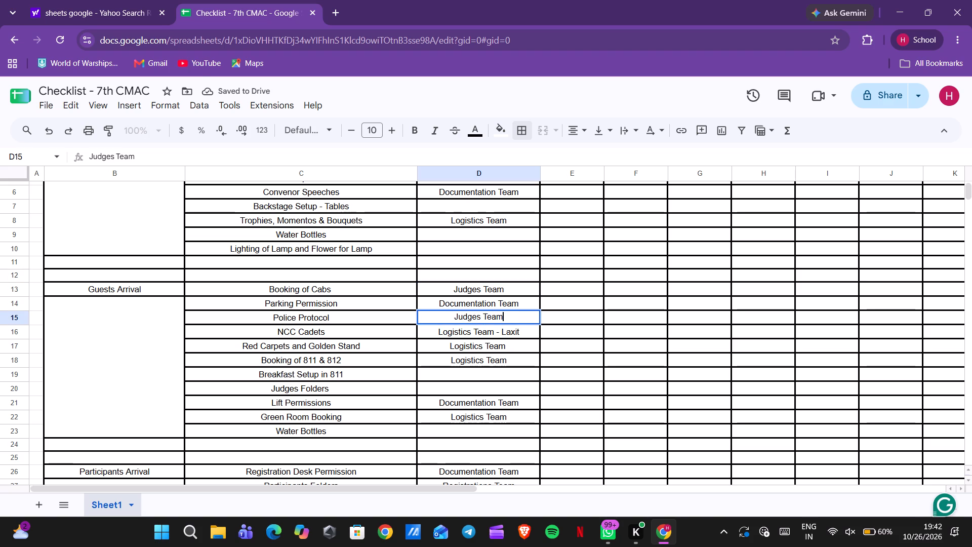
{"action": "left_click", "coordinate": [485, 378]}
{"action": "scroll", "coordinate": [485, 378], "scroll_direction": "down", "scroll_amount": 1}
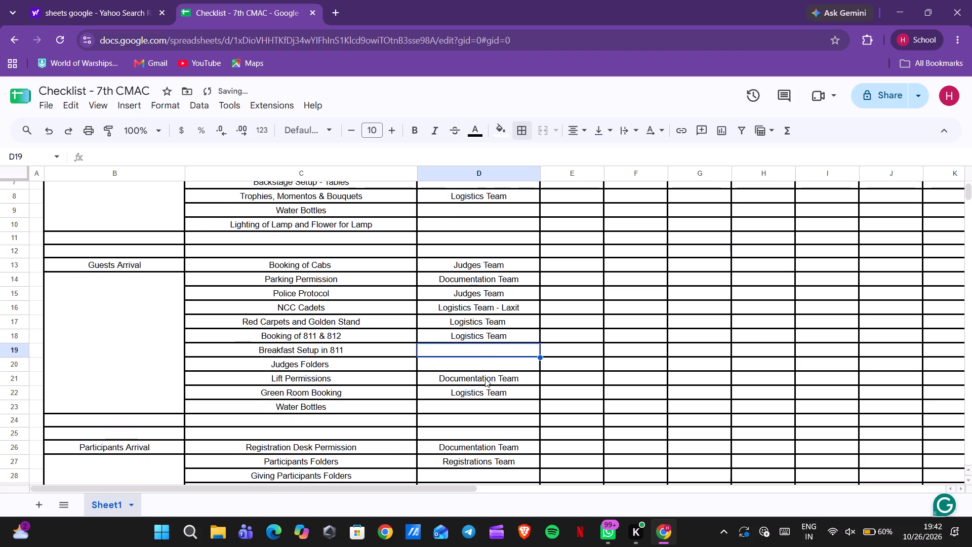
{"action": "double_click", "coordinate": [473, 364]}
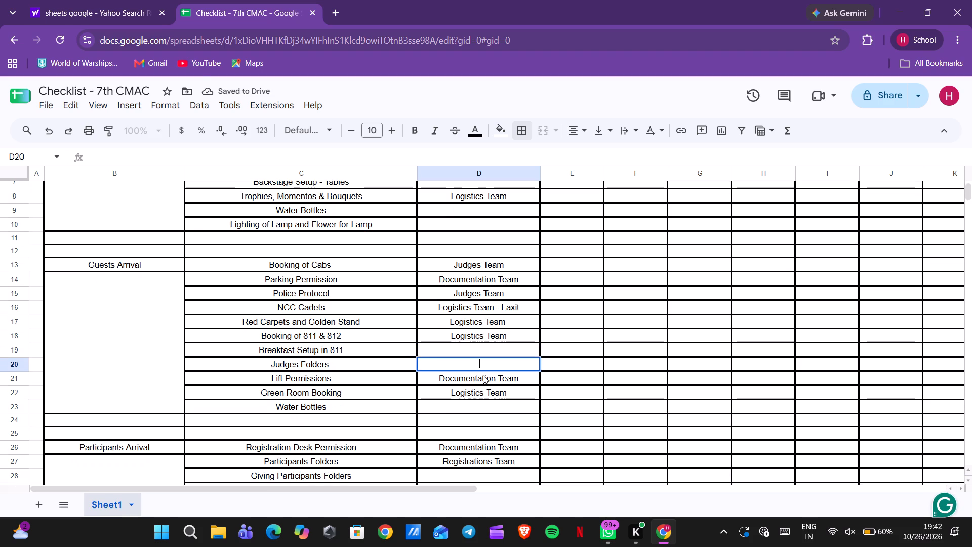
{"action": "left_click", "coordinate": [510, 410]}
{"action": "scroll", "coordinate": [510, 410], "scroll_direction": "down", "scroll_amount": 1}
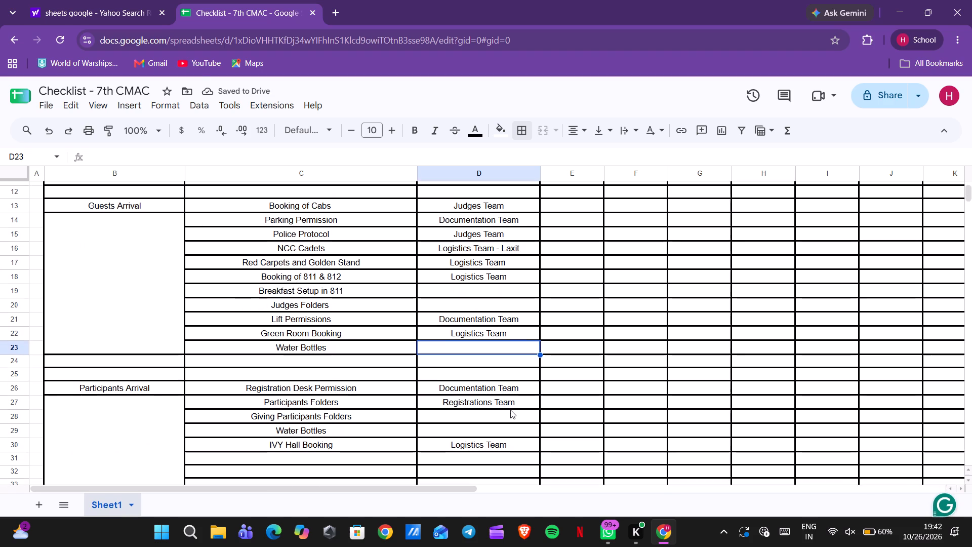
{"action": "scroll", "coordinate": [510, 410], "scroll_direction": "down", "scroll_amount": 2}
Enter the column header "Status" in E2, beside "To be done by".
{"action": "scroll", "coordinate": [510, 410], "scroll_direction": "up", "scroll_amount": 2}
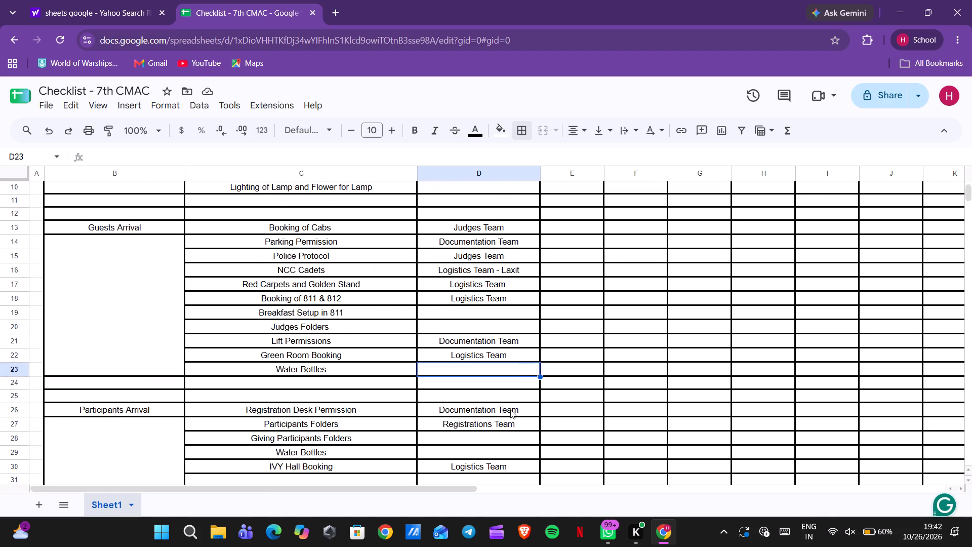
{"action": "scroll", "coordinate": [510, 410], "scroll_direction": "up", "scroll_amount": 2}
{"action": "double_click", "coordinate": [569, 208]}
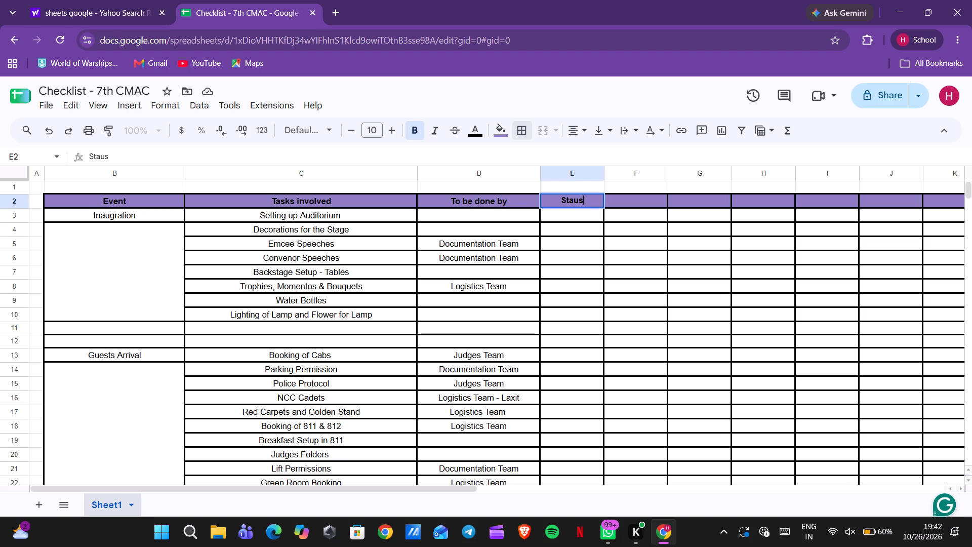
{"action": "key", "text": "BackSpace"}
{"action": "key", "text": "BackSpace"}
{"action": "type", "text": "tus"}
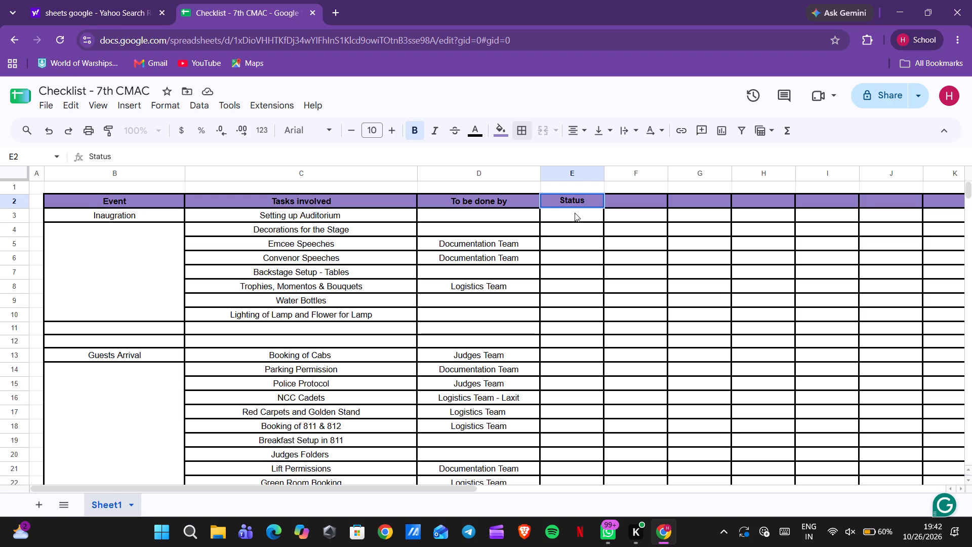
Insert a dropdown in E3 under Status and name its first option "No Update".
{"action": "left_click", "coordinate": [575, 215]}
{"action": "left_click", "coordinate": [127, 106]}
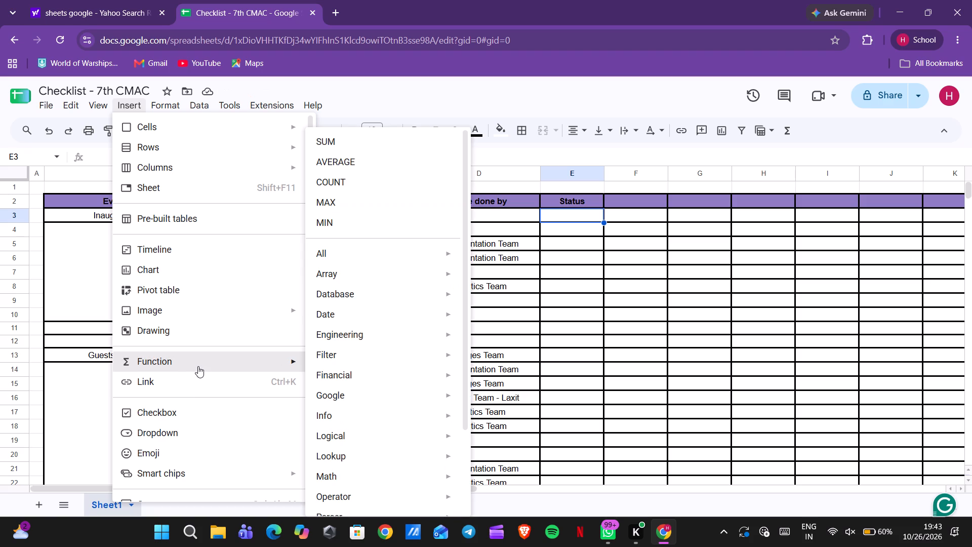
{"action": "scroll", "coordinate": [183, 442], "scroll_direction": "down", "scroll_amount": 1}
{"action": "left_click", "coordinate": [178, 398]}
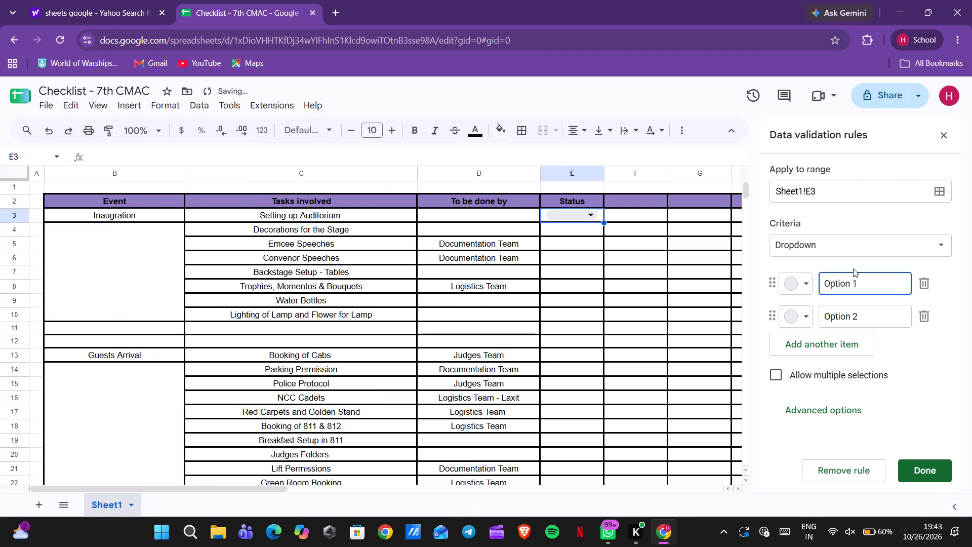
{"action": "key", "text": "backslash"}
{"action": "key", "text": "BackSpace"}
{"action": "key", "text": "BackSpace"}
{"action": "key", "text": "BackSpace"}
{"action": "key", "text": "BackSpace"}
{"action": "key", "text": "BackSpace"}
{"action": "key", "text": "BackSpace"}
{"action": "key", "text": "BackSpace"}
{"action": "key", "text": "BackSpace"}
{"action": "key", "text": "BackSpace"}
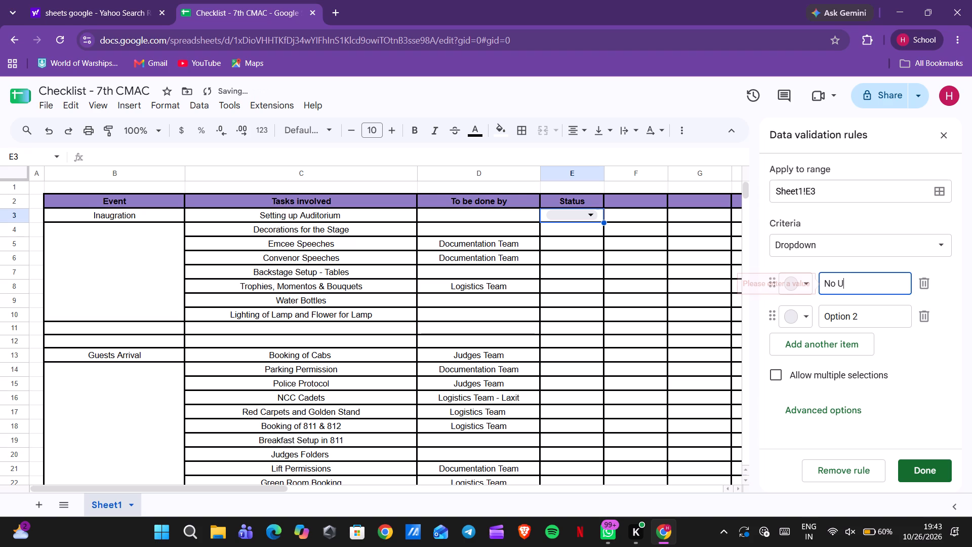
Name the dropdown's second option "In Progress" and add a third option "Completed".
{"action": "left_click", "coordinate": [877, 312]}
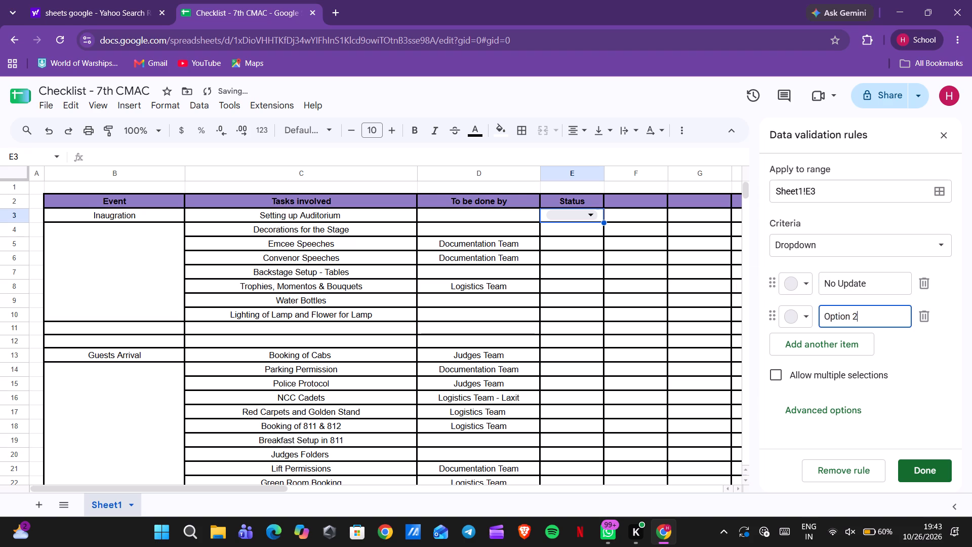
{"action": "left_click", "coordinate": [877, 312]}
{"action": "key", "text": "ctrl+a"}
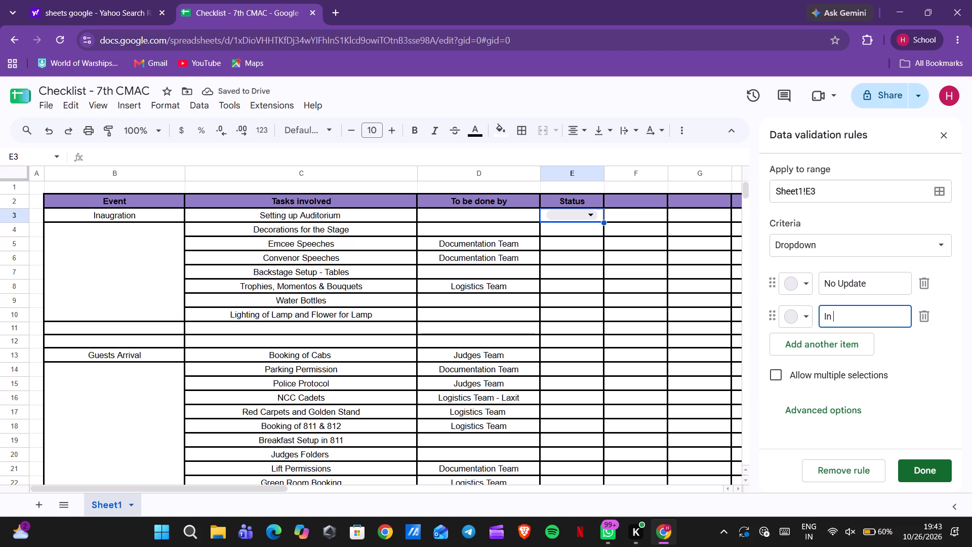
{"action": "key", "text": "BackSpace"}
{"action": "key", "text": "BackSpace"}
{"action": "key", "text": "BackSpace"}
{"action": "type", "text": "rogress"}
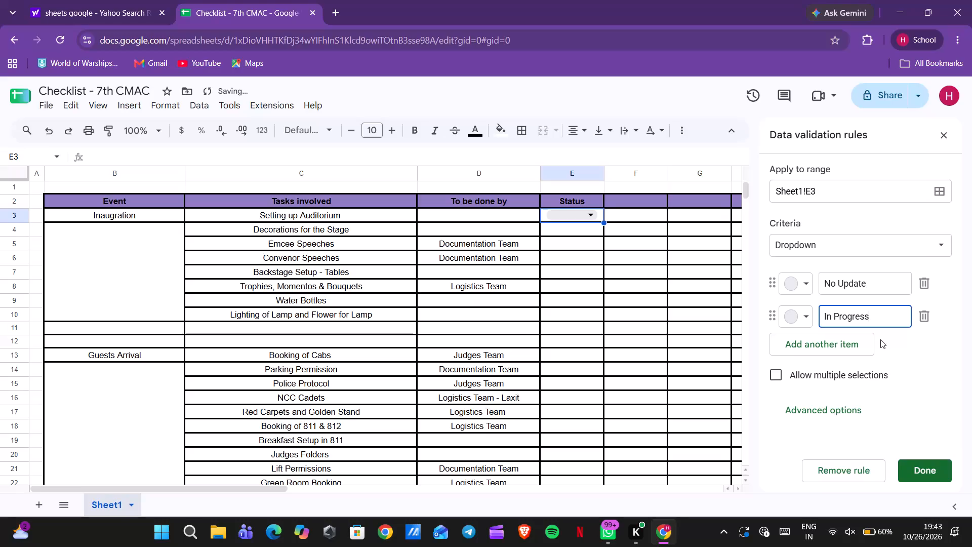
{"action": "left_click", "coordinate": [860, 345]}
{"action": "type", "text": "ompleted"}
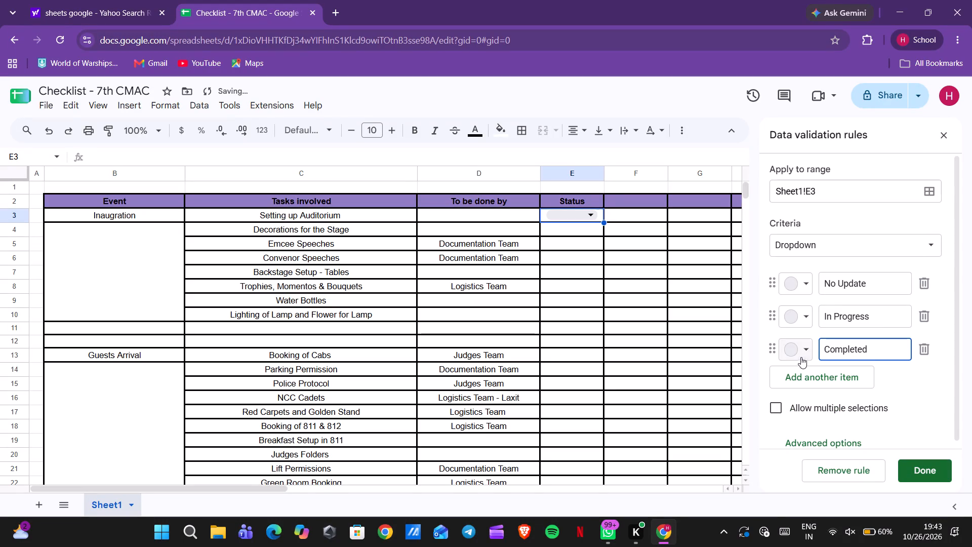
Colour the Completed option light green and In Progress light yellow, keep No Update grey, and save the dropdown rule.
{"action": "left_click", "coordinate": [801, 357]}
{"action": "left_click", "coordinate": [880, 399]}
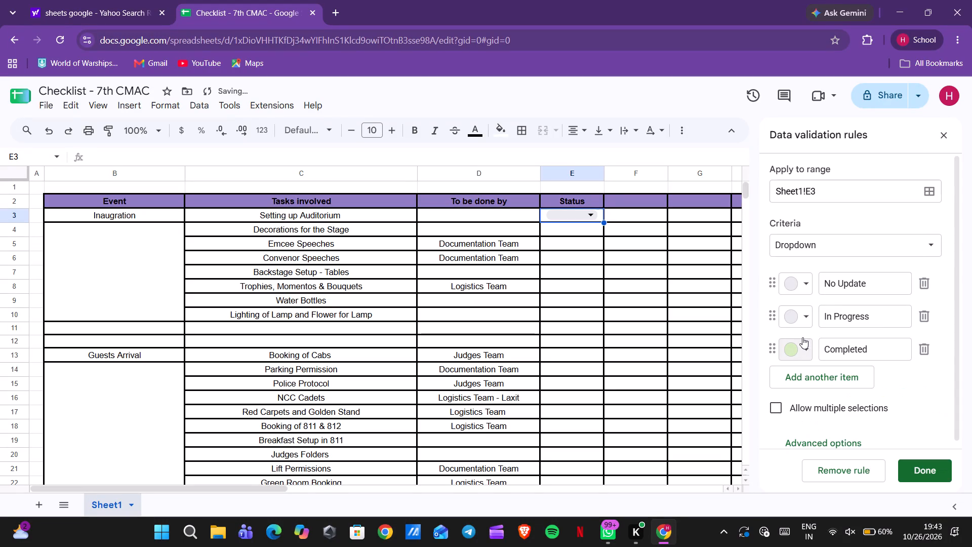
{"action": "left_click", "coordinate": [800, 322]}
{"action": "left_click", "coordinate": [864, 366]}
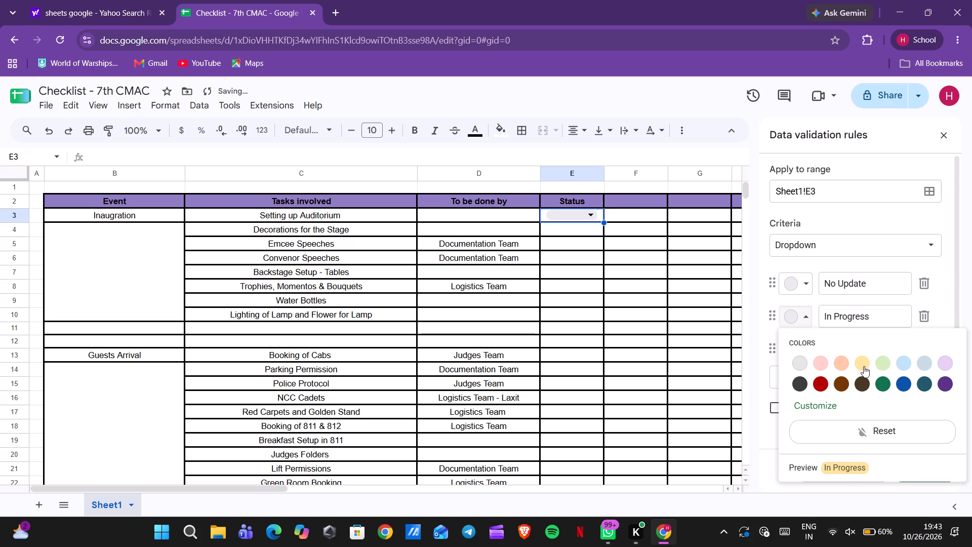
{"action": "left_click", "coordinate": [799, 283]}
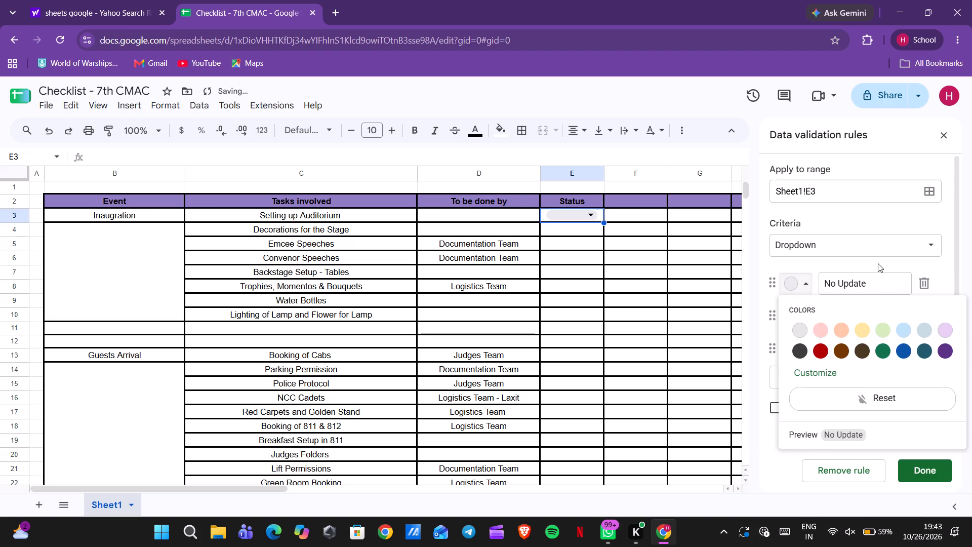
{"action": "left_click", "coordinate": [878, 263]}
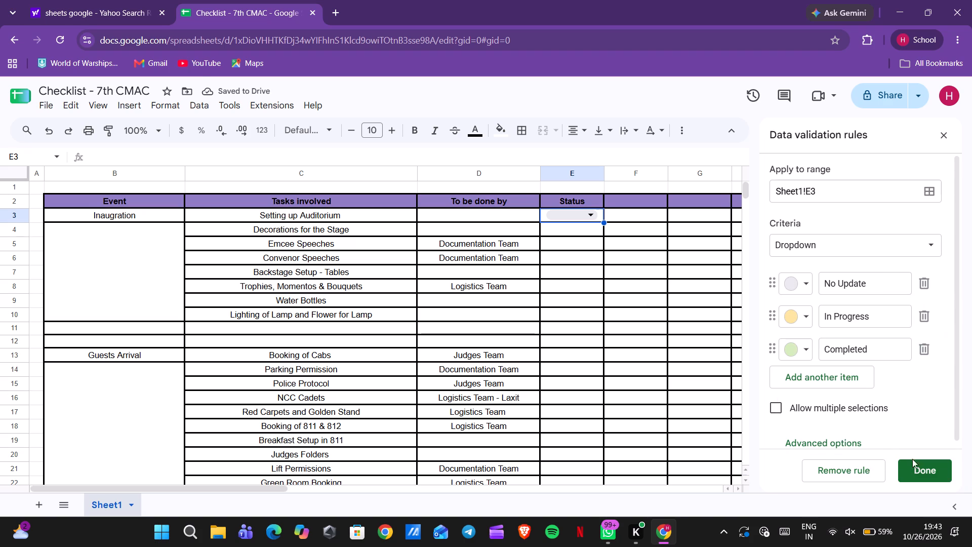
{"action": "left_click", "coordinate": [920, 468]}
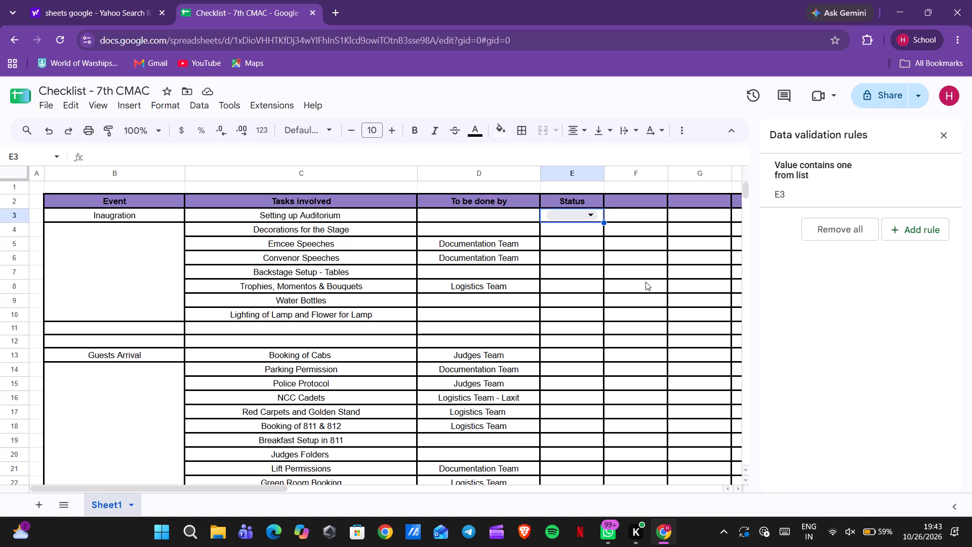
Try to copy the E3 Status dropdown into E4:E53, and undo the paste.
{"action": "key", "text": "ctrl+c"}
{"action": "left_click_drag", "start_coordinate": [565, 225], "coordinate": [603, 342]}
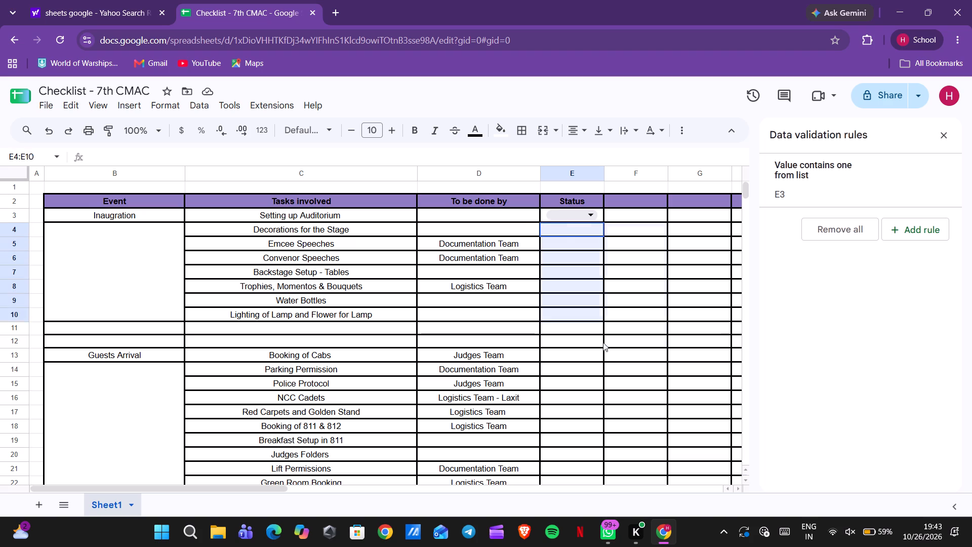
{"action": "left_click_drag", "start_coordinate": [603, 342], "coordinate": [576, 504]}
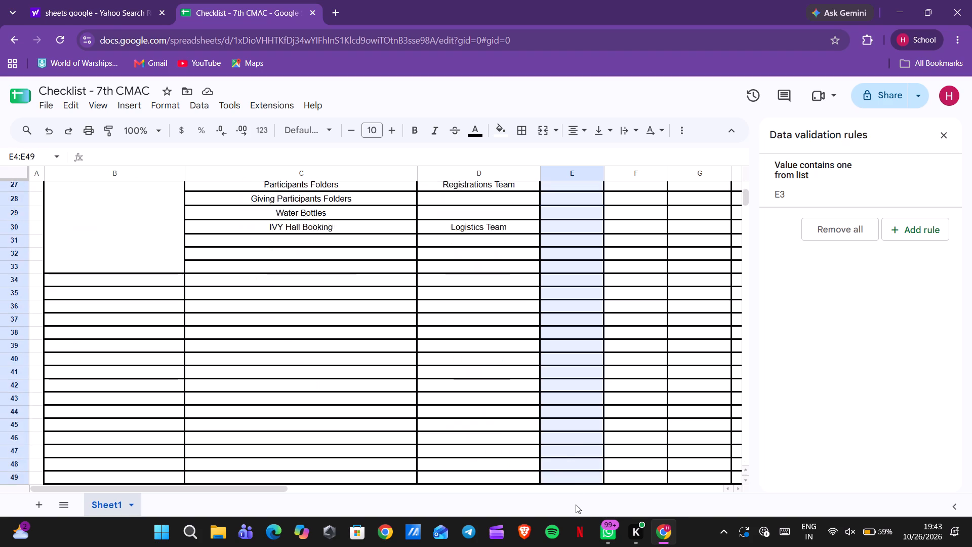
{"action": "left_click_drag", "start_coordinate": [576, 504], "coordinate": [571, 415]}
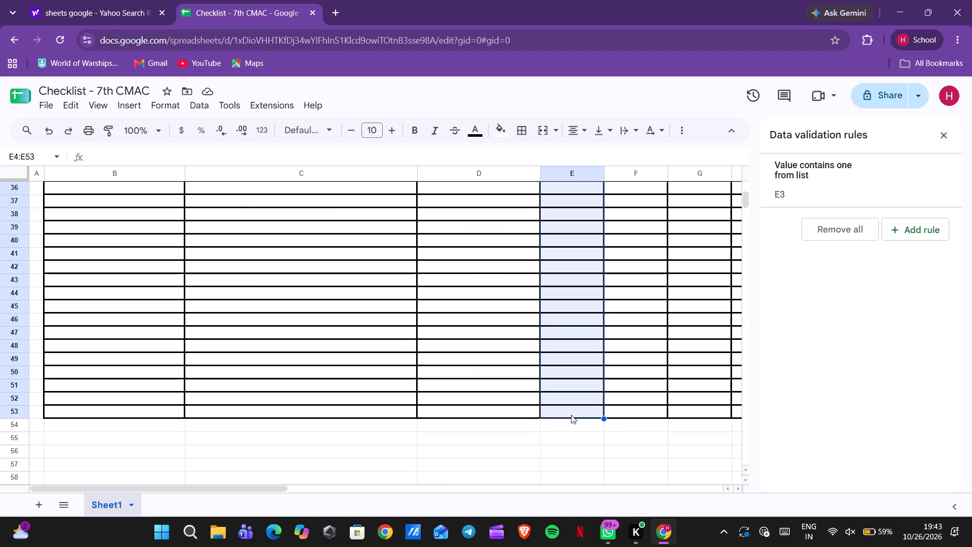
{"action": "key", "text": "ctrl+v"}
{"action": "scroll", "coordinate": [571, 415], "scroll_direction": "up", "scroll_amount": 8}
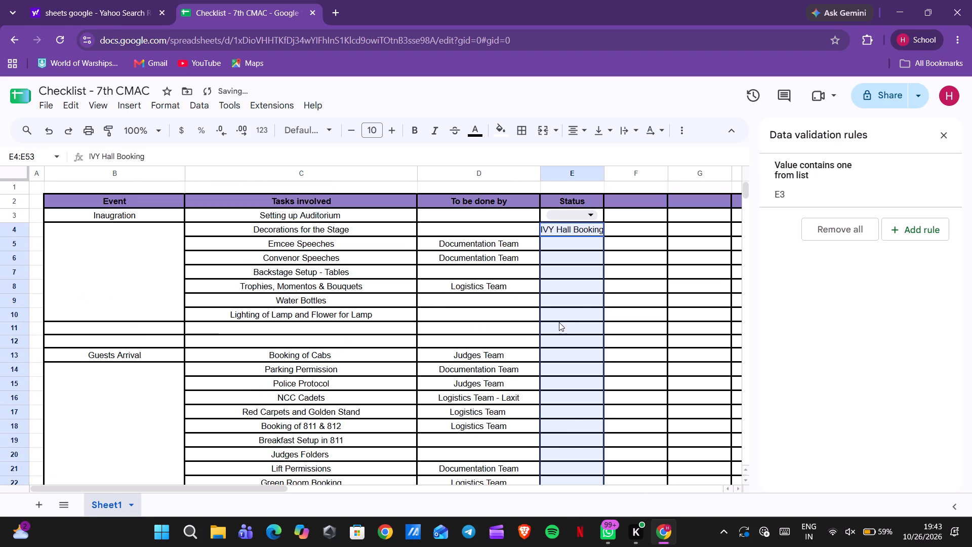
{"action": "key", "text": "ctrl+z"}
Copy the E3 Status dropdown into E4:E53 and close the data validation rules.
{"action": "left_click", "coordinate": [614, 251]}
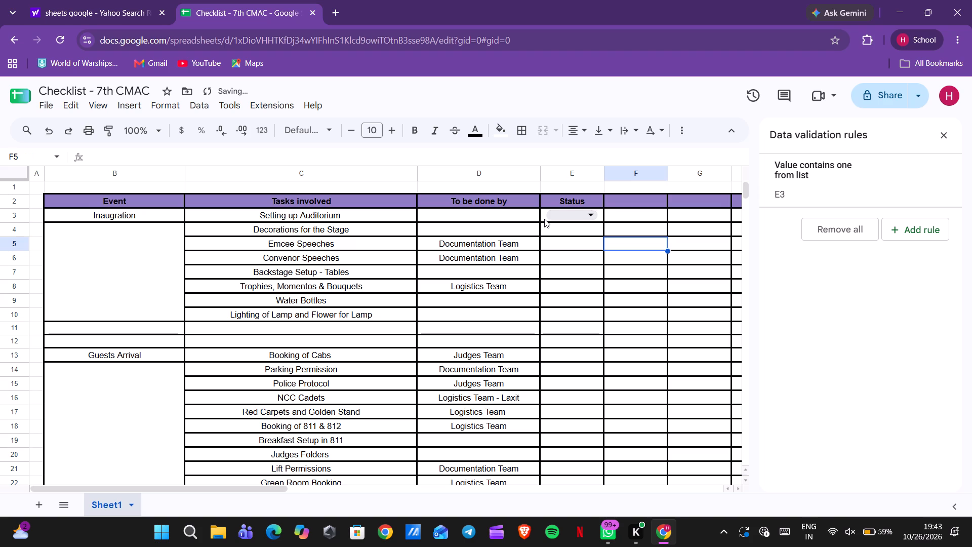
{"action": "left_click", "coordinate": [544, 219]}
{"action": "key", "text": "ctrl+c"}
{"action": "left_click_drag", "start_coordinate": [546, 230], "coordinate": [549, 457]}
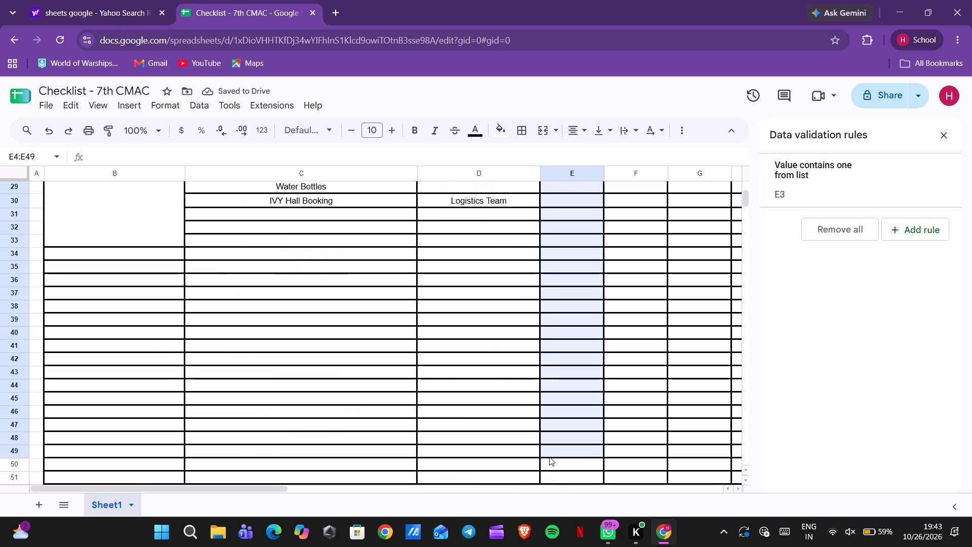
{"action": "left_click_drag", "start_coordinate": [549, 457], "coordinate": [547, 310]}
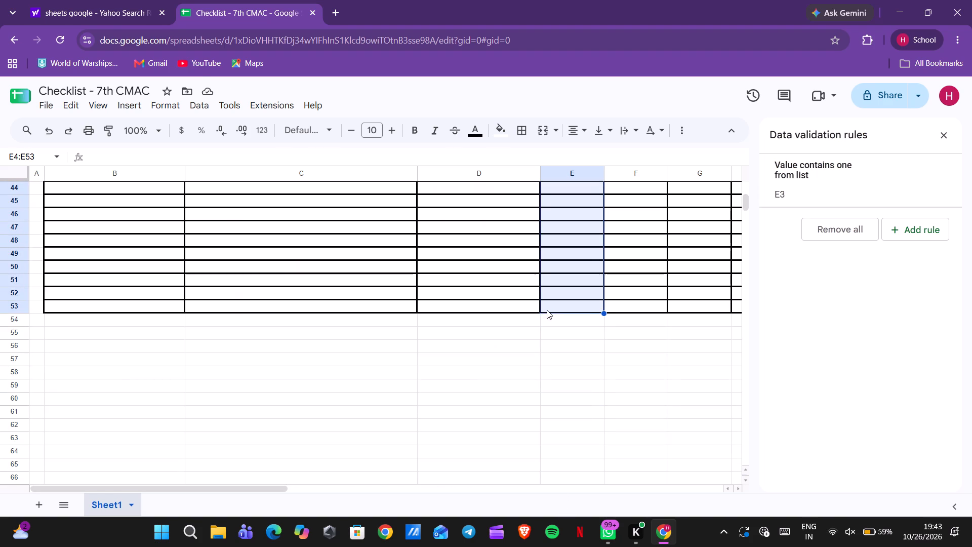
{"action": "key", "text": "ctrl+v"}
{"action": "left_click", "coordinate": [606, 315]}
{"action": "scroll", "coordinate": [606, 315], "scroll_direction": "up", "scroll_amount": 8}
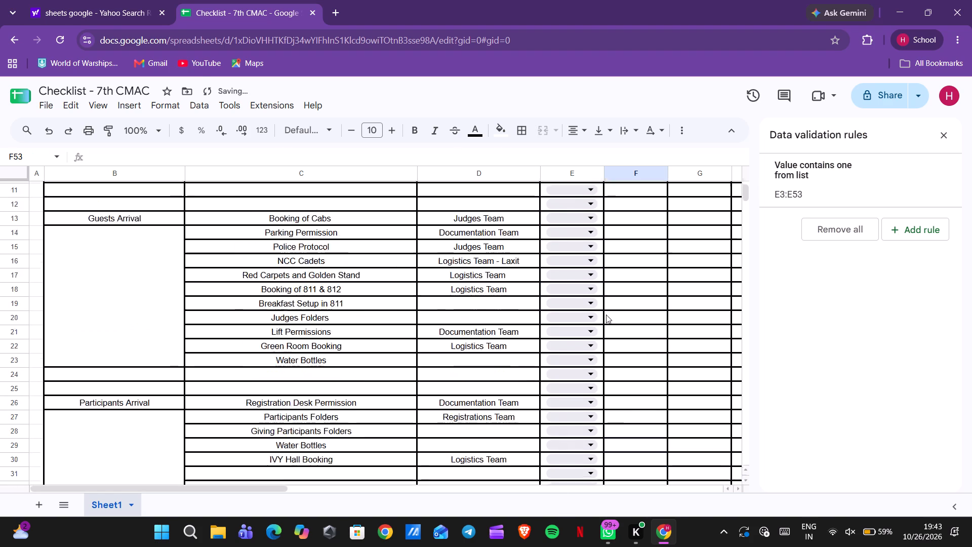
{"action": "scroll", "coordinate": [606, 315], "scroll_direction": "up", "scroll_amount": 2}
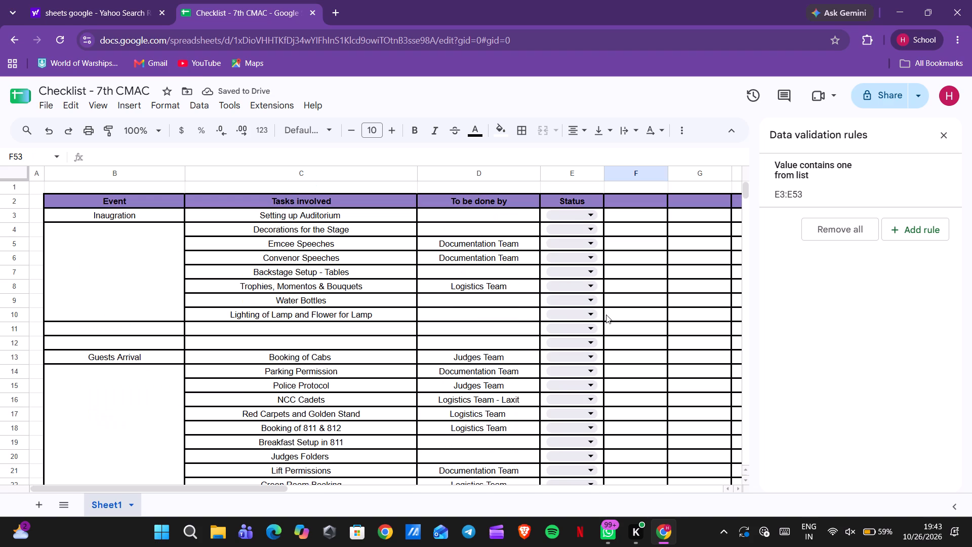
{"action": "left_click", "coordinate": [940, 135]}
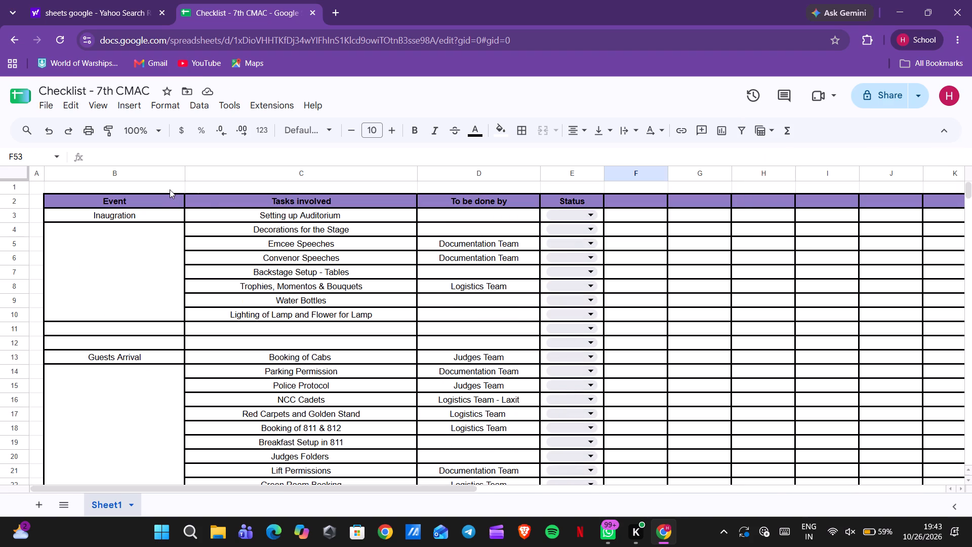
Merge cells B1:E1 above the header row into one title cell.
{"action": "left_click", "coordinate": [170, 189]}
{"action": "left_click_drag", "start_coordinate": [149, 189], "coordinate": [390, 197]}
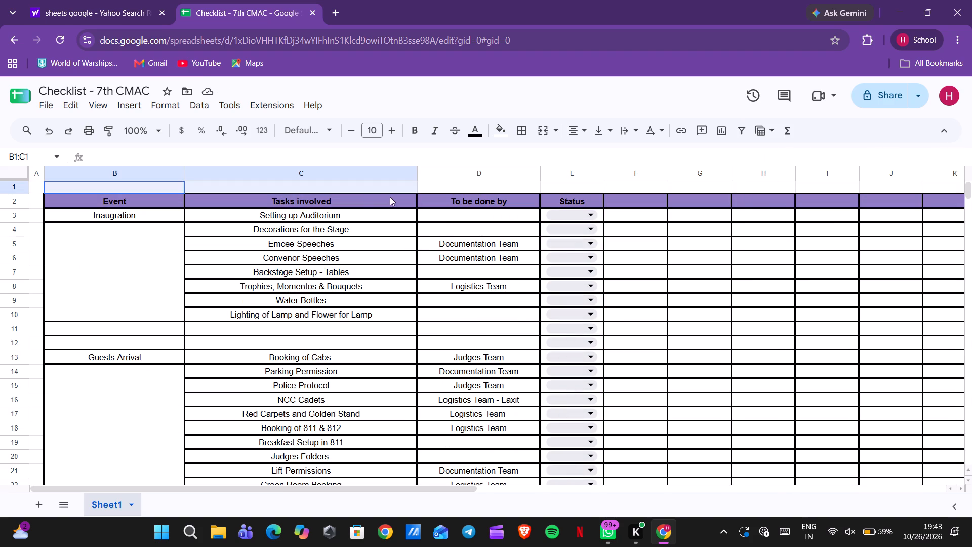
{"action": "left_click_drag", "start_coordinate": [390, 197], "coordinate": [558, 194]}
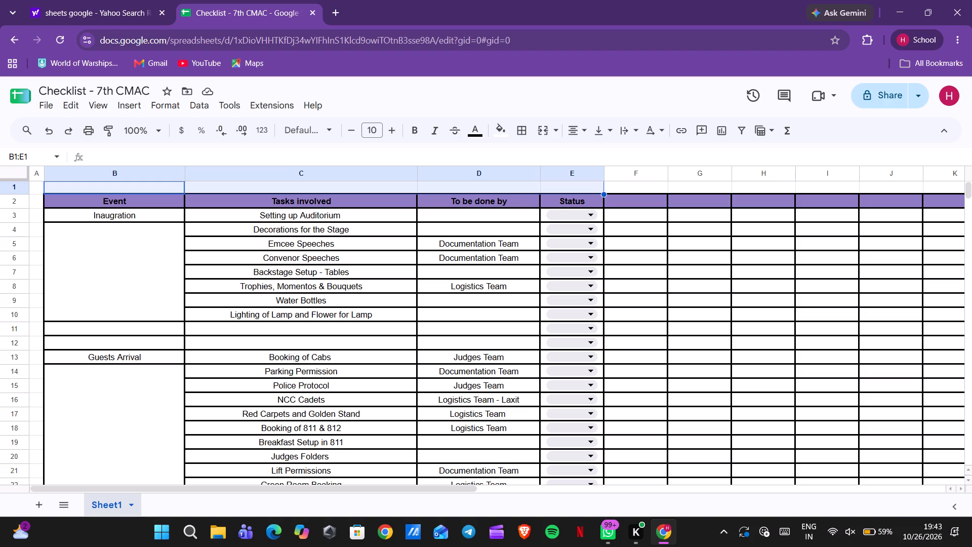
{"action": "left_click", "coordinate": [544, 131]}
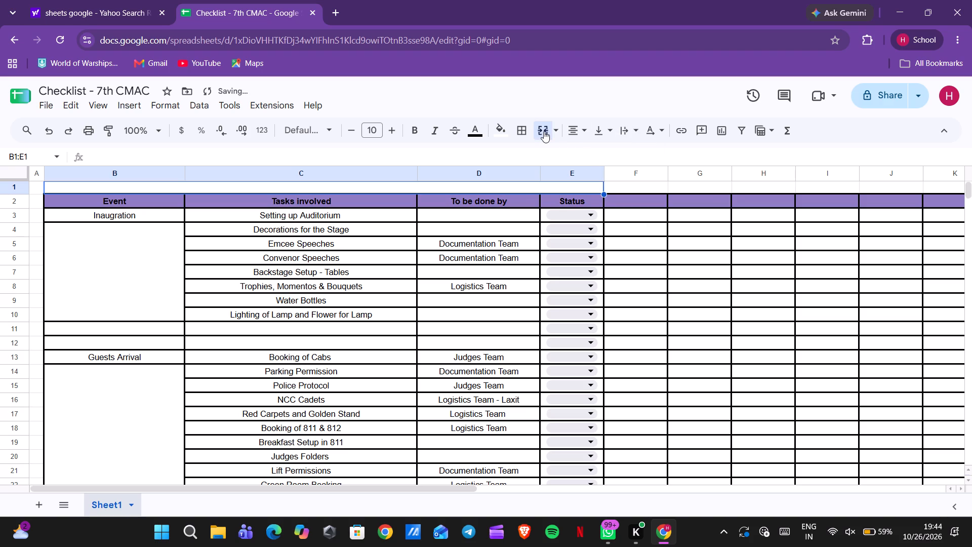
Enter the title "DAY 01" in the merged B1:E1 cell and make it bold.
{"action": "left_click", "coordinate": [421, 186]}
{"action": "double_click", "coordinate": [421, 186]}
{"action": "type", "text": "DAY"}
{"action": "key", "text": "space"}
{"action": "type", "text": "01"}
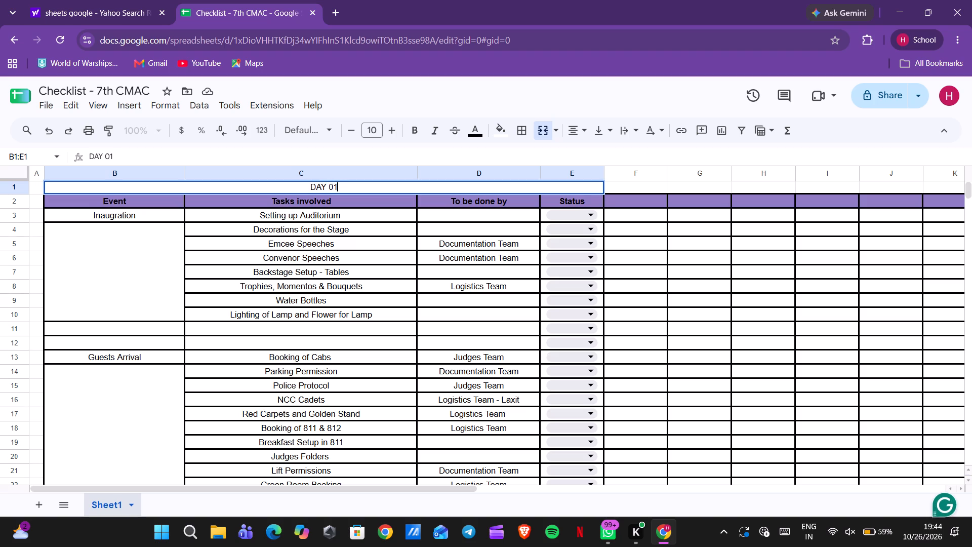
{"action": "key", "text": "ctrl+a"}
{"action": "key", "text": "ctrl+b"}
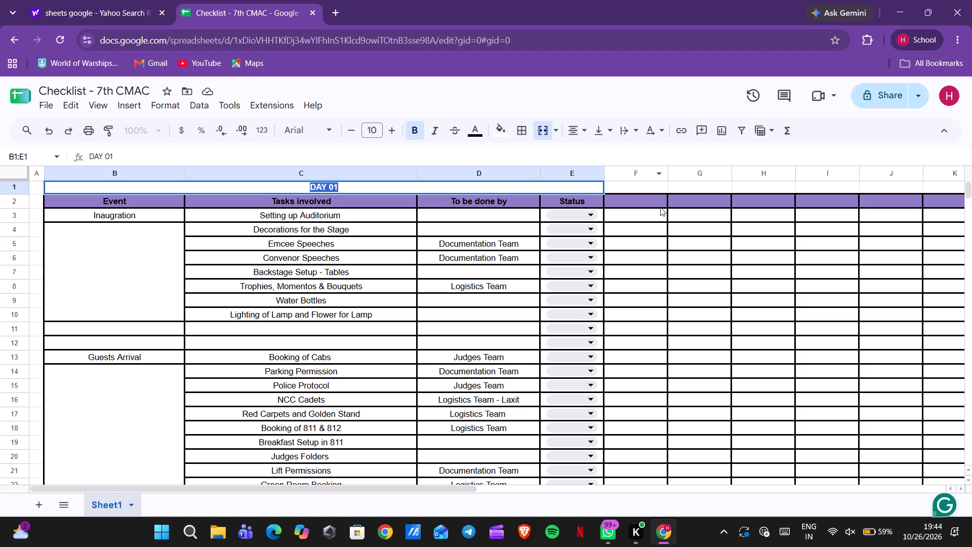
{"action": "left_click", "coordinate": [660, 208]}
Apply all borders to the merged DAY 01 title cell B1:E1.
{"action": "left_click_drag", "start_coordinate": [152, 185], "coordinate": [542, 188]}
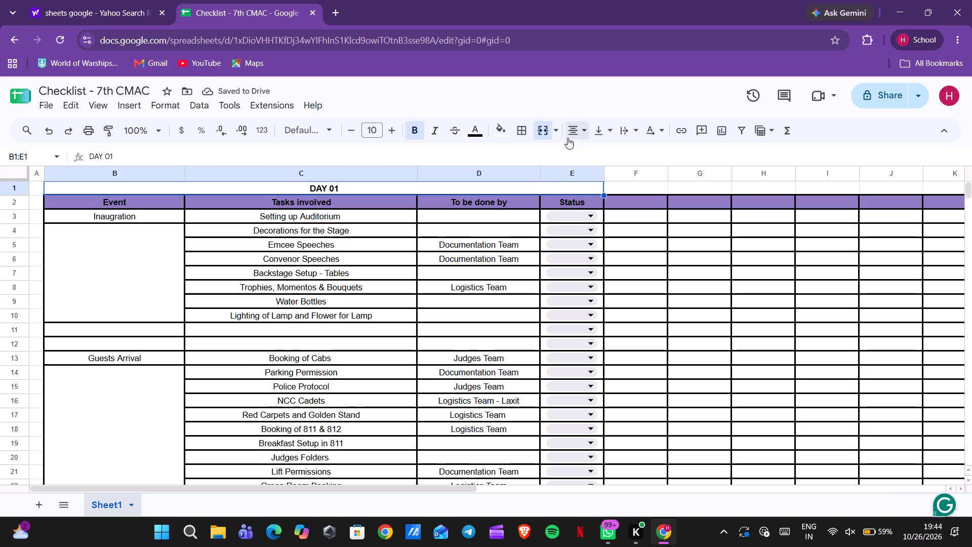
{"action": "left_click", "coordinate": [526, 135]}
{"action": "left_click", "coordinate": [525, 153]}
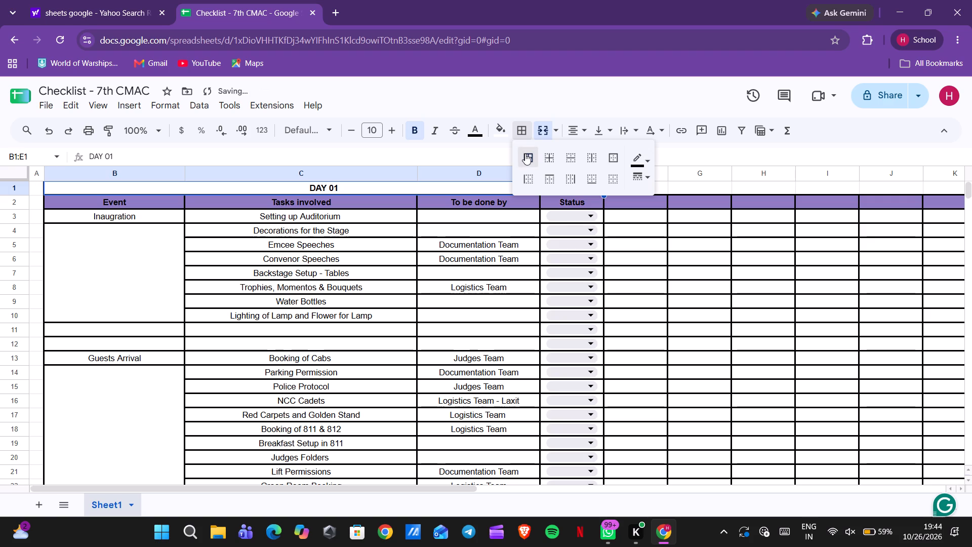
{"action": "left_click", "coordinate": [525, 153]}
{"action": "left_click", "coordinate": [650, 267]}
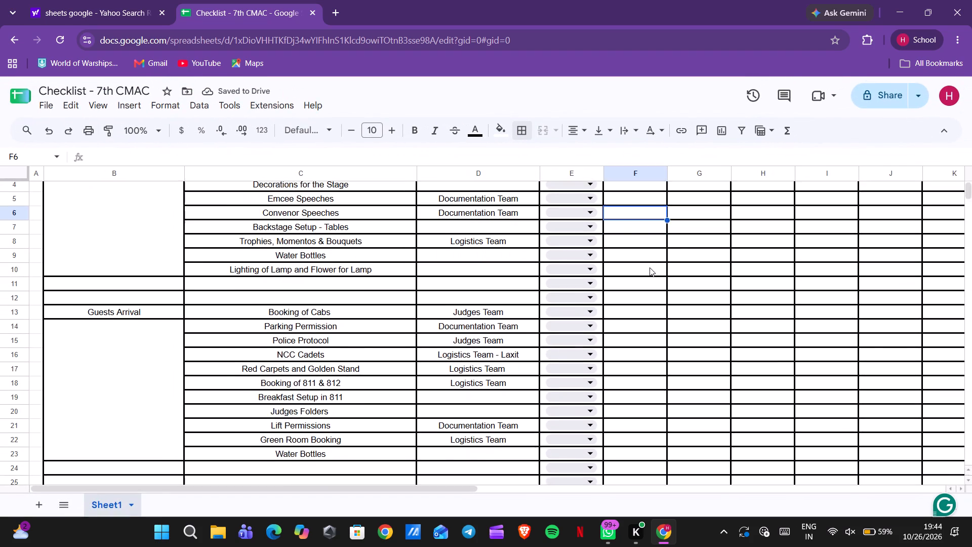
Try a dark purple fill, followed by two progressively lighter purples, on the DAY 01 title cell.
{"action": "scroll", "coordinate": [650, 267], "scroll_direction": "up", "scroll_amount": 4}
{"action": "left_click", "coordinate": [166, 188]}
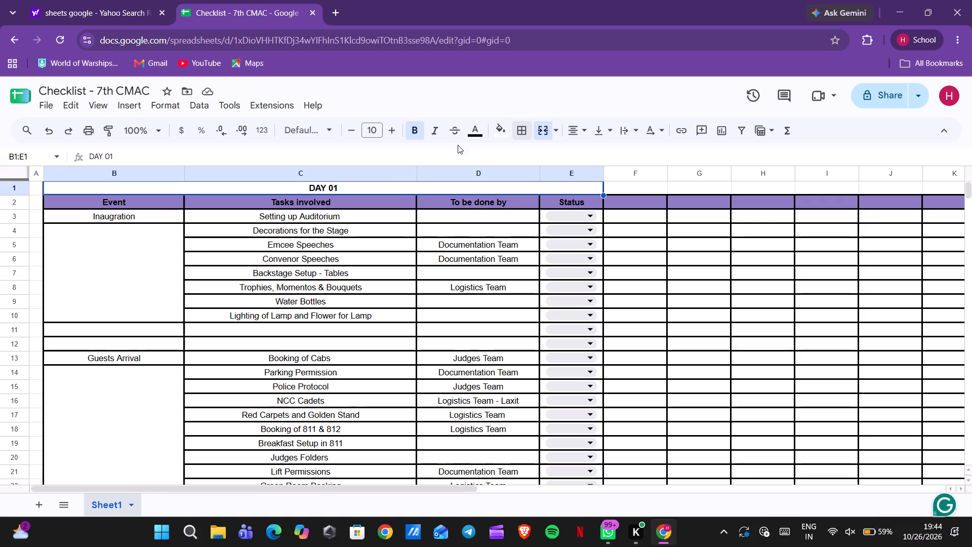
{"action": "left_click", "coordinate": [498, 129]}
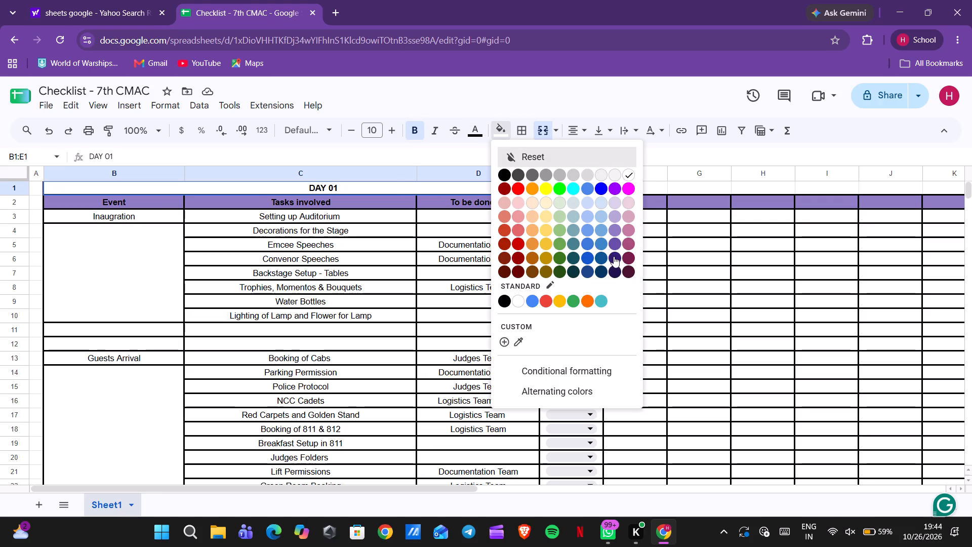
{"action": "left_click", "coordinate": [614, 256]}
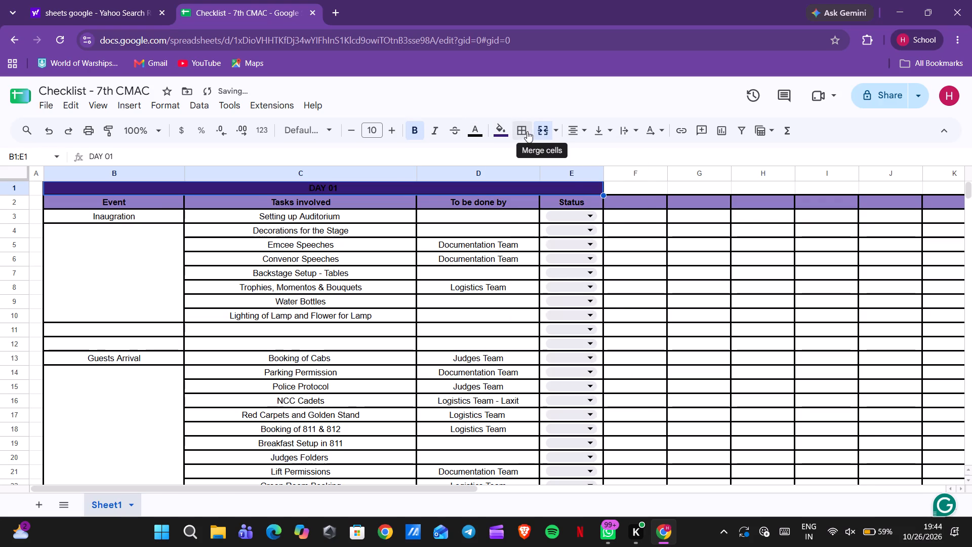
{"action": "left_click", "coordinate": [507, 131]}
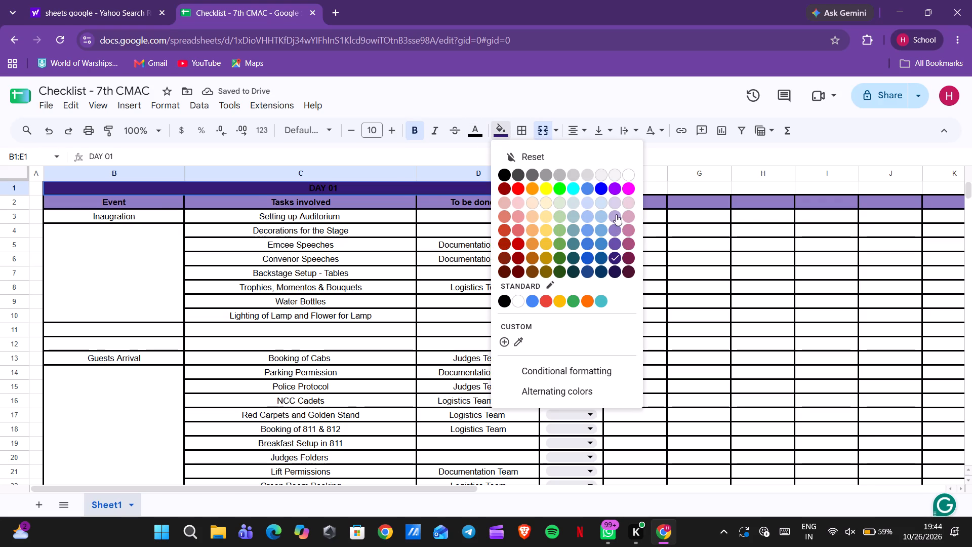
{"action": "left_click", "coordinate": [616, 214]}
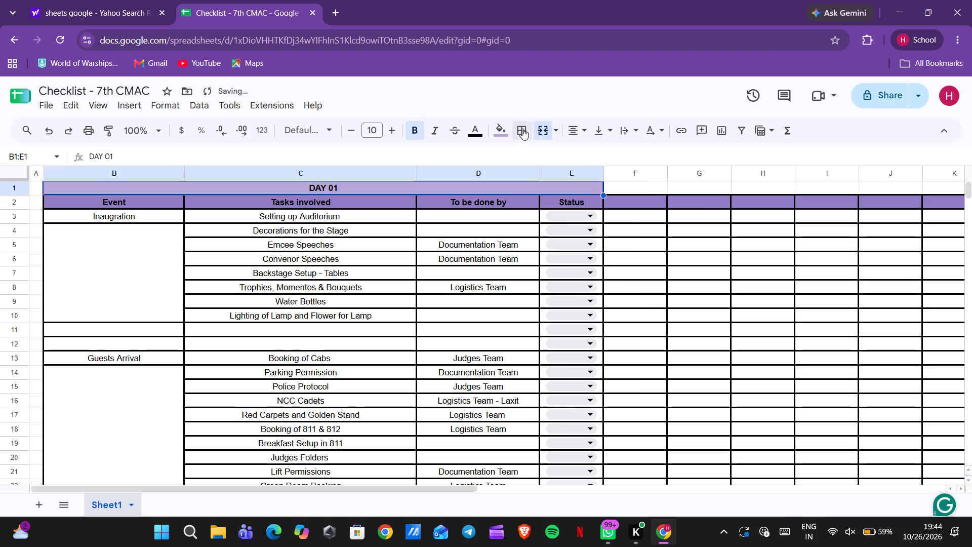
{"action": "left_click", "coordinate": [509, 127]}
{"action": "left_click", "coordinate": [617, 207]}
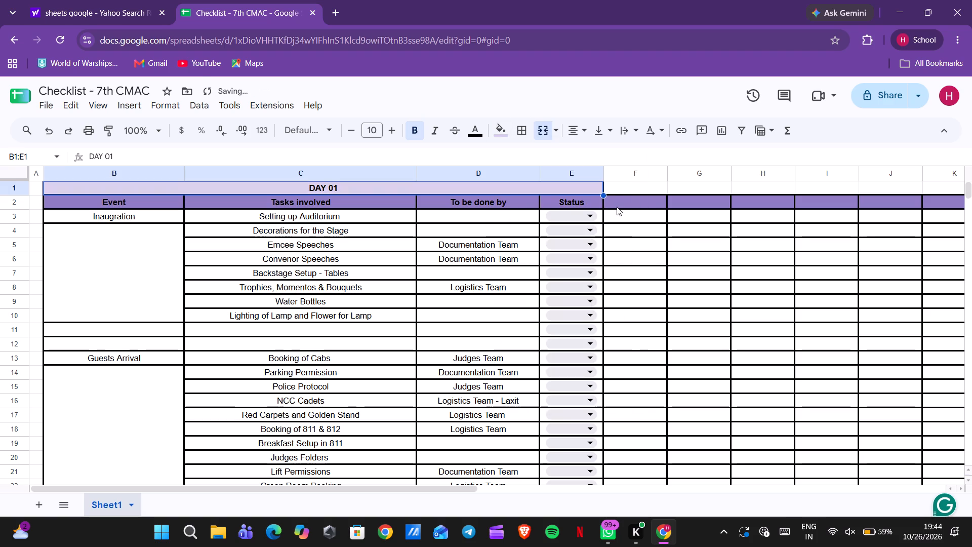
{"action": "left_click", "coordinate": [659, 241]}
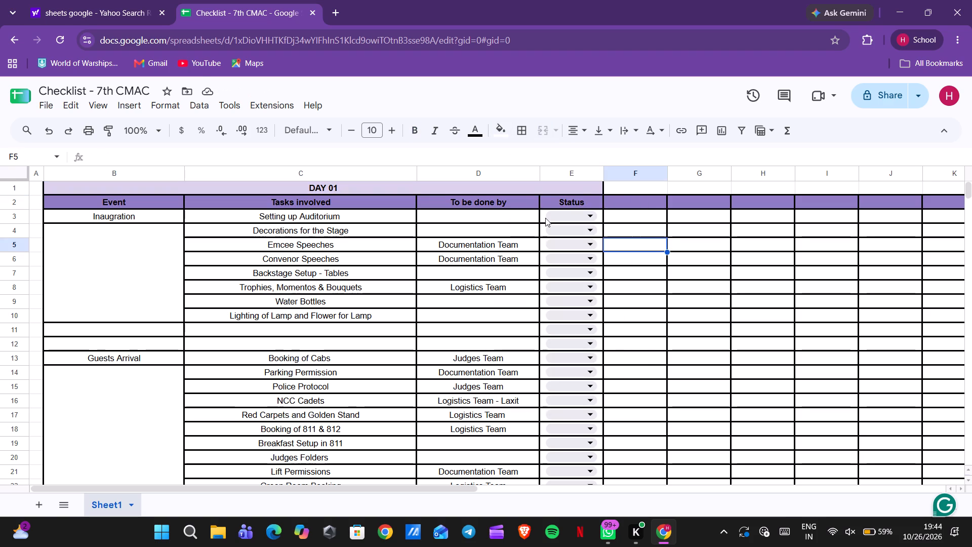
Fill the DAY 01 title cell with the same medium purple as the header row.
{"action": "left_click", "coordinate": [455, 186]}
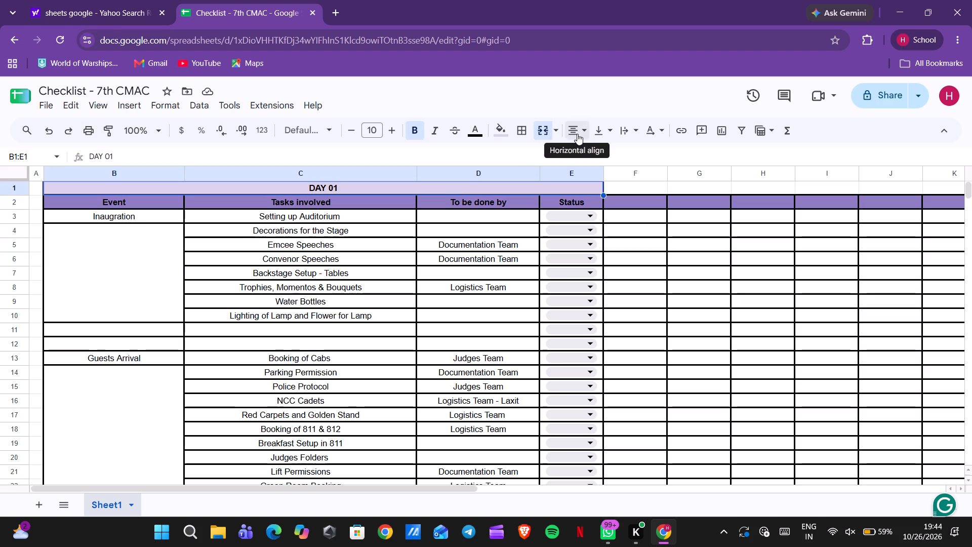
{"action": "left_click", "coordinate": [508, 129]}
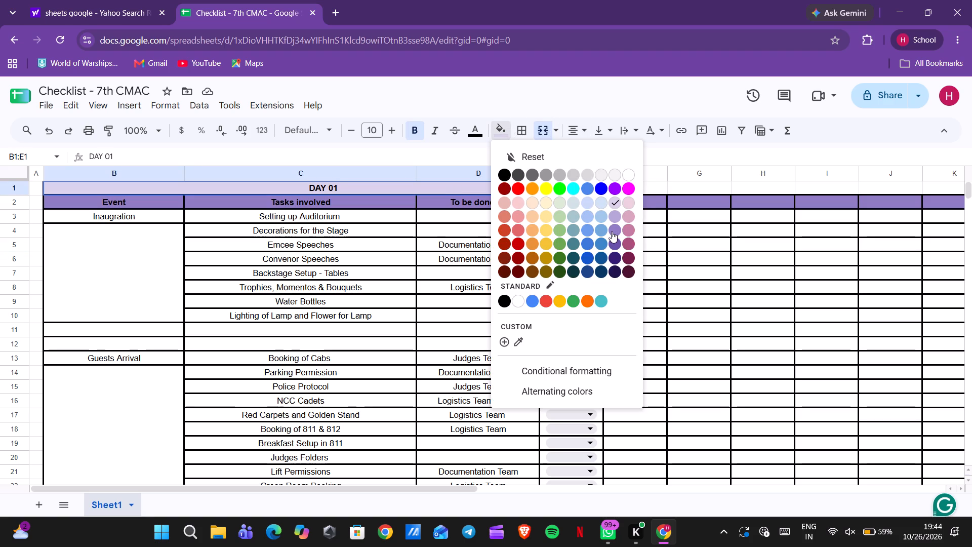
{"action": "left_click", "coordinate": [613, 233]}
Fill the header row B2:L2 with the lightest purple in the palette.
{"action": "left_click_drag", "start_coordinate": [152, 200], "coordinate": [939, 195]}
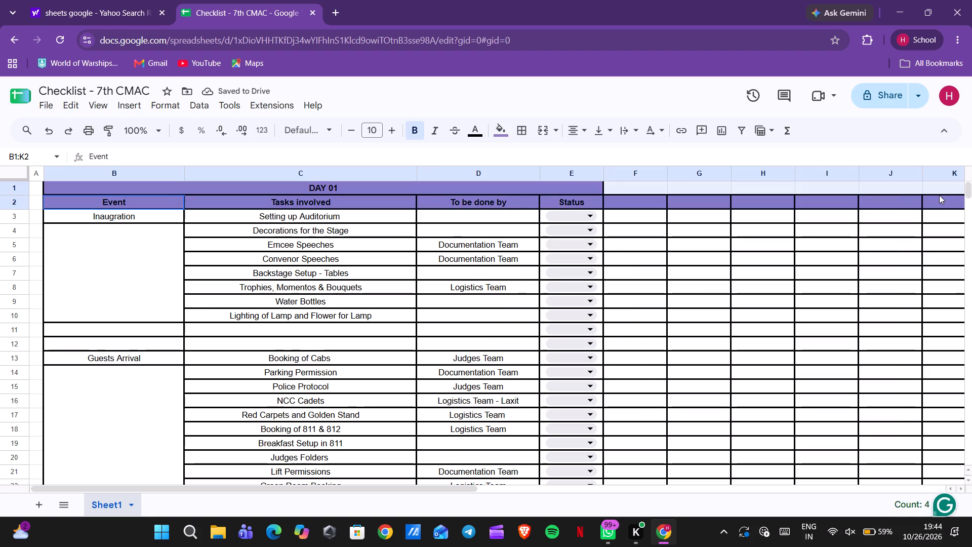
{"action": "left_click_drag", "start_coordinate": [939, 195], "coordinate": [835, 204]}
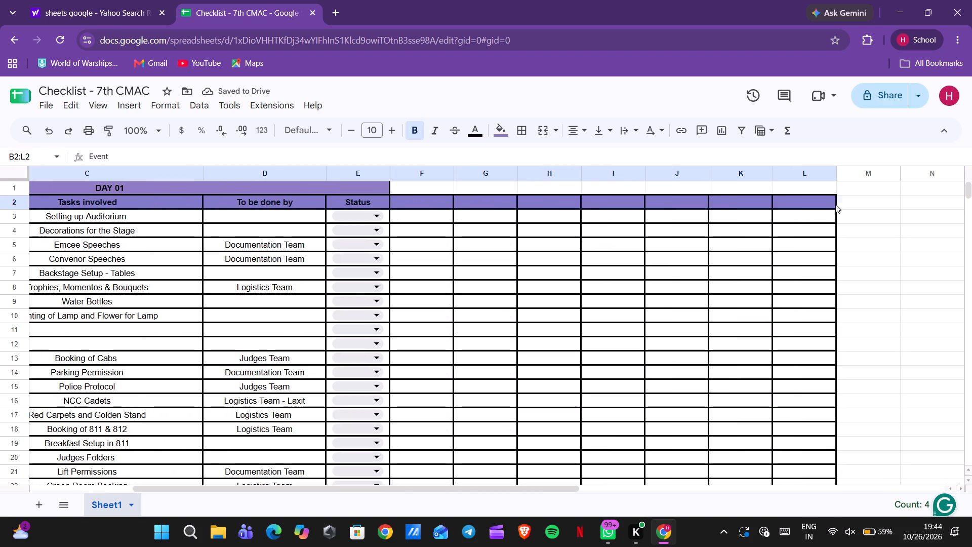
{"action": "left_click_drag", "start_coordinate": [835, 204], "coordinate": [831, 204]}
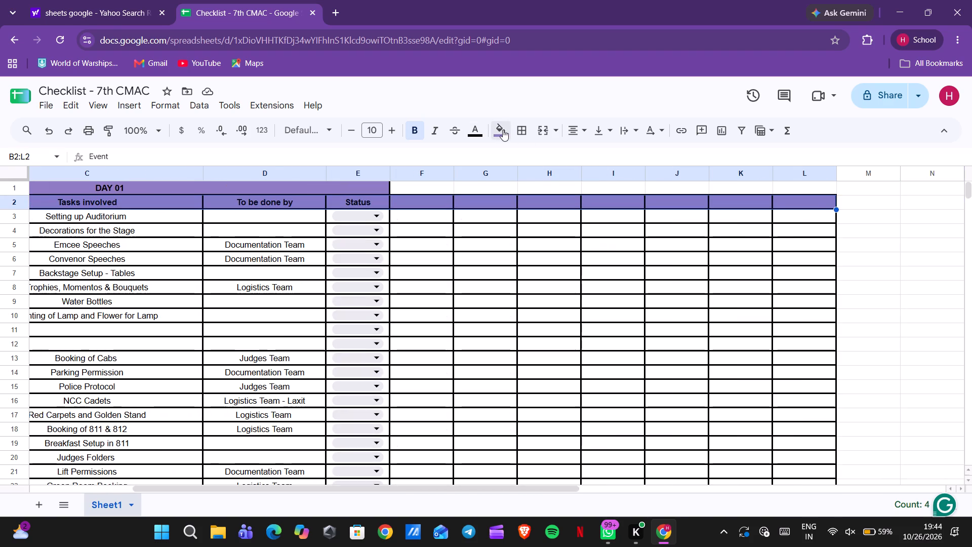
{"action": "left_click", "coordinate": [503, 130]}
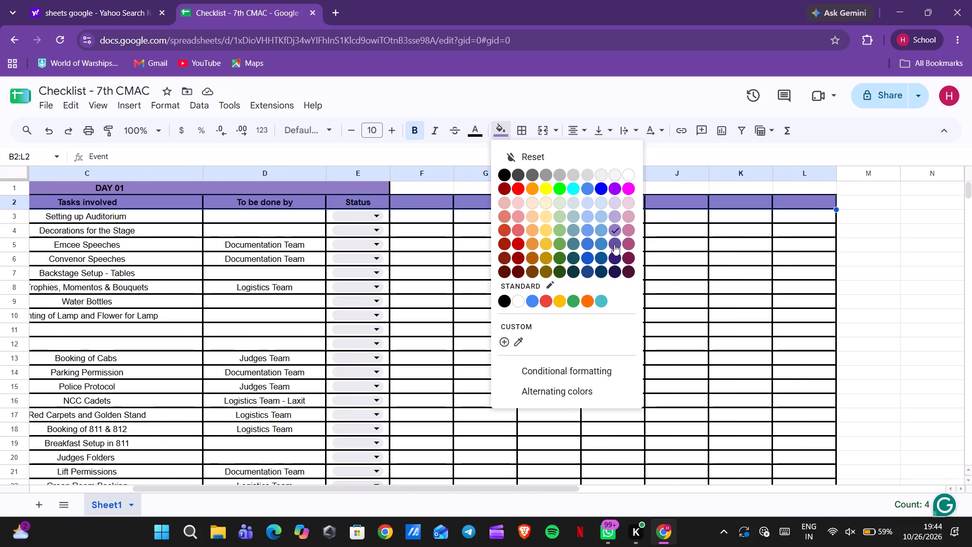
{"action": "left_click", "coordinate": [613, 205]}
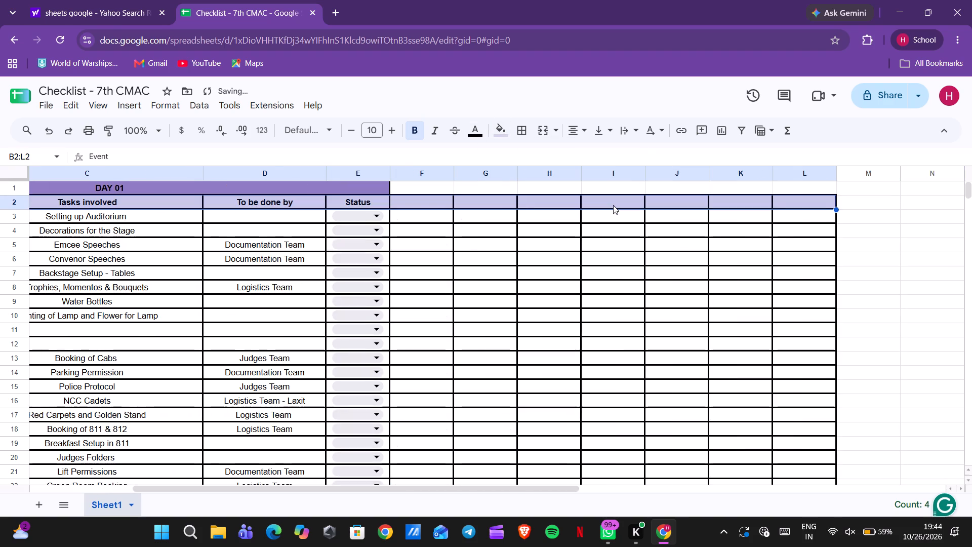
{"action": "left_click", "coordinate": [424, 215]}
Clear the contents and remove all borders from the unused range F2:L53 beside the checklist.
{"action": "scroll", "coordinate": [424, 215], "scroll_direction": "right", "scroll_amount": 5}
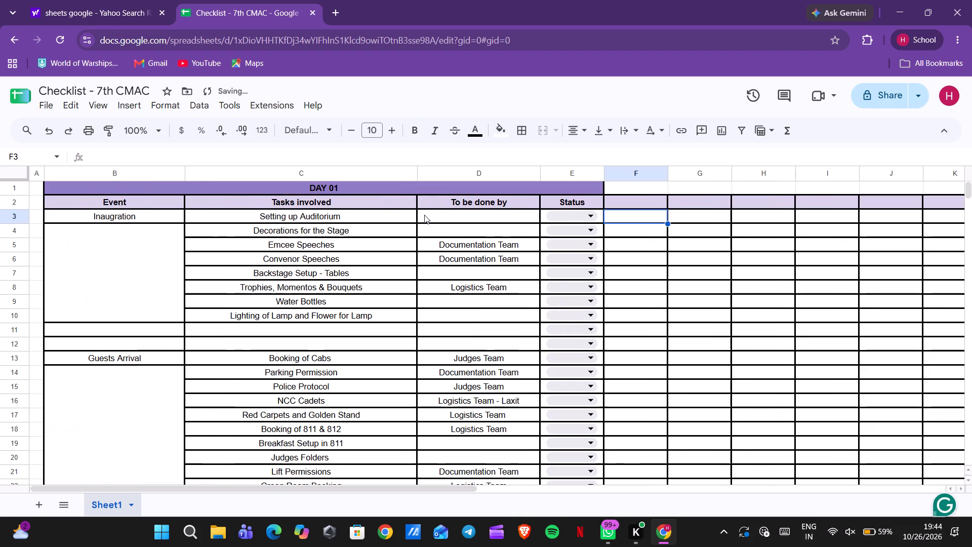
{"action": "scroll", "coordinate": [424, 215], "scroll_direction": "up", "scroll_amount": 2}
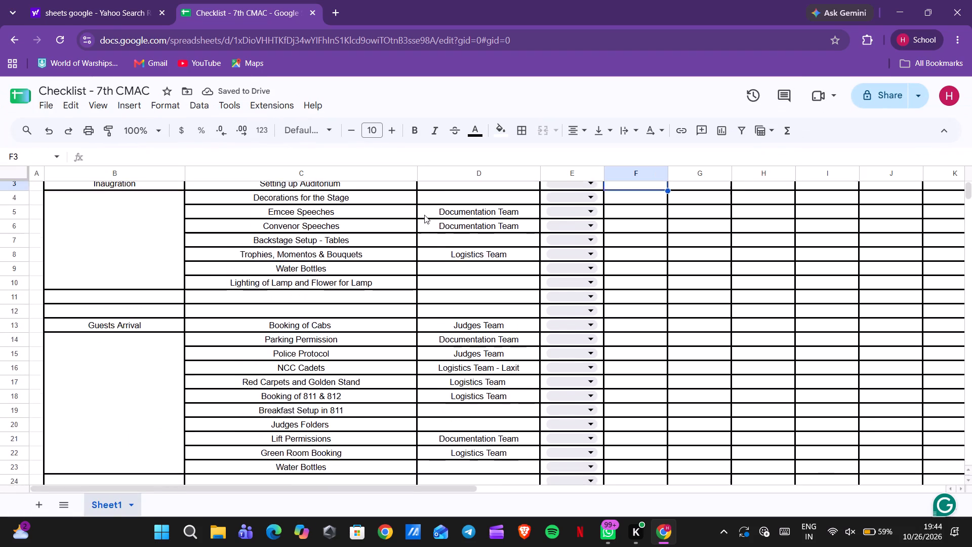
{"action": "scroll", "coordinate": [424, 215], "scroll_direction": "up", "scroll_amount": 1}
{"action": "double_click", "coordinate": [667, 210]}
{"action": "left_click", "coordinate": [689, 209]}
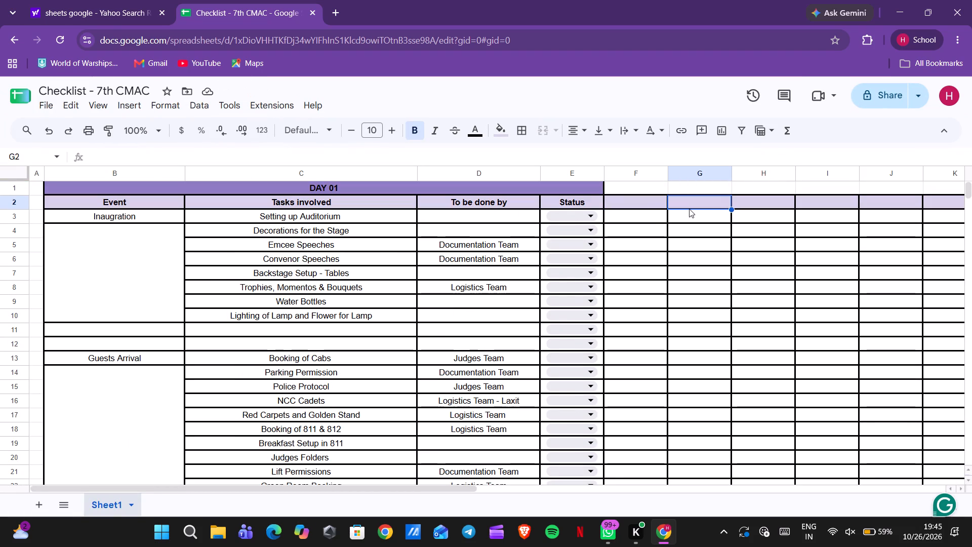
{"action": "left_click", "coordinate": [649, 200]}
{"action": "scroll", "coordinate": [649, 200], "scroll_direction": "down", "scroll_amount": 3}
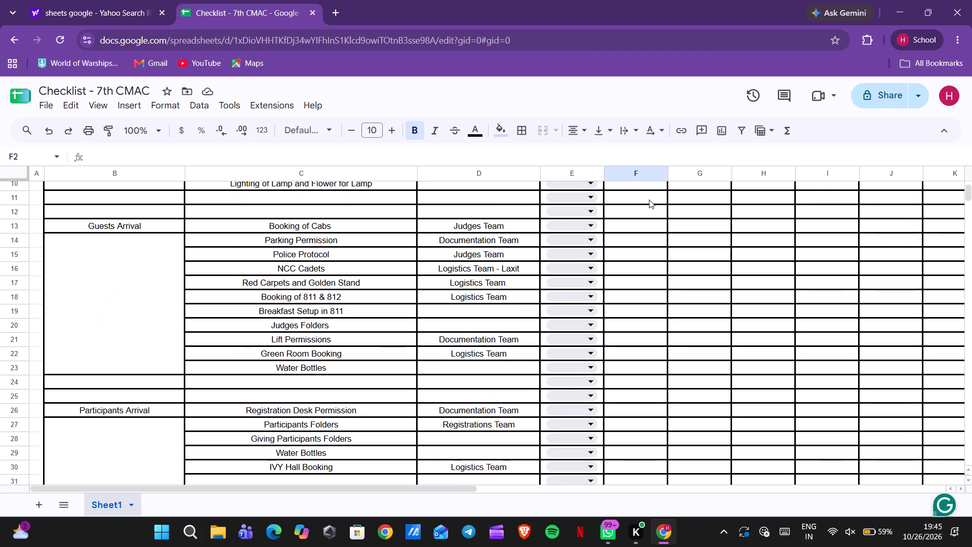
{"action": "scroll", "coordinate": [649, 200], "scroll_direction": "down", "scroll_amount": 3}
{"action": "scroll", "coordinate": [649, 200], "scroll_direction": "up", "scroll_amount": 1}
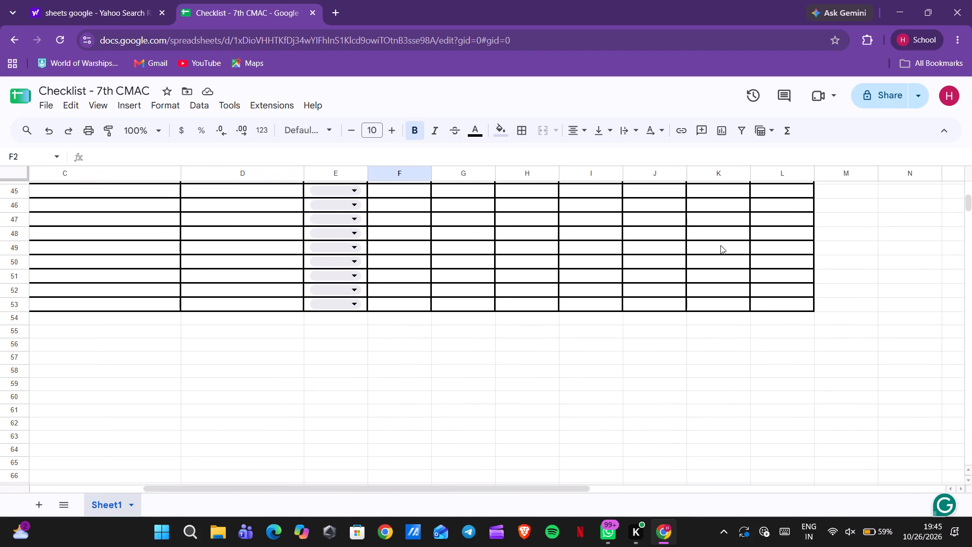
{"action": "left_click", "coordinate": [773, 305], "text": "shift"}
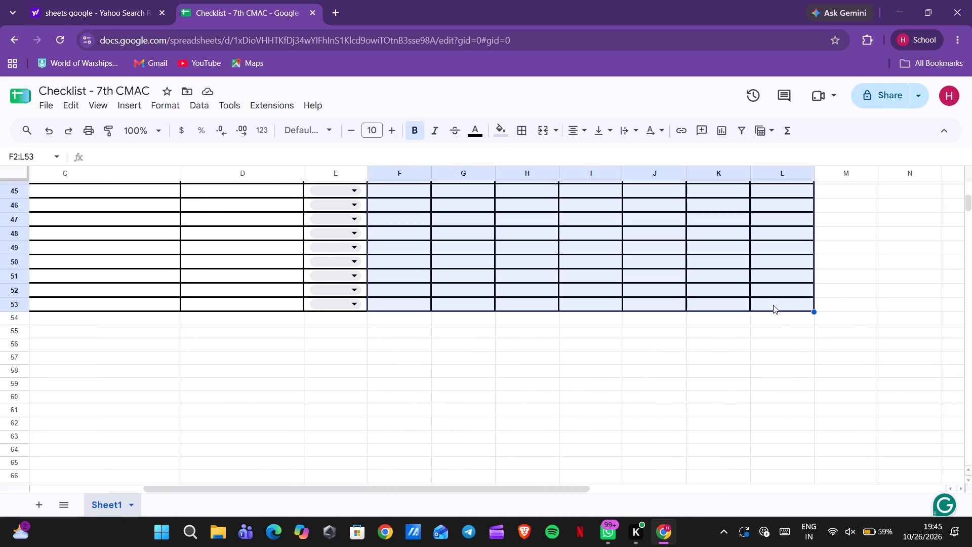
{"action": "key", "text": "Delete"}
{"action": "left_click", "coordinate": [526, 133]}
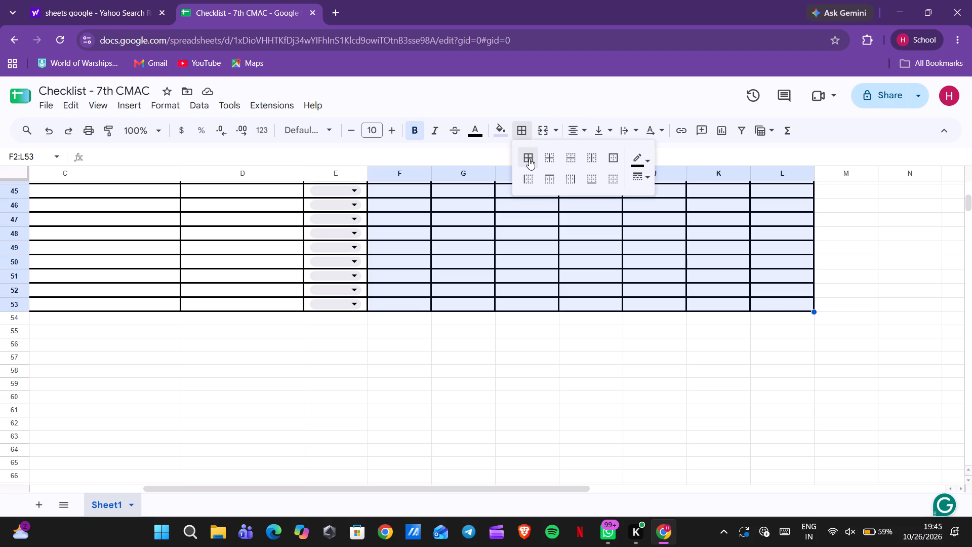
{"action": "left_click", "coordinate": [529, 158]}
{"action": "left_click", "coordinate": [529, 158]}
{"action": "left_click", "coordinate": [609, 181]}
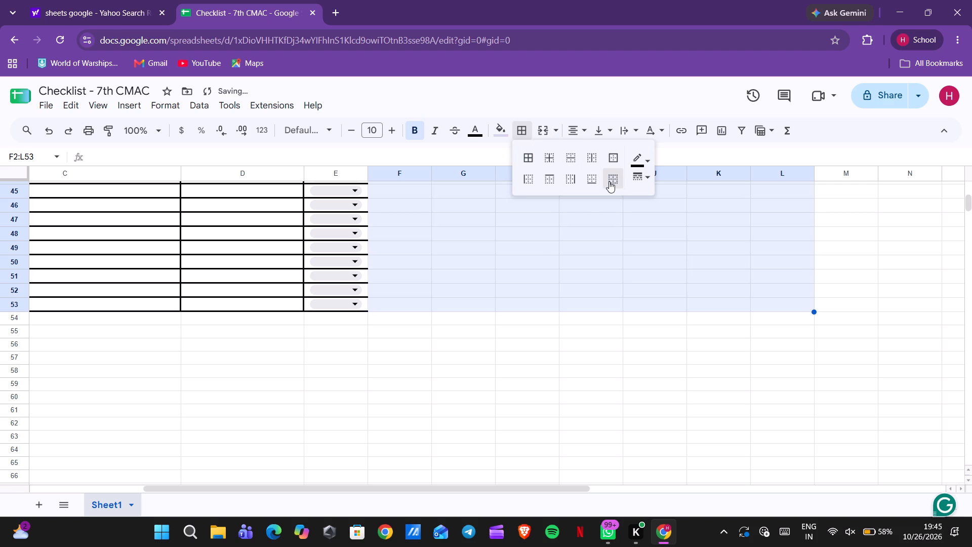
{"action": "scroll", "coordinate": [531, 249], "scroll_direction": "up", "scroll_amount": 8}
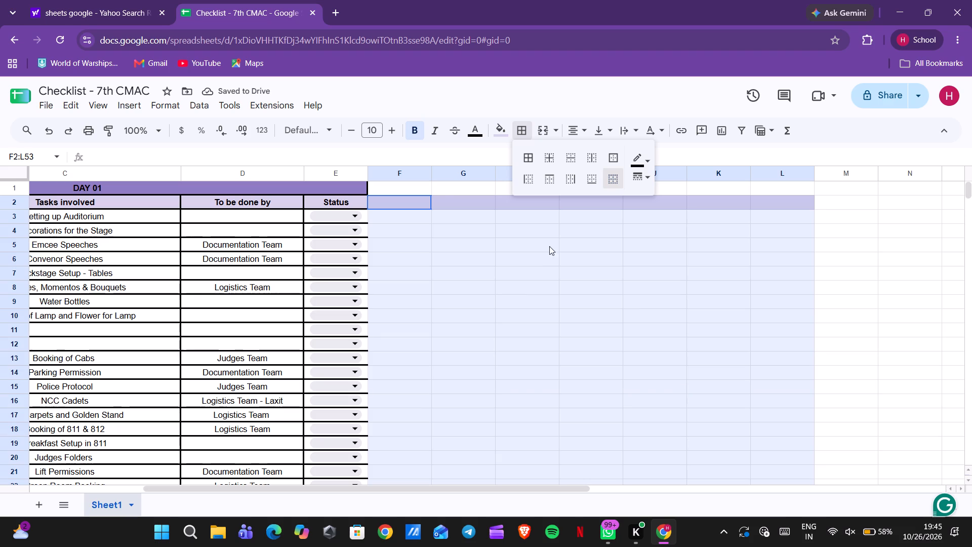
{"action": "left_click", "coordinate": [442, 191]}
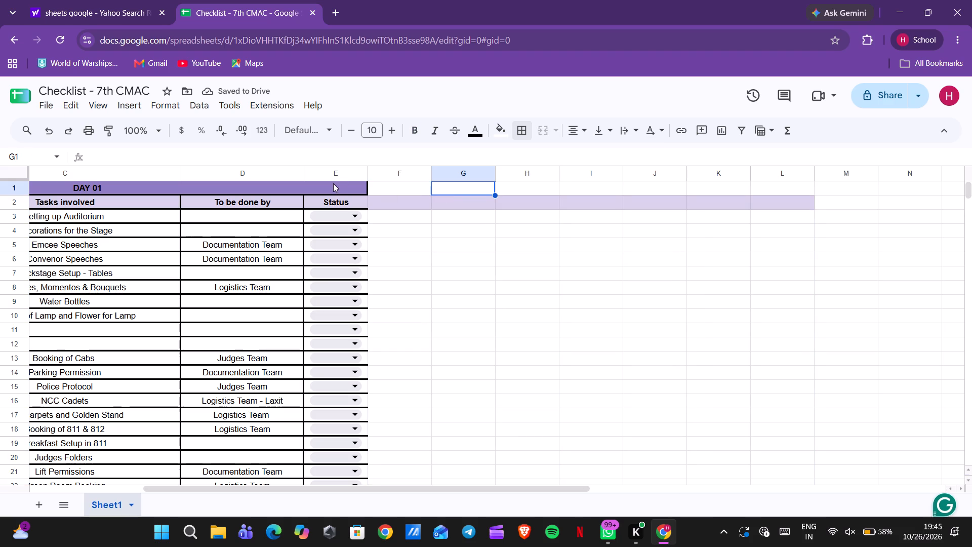
Apply all borders to the Status column range E2:E53.
{"action": "left_click", "coordinate": [314, 188]}
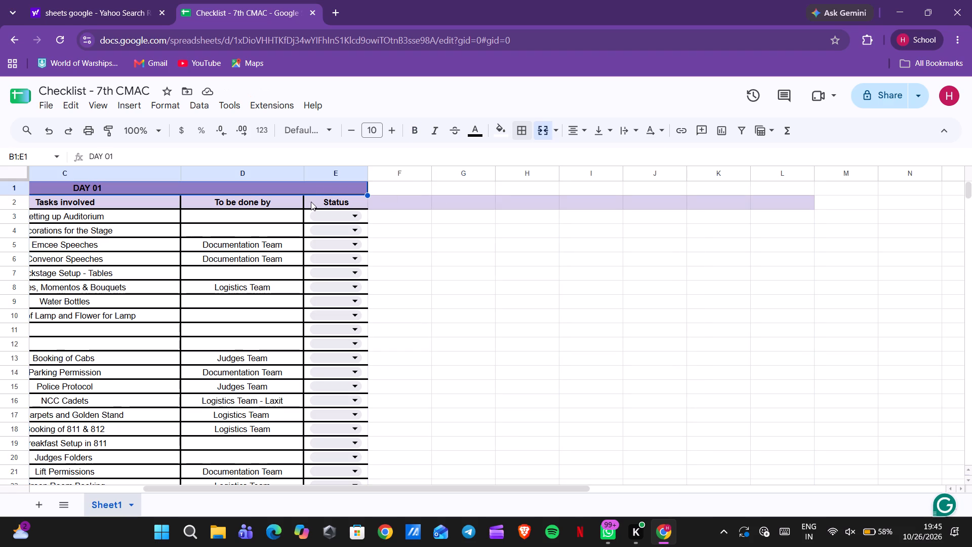
{"action": "left_click", "coordinate": [413, 183]}
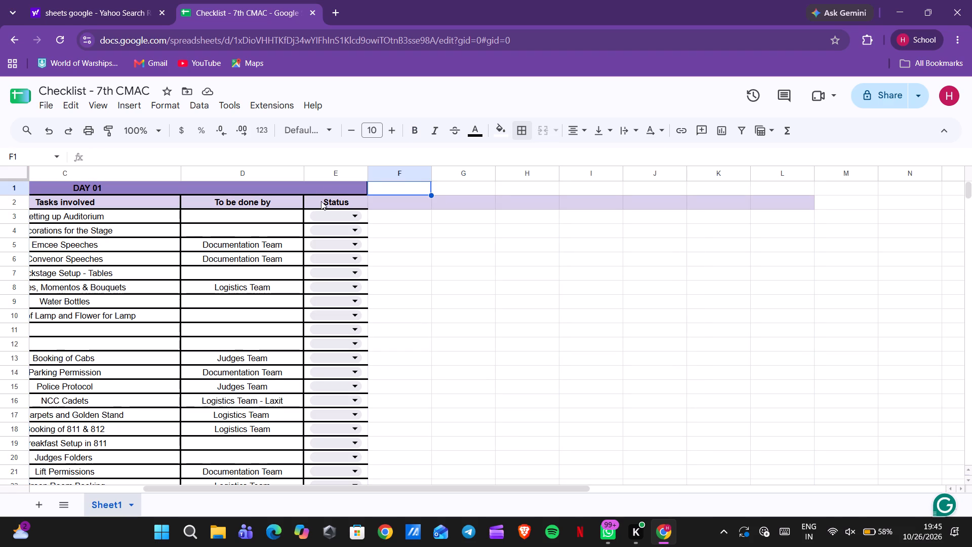
{"action": "left_click", "coordinate": [313, 202]}
{"action": "scroll", "coordinate": [313, 202], "scroll_direction": "down", "scroll_amount": 7}
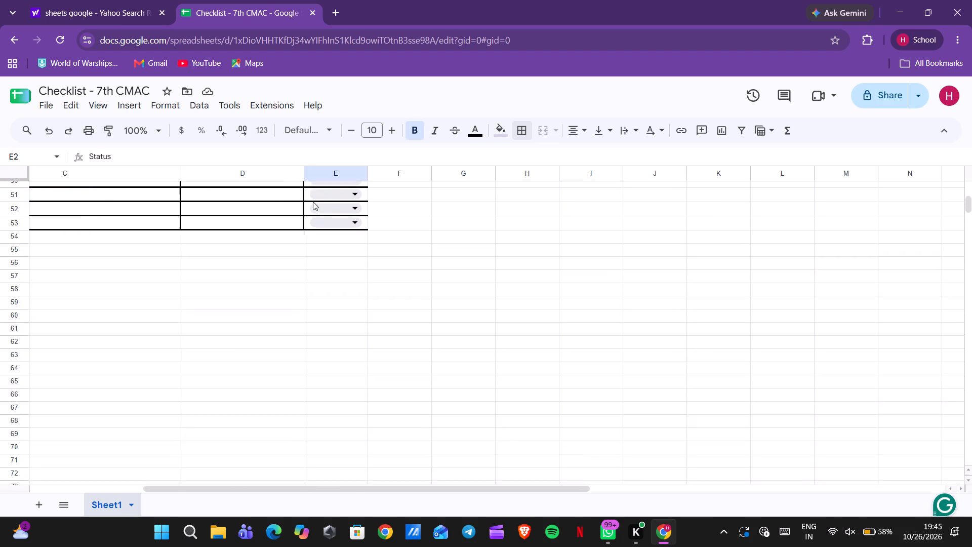
{"action": "scroll", "coordinate": [313, 202], "scroll_direction": "up", "scroll_amount": 2}
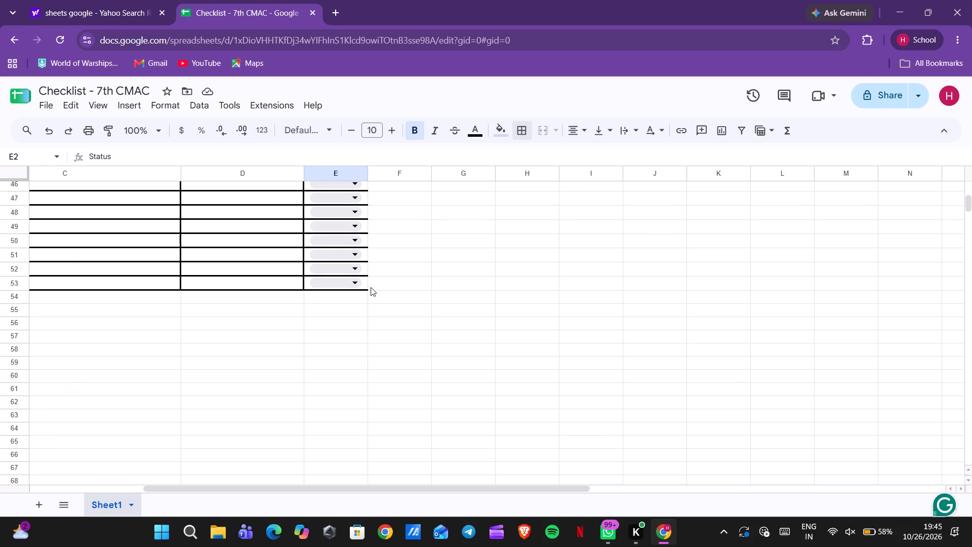
{"action": "left_click", "coordinate": [364, 286], "text": "shift"}
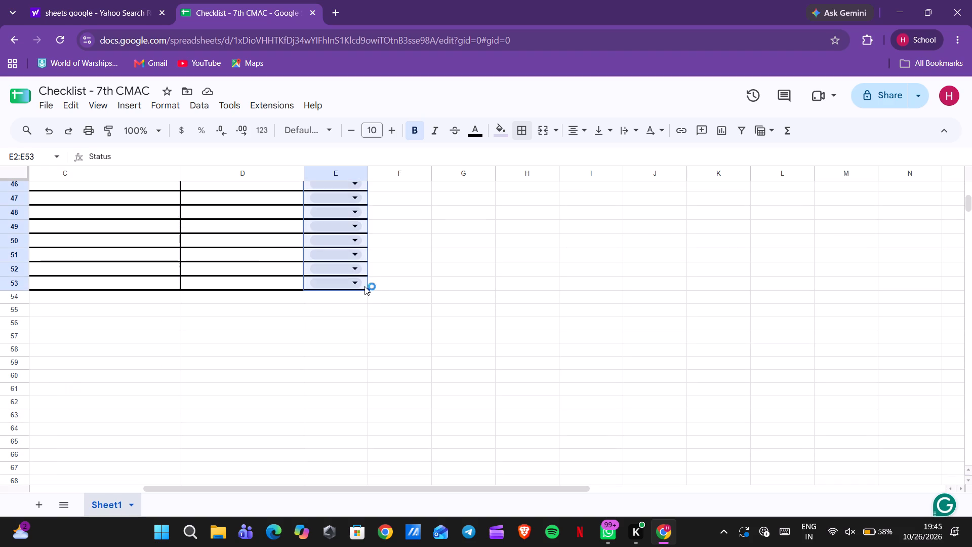
{"action": "left_click", "coordinate": [529, 136]}
{"action": "left_click", "coordinate": [533, 164]}
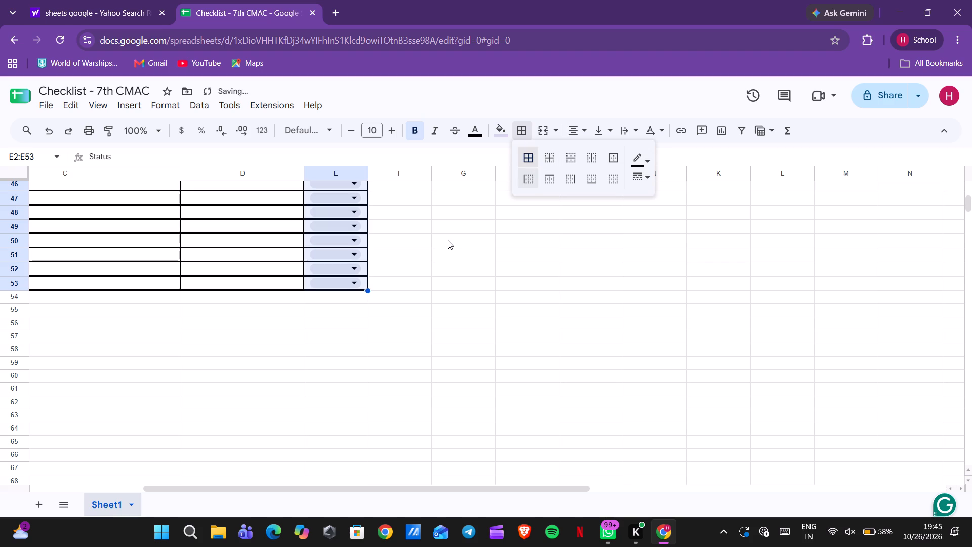
Fill the unused header cells F2:L2 with white.
{"action": "scroll", "coordinate": [448, 240], "scroll_direction": "up", "scroll_amount": 6}
{"action": "left_click", "coordinate": [401, 206]}
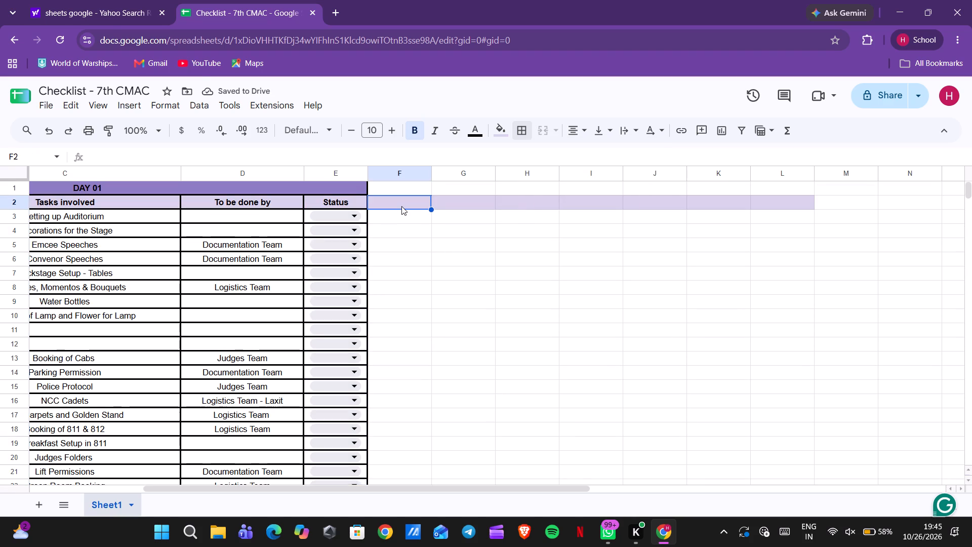
{"action": "left_click", "coordinate": [771, 201], "text": "shift"}
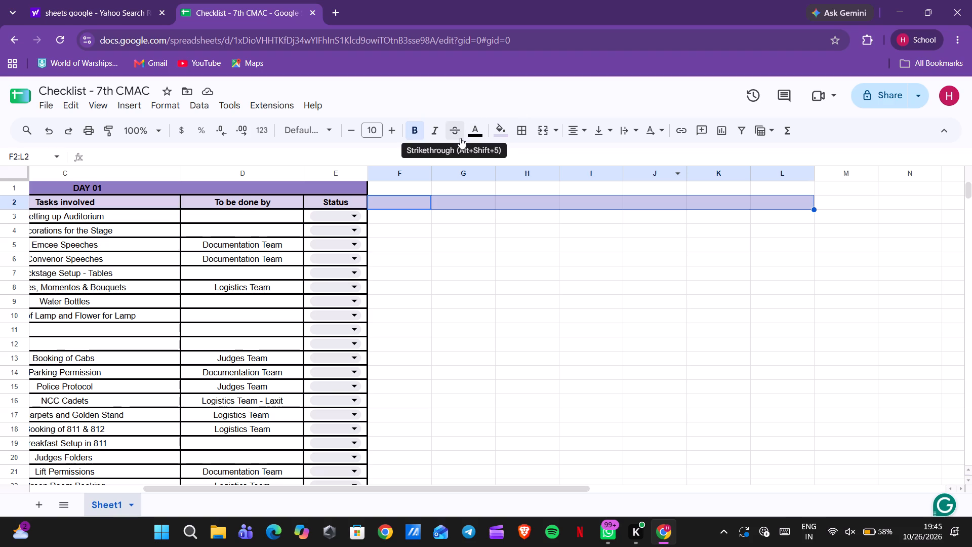
{"action": "left_click", "coordinate": [498, 127]}
{"action": "left_click", "coordinate": [627, 174]}
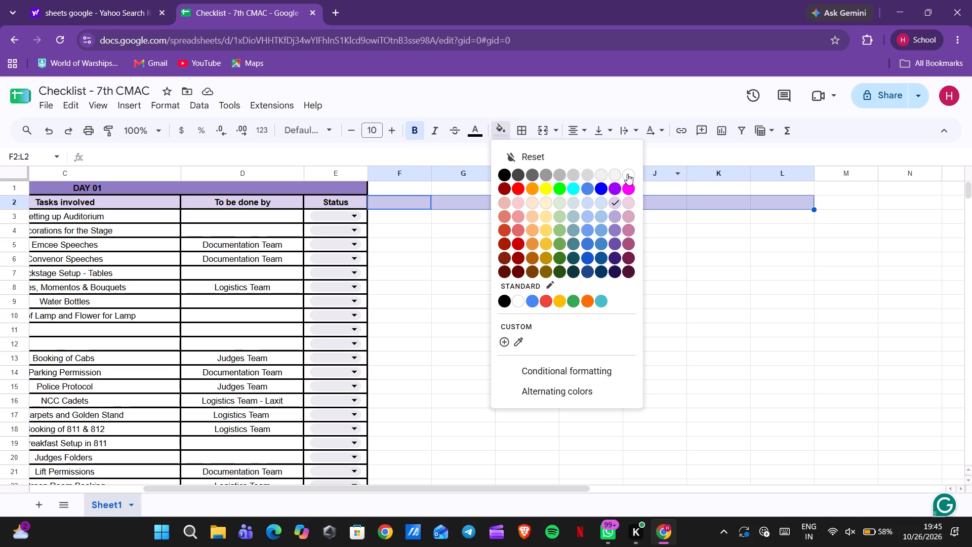
{"action": "left_click", "coordinate": [463, 240]}
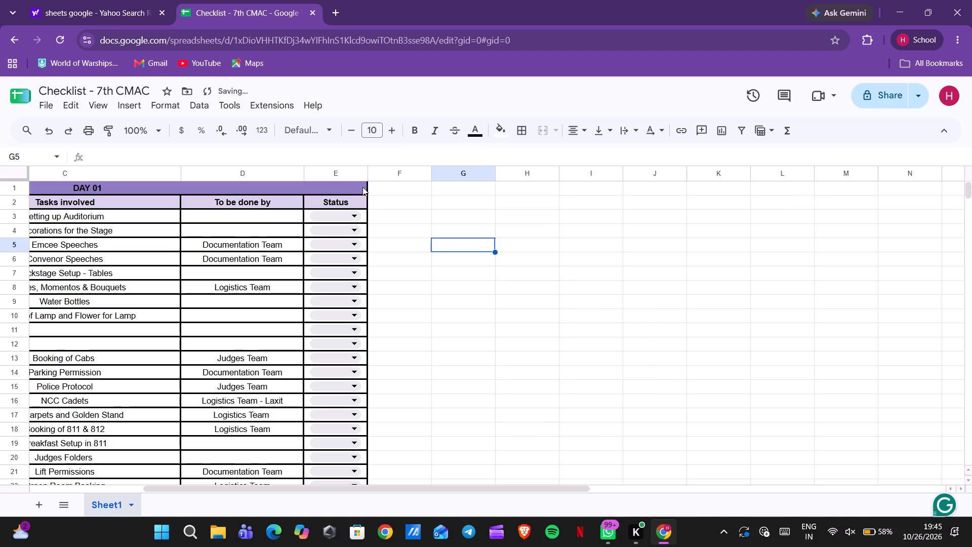
Widen the Status column E to a little more than twice its width.
{"action": "left_click", "coordinate": [368, 173]}
{"action": "left_click_drag", "start_coordinate": [368, 173], "coordinate": [396, 174]}
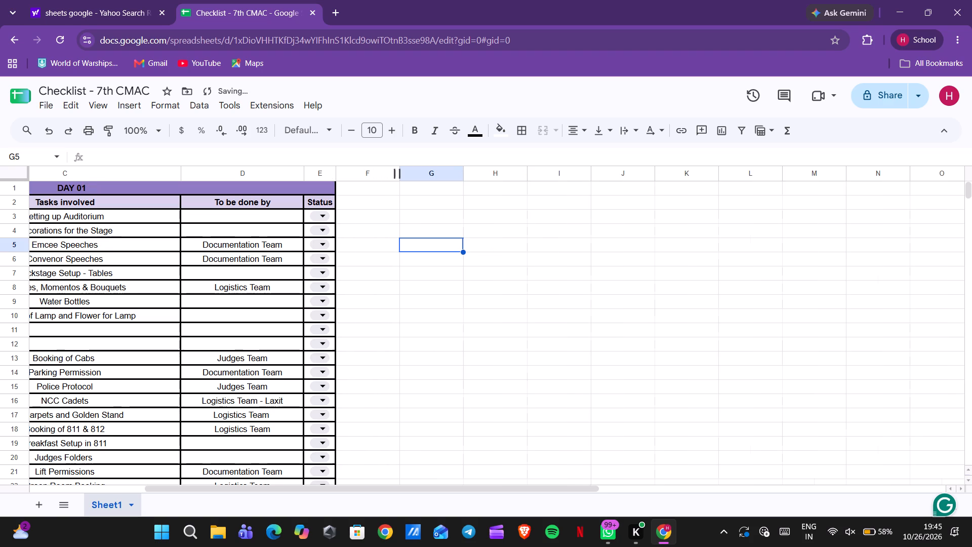
{"action": "key", "text": "ctrl+z"}
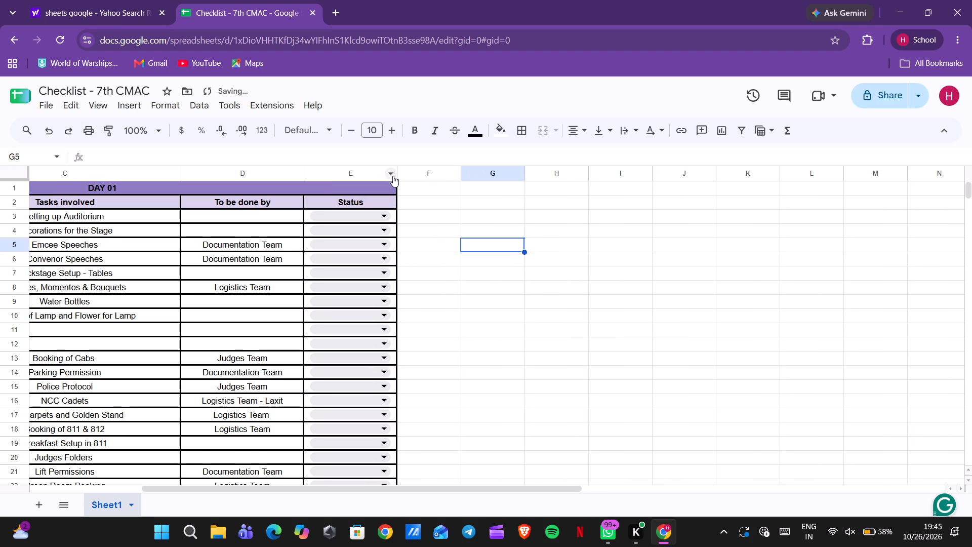
{"action": "left_click_drag", "start_coordinate": [399, 173], "coordinate": [429, 174]}
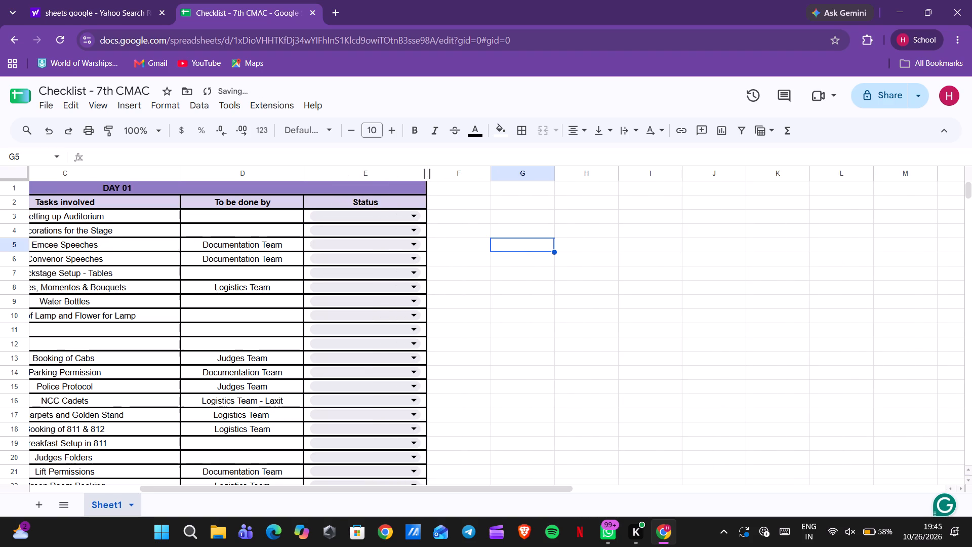
{"action": "left_click_drag", "start_coordinate": [429, 174], "coordinate": [457, 175]}
{"action": "left_click", "coordinate": [521, 273]}
Look over the checklist from the DAY 01 title through the empty rows below Participants Arrival to review its layout.
{"action": "scroll", "coordinate": [521, 273], "scroll_direction": "down", "scroll_amount": 1}
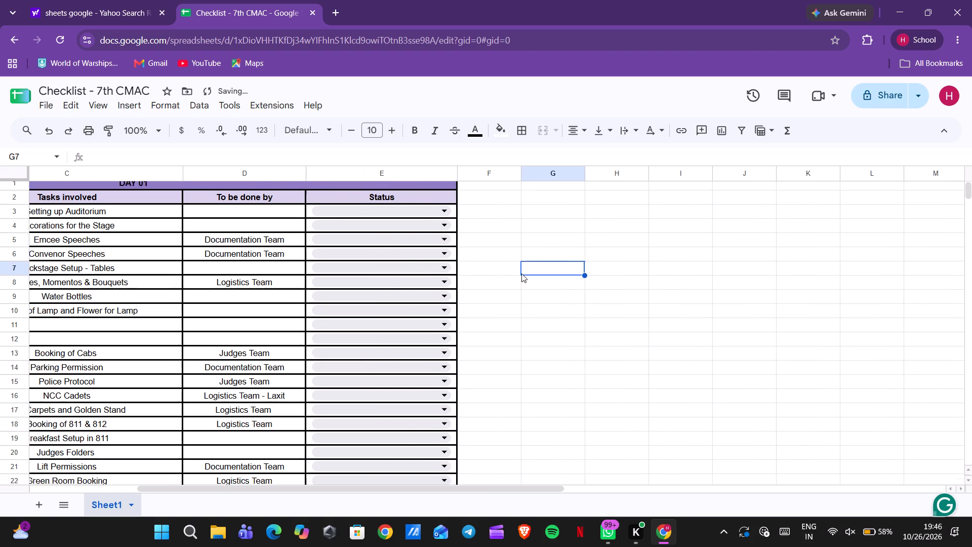
{"action": "scroll", "coordinate": [521, 273], "scroll_direction": "down", "scroll_amount": 1}
{"action": "scroll", "coordinate": [521, 273], "scroll_direction": "up", "scroll_amount": 3}
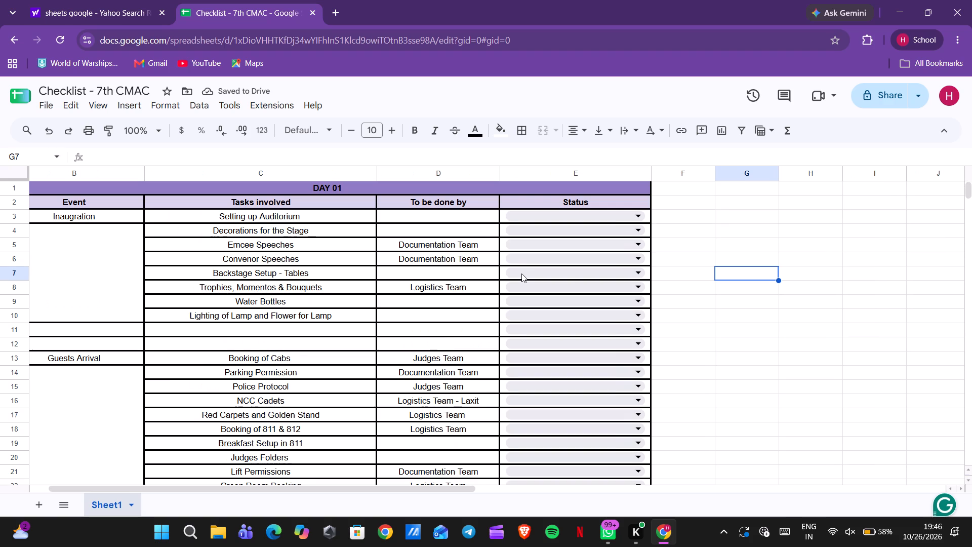
{"action": "scroll", "coordinate": [521, 273], "scroll_direction": "down", "scroll_amount": 6}
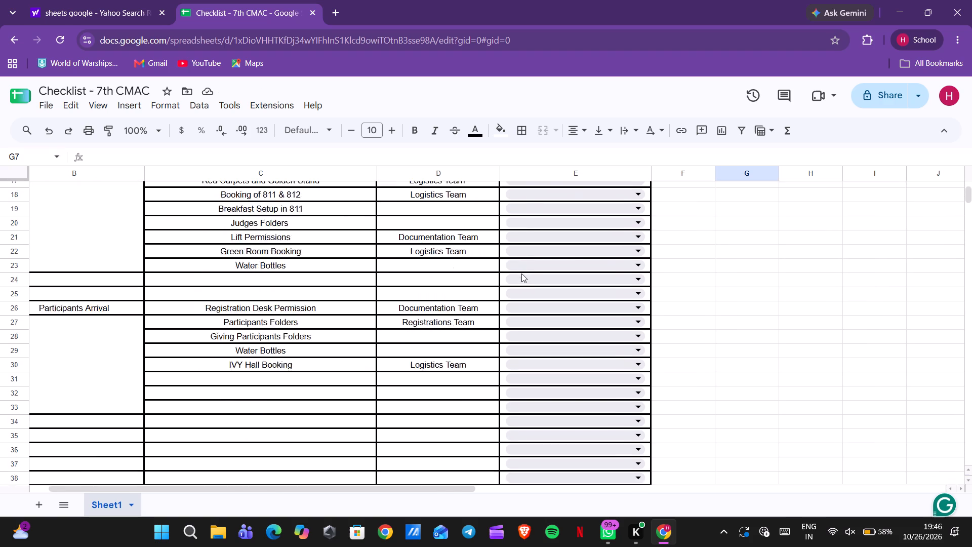
{"action": "scroll", "coordinate": [521, 273], "scroll_direction": "down", "scroll_amount": 1}
{"action": "scroll", "coordinate": [521, 273], "scroll_direction": "up", "scroll_amount": 7}
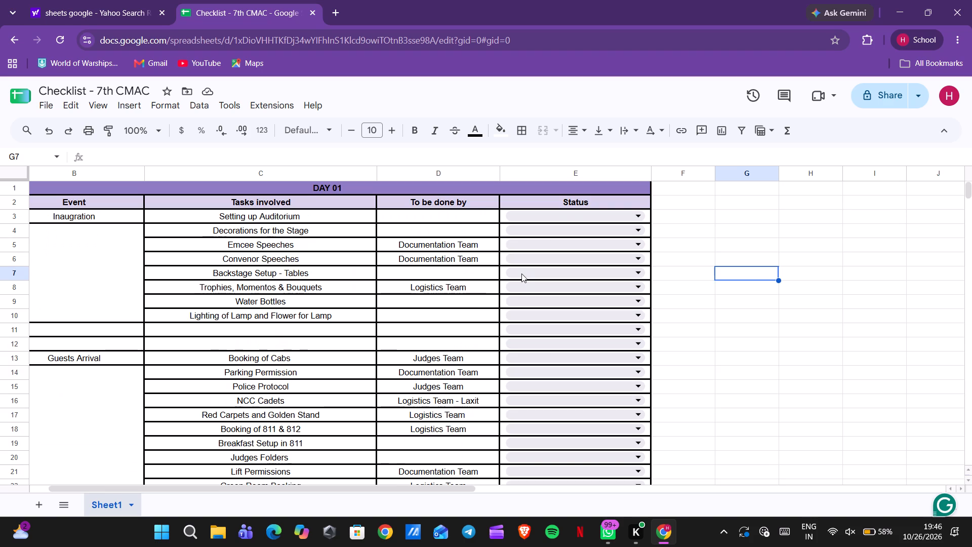
{"action": "scroll", "coordinate": [521, 273], "scroll_direction": "down", "scroll_amount": 3}
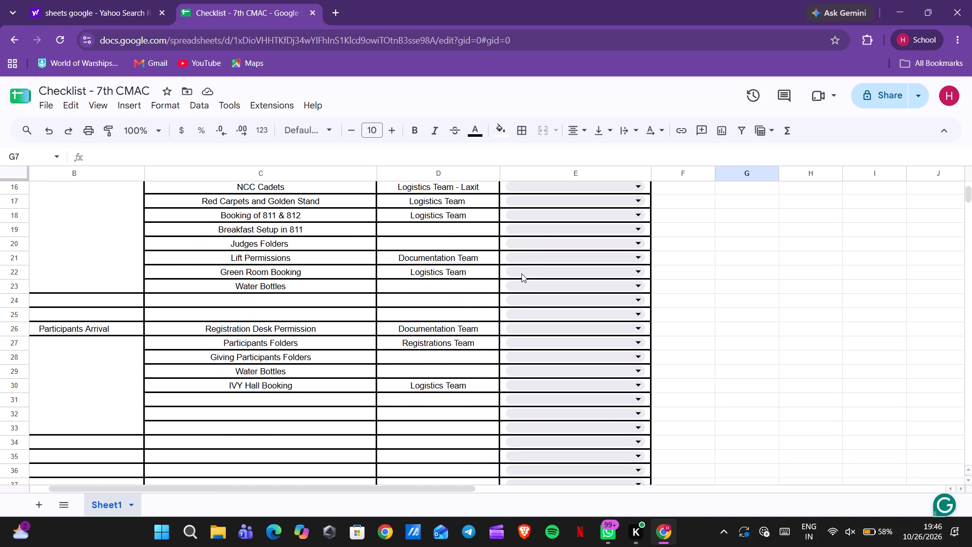
{"action": "scroll", "coordinate": [521, 273], "scroll_direction": "down", "scroll_amount": 1}
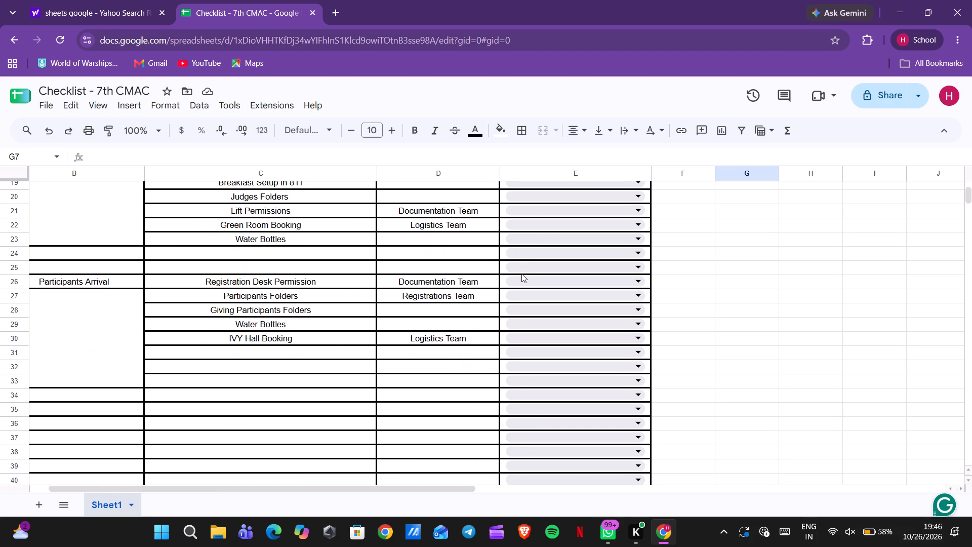
{"action": "scroll", "coordinate": [521, 273], "scroll_direction": "up", "scroll_amount": 4}
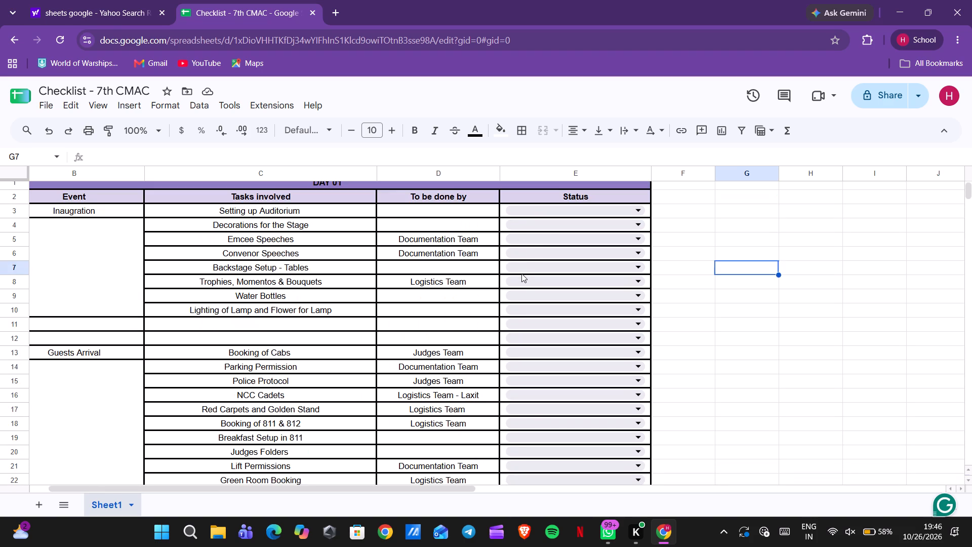
{"action": "scroll", "coordinate": [521, 273], "scroll_direction": "down", "scroll_amount": 3}
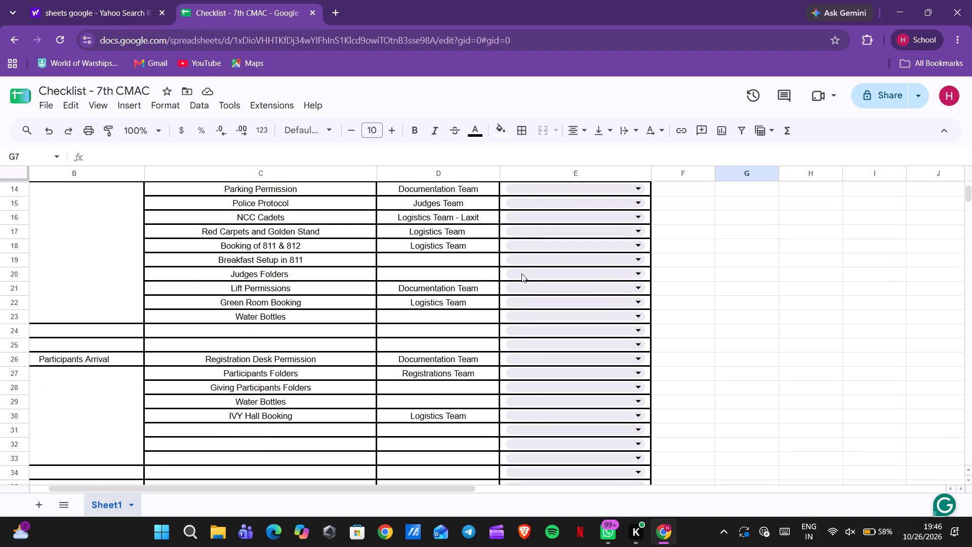
{"action": "scroll", "coordinate": [521, 273], "scroll_direction": "down", "scroll_amount": 1}
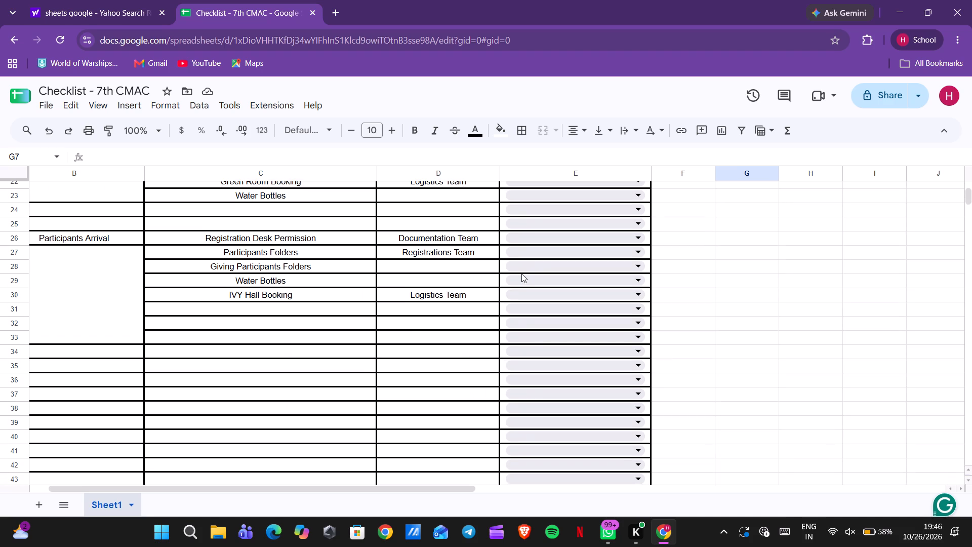
{"action": "scroll", "coordinate": [521, 273], "scroll_direction": "up", "scroll_amount": 7}
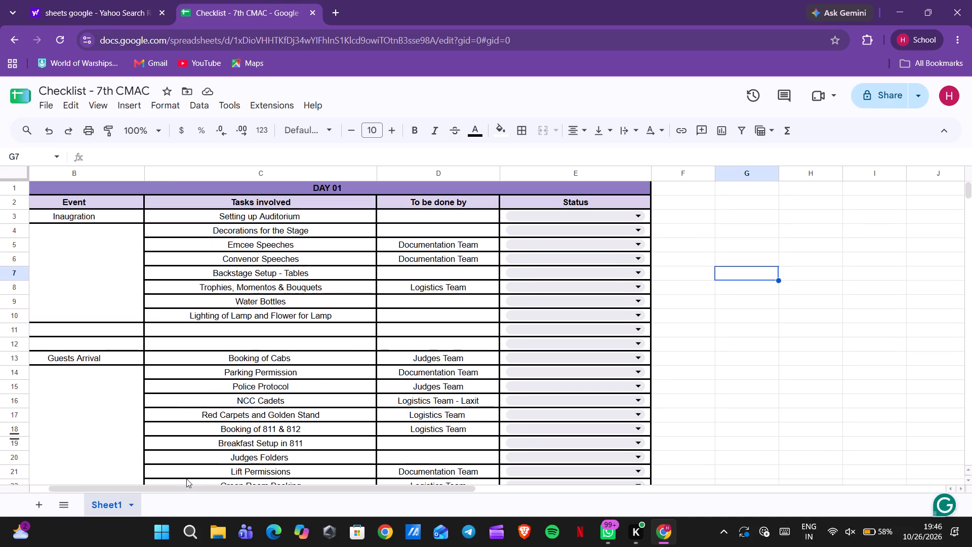
Rename the Sheet1 tab as "DAY 01".
{"action": "left_click", "coordinate": [135, 503]}
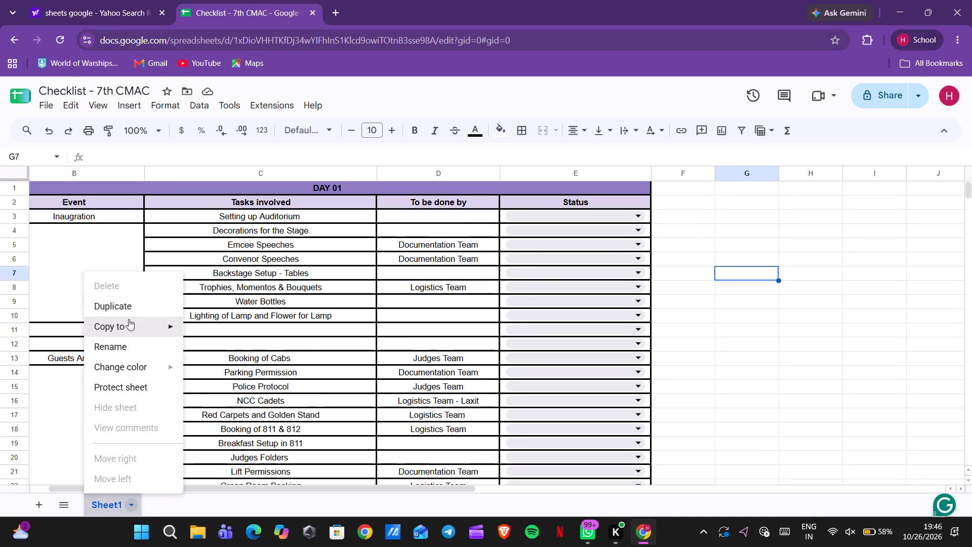
{"action": "left_click", "coordinate": [125, 342]}
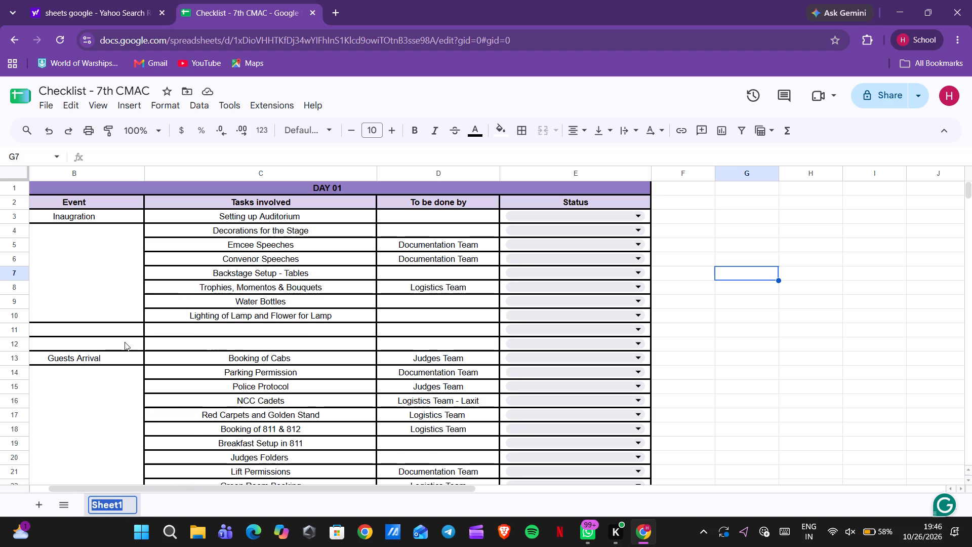
{"action": "type", "text": "DAY"}
{"action": "key", "text": "space"}
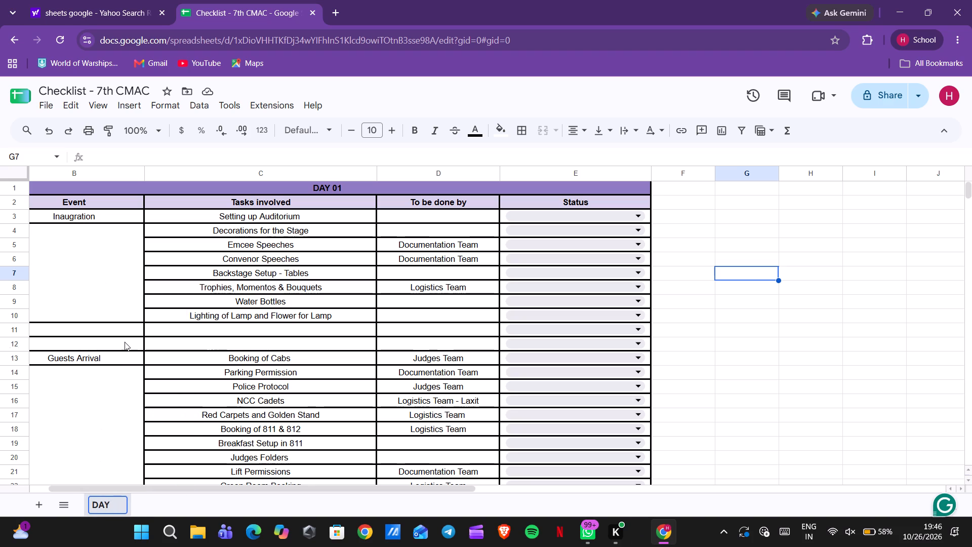
{"action": "type", "text": "01"}
{"action": "key", "text": "Return"}
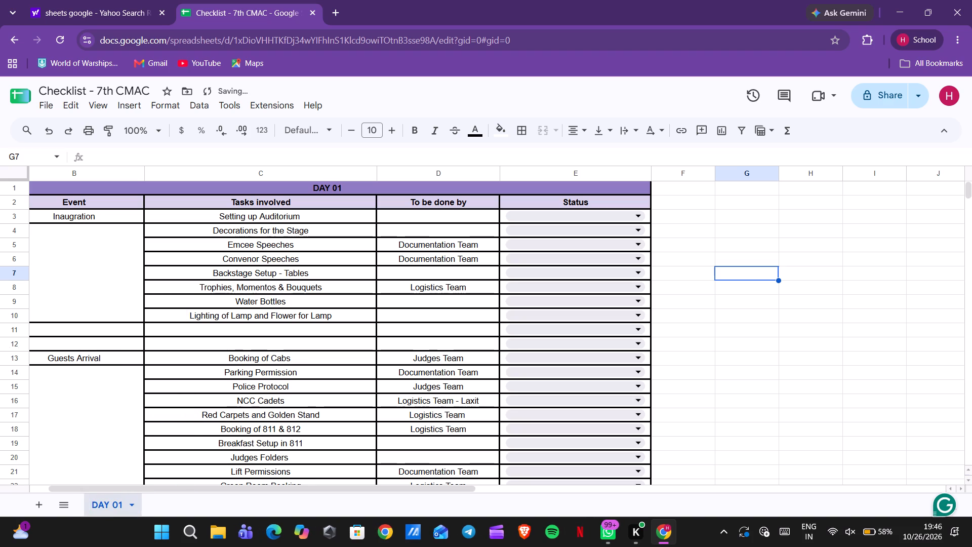
Move the whole checklist table, range B1:E56, down two rows so that it starts at cell B3.
{"action": "scroll", "coordinate": [125, 342], "scroll_direction": "right", "scroll_amount": 1}
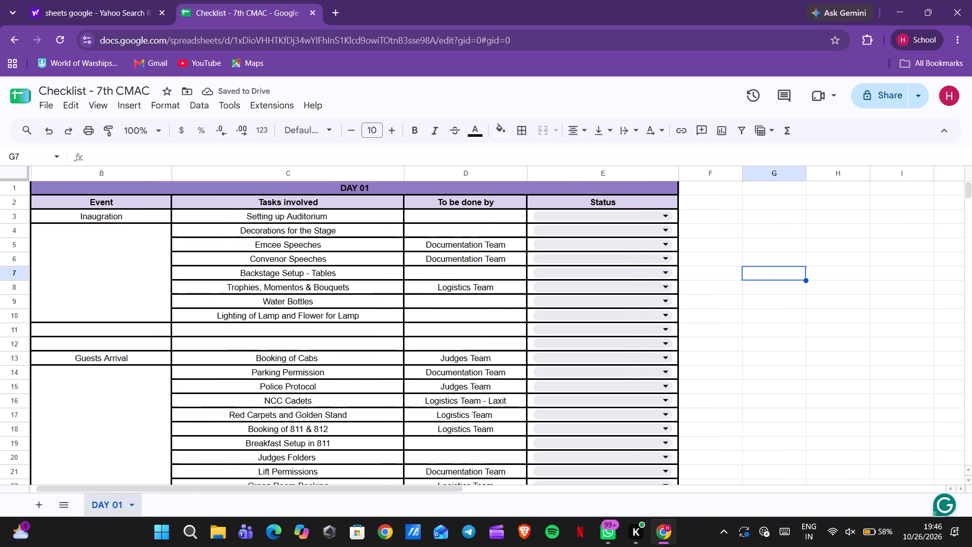
{"action": "scroll", "coordinate": [125, 342], "scroll_direction": "right", "scroll_amount": 1}
{"action": "scroll", "coordinate": [125, 342], "scroll_direction": "up", "scroll_amount": 2}
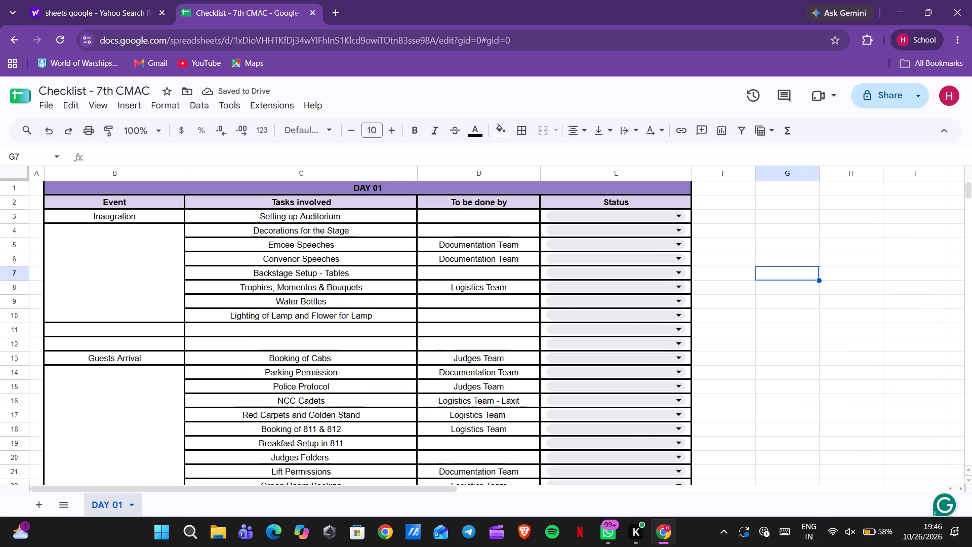
{"action": "left_click", "coordinate": [50, 185]}
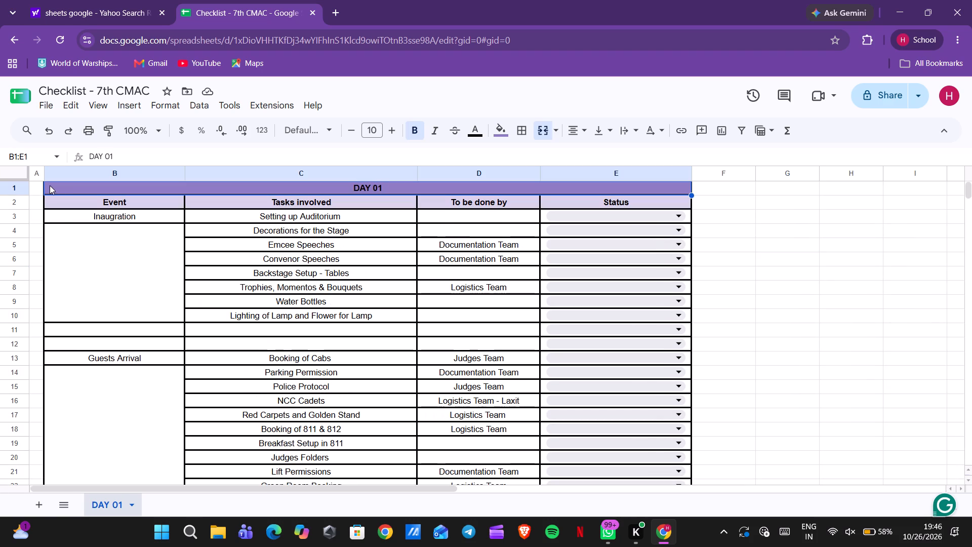
{"action": "left_click_drag", "start_coordinate": [50, 185], "coordinate": [102, 512]}
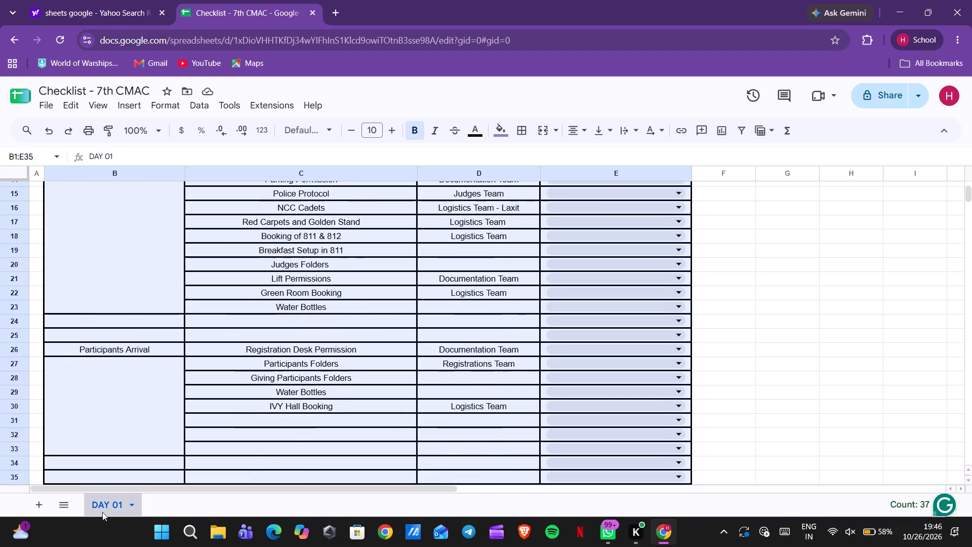
{"action": "left_click_drag", "start_coordinate": [102, 512], "coordinate": [107, 377]}
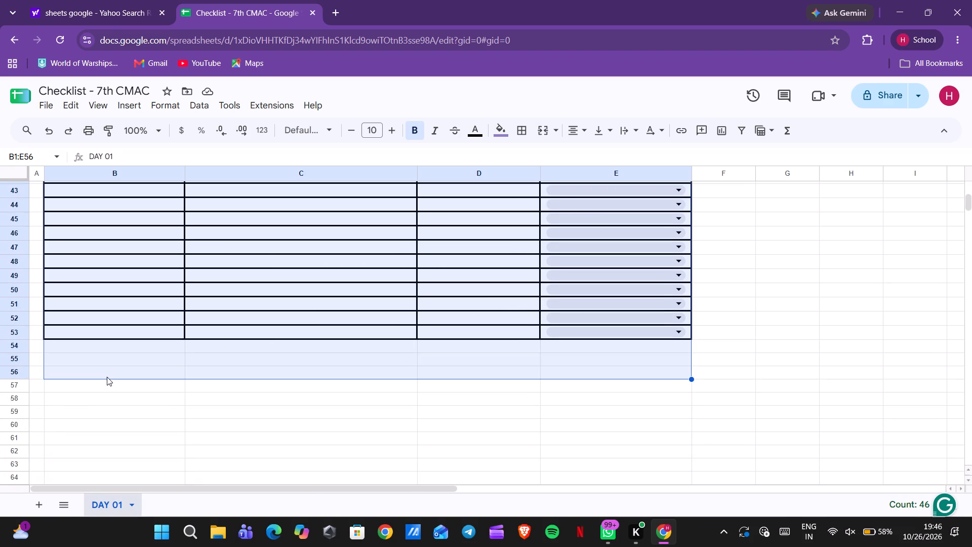
{"action": "key", "text": "ctrl+x"}
{"action": "scroll", "coordinate": [290, 421], "scroll_direction": "up", "scroll_amount": 8}
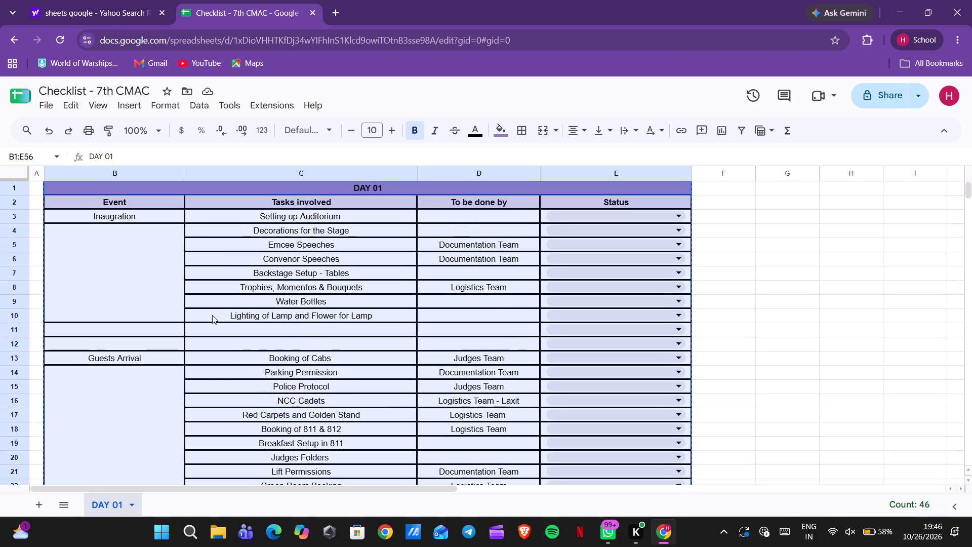
{"action": "left_click", "coordinate": [98, 215]}
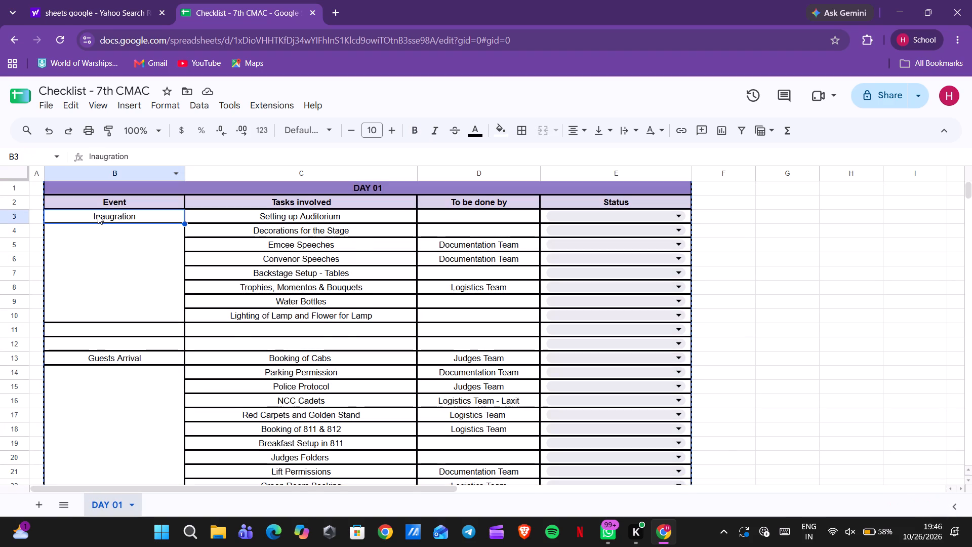
{"action": "key", "text": "ctrl+v"}
{"action": "left_click", "coordinate": [772, 251]}
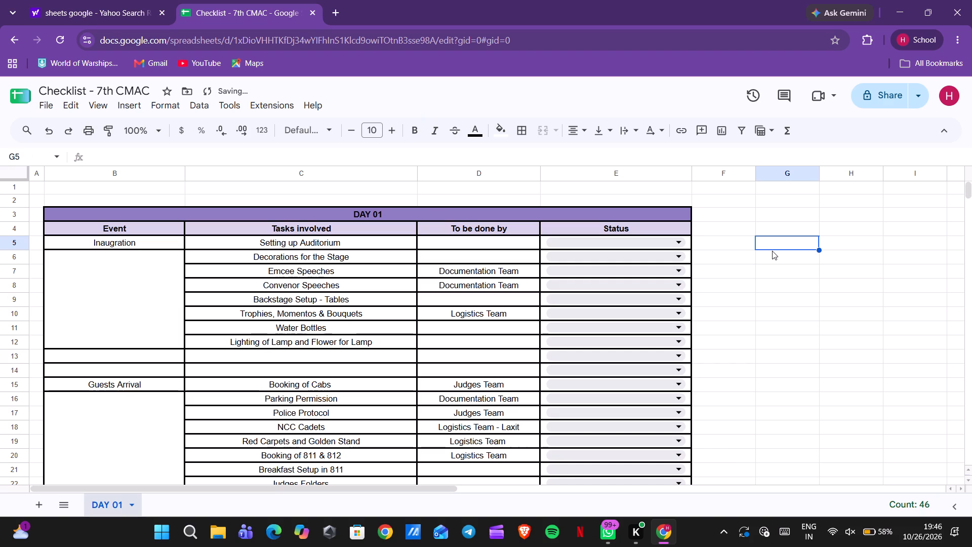
{"action": "scroll", "coordinate": [772, 251], "scroll_direction": "up", "scroll_amount": 1}
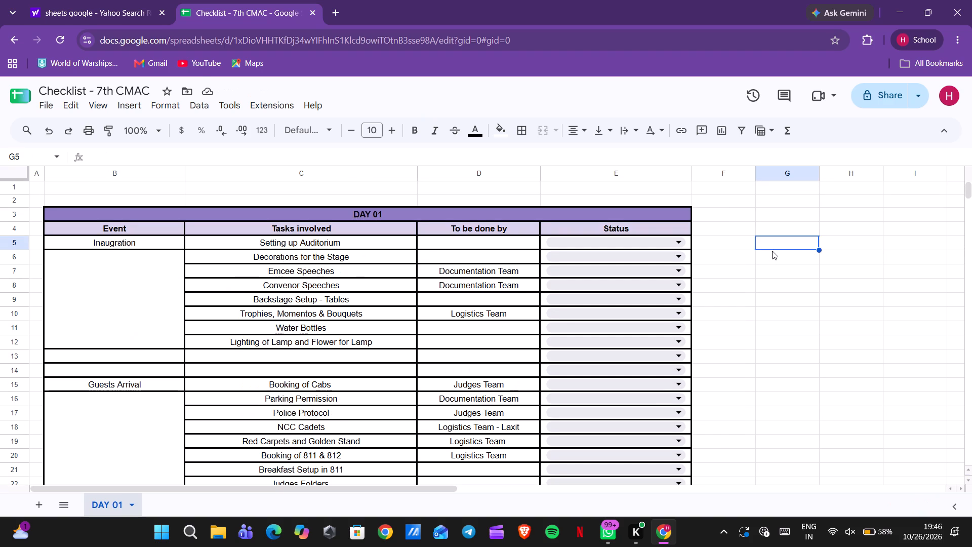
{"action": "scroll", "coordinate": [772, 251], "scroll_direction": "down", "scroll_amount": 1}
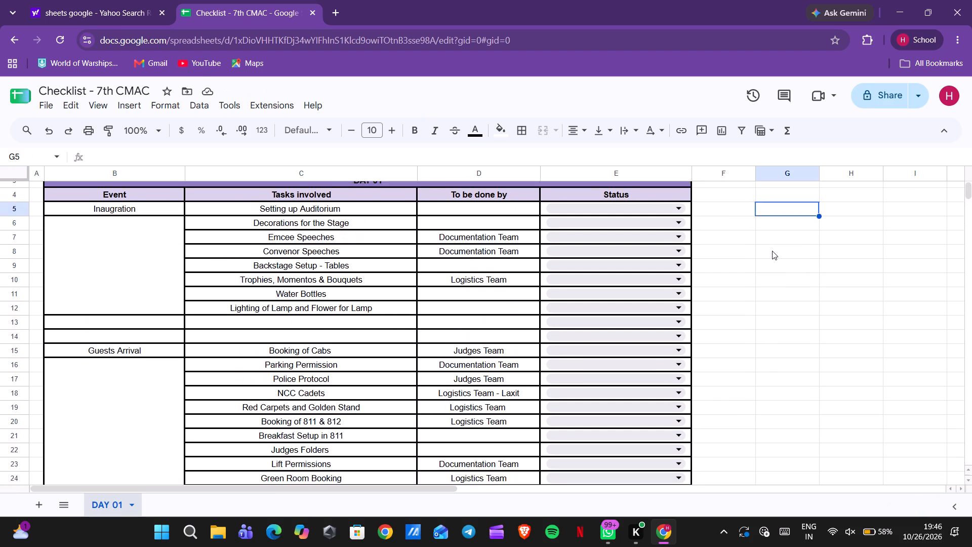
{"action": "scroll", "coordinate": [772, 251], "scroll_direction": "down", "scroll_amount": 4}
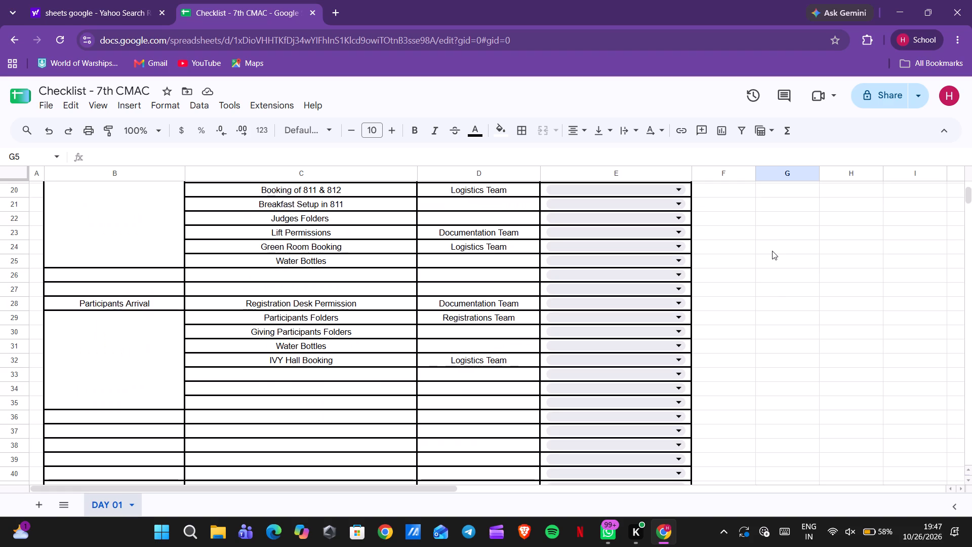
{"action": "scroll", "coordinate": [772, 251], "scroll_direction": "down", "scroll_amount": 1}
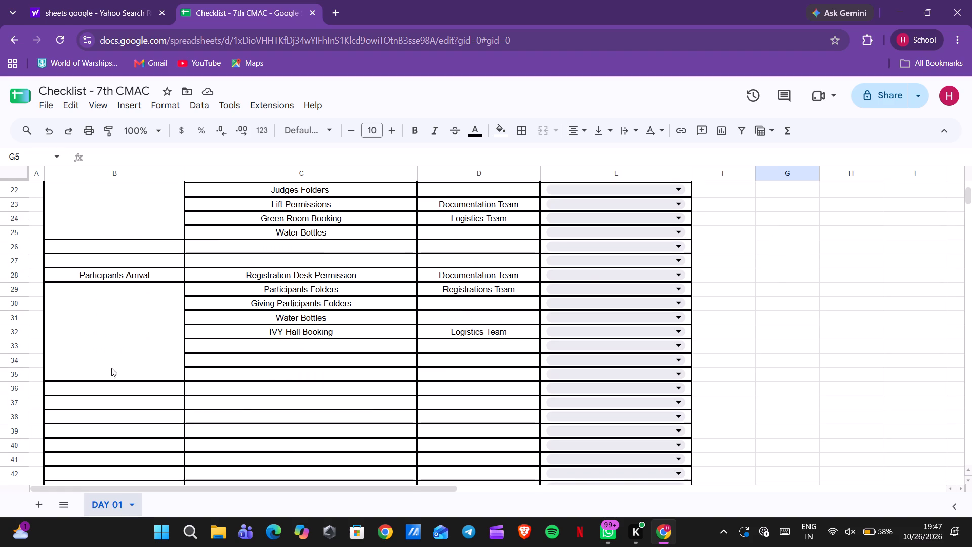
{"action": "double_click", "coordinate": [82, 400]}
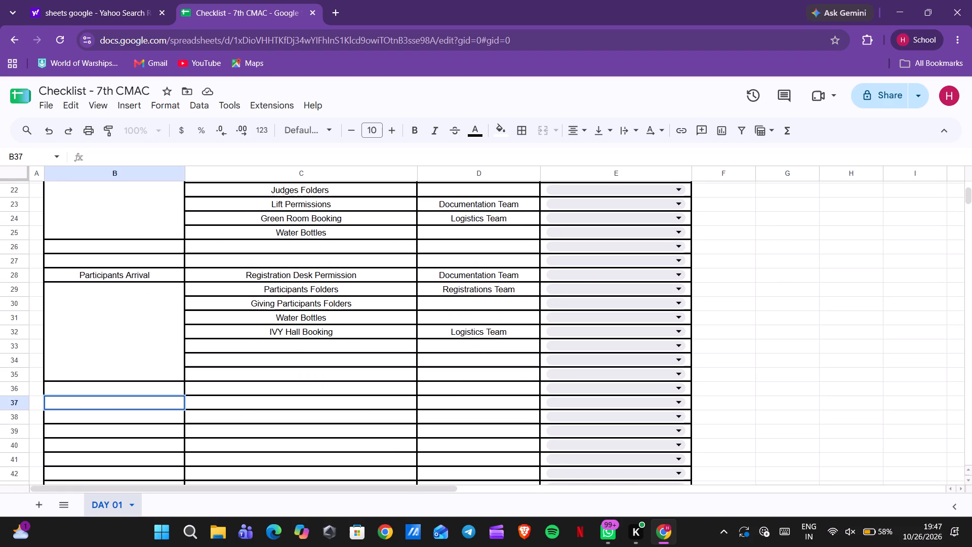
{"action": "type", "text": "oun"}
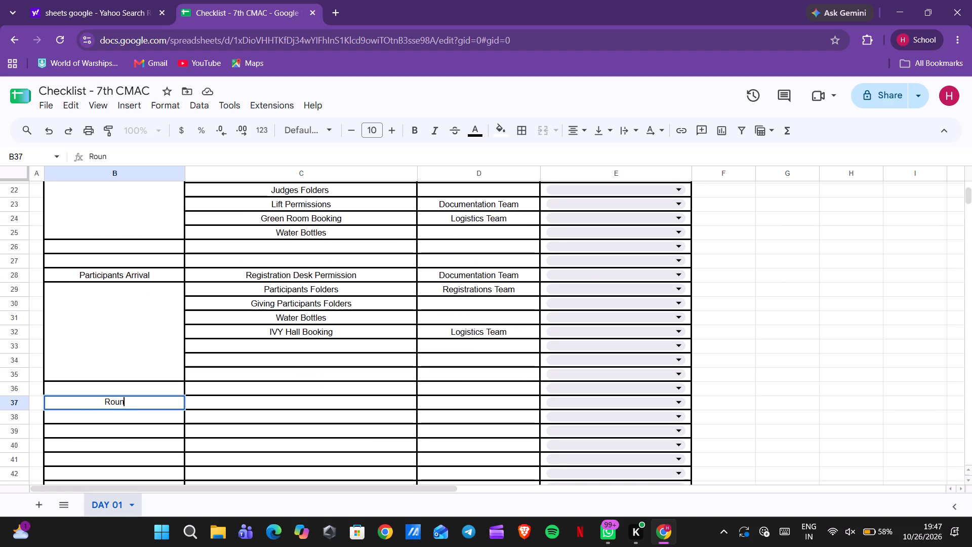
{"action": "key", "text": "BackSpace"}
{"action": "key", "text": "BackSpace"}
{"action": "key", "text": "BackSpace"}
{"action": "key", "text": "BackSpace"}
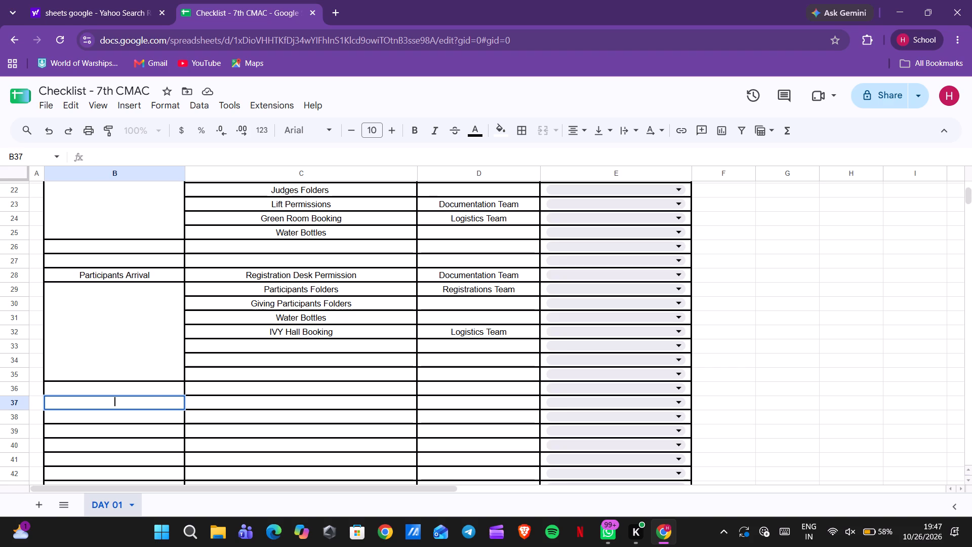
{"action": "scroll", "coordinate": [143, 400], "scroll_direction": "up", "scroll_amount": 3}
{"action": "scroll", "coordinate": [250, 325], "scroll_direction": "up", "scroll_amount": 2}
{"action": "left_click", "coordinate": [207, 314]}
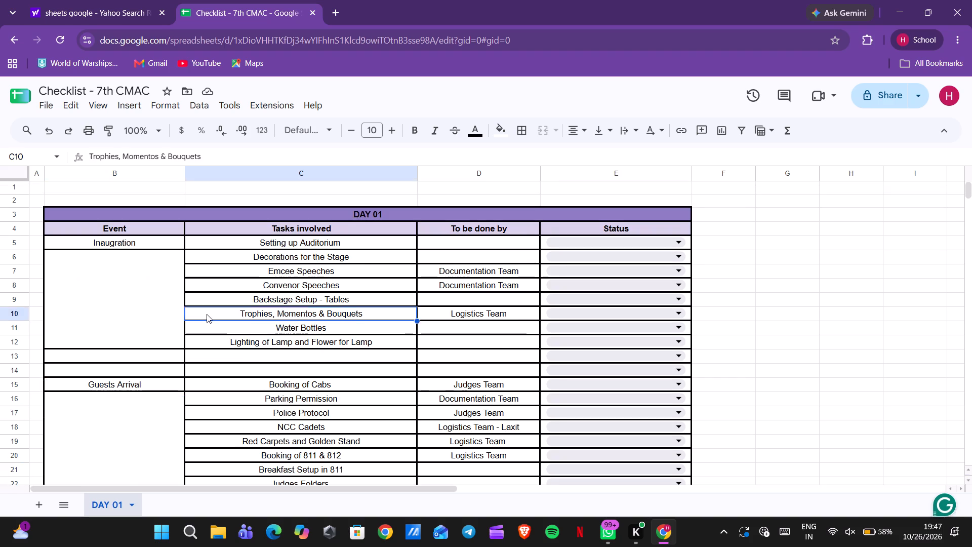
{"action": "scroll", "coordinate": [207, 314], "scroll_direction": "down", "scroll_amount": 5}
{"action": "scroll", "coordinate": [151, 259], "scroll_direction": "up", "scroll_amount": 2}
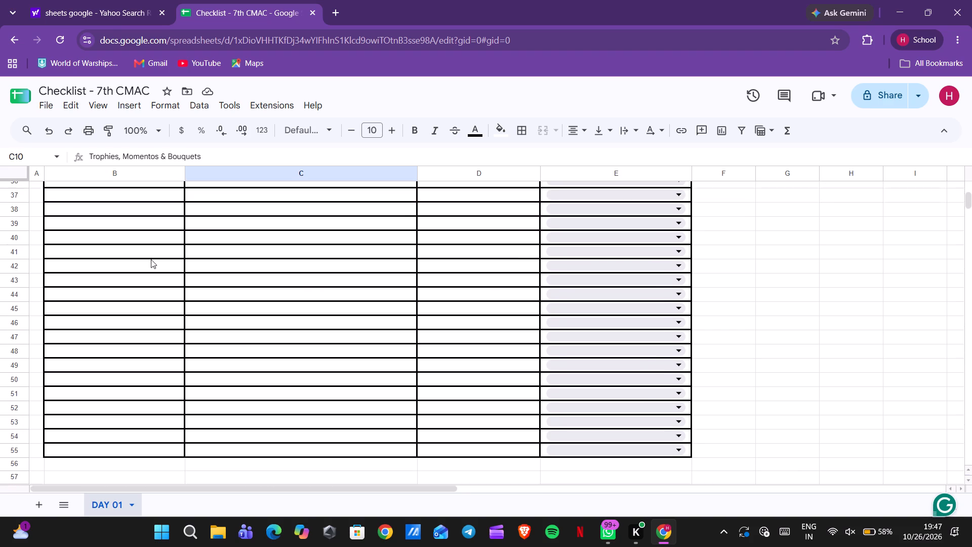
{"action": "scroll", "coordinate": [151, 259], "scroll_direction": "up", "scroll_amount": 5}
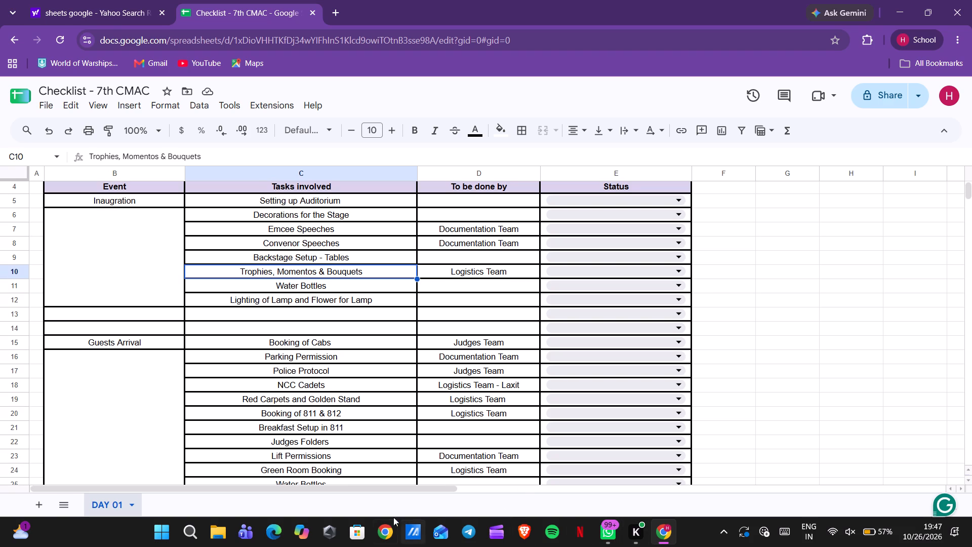
Open a Chrome window under another profile and search the web for "khan market to new ashok nagar".
{"action": "left_click", "coordinate": [382, 533]}
{"action": "scroll", "coordinate": [468, 333], "scroll_direction": "down", "scroll_amount": 2}
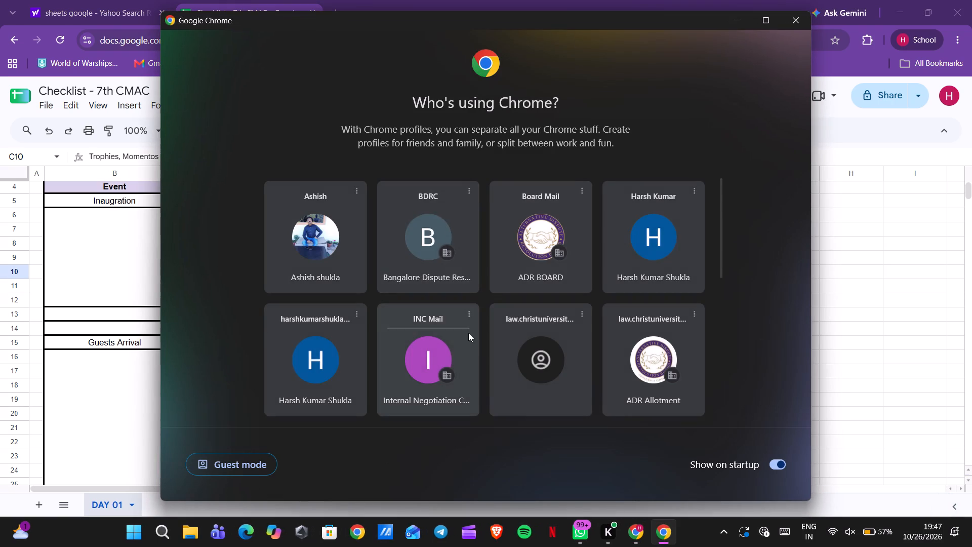
{"action": "scroll", "coordinate": [468, 333], "scroll_direction": "down", "scroll_amount": 2}
{"action": "left_click", "coordinate": [443, 280]}
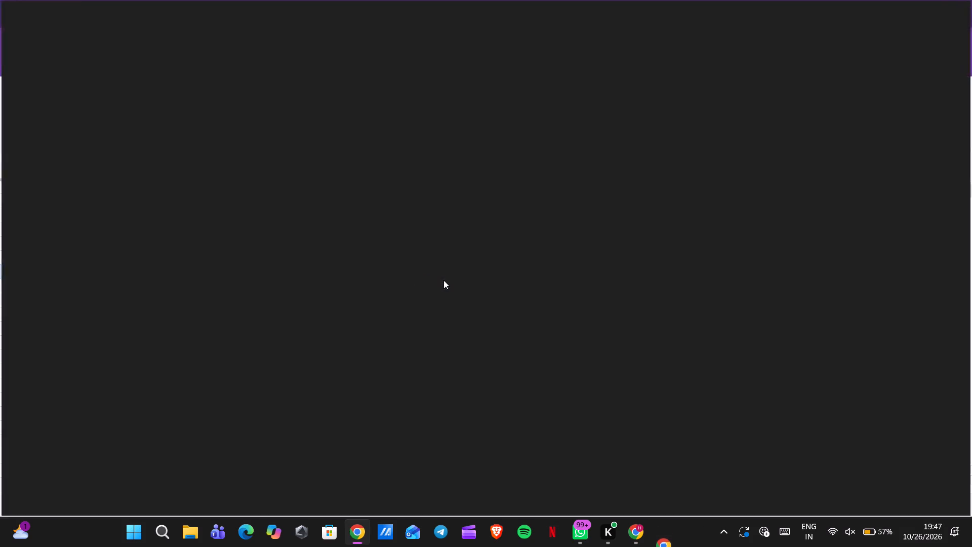
{"action": "type", "text": "khan market to new"}
{"action": "key", "text": "space"}
{"action": "type", "text": "asj"}
{"action": "key", "text": "BackSpace"}
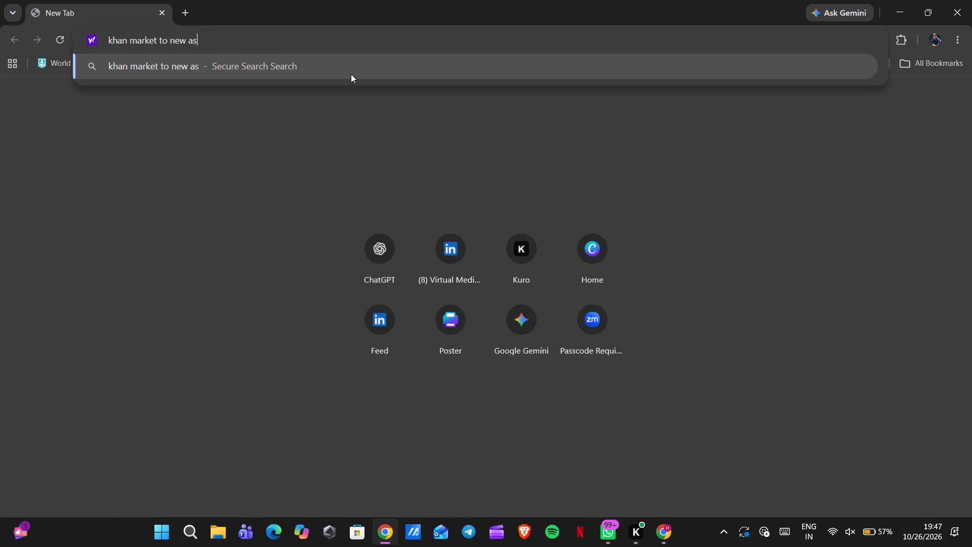
{"action": "type", "text": "hok"}
{"action": "key", "text": "space"}
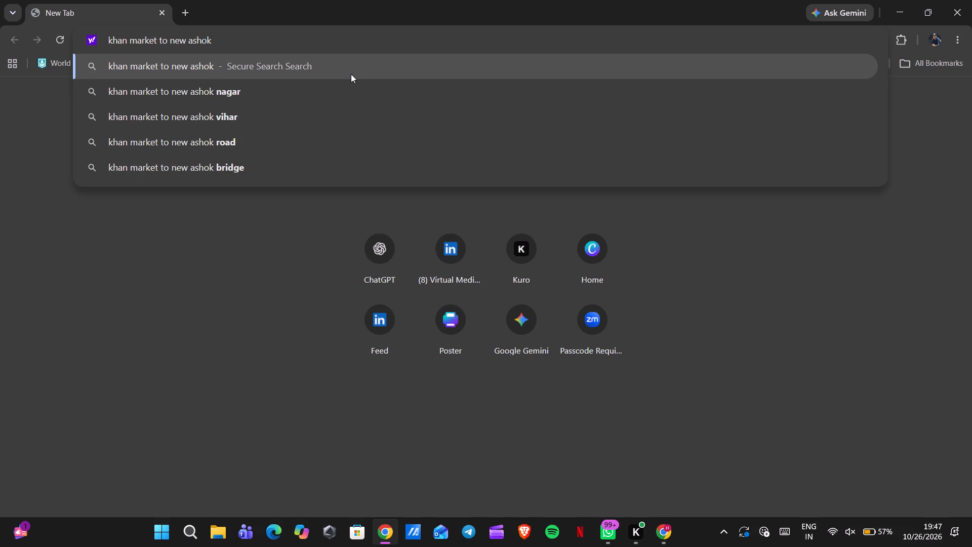
{"action": "key", "text": "Down"}
{"action": "key", "text": "Return"}
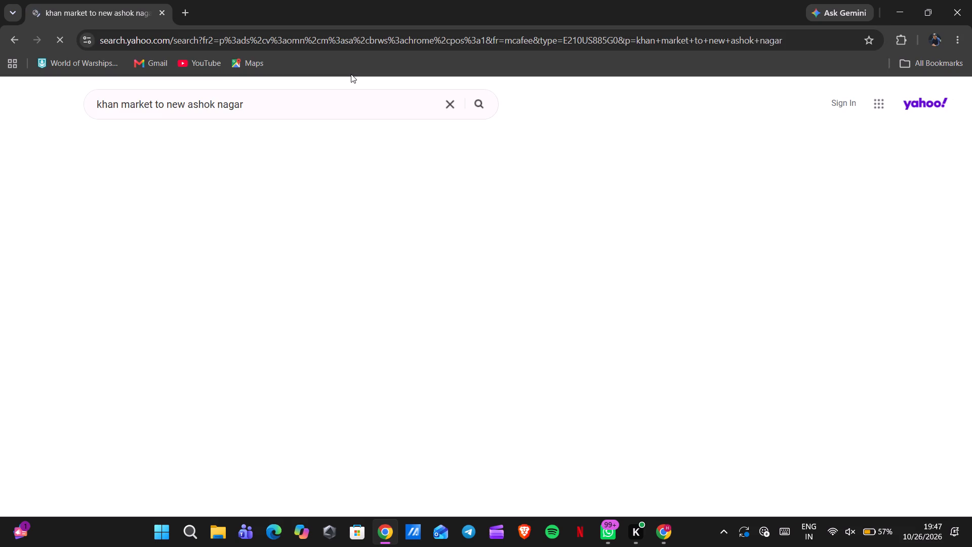
Open the delhimetrorail.co.in Khan Market to New Ashok Nagar route page and examine its fare, travel time, train timings and station list.
{"action": "left_click", "coordinate": [132, 213]}
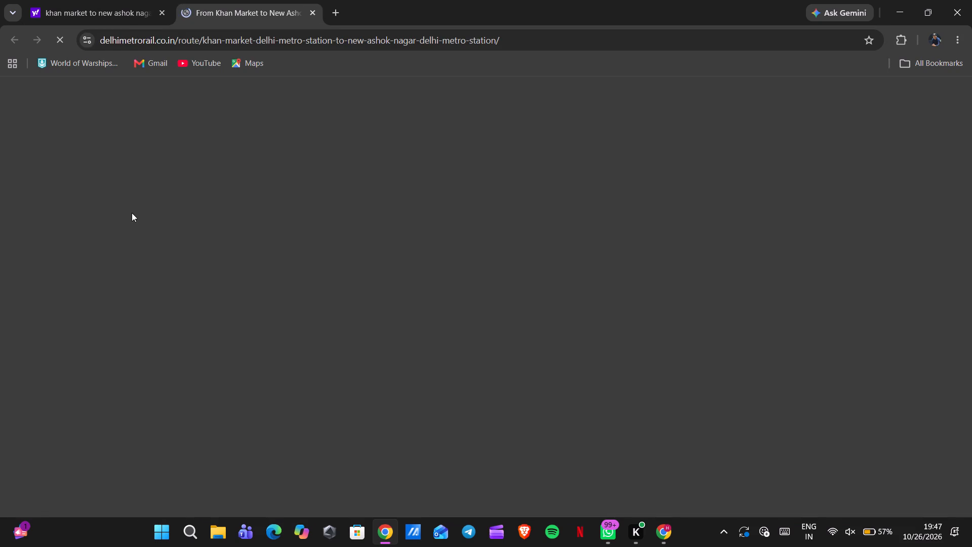
{"action": "scroll", "coordinate": [275, 276], "scroll_direction": "down", "scroll_amount": 3}
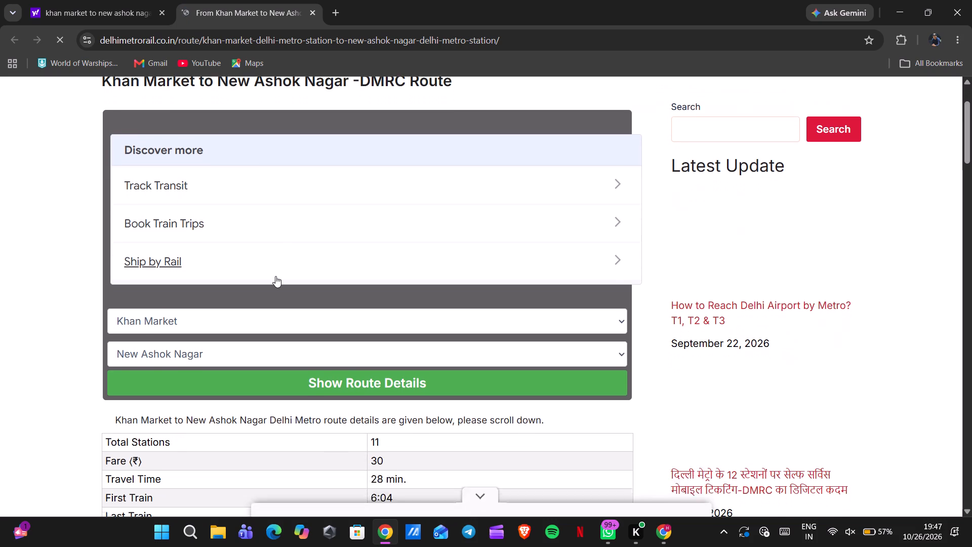
{"action": "left_click", "coordinate": [313, 380]}
{"action": "scroll", "coordinate": [313, 380], "scroll_direction": "down", "scroll_amount": 2}
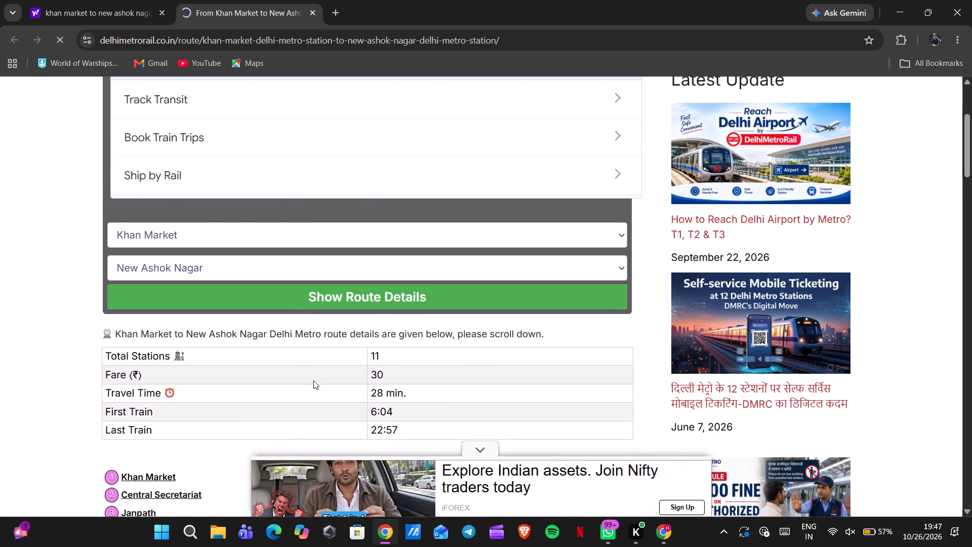
{"action": "scroll", "coordinate": [313, 380], "scroll_direction": "down", "scroll_amount": 4}
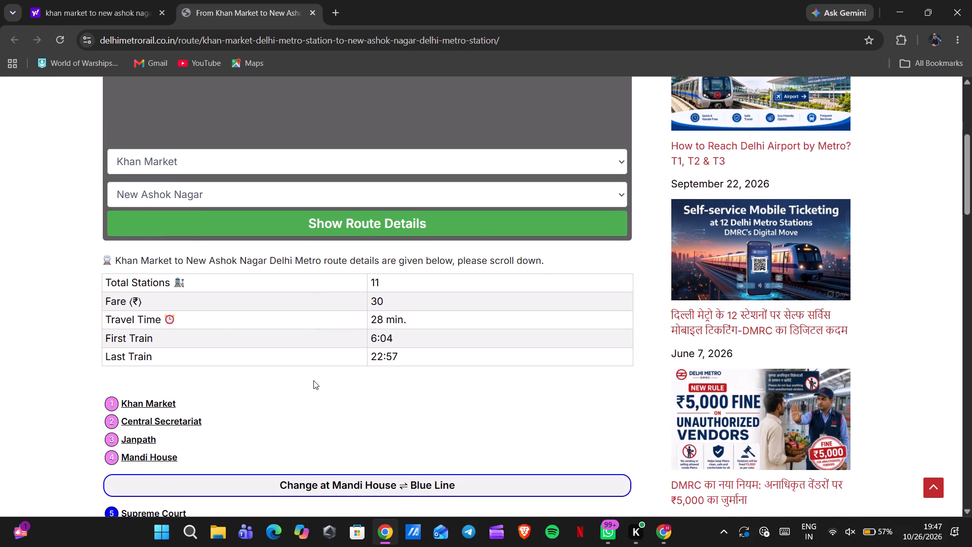
{"action": "scroll", "coordinate": [313, 380], "scroll_direction": "down", "scroll_amount": 1}
{"action": "scroll", "coordinate": [216, 361], "scroll_direction": "down", "scroll_amount": 1}
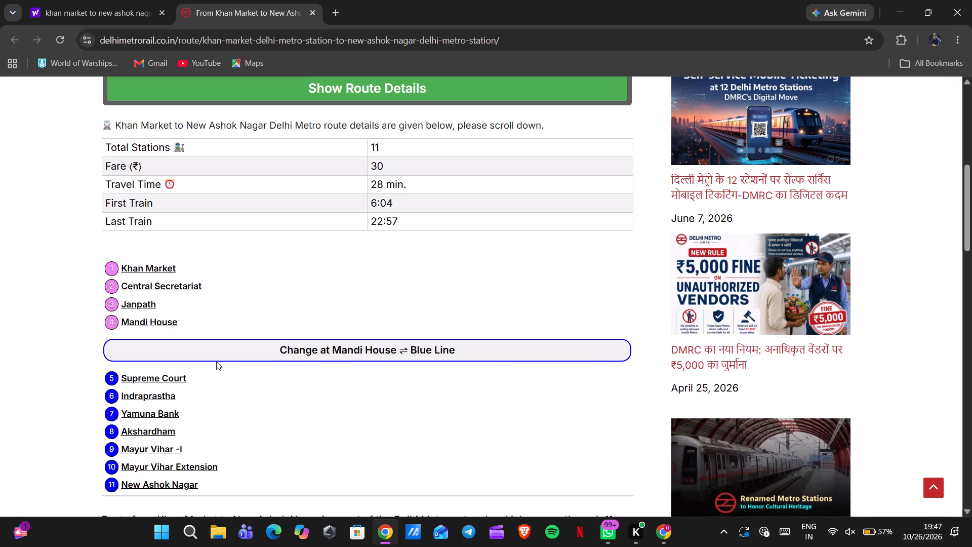
{"action": "scroll", "coordinate": [216, 361], "scroll_direction": "up", "scroll_amount": 3}
{"action": "scroll", "coordinate": [219, 292], "scroll_direction": "up", "scroll_amount": 2}
{"action": "scroll", "coordinate": [219, 292], "scroll_direction": "down", "scroll_amount": 1}
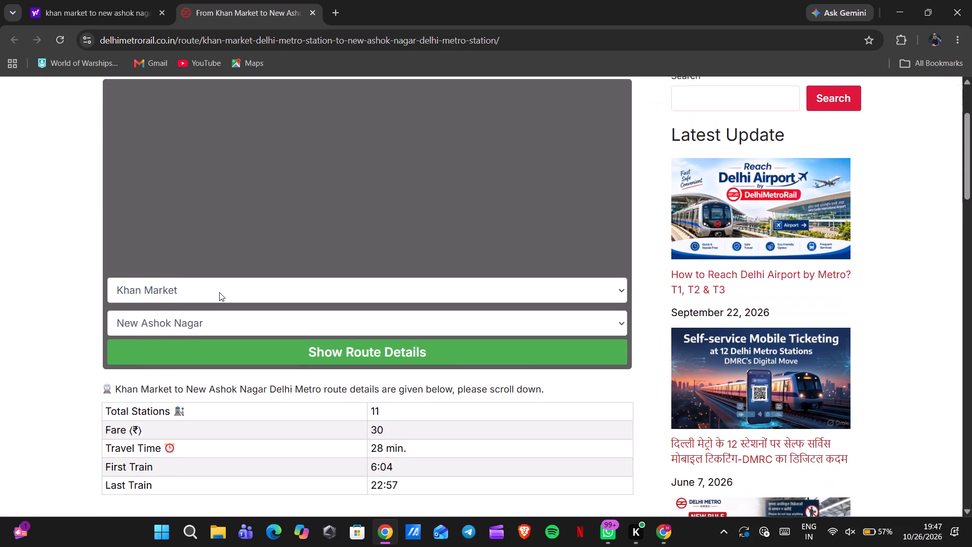
{"action": "scroll", "coordinate": [219, 292], "scroll_direction": "down", "scroll_amount": 1}
{"action": "scroll", "coordinate": [262, 343], "scroll_direction": "down", "scroll_amount": 2}
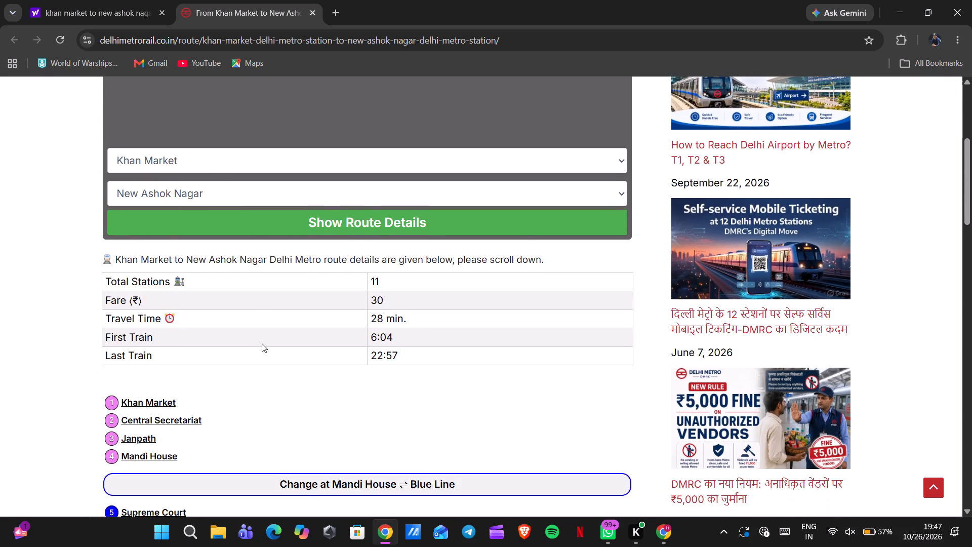
{"action": "scroll", "coordinate": [262, 343], "scroll_direction": "down", "scroll_amount": 1}
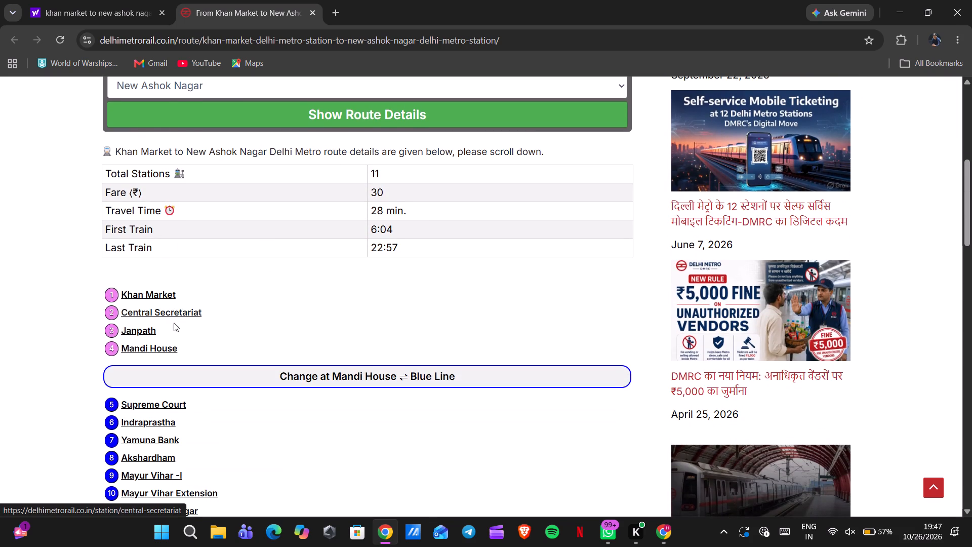
Examine the rest of the route page, including the station details and entry/exit gates for Khan Market and New Ashok Nagar.
{"action": "scroll", "coordinate": [183, 348], "scroll_direction": "down", "scroll_amount": 2}
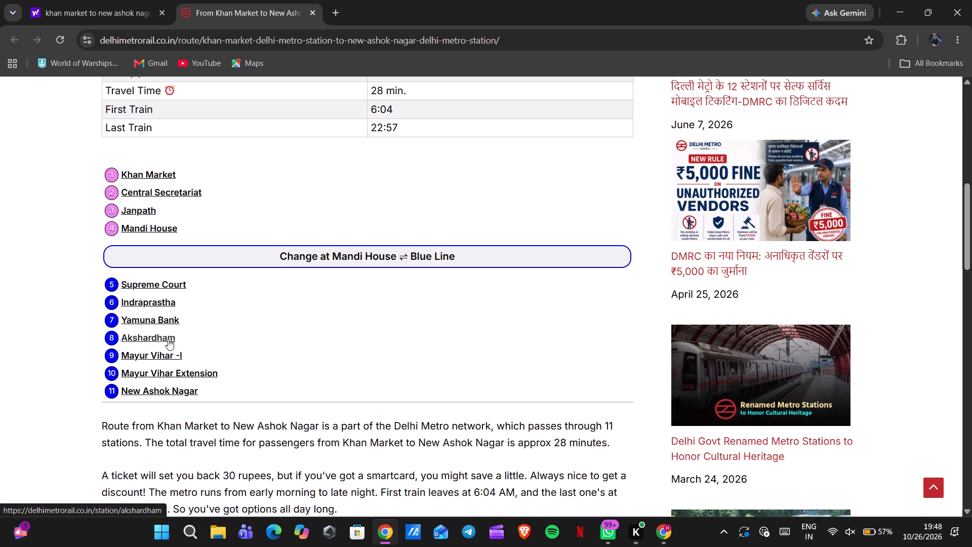
{"action": "scroll", "coordinate": [168, 339], "scroll_direction": "down", "scroll_amount": 4}
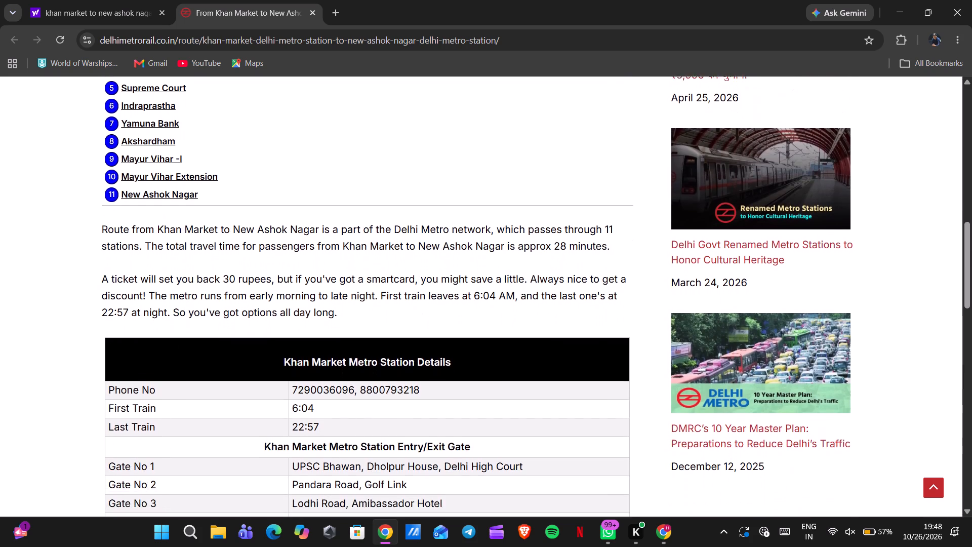
{"action": "scroll", "coordinate": [168, 339], "scroll_direction": "down", "scroll_amount": 2}
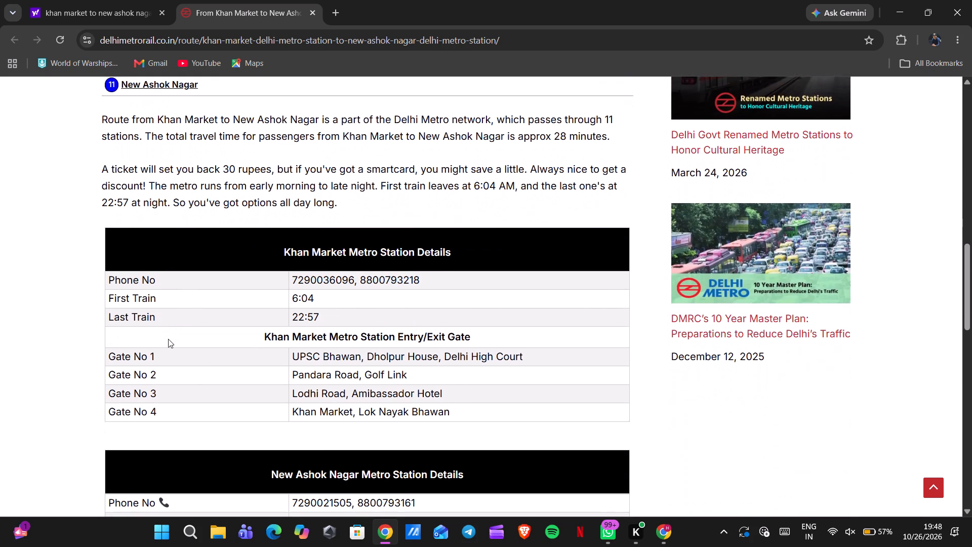
{"action": "scroll", "coordinate": [168, 339], "scroll_direction": "down", "scroll_amount": 5}
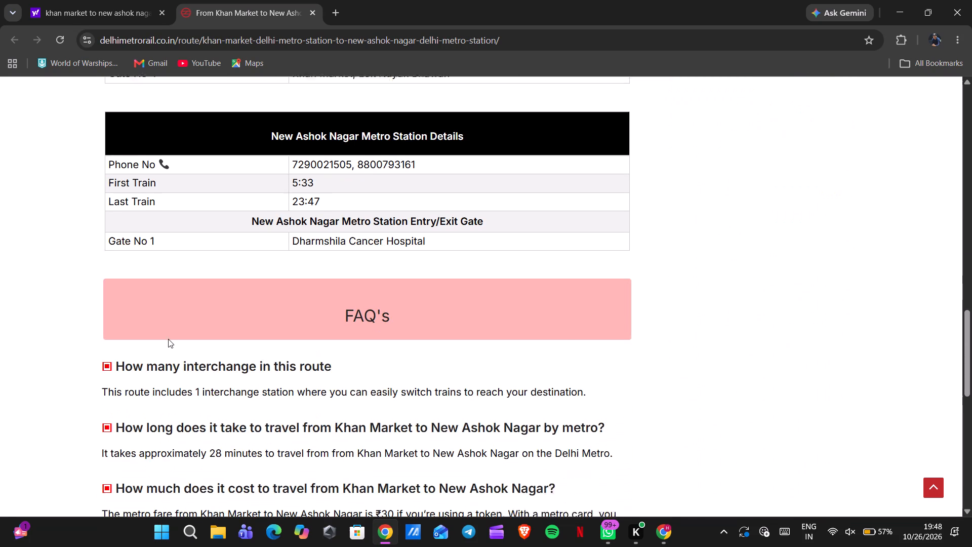
{"action": "scroll", "coordinate": [168, 339], "scroll_direction": "up", "scroll_amount": 2}
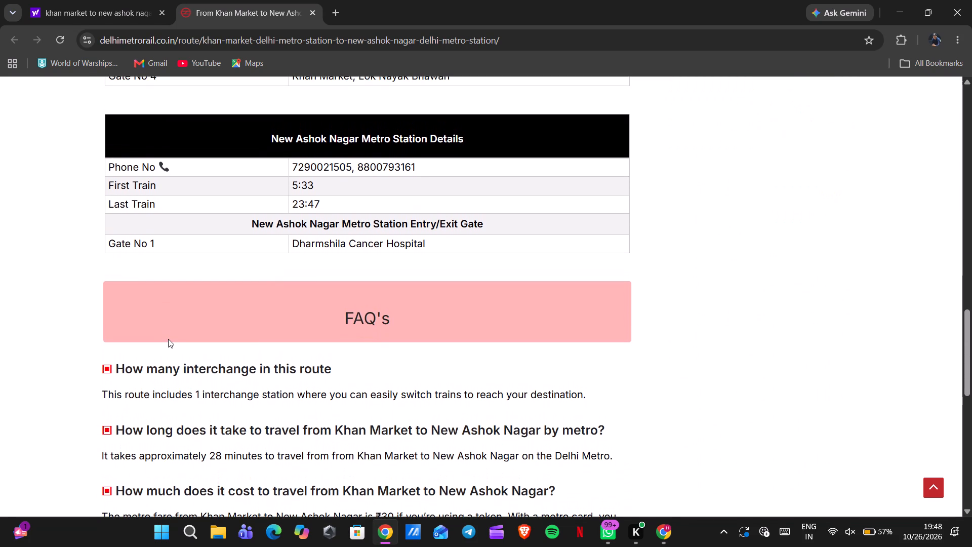
{"action": "scroll", "coordinate": [168, 339], "scroll_direction": "up", "scroll_amount": 3}
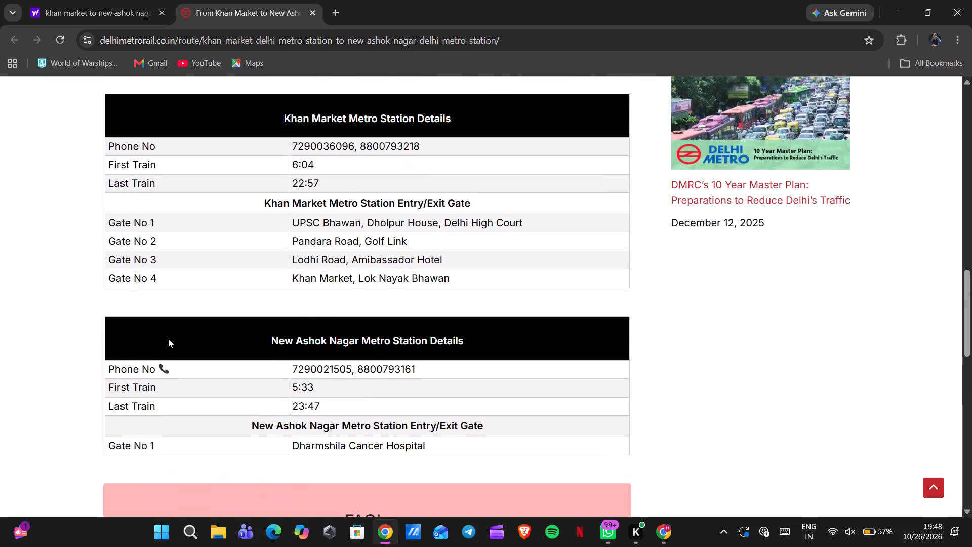
{"action": "scroll", "coordinate": [168, 339], "scroll_direction": "up", "scroll_amount": 1}
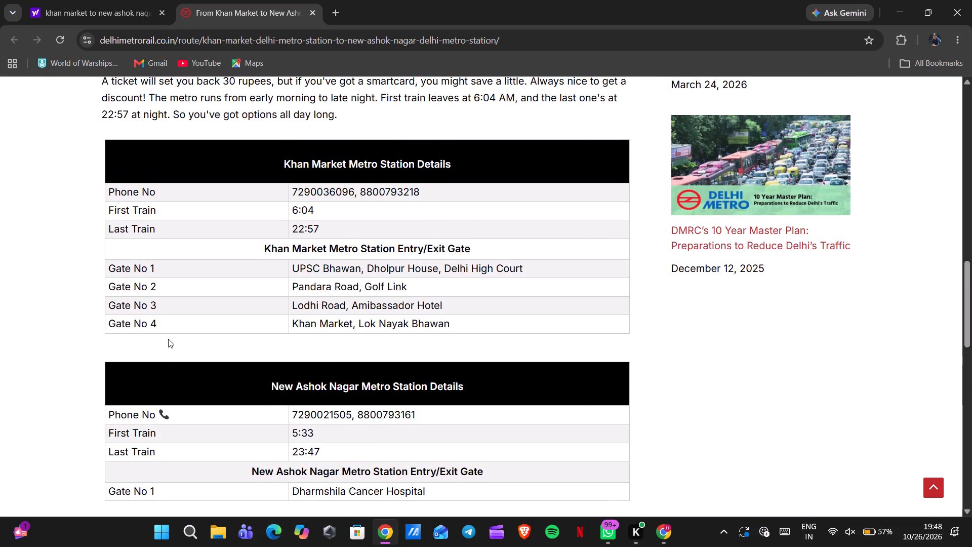
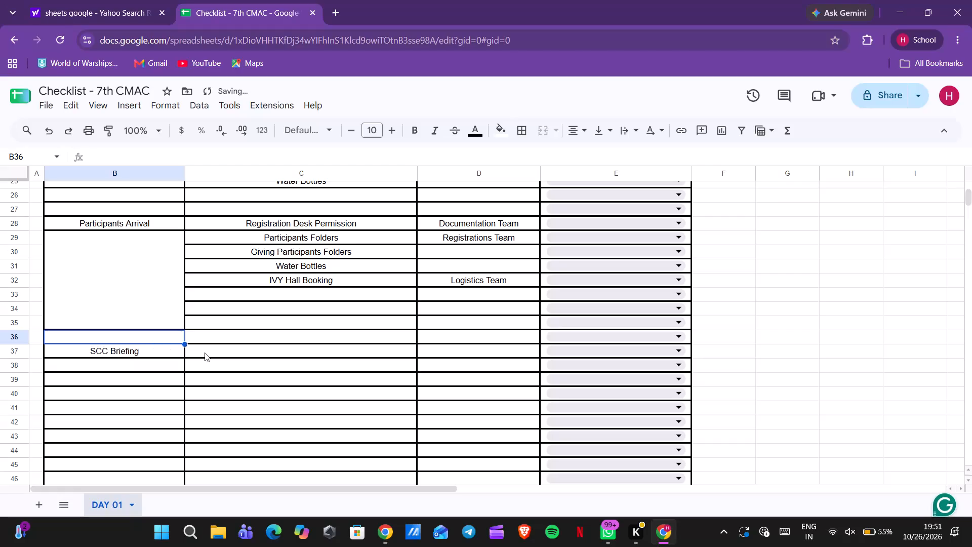
Review the tasks already listed for the Inauguration, Guests Arrival and Participants Arrival events while considering the SCC Briefing task in C37.
{"action": "double_click", "coordinate": [205, 353]}
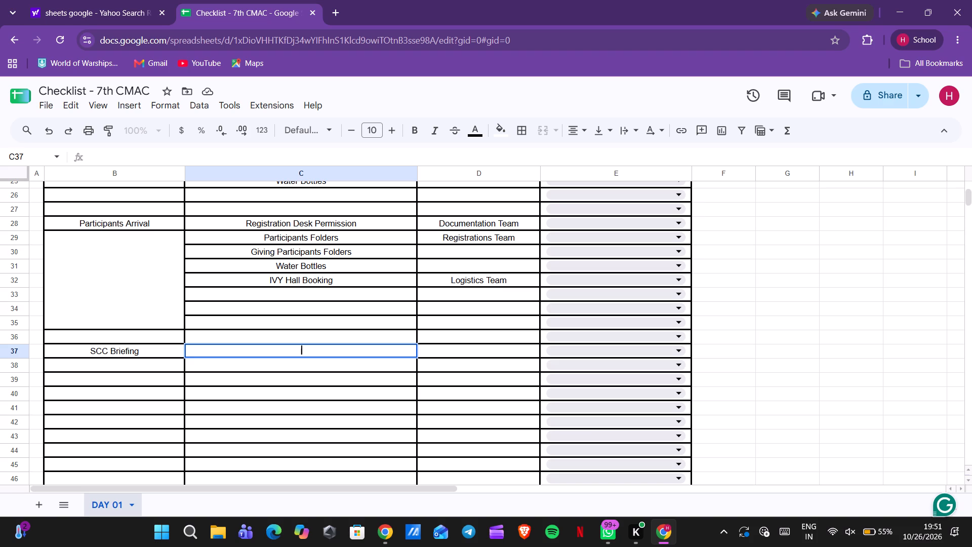
{"action": "scroll", "coordinate": [210, 374], "scroll_direction": "up", "scroll_amount": 5}
{"action": "scroll", "coordinate": [219, 390], "scroll_direction": "down", "scroll_amount": 2}
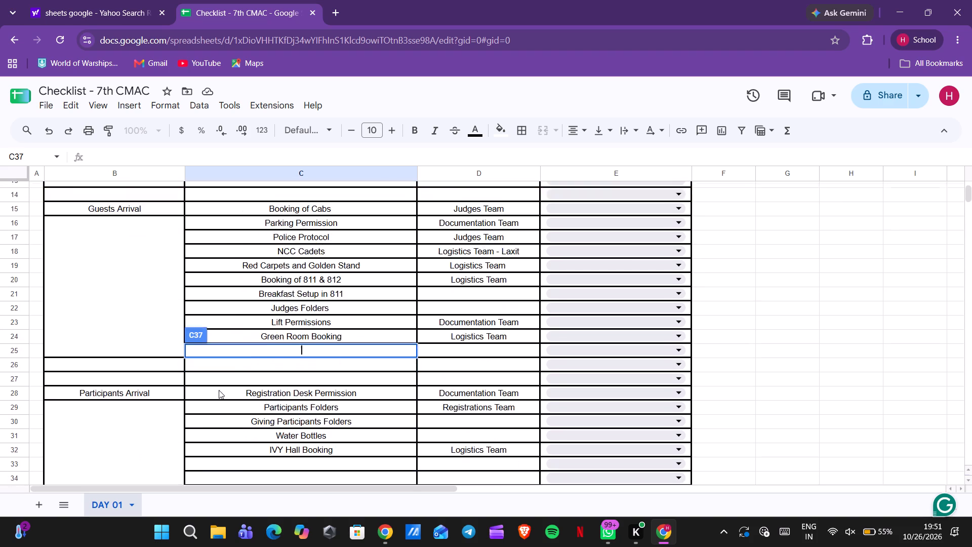
{"action": "scroll", "coordinate": [219, 390], "scroll_direction": "down", "scroll_amount": 3}
{"action": "left_click", "coordinate": [230, 376]}
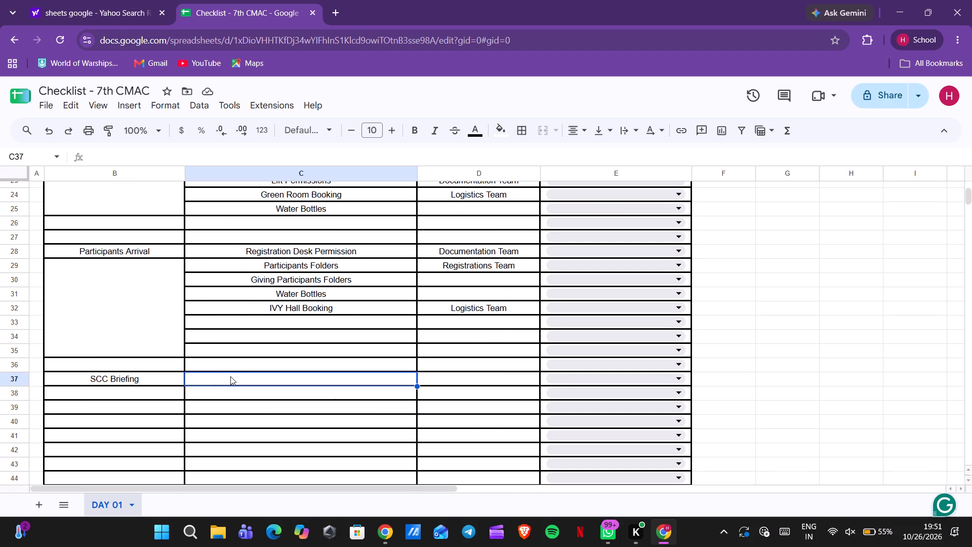
{"action": "double_click", "coordinate": [230, 376]}
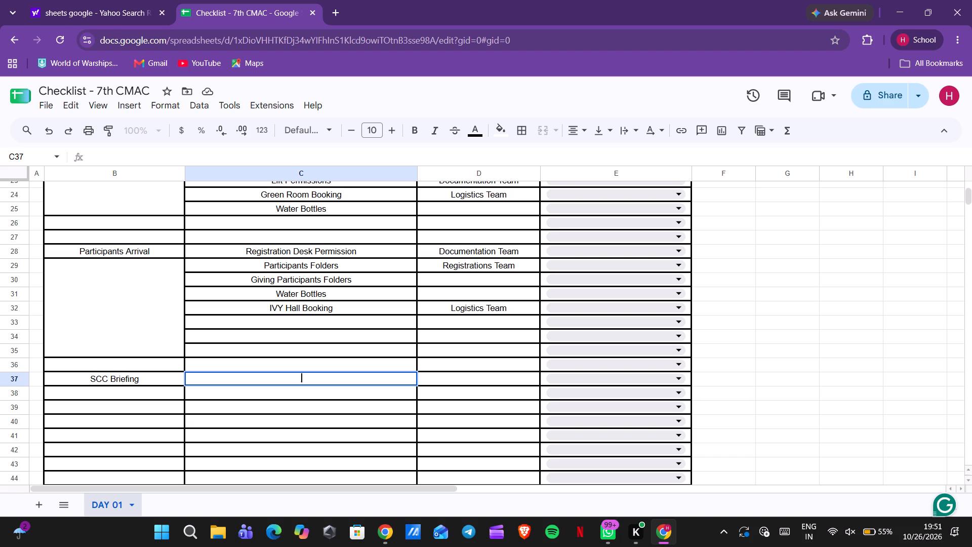
{"action": "left_click", "coordinate": [255, 403]}
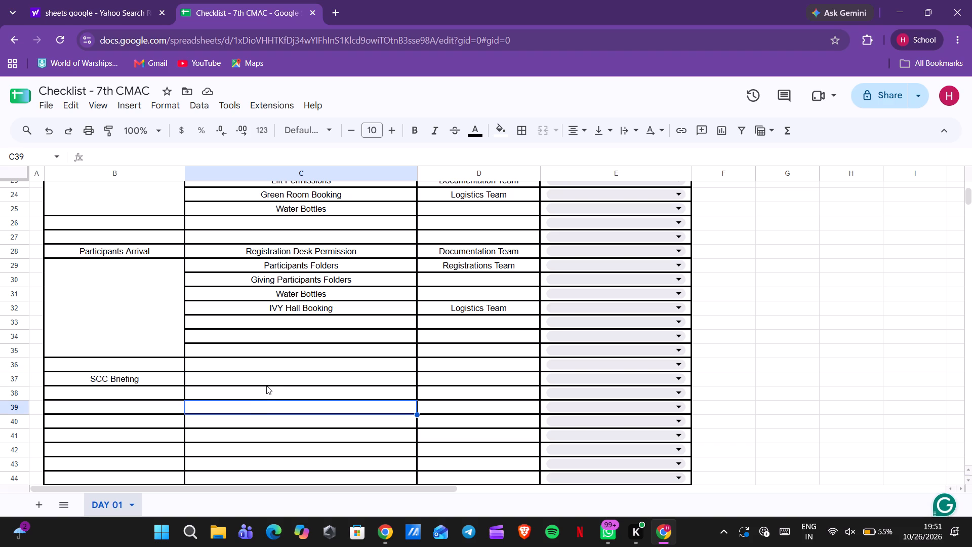
{"action": "left_click", "coordinate": [267, 385]}
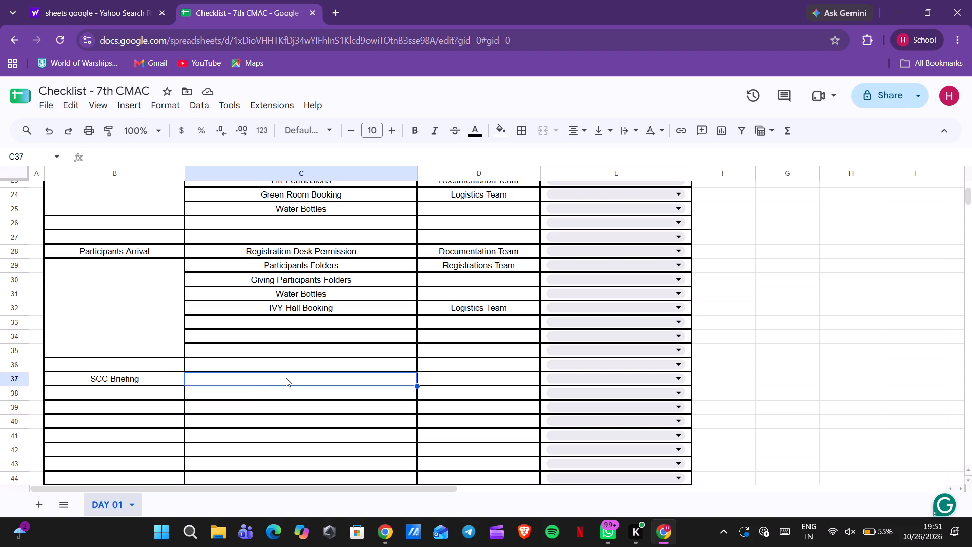
{"action": "left_click", "coordinate": [286, 378]}
{"action": "double_click", "coordinate": [286, 378]}
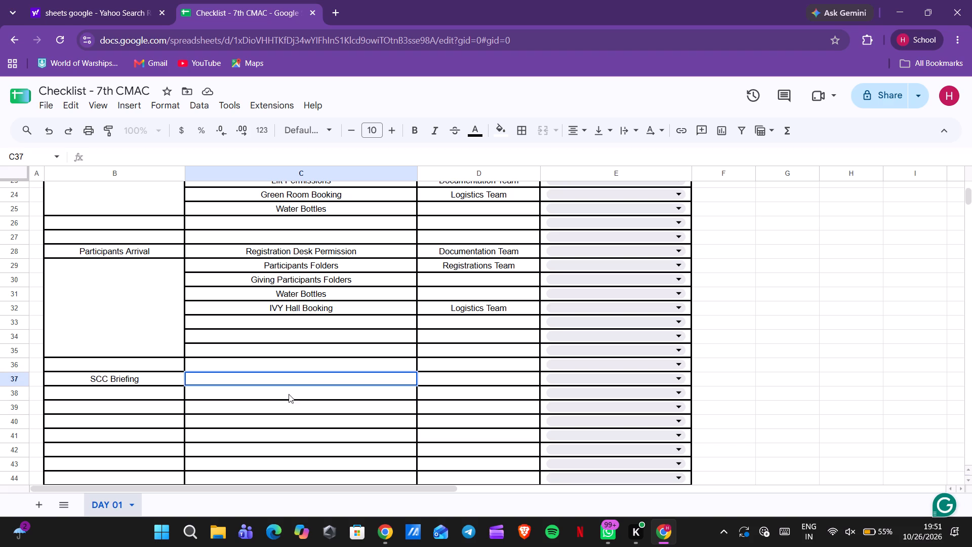
{"action": "scroll", "coordinate": [289, 397], "scroll_direction": "up", "scroll_amount": 1}
{"action": "left_click", "coordinate": [291, 391]}
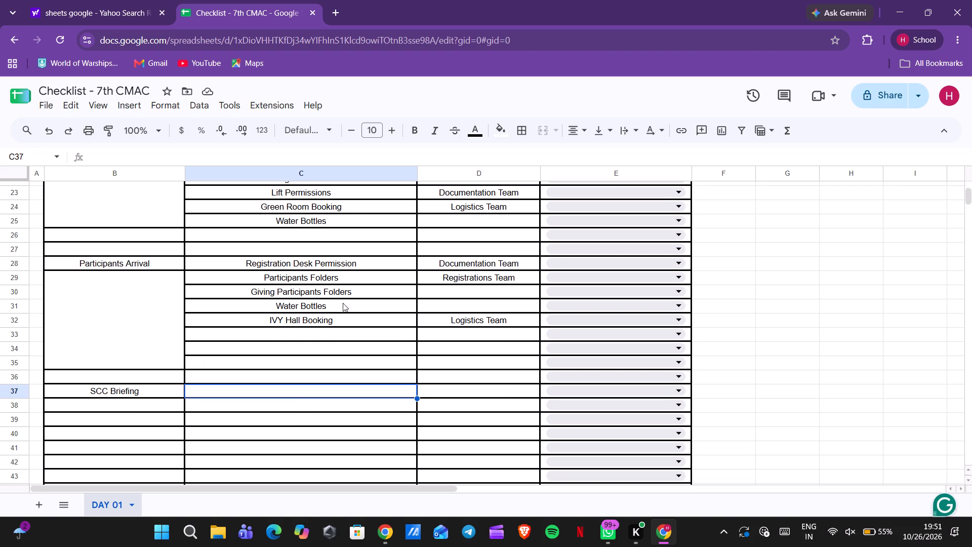
{"action": "scroll", "coordinate": [343, 303], "scroll_direction": "up", "scroll_amount": 4}
{"action": "scroll", "coordinate": [339, 402], "scroll_direction": "up", "scroll_amount": 1}
{"action": "scroll", "coordinate": [339, 402], "scroll_direction": "down", "scroll_amount": 1}
{"action": "scroll", "coordinate": [343, 439], "scroll_direction": "up", "scroll_amount": 3}
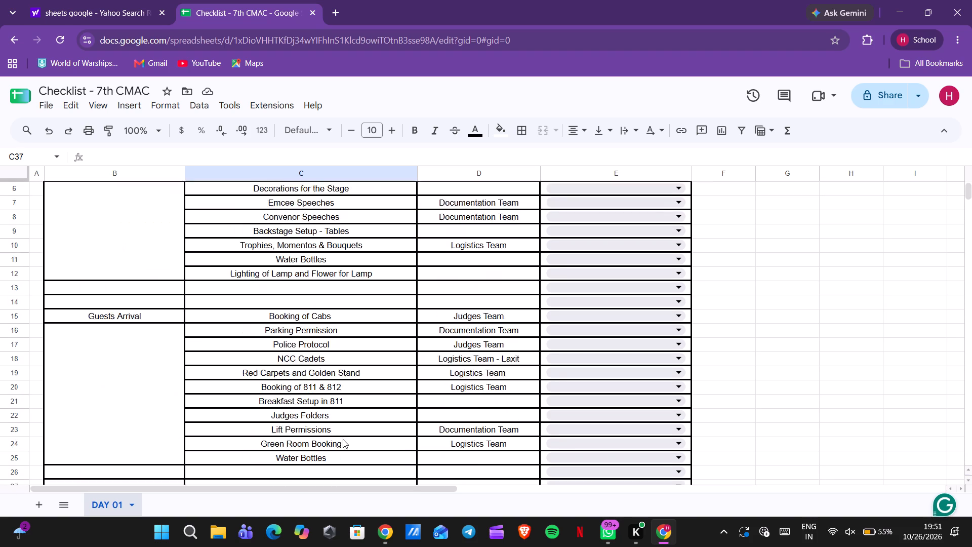
{"action": "scroll", "coordinate": [341, 410], "scroll_direction": "down", "scroll_amount": 3}
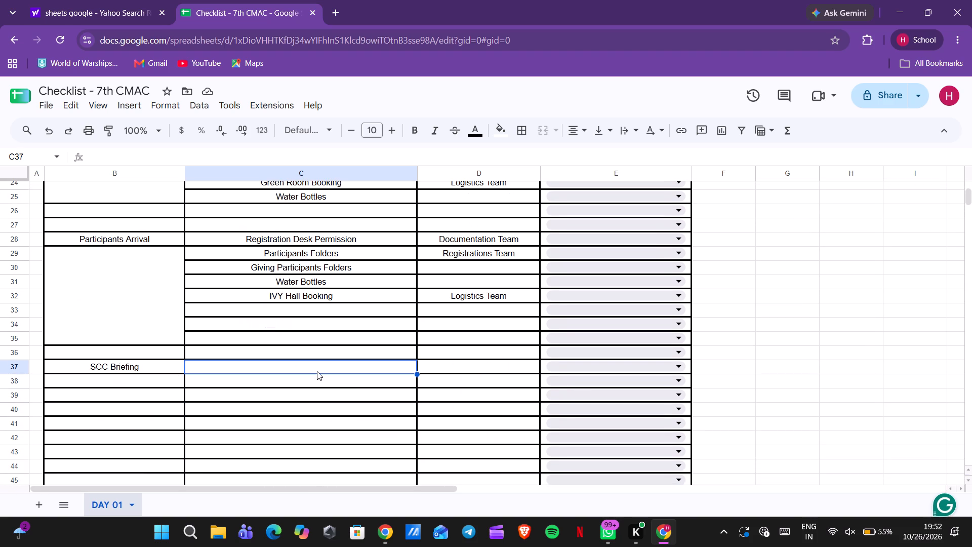
{"action": "double_click", "coordinate": [317, 371]}
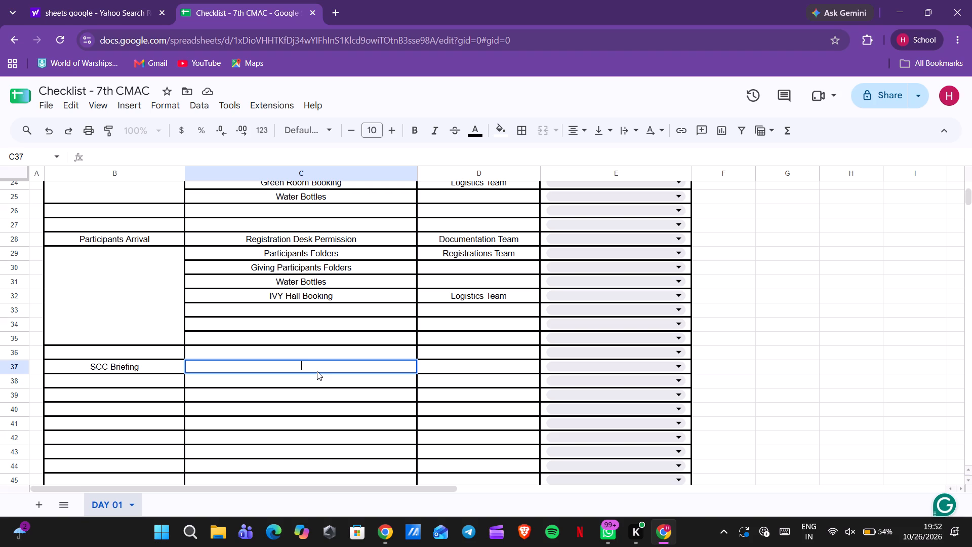
{"action": "scroll", "coordinate": [302, 415], "scroll_direction": "up", "scroll_amount": 4}
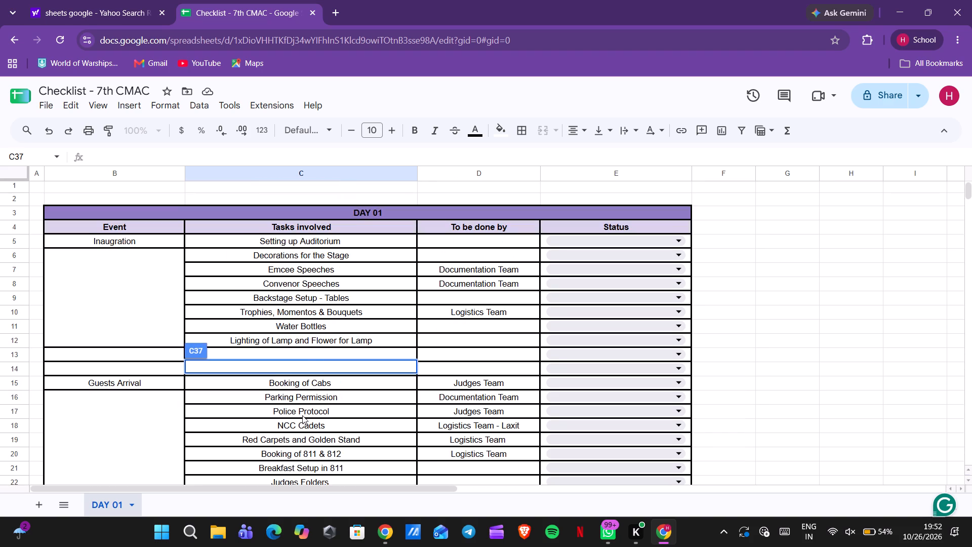
{"action": "scroll", "coordinate": [302, 415], "scroll_direction": "up", "scroll_amount": 1}
{"action": "scroll", "coordinate": [307, 382], "scroll_direction": "down", "scroll_amount": 4}
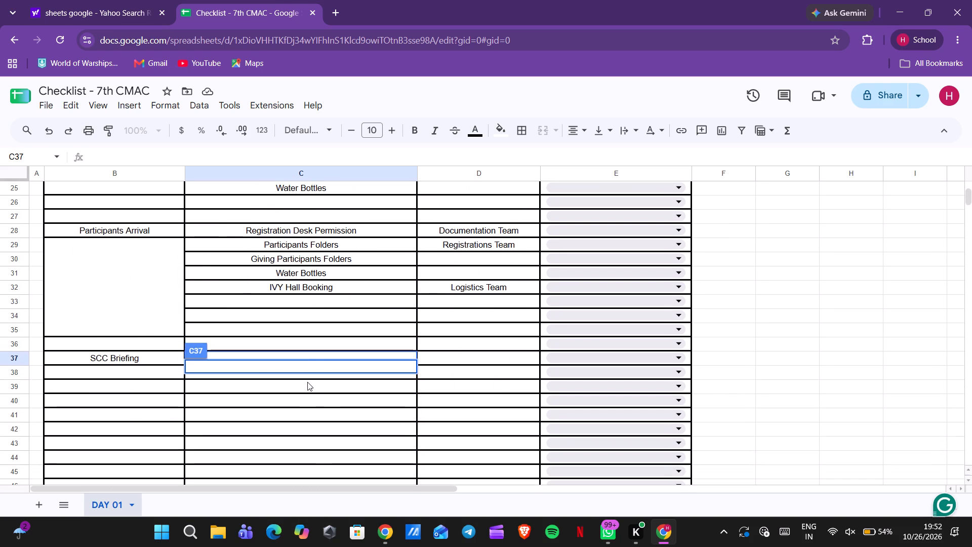
{"action": "left_click", "coordinate": [312, 350]}
{"action": "left_click", "coordinate": [307, 365]}
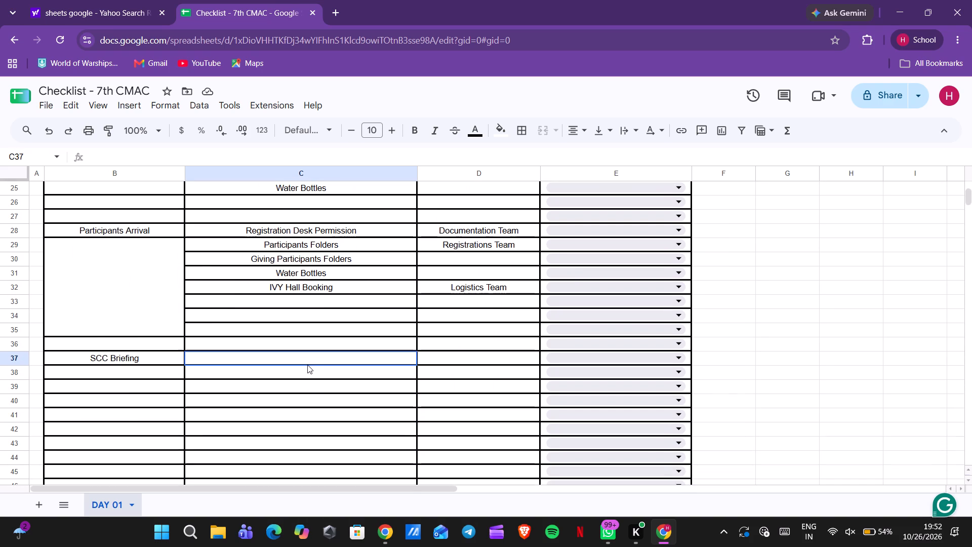
{"action": "double_click", "coordinate": [313, 359]}
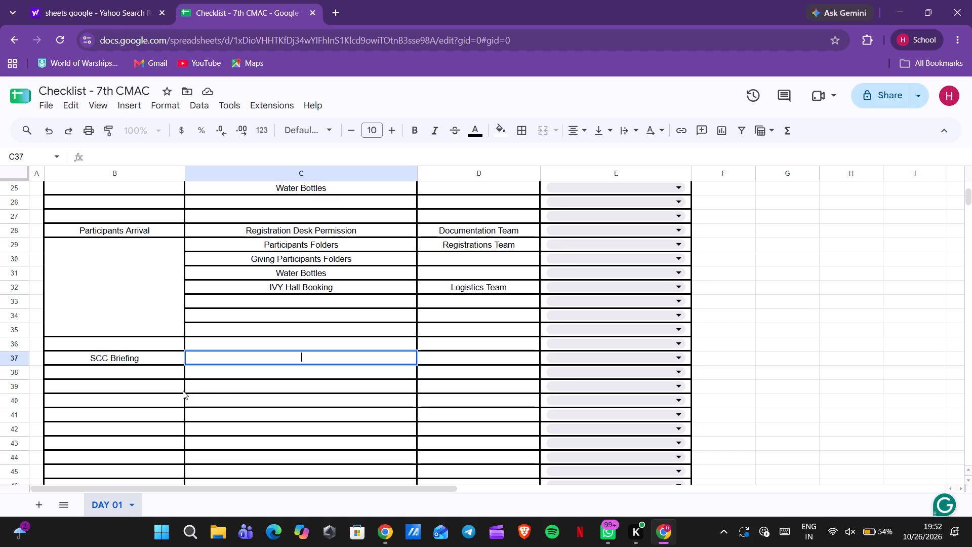
Add the event "Waiting Rooms" in B40 with the task "Participant Luggage Collection" in C40.
{"action": "double_click", "coordinate": [142, 403]}
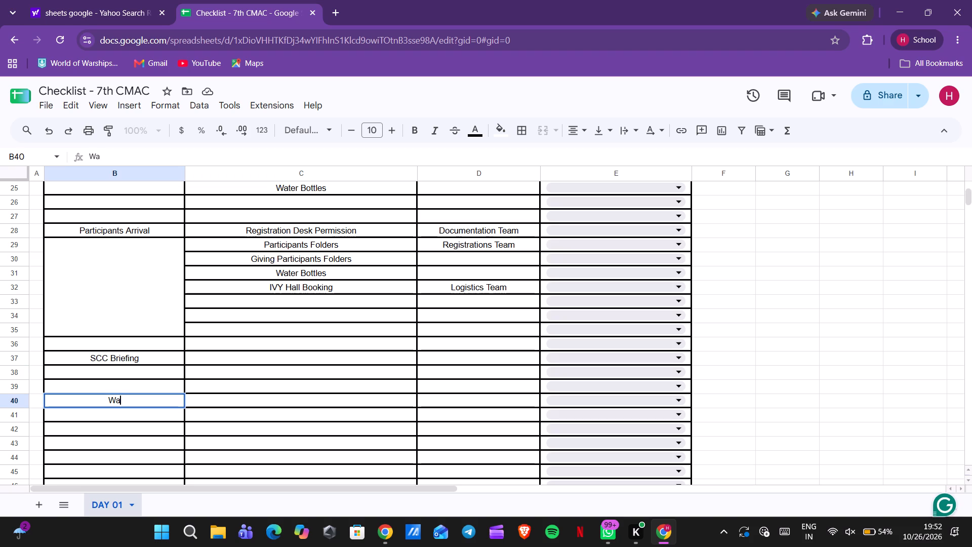
{"action": "type", "text": "itijj"}
{"action": "key", "text": "BackSpace"}
{"action": "key", "text": "BackSpace"}
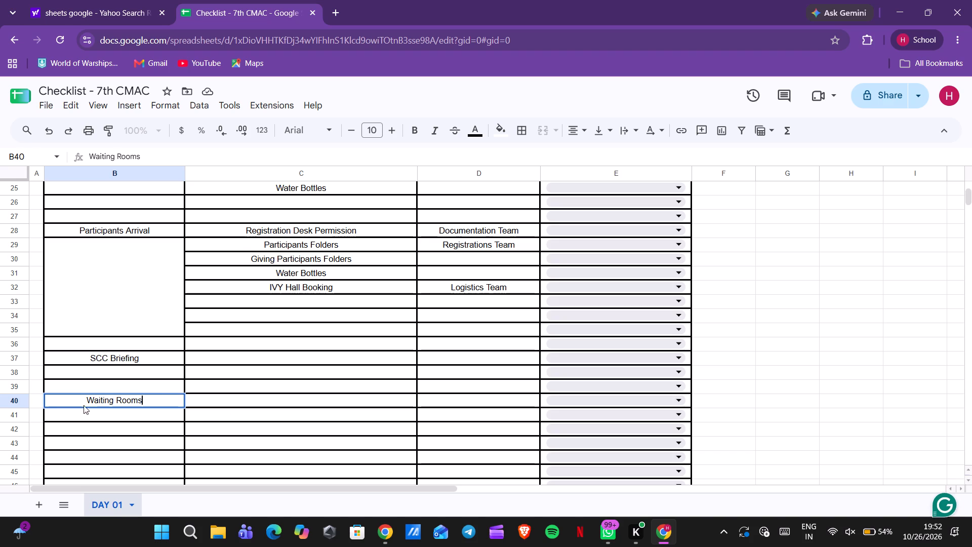
{"action": "left_click", "coordinate": [153, 398]}
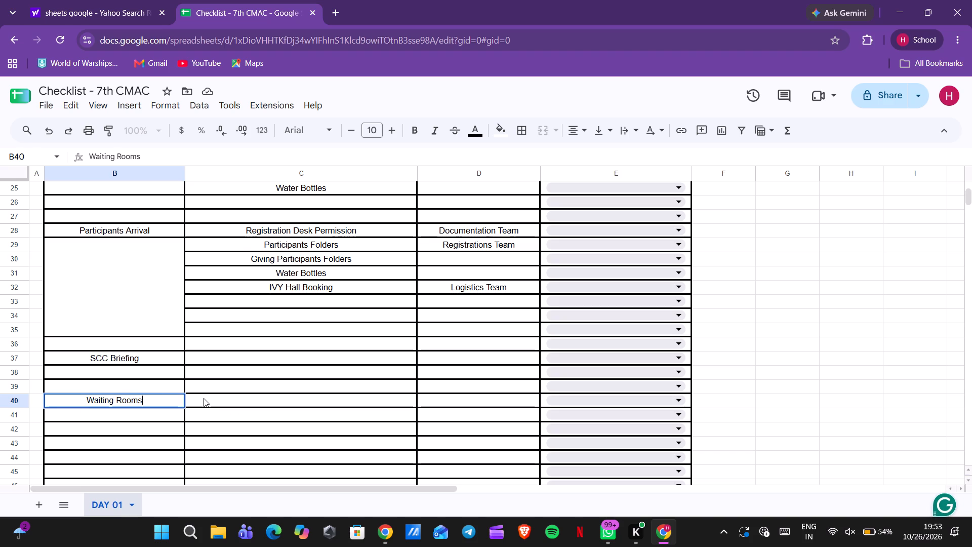
{"action": "double_click", "coordinate": [204, 398]}
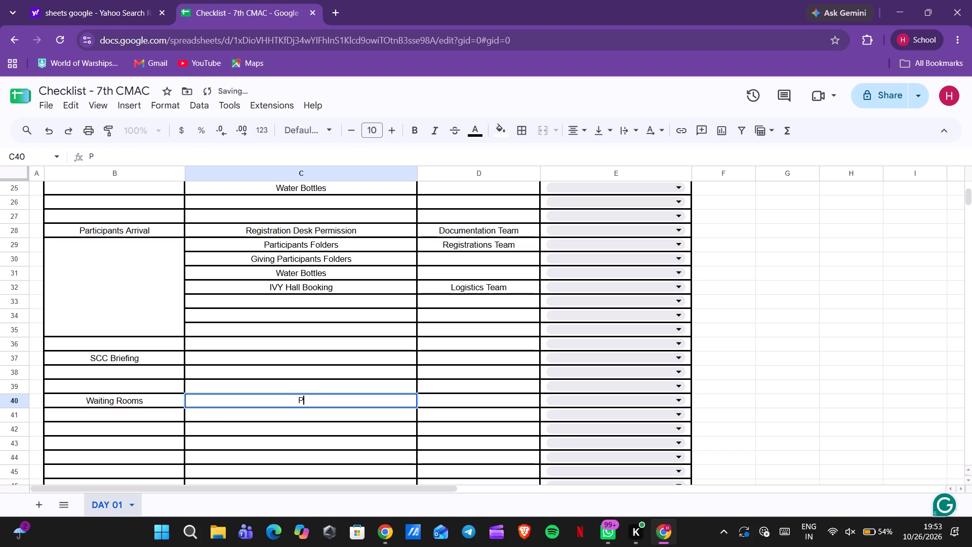
{"action": "key", "text": "BackSpace"}
{"action": "type", "text": "pa"}
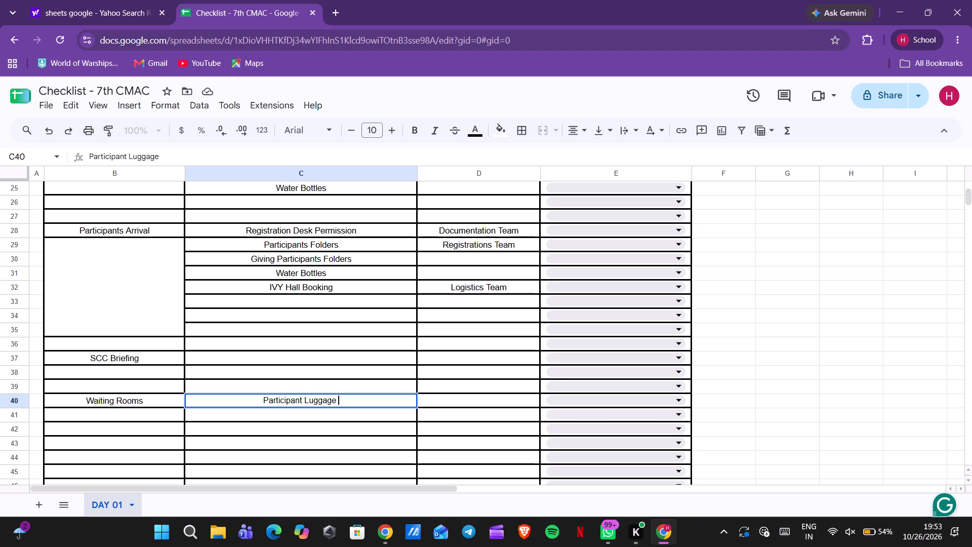
{"action": "type", "text": "ollection"}
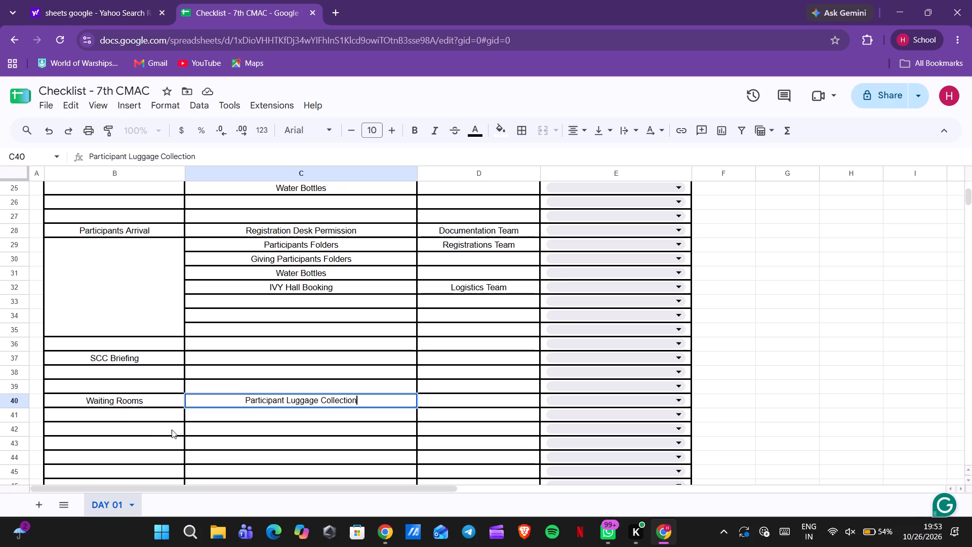
{"action": "left_click", "coordinate": [134, 415]}
Enter "Confidential Information" in C41 as the second task for Waiting Rooms.
{"action": "scroll", "coordinate": [236, 375], "scroll_direction": "down", "scroll_amount": 1}
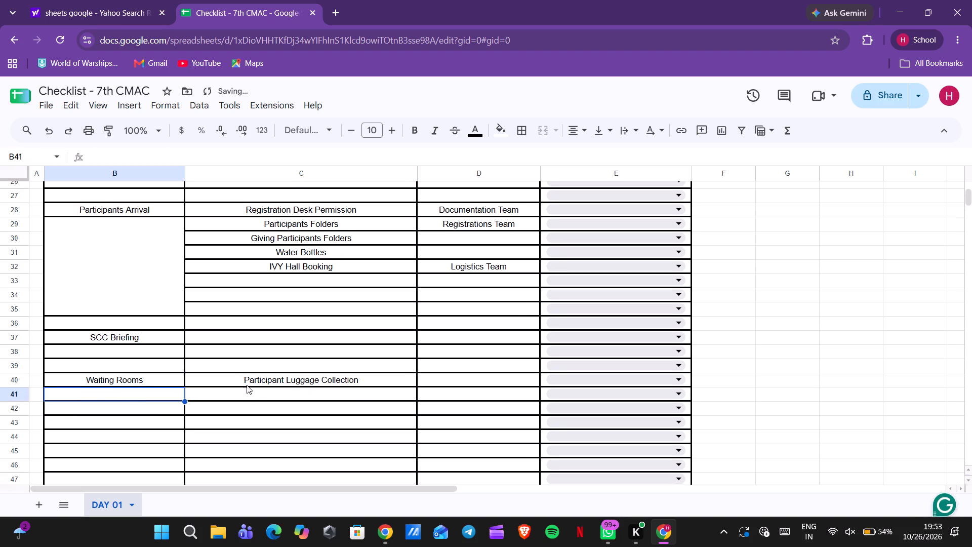
{"action": "left_click", "coordinate": [254, 391]}
{"action": "double_click", "coordinate": [254, 391]}
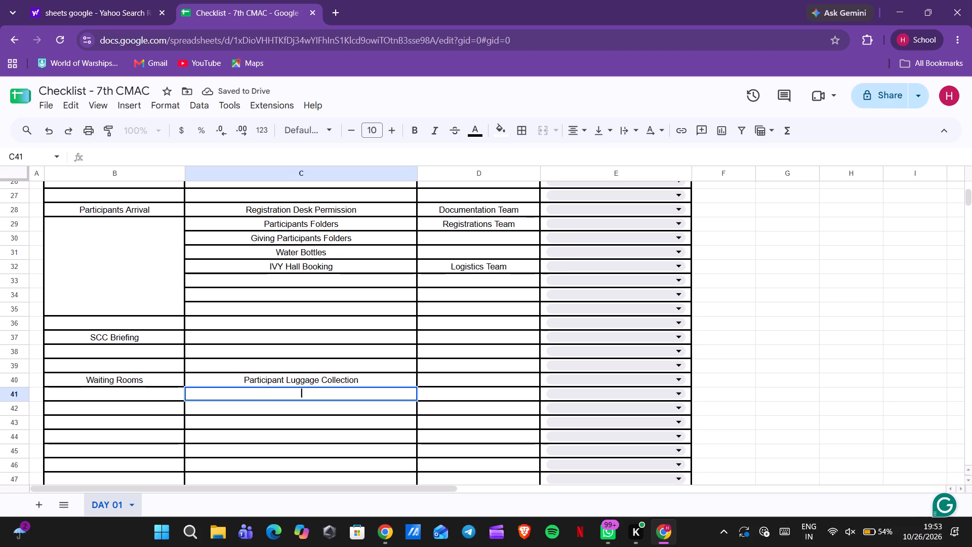
{"action": "key", "text": "c"}
{"action": "key", "text": "Tab"}
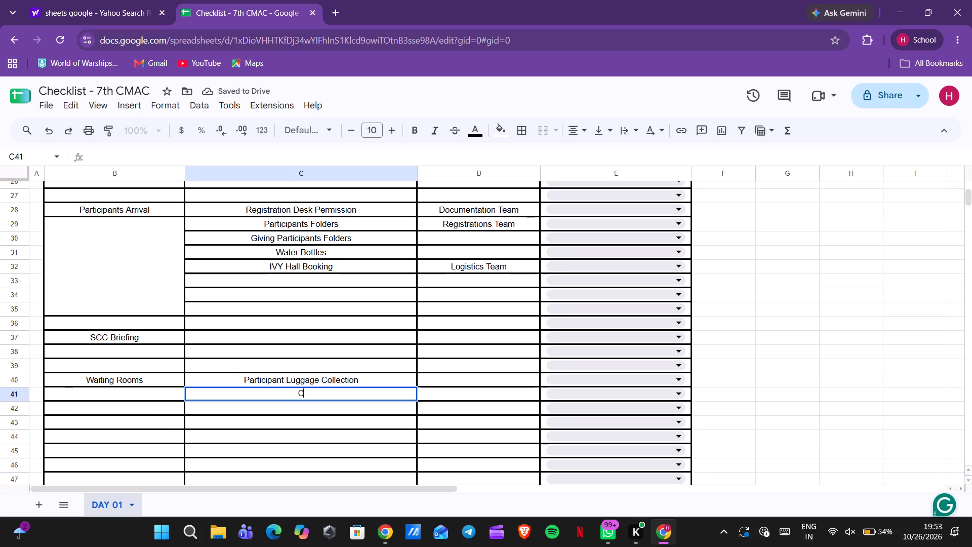
{"action": "key", "text": "o"}
{"action": "key", "text": "ctrl+z"}
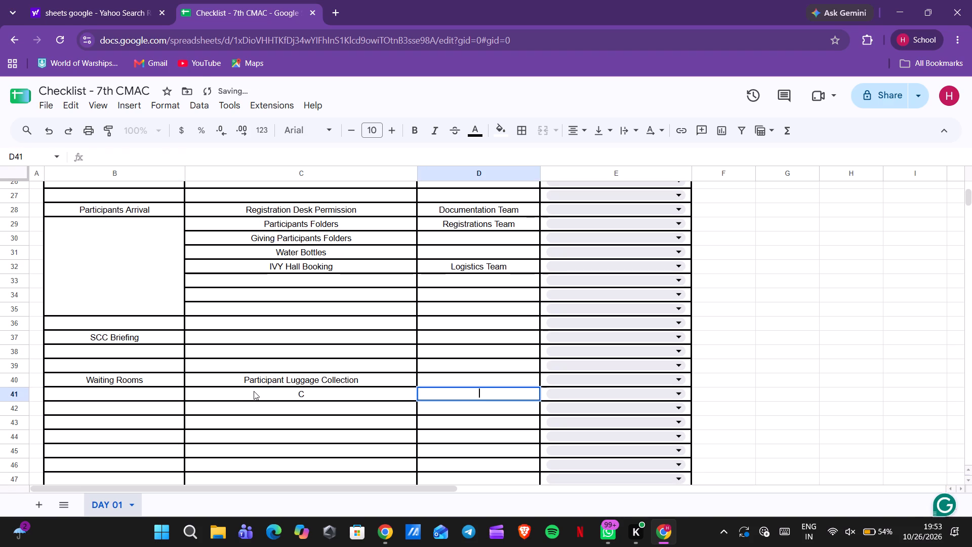
{"action": "double_click", "coordinate": [329, 390]}
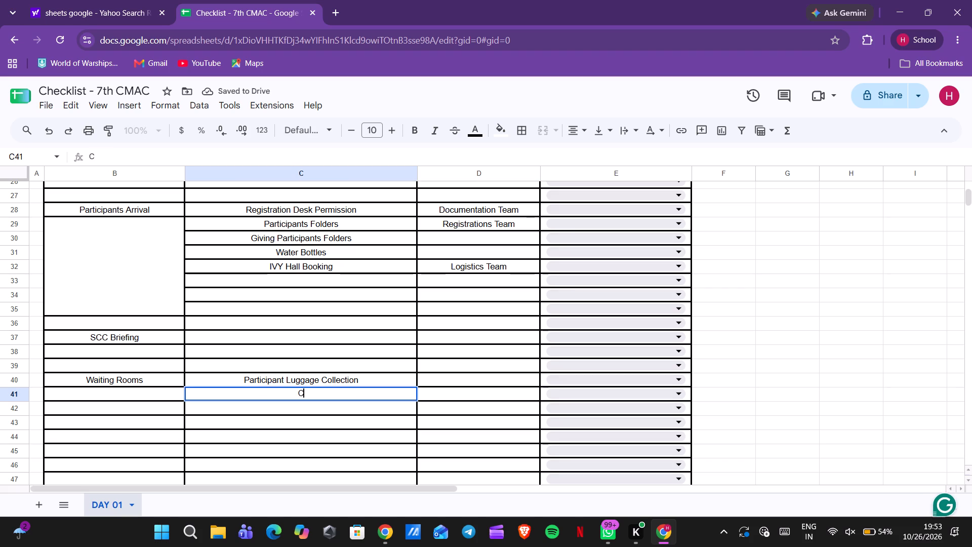
{"action": "type", "text": "ONFIC==="}
{"action": "key", "text": "BackSpace"}
{"action": "key", "text": "BackSpace"}
{"action": "key", "text": "BackSpace"}
{"action": "key", "text": "BackSpace"}
{"action": "key", "text": "BackSpace"}
{"action": "key", "text": "BackSpace"}
{"action": "key", "text": "BackSpace"}
{"action": "key", "text": "BackSpace"}
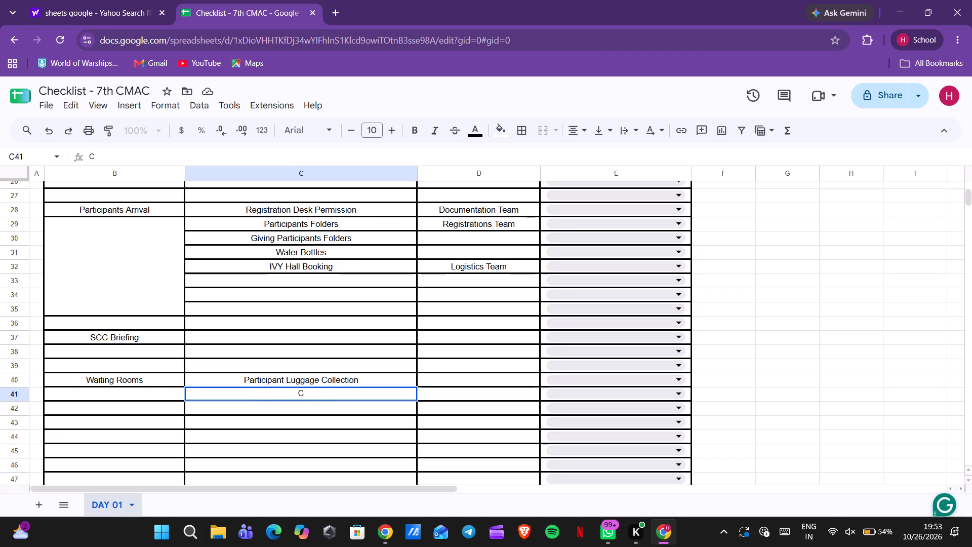
{"action": "type", "text": "onfidenc"}
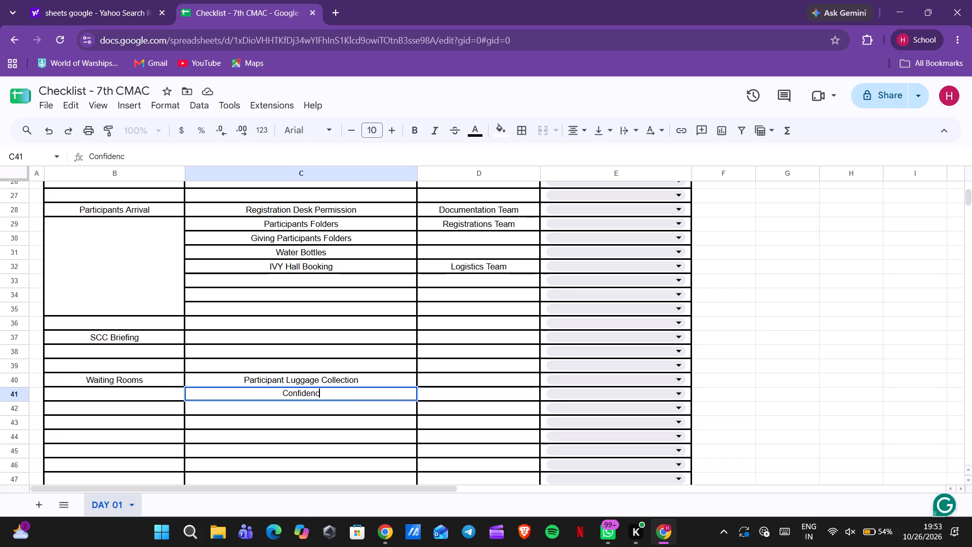
{"action": "key", "text": "BackSpace"}
{"action": "key", "text": "t"}
{"action": "type", "text": "io"}
{"action": "key", "text": "BackSpace"}
{"action": "type", "text": "al"}
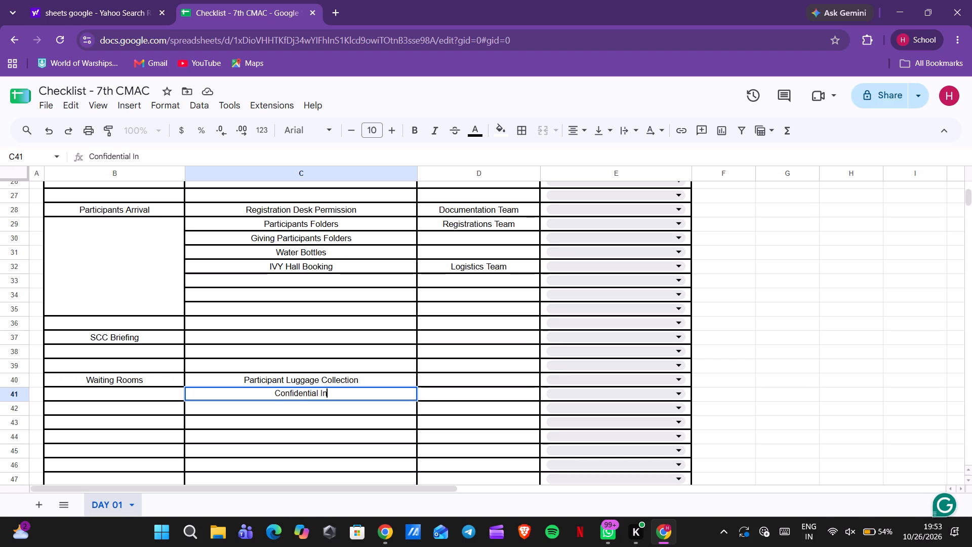
{"action": "key", "text": "BackSpace"}
{"action": "key", "text": "BackSpace"}
{"action": "type", "text": "ormation"}
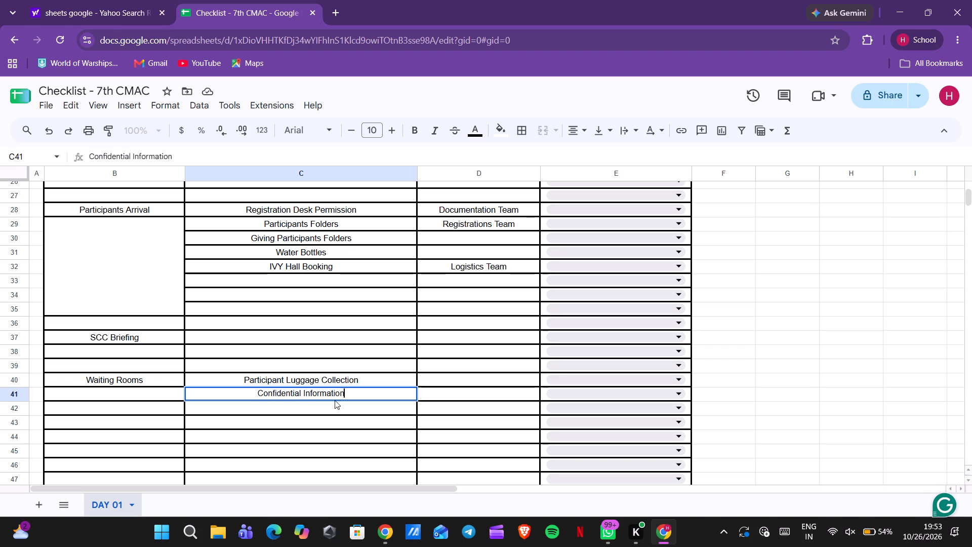
Add the event "Rounds" in B43 with the task "Setting Up of Court Halls" in C43.
{"action": "double_click", "coordinate": [128, 422]}
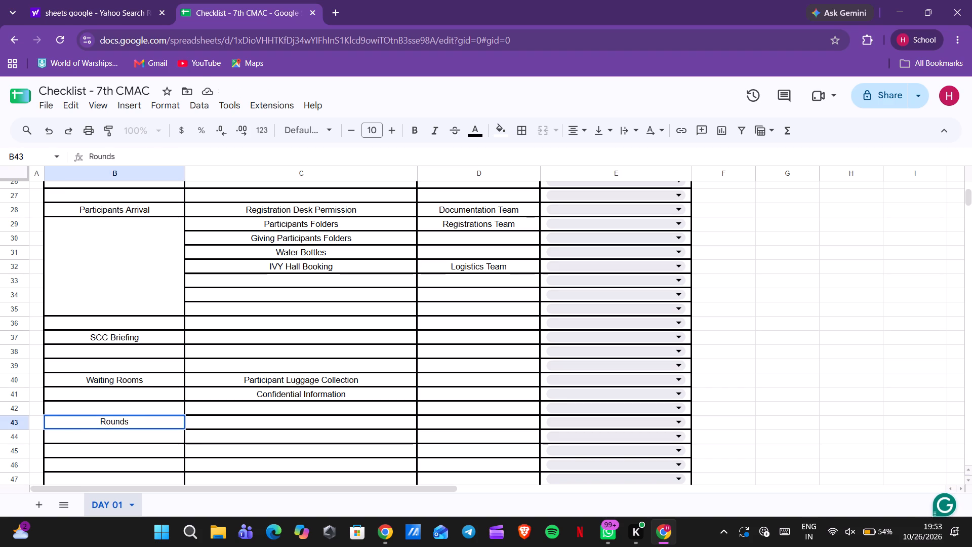
{"action": "double_click", "coordinate": [238, 415]}
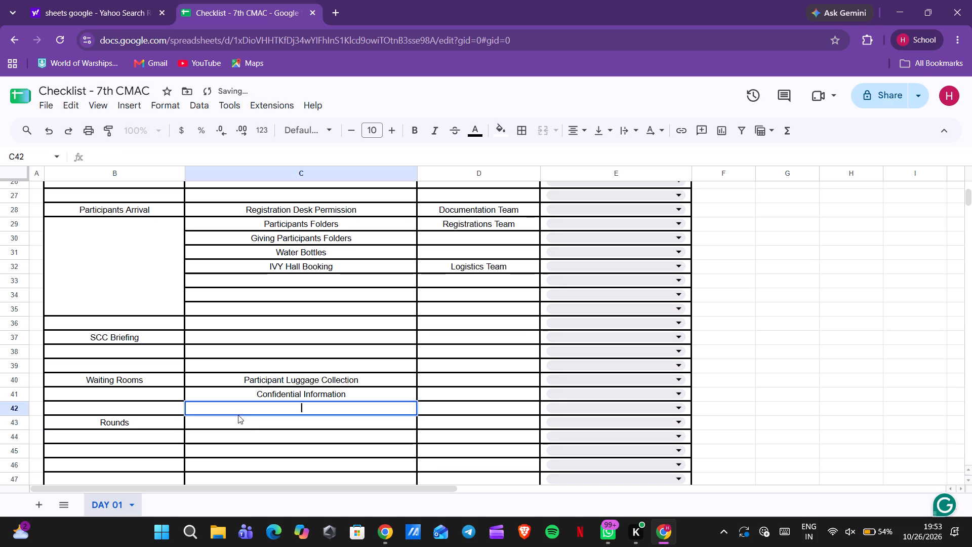
{"action": "double_click", "coordinate": [250, 424]}
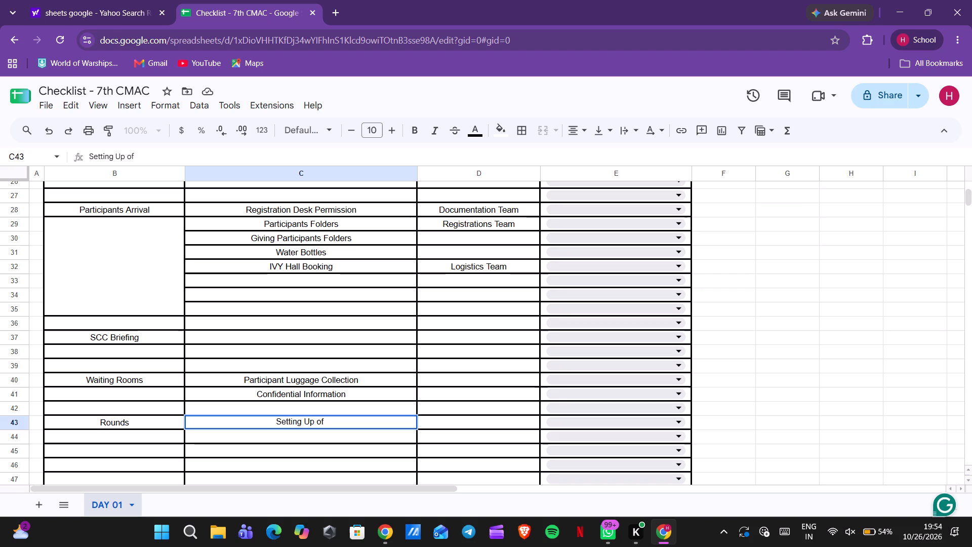
{"action": "key", "text": "BackSpace"}
{"action": "type", "text": "COUR"}
{"action": "key", "text": "BackSpace"}
{"action": "key", "text": "BackSpace"}
{"action": "key", "text": "BackSpace"}
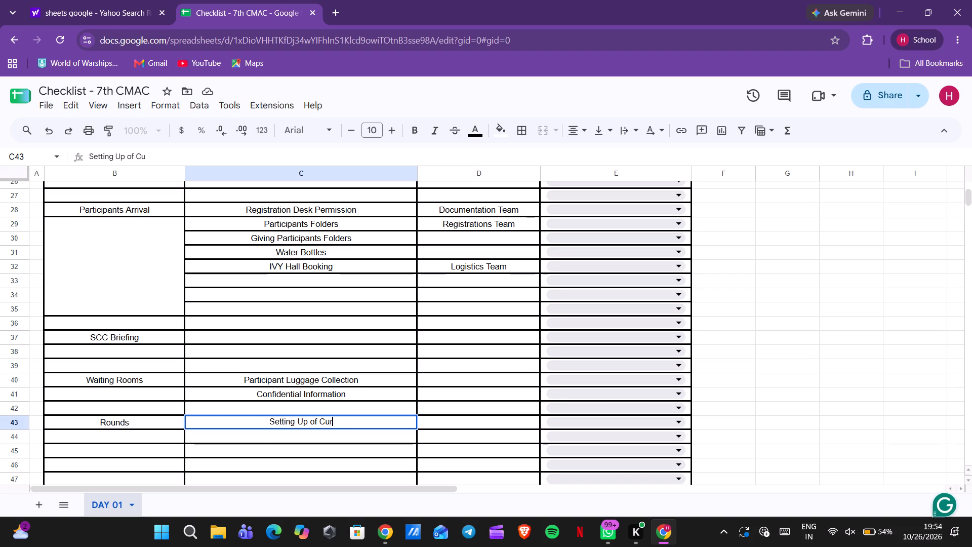
{"action": "key", "text": "BackSpace"}
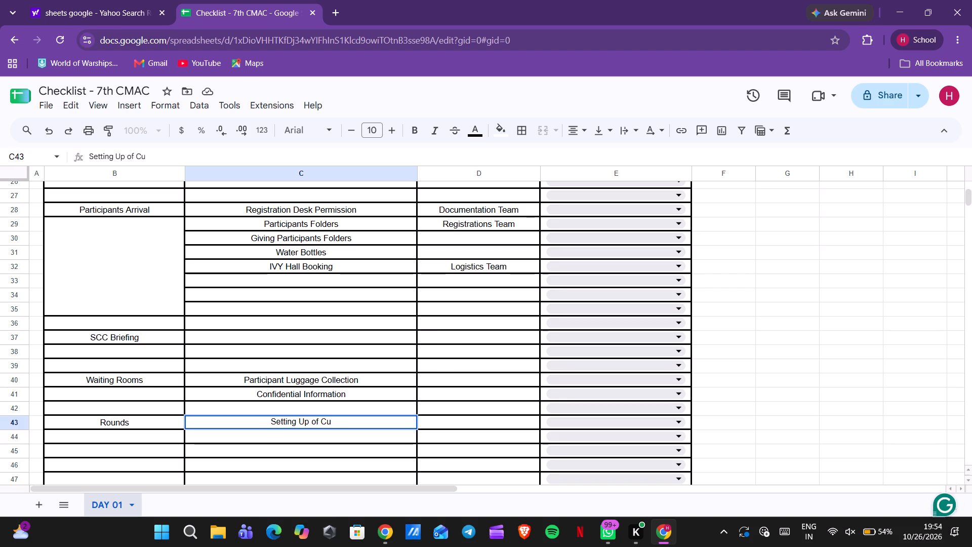
{"action": "key", "text": "BackSpace"}
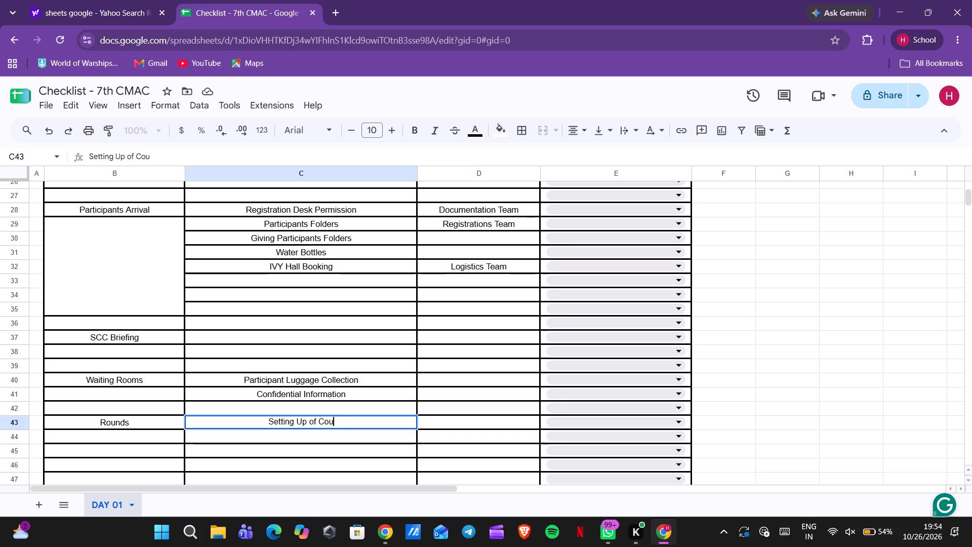
{"action": "type", "text": "alls"}
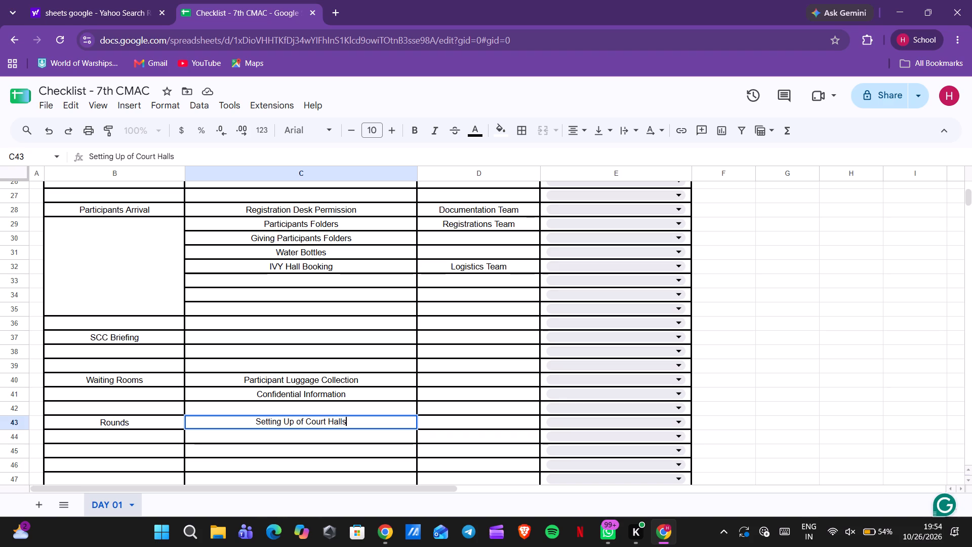
{"action": "scroll", "coordinate": [306, 412], "scroll_direction": "down", "scroll_amount": 1}
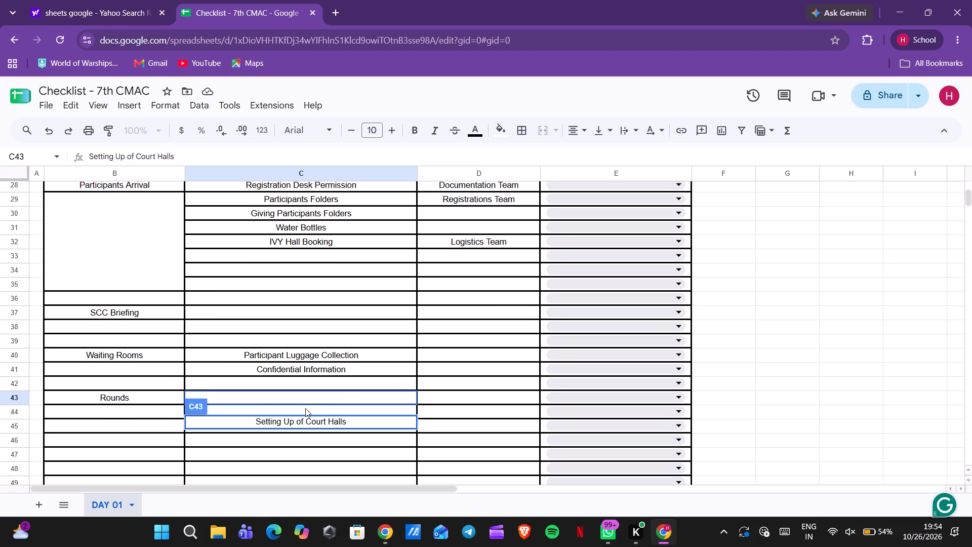
{"action": "left_click", "coordinate": [413, 365]}
{"action": "double_click", "coordinate": [344, 410]}
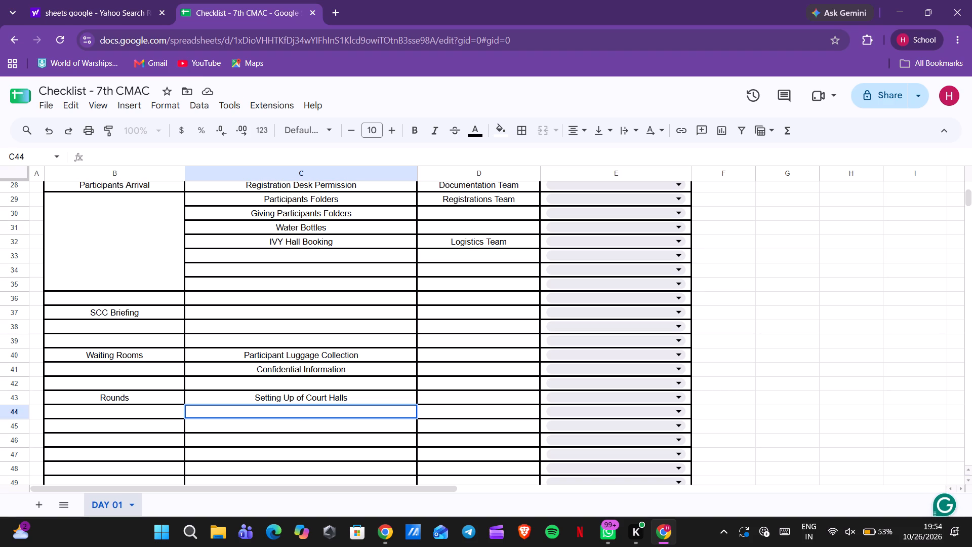
Move the Rounds event and its court halls task from B43:C43 down to B48:C48.
{"action": "left_click", "coordinate": [145, 398]}
{"action": "scroll", "coordinate": [197, 396], "scroll_direction": "right", "scroll_amount": 1}
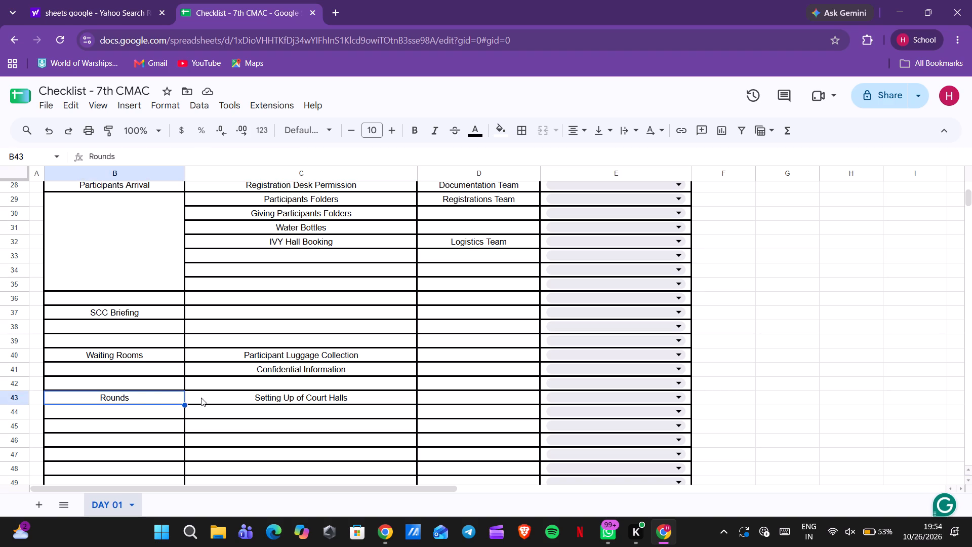
{"action": "left_click", "coordinate": [201, 398]}
{"action": "left_click", "coordinate": [155, 402]}
{"action": "left_click", "coordinate": [208, 402], "text": "shift"}
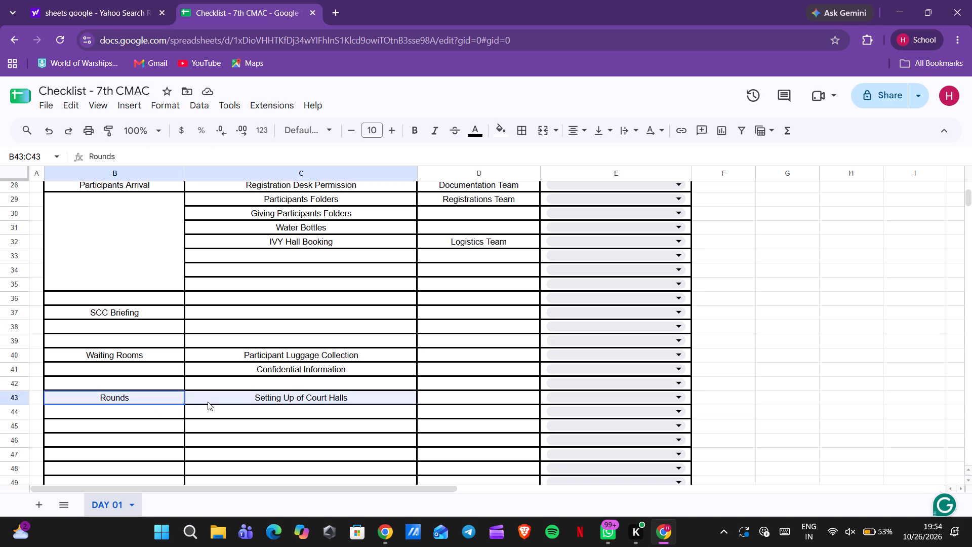
{"action": "key", "text": "ctrl+x"}
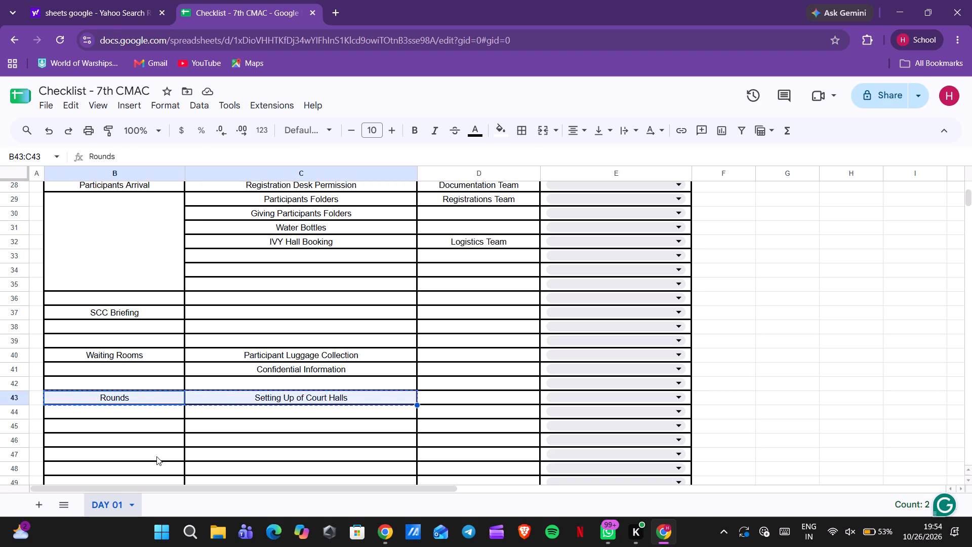
{"action": "left_click", "coordinate": [156, 468]}
{"action": "key", "text": "ctrl+v"}
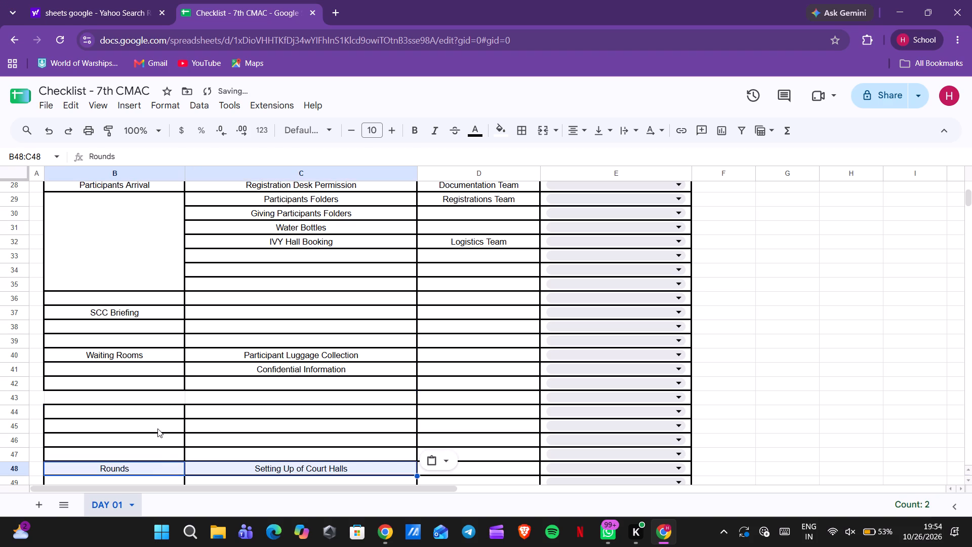
Apply all borders to the emptied cells B43:C43.
{"action": "left_click_drag", "start_coordinate": [76, 395], "coordinate": [541, 388]}
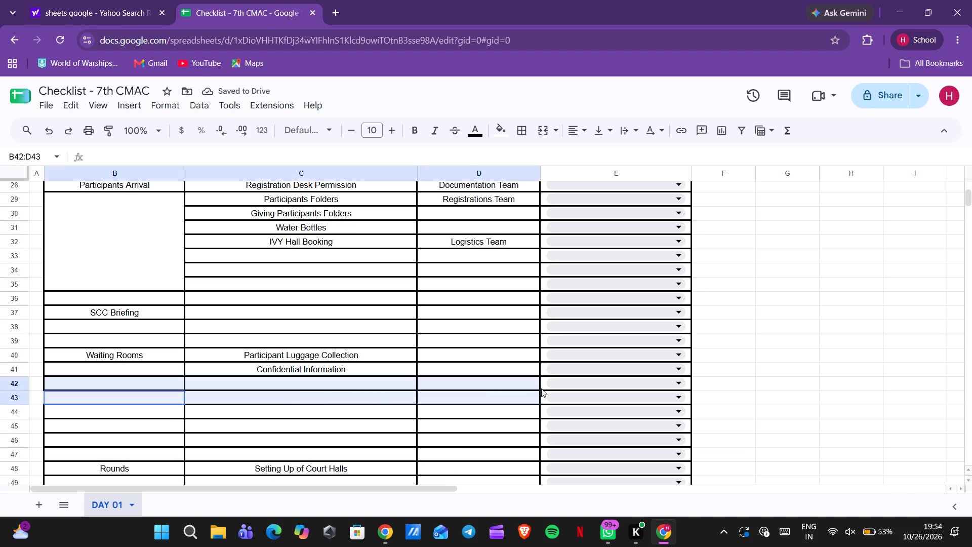
{"action": "left_click_drag", "start_coordinate": [541, 388], "coordinate": [617, 395]}
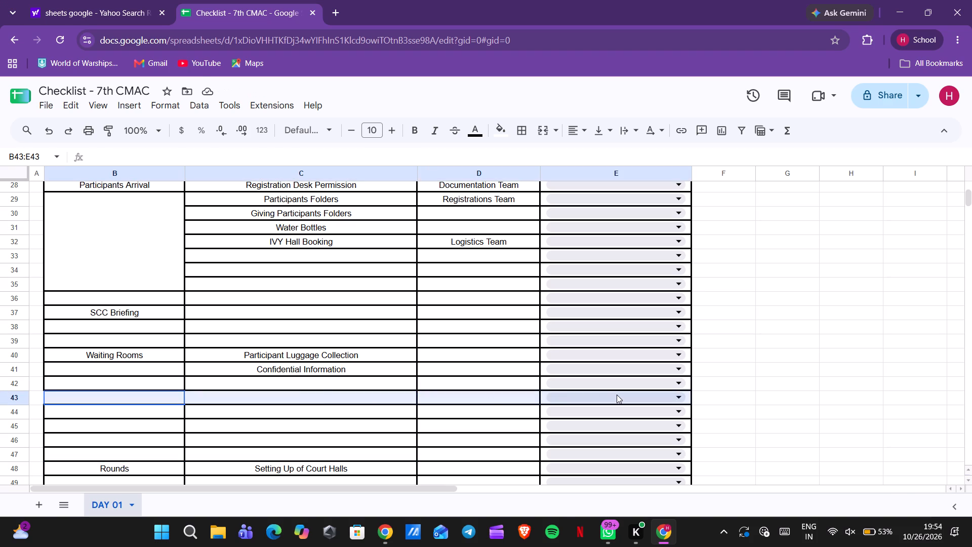
{"action": "left_click_drag", "start_coordinate": [617, 395], "coordinate": [398, 396]}
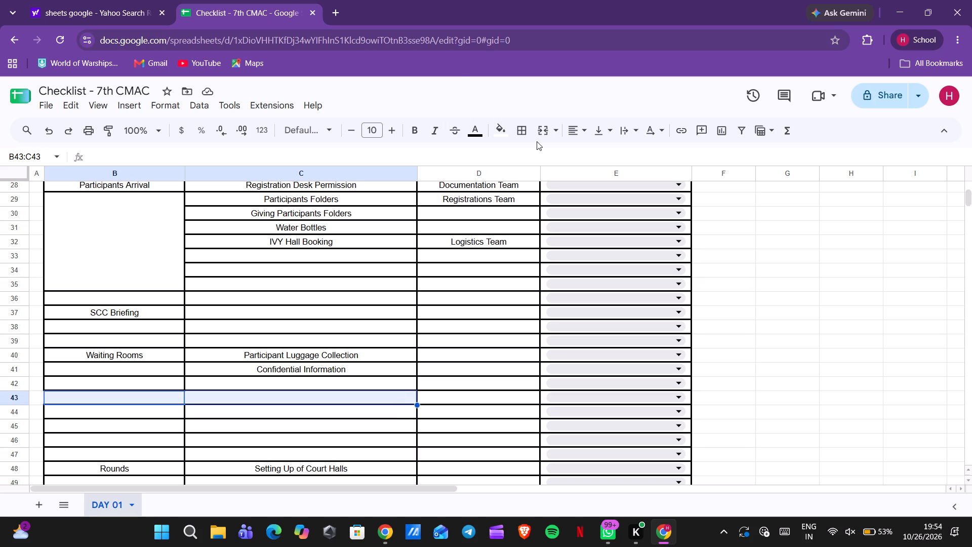
{"action": "left_click", "coordinate": [523, 136]}
{"action": "left_click", "coordinate": [528, 154]}
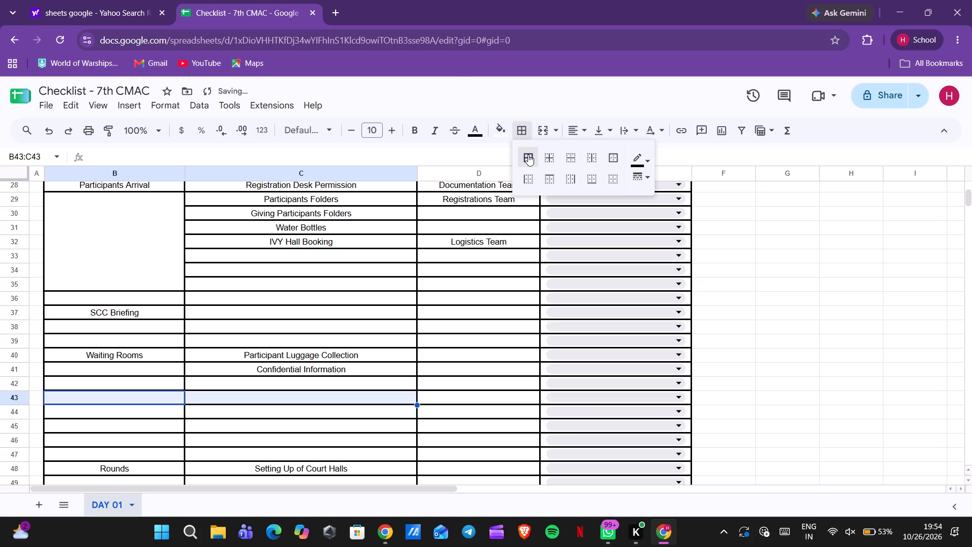
{"action": "left_click", "coordinate": [237, 314]}
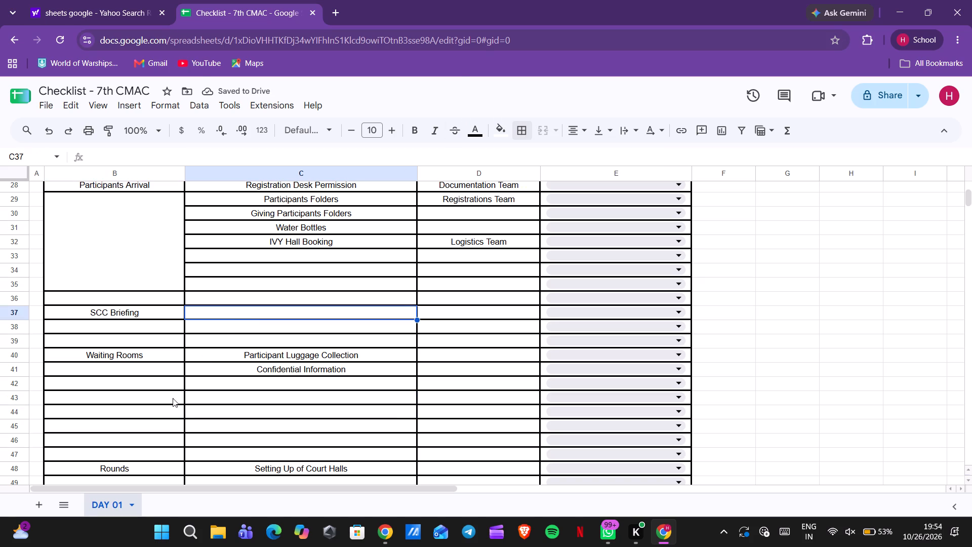
Add the event "Judges Arrival" in B43 with the task "Cab Booking" in C43.
{"action": "double_click", "coordinate": [161, 401]}
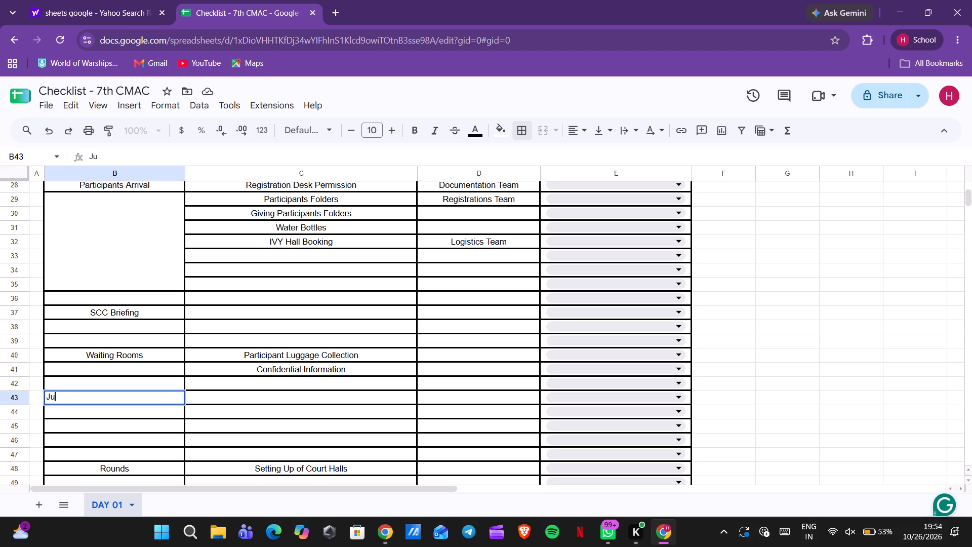
{"action": "type", "text": "rrival"}
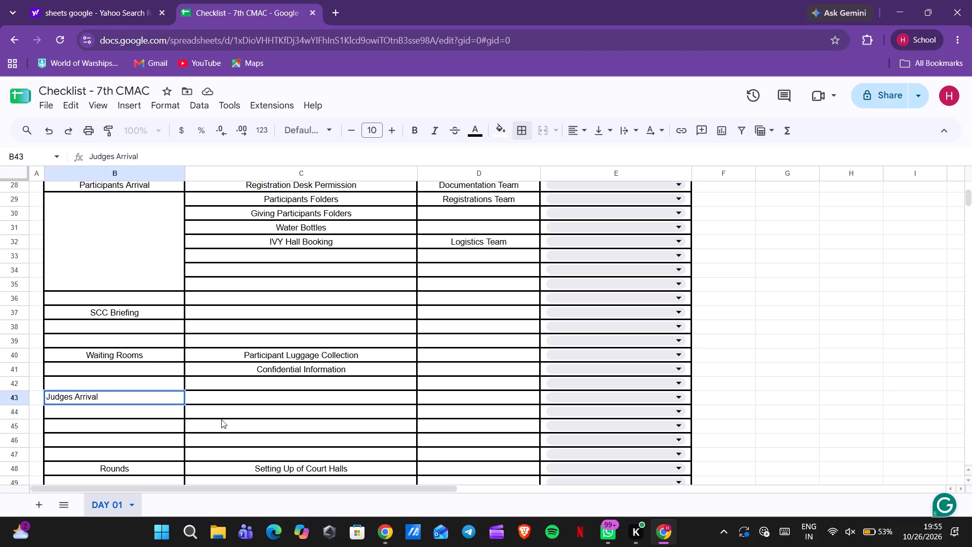
{"action": "double_click", "coordinate": [239, 393]}
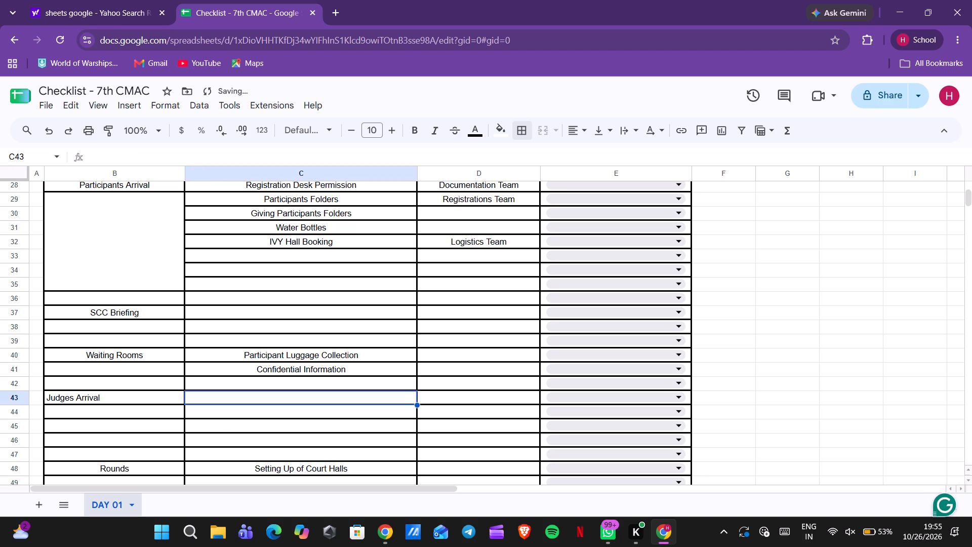
{"action": "double_click", "coordinate": [242, 396]}
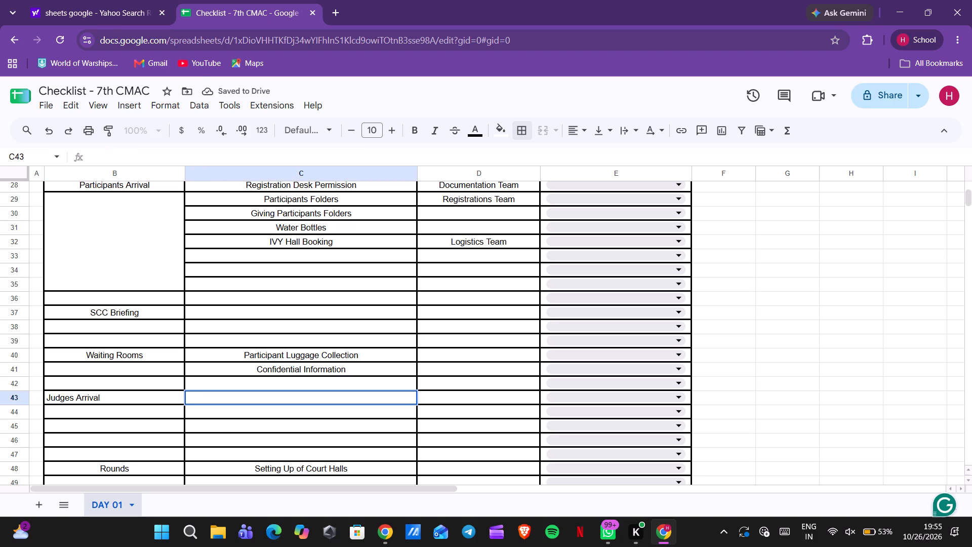
{"action": "key", "text": "BackSpace"}
{"action": "key", "text": "BackSpace"}
{"action": "key", "text": "BackSpace"}
{"action": "key", "text": "BackSpace"}
{"action": "key", "text": "BackSpace"}
{"action": "type", "text": "ab"}
{"action": "key", "text": "space"}
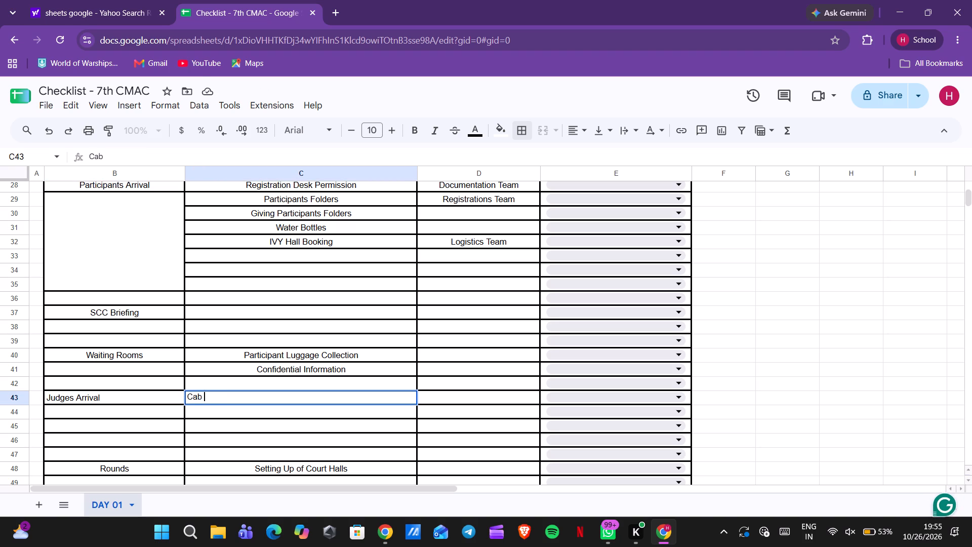
{"action": "type", "text": "ookun"}
{"action": "key", "text": "BackSpace"}
{"action": "key", "text": "BackSpace"}
{"action": "type", "text": "ing"}
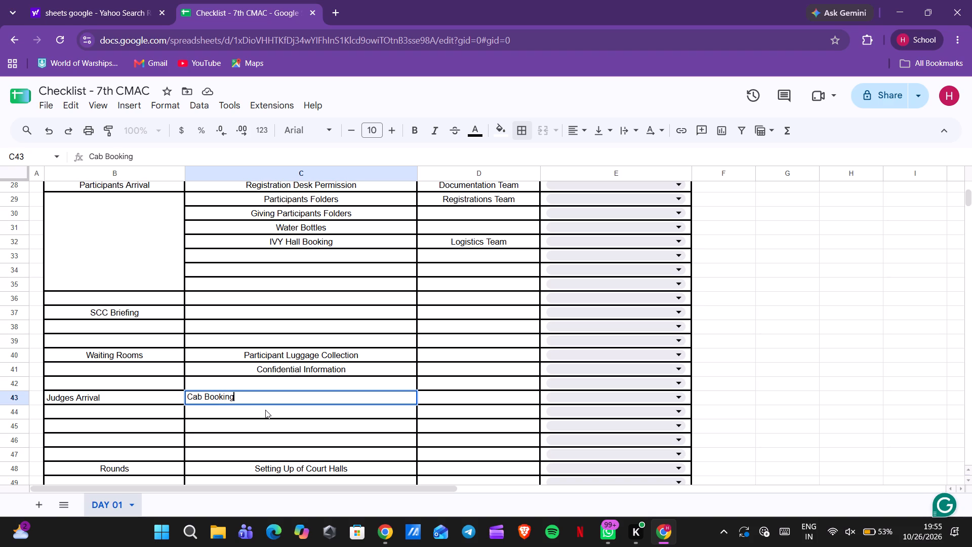
Add the Judges Arrival tasks "Parking Permissions" in C44 and "Judges Folders" in C45.
{"action": "double_click", "coordinate": [265, 410]}
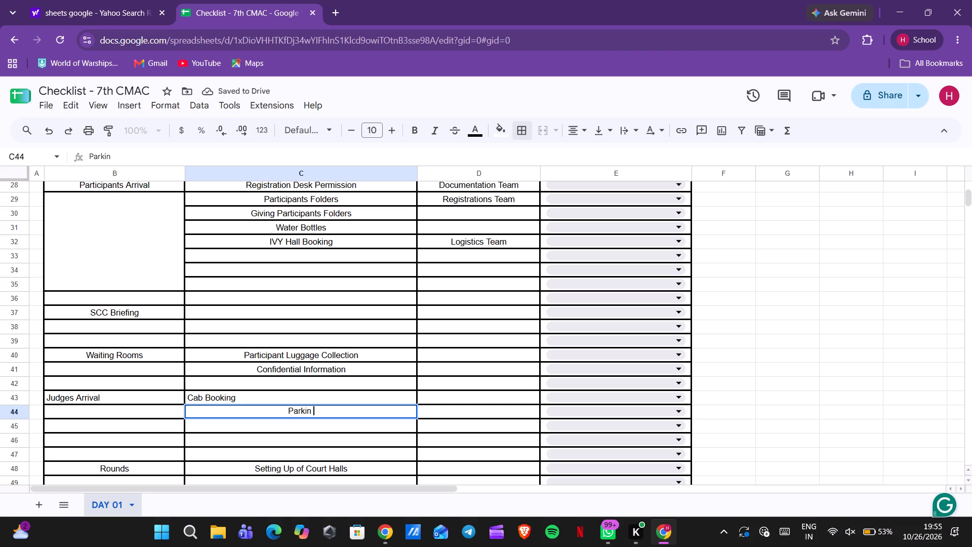
{"action": "key", "text": "BackSpace"}
{"action": "type", "text": "ermissions"}
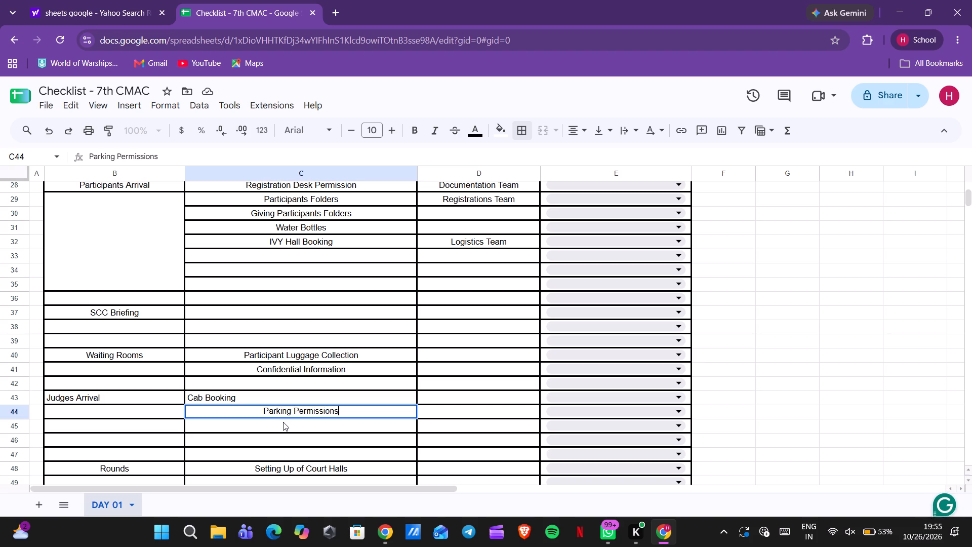
{"action": "double_click", "coordinate": [284, 425]}
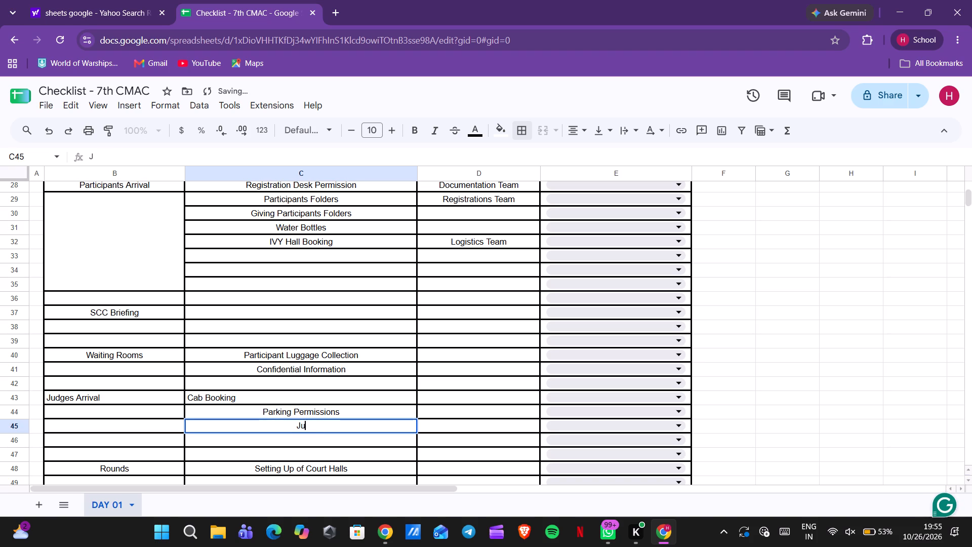
{"action": "key", "text": "BackSpace"}
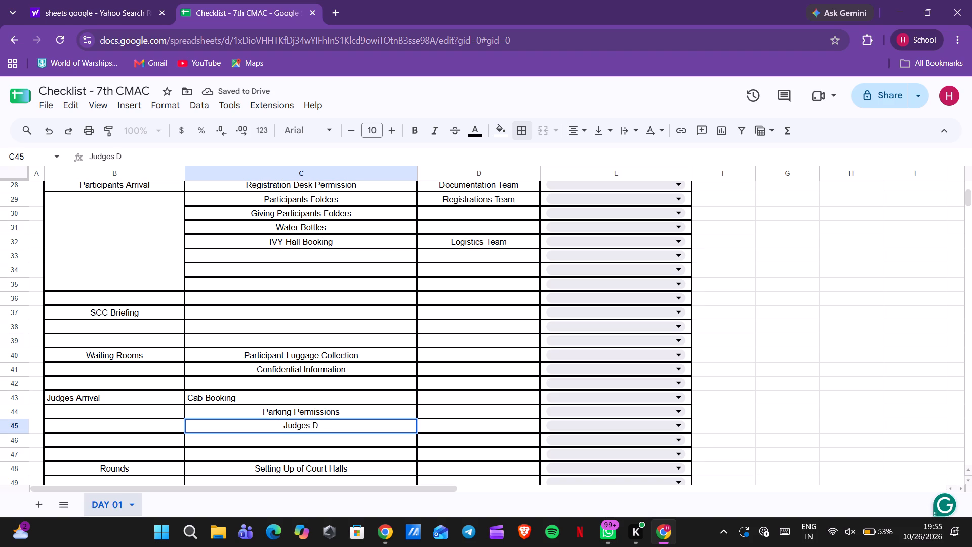
{"action": "type", "text": "olders"}
Enter "Water Bottles" in C46 as the next task for Judges Arrival.
{"action": "double_click", "coordinate": [291, 438]}
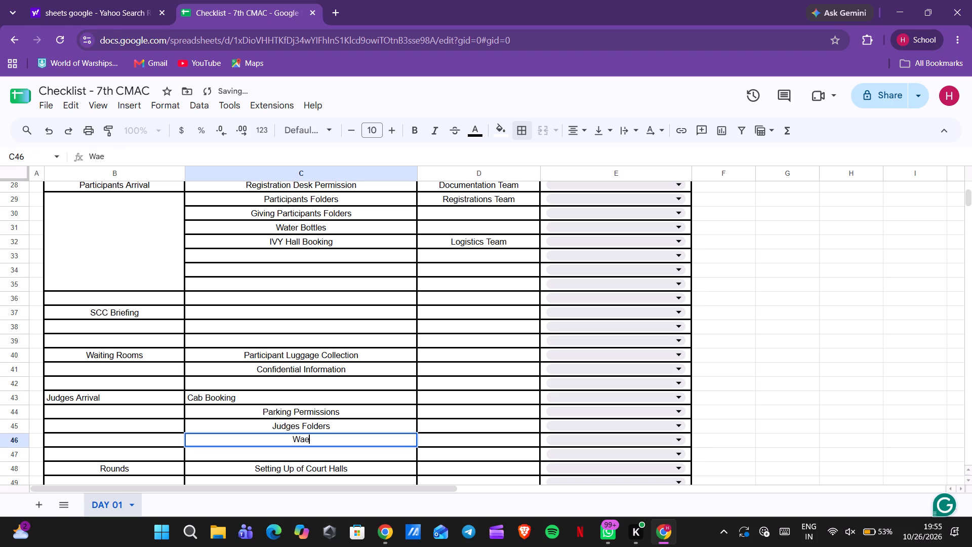
{"action": "key", "text": "BackSpace"}
{"action": "key", "text": "y"}
{"action": "key", "text": "BackSpace"}
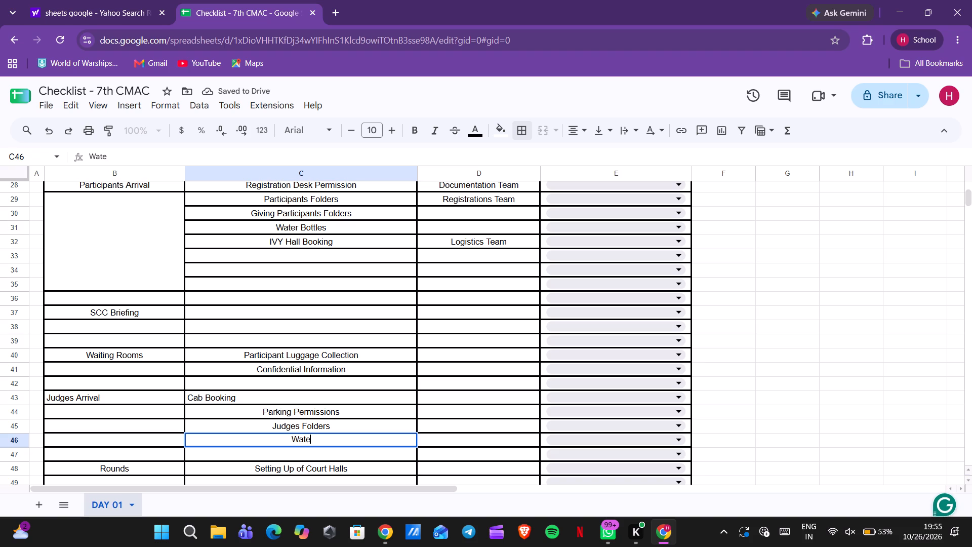
{"action": "key", "text": "BackSpace"}
{"action": "type", "text": "ottles"}
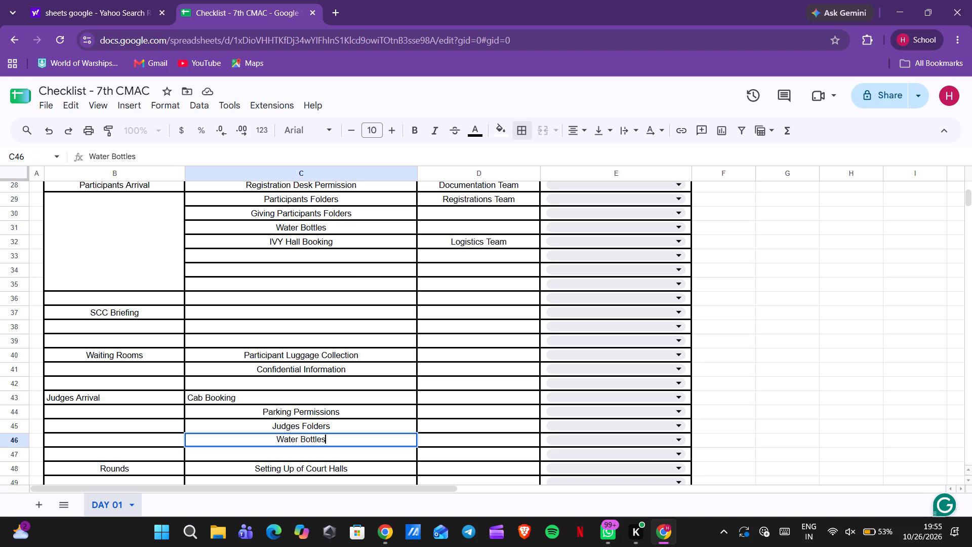
{"action": "scroll", "coordinate": [303, 426], "scroll_direction": "down", "scroll_amount": 1}
{"action": "left_click", "coordinate": [316, 361]}
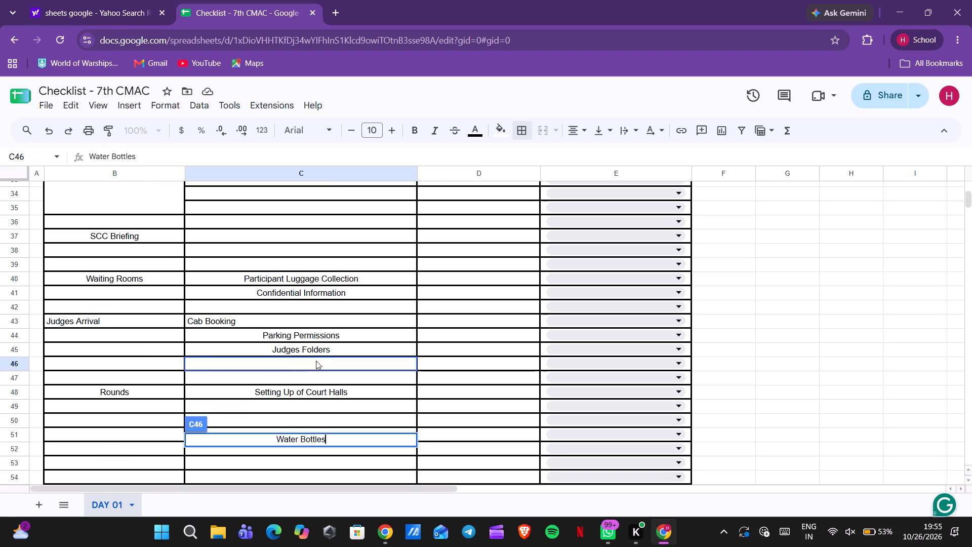
{"action": "left_click", "coordinate": [166, 387]}
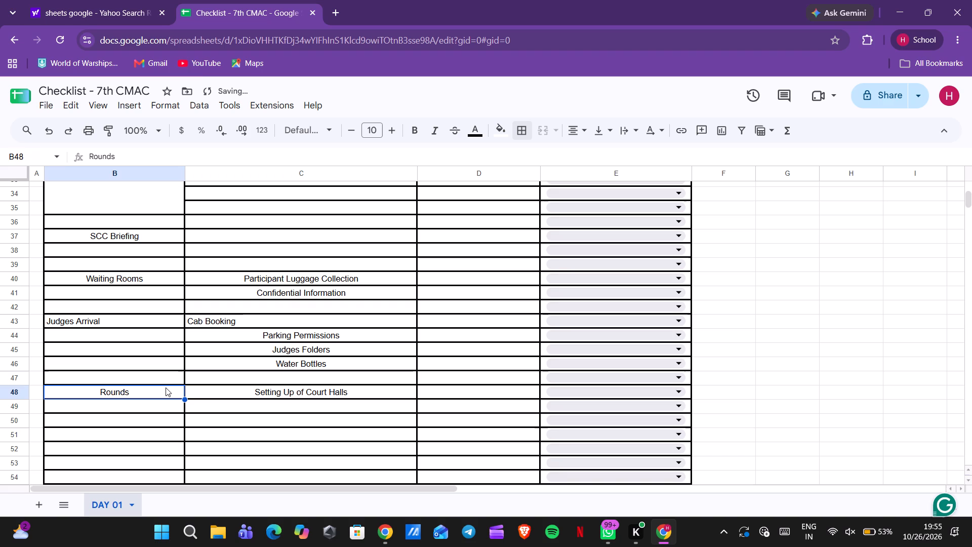
Clear the Rounds event and its court halls task from cells B48:C48.
{"action": "left_click", "coordinate": [217, 393], "text": "shift"}
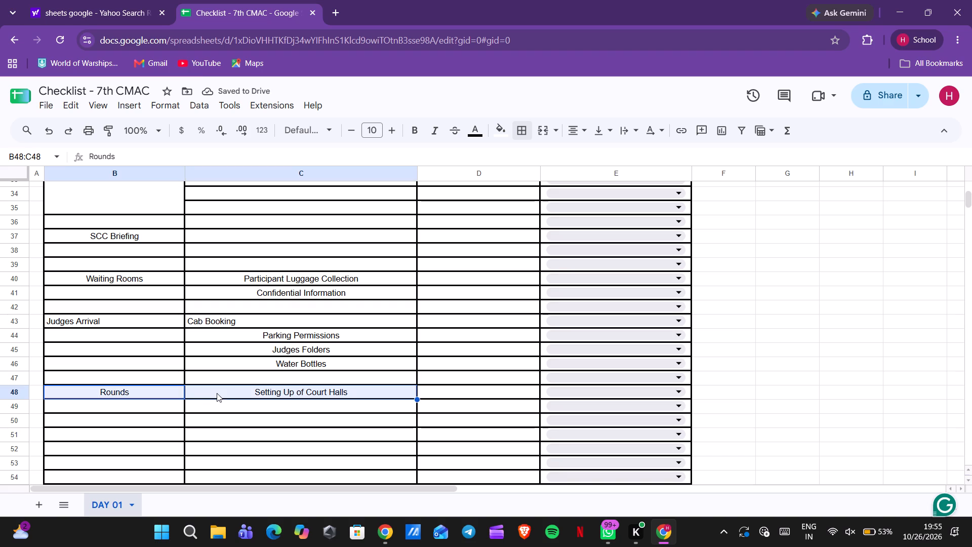
{"action": "key", "text": "Delete"}
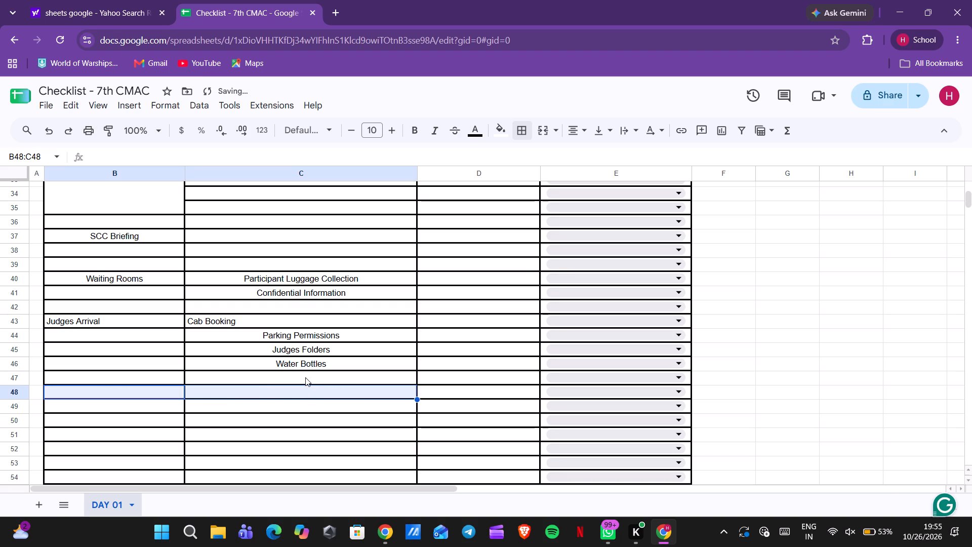
Center-align the Judges Arrival block in cells B43:C47 horizontally.
{"action": "left_click", "coordinate": [305, 368]}
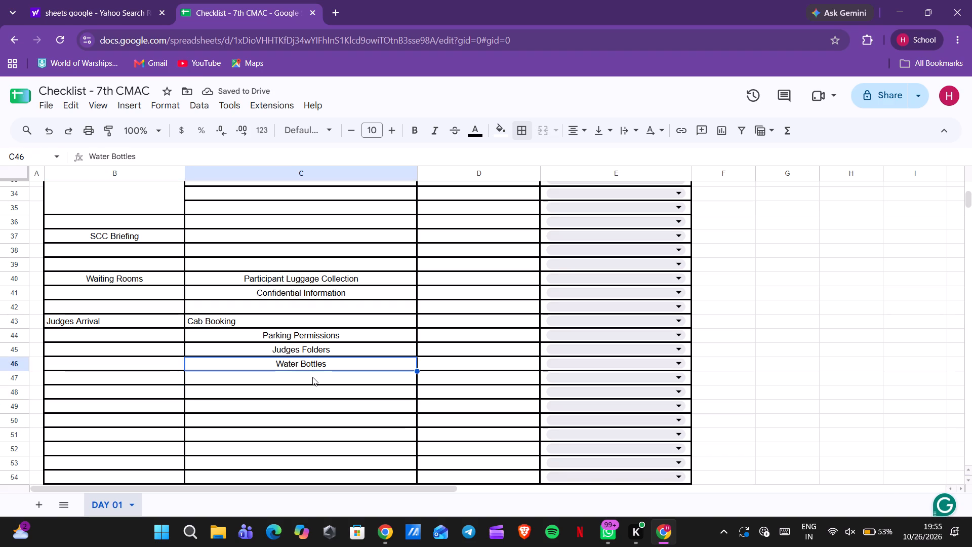
{"action": "left_click_drag", "start_coordinate": [312, 377], "coordinate": [148, 327]}
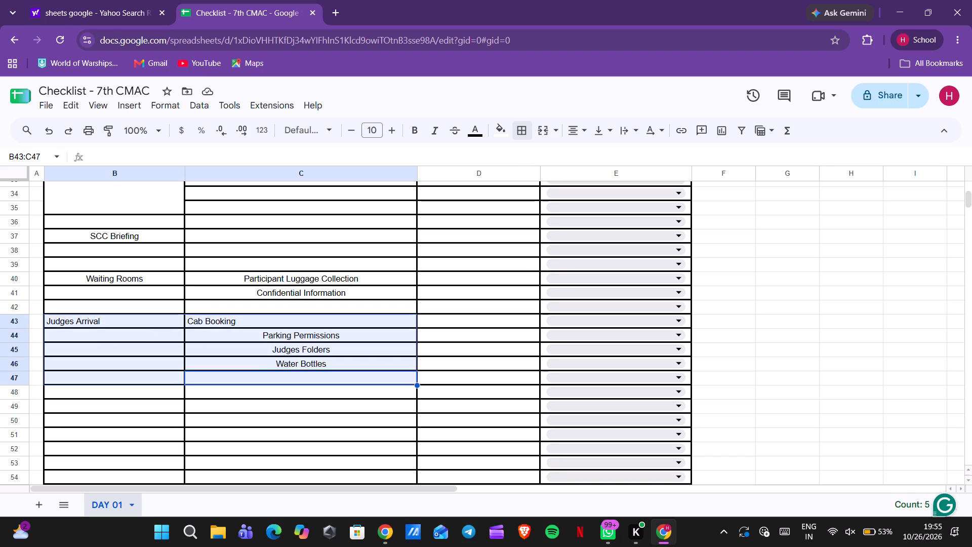
{"action": "left_click", "coordinate": [575, 136]}
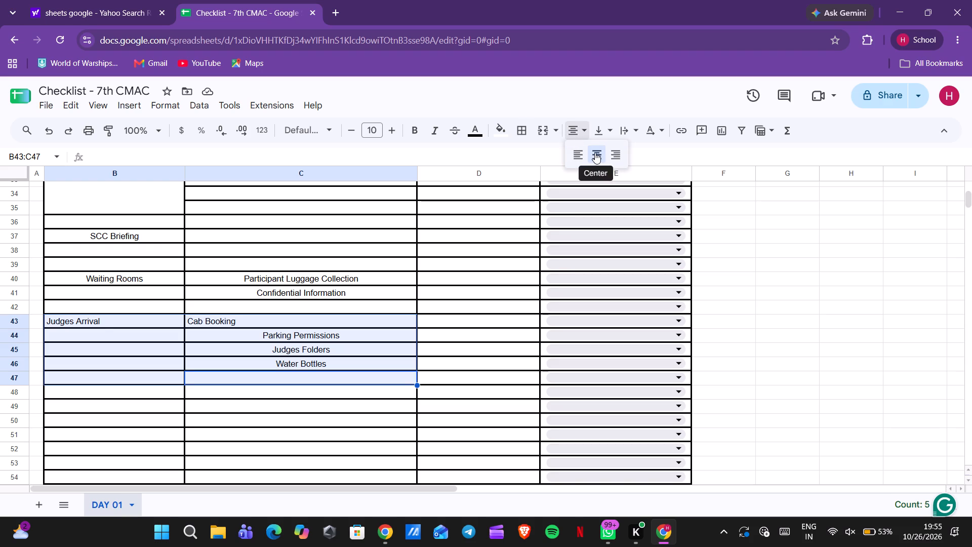
{"action": "left_click", "coordinate": [595, 152]}
Enter "Briefing Room Setup" in C47 as the next Judges Arrival task.
{"action": "left_click", "coordinate": [343, 375]}
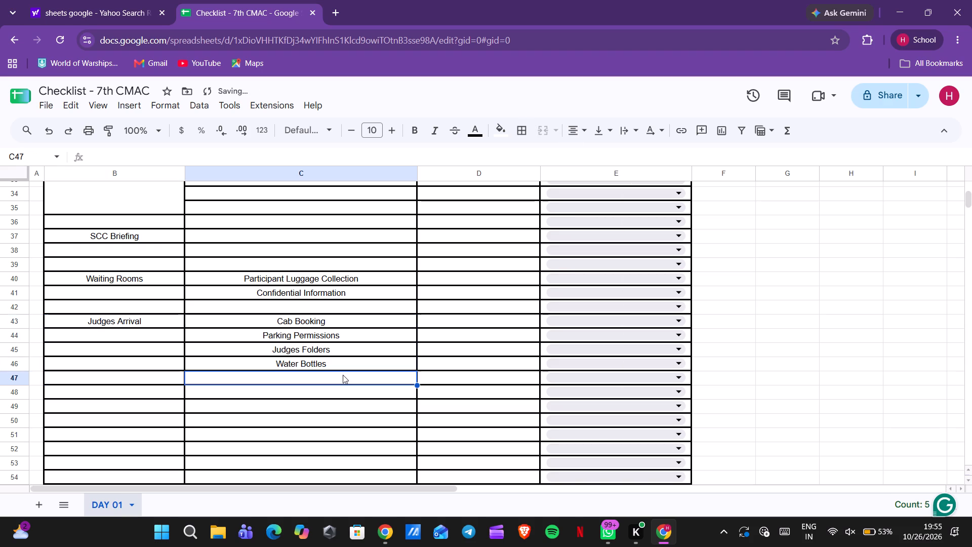
{"action": "double_click", "coordinate": [343, 375]}
{"action": "left_click", "coordinate": [343, 375]}
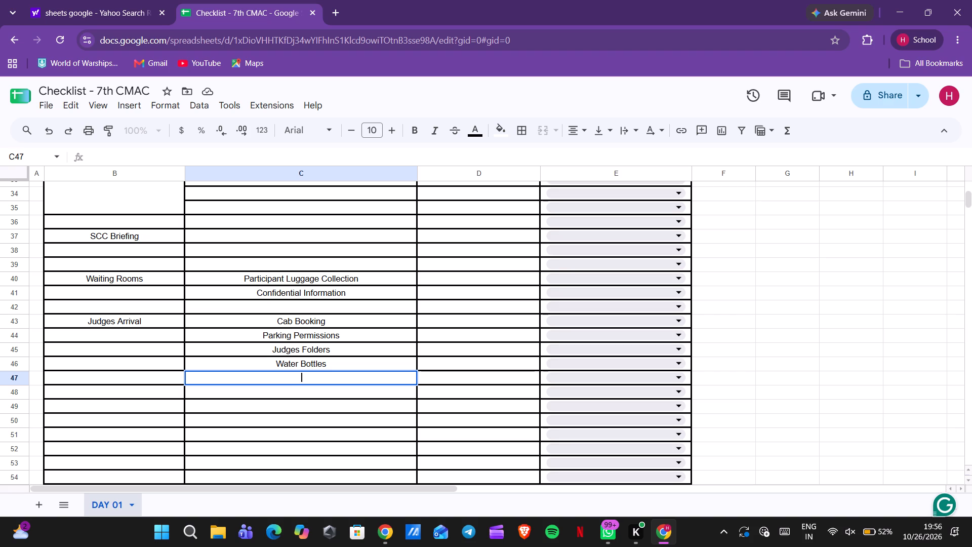
{"action": "key", "text": "BackSpace"}
{"action": "key", "text": "BackSpace"}
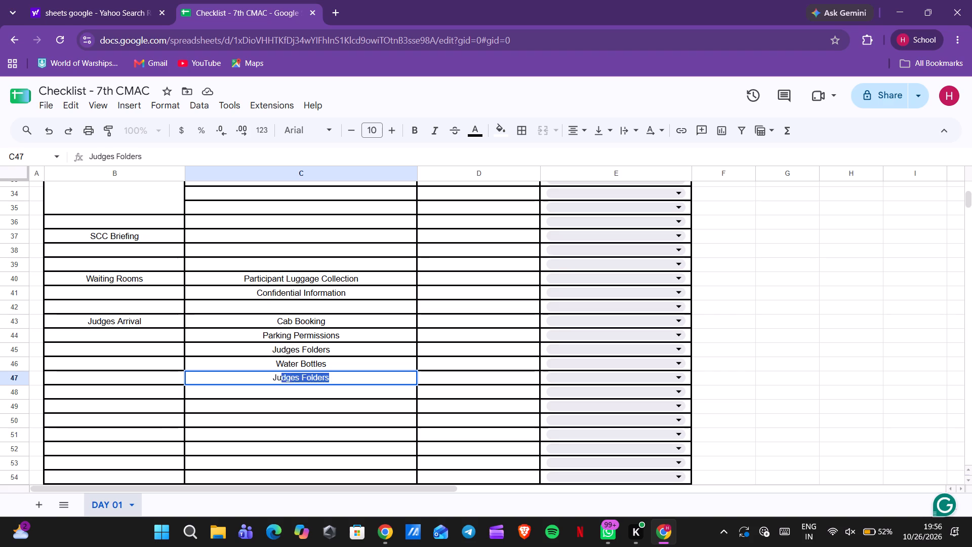
{"action": "type", "text": "riefing"}
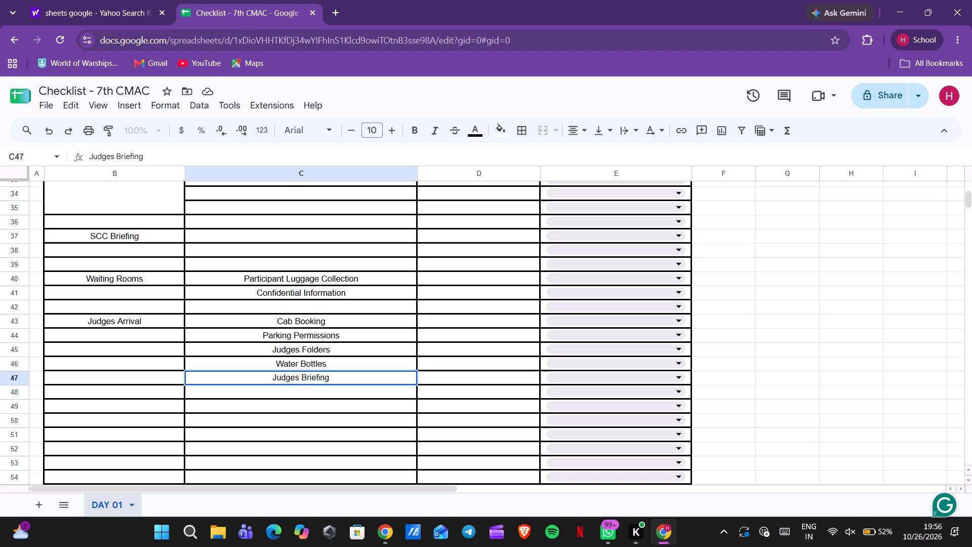
{"action": "key", "text": "space"}
{"action": "key", "text": "BackSpace"}
{"action": "key", "text": "BackSpace"}
{"action": "key", "text": "BackSpace"}
{"action": "key", "text": "BackSpace"}
{"action": "key", "text": "BackSpace"}
{"action": "key", "text": "BackSpace"}
{"action": "key", "text": "BackSpace"}
{"action": "key", "text": "BackSpace"}
{"action": "key", "text": "BackSpace"}
{"action": "key", "text": "BackSpace"}
{"action": "key", "text": "BackSpace"}
{"action": "key", "text": "BackSpace"}
{"action": "key", "text": "BackSpace"}
{"action": "key", "text": "BackSpace"}
{"action": "key", "text": "BackSpace"}
{"action": "key", "text": "BackSpace"}
{"action": "key", "text": "BackSpace"}
{"action": "key", "text": "BackSpace"}
{"action": "key", "text": "BackSpace"}
{"action": "key", "text": "BackSpace"}
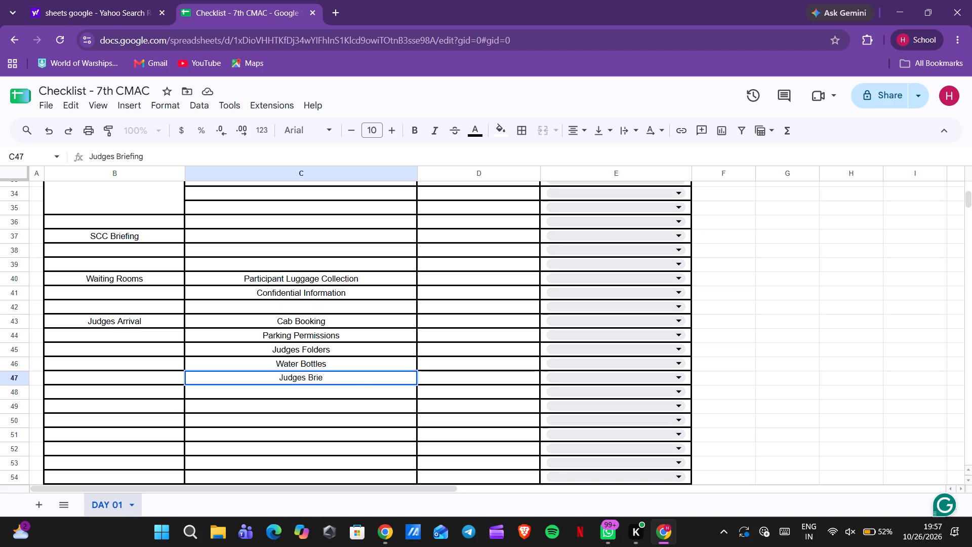
{"action": "type", "text": "ried"}
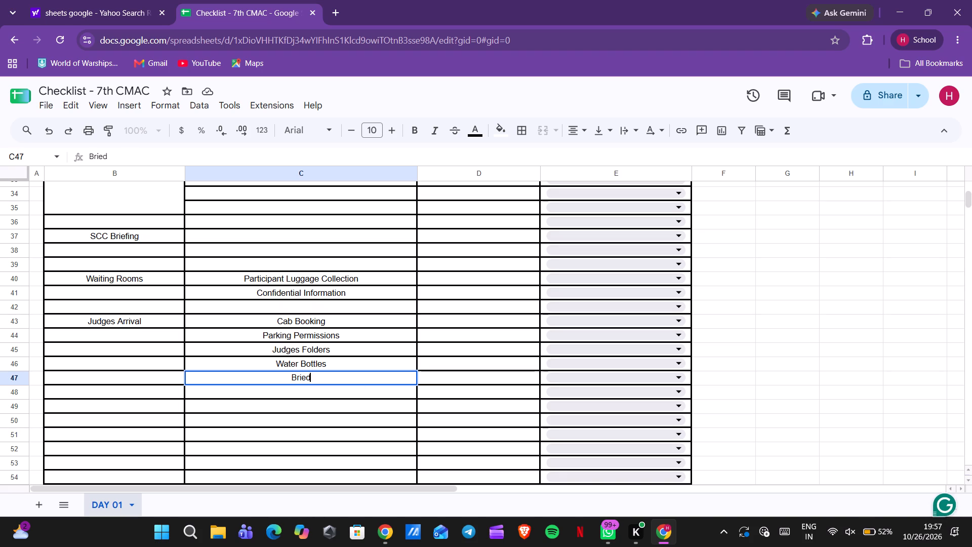
{"action": "key", "text": "BackSpace"}
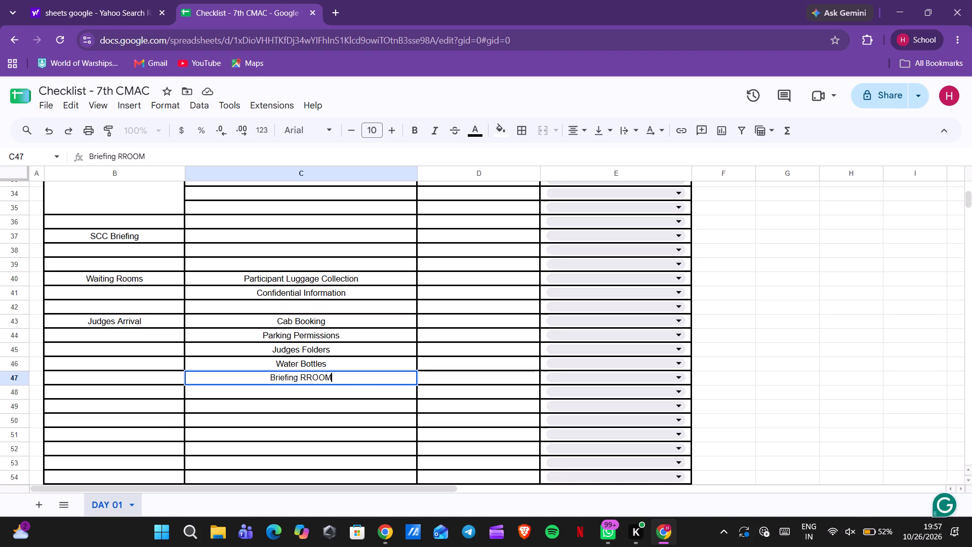
{"action": "key", "text": "BackSpace"}
{"action": "key", "text": "BackSpace"}
{"action": "key", "text": "BackSpace"}
{"action": "key", "text": "BackSpace"}
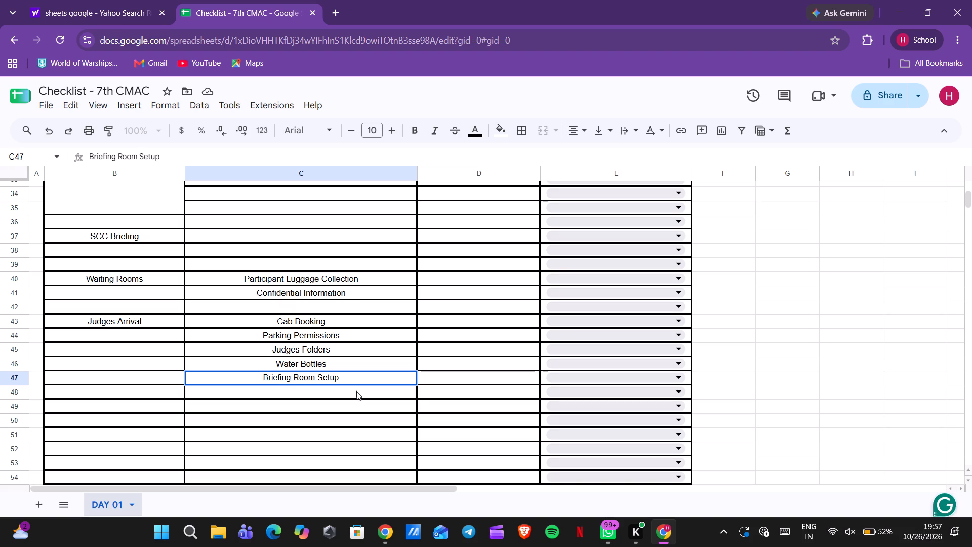
{"action": "left_click", "coordinate": [356, 390]}
{"action": "left_click", "coordinate": [356, 390]}
{"action": "left_click", "coordinate": [376, 383]}
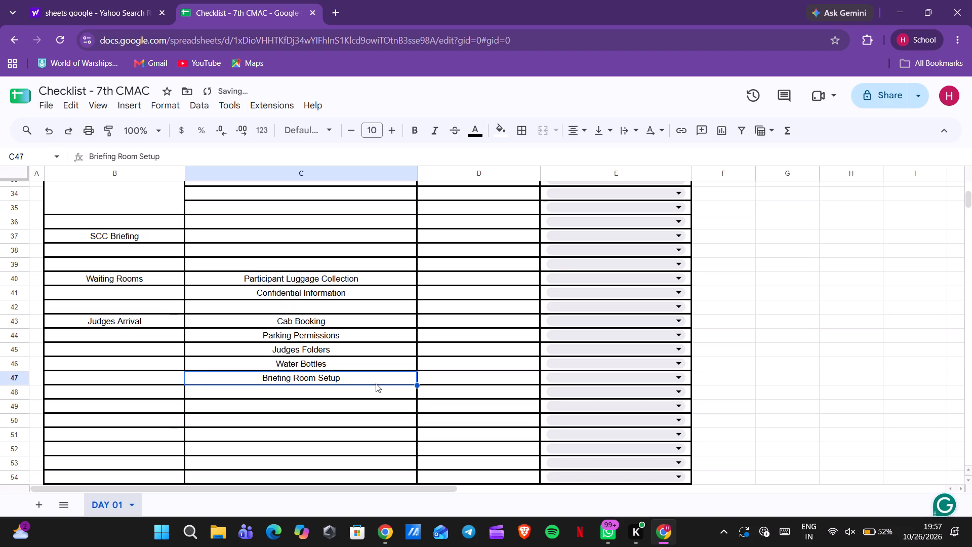
Add the event "Rounds" in B51 with the task "Setting up of Court Halls" in C51.
{"action": "scroll", "coordinate": [388, 387], "scroll_direction": "down", "scroll_amount": 1}
{"action": "left_click", "coordinate": [369, 397]}
{"action": "scroll", "coordinate": [369, 397], "scroll_direction": "down", "scroll_amount": 1}
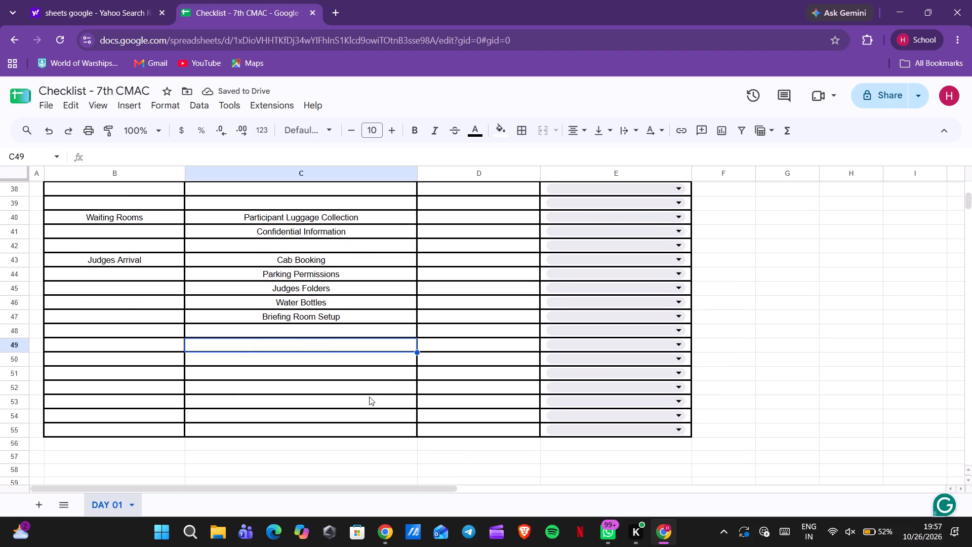
{"action": "double_click", "coordinate": [164, 374]}
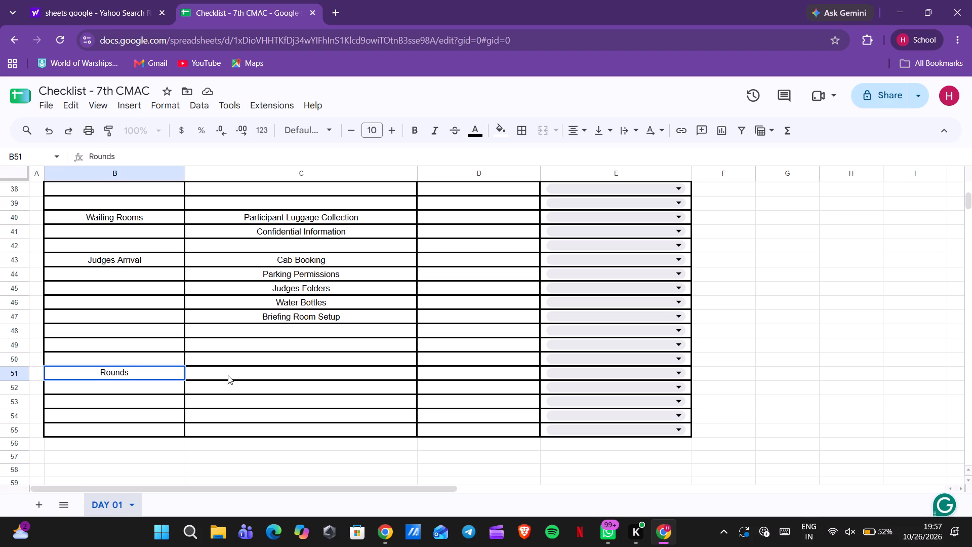
{"action": "double_click", "coordinate": [228, 373]}
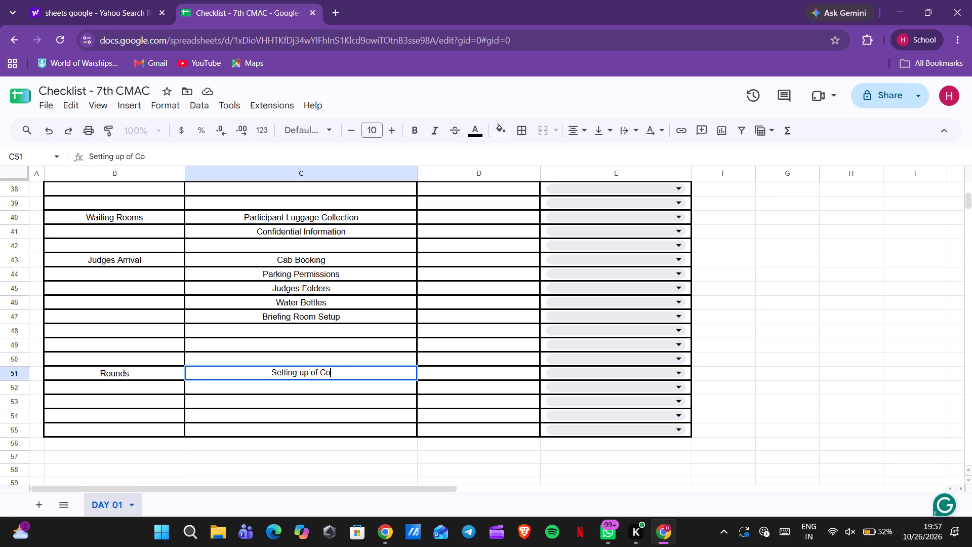
{"action": "type", "text": "alls"}
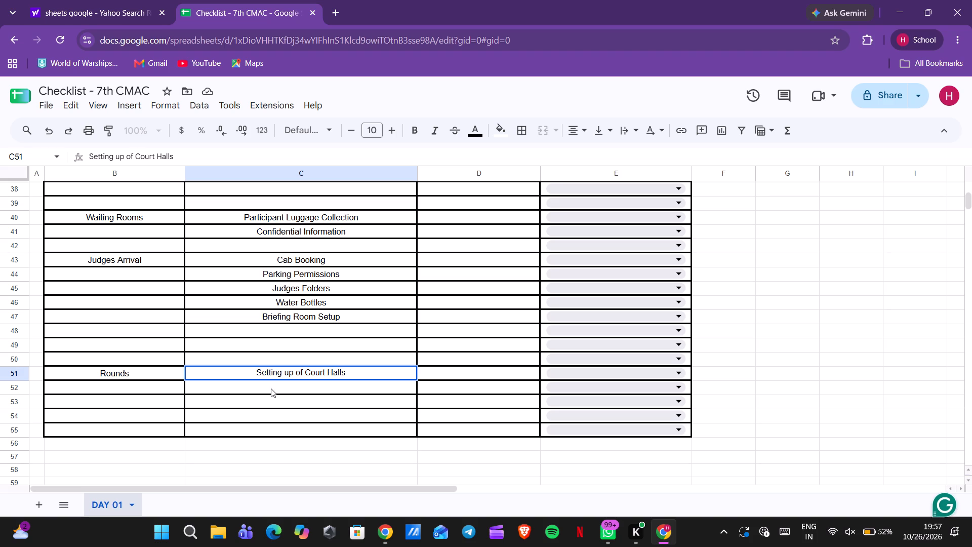
{"action": "double_click", "coordinate": [271, 388]}
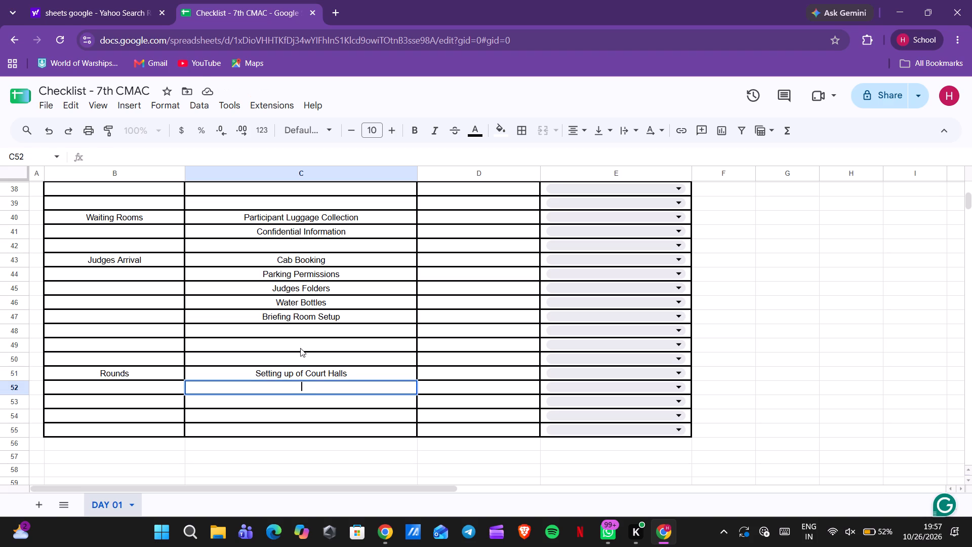
Enter "Judges Lunch Setup" in C48 as another Judges Arrival task.
{"action": "double_click", "coordinate": [308, 332]}
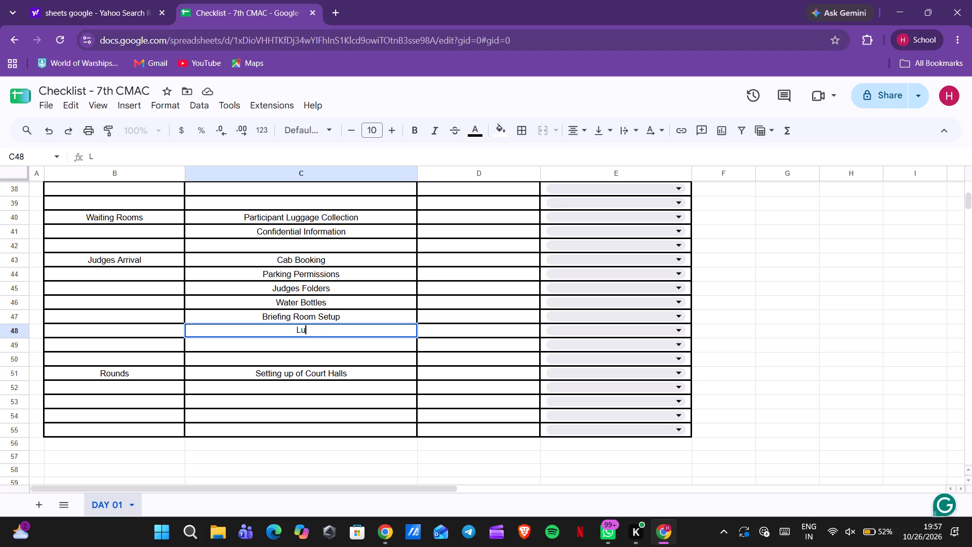
{"action": "type", "text": "etup"}
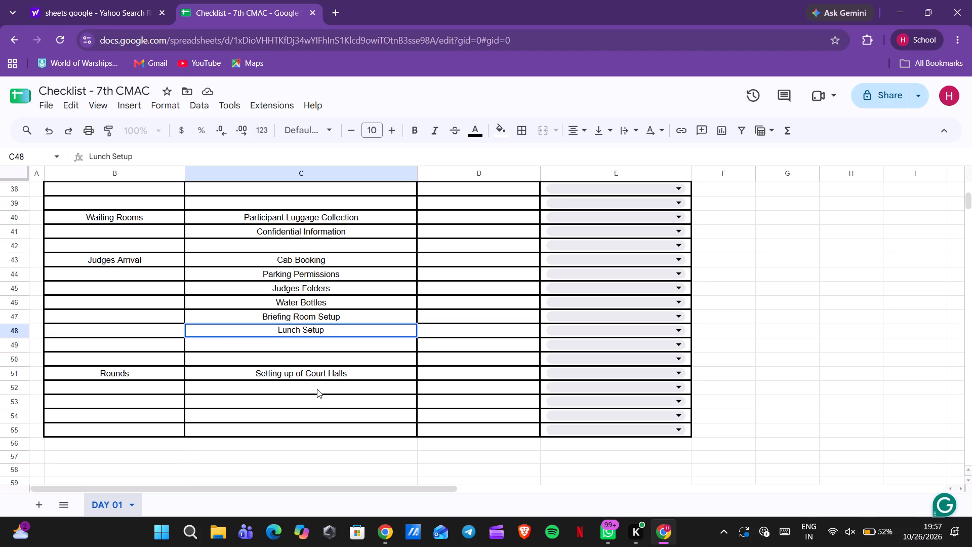
{"action": "double_click", "coordinate": [317, 389]}
{"action": "double_click", "coordinate": [272, 330]}
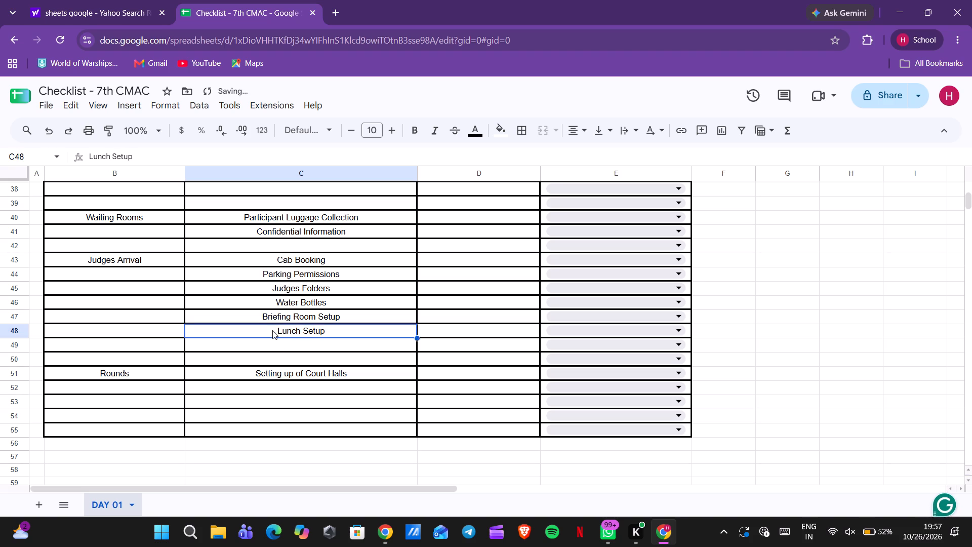
{"action": "left_click", "coordinate": [272, 328]}
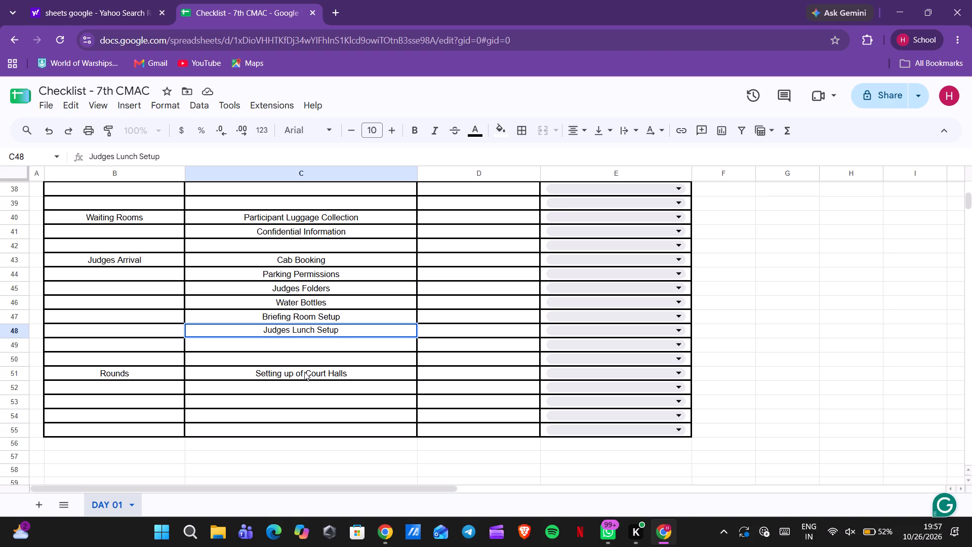
Enter "Display Boards" in C52 as the second task for Rounds.
{"action": "double_click", "coordinate": [309, 386]}
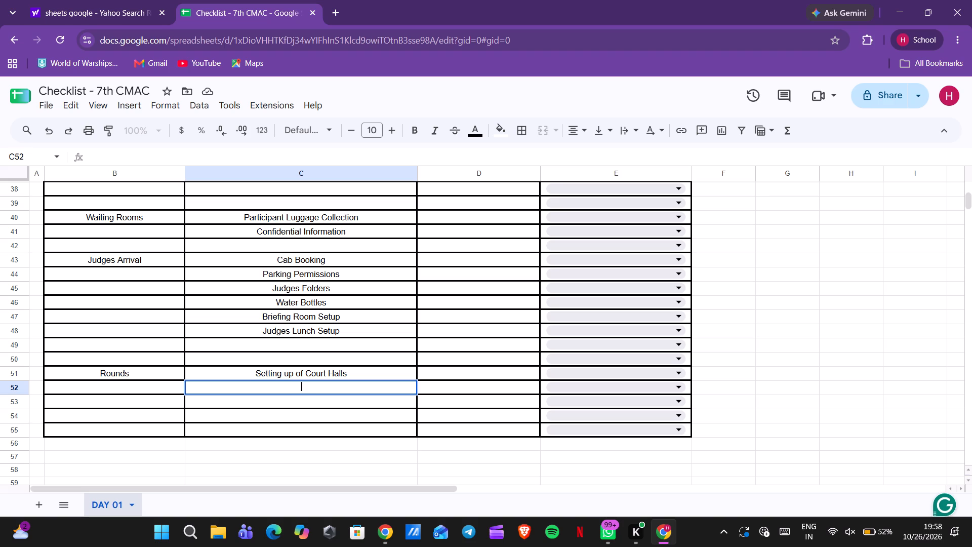
{"action": "type", "text": "si"}
{"action": "key", "text": "BackSpace"}
{"action": "key", "text": "BackSpace"}
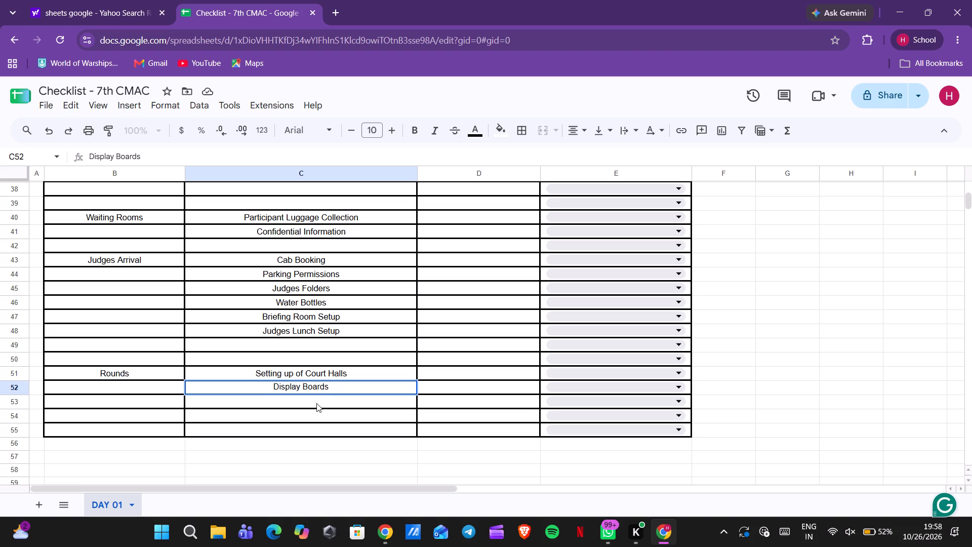
Open cell C53, below the Rounds tasks, for editing.
{"action": "left_click", "coordinate": [316, 403]}
{"action": "double_click", "coordinate": [316, 403]}
{"action": "left_click", "coordinate": [316, 403]}
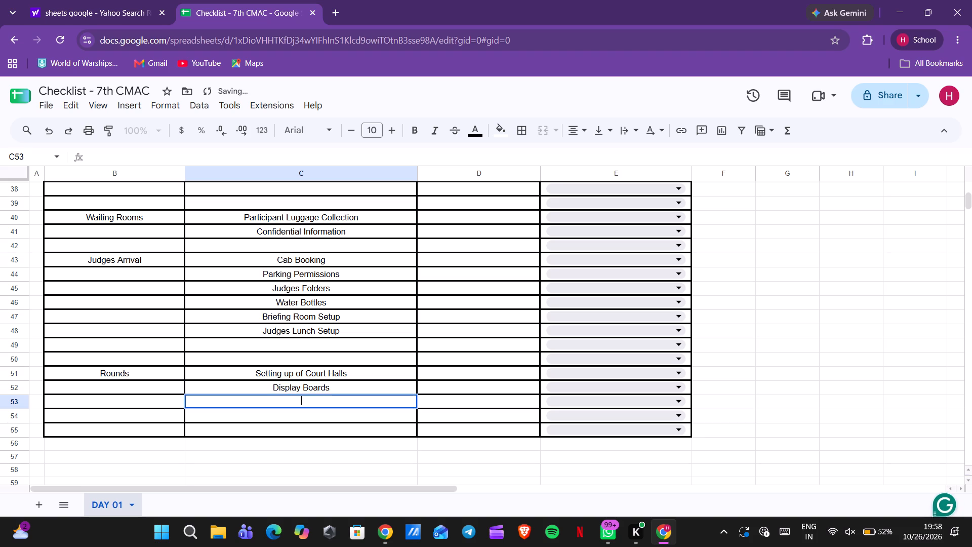
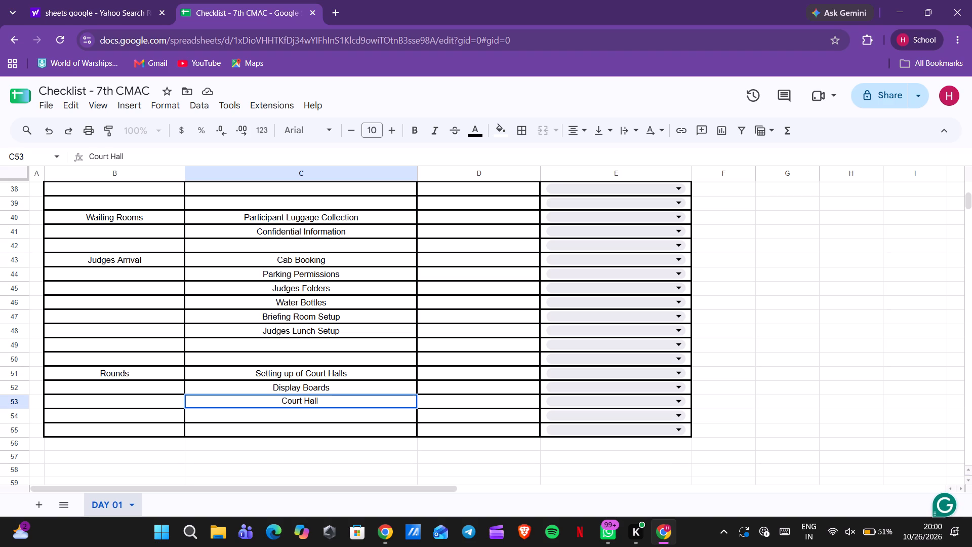
Complete the third Rounds task in C53 as "Court Hall Printouts".
{"action": "type", "text": "ri"}
{"action": "type", "text": "ntouts"}
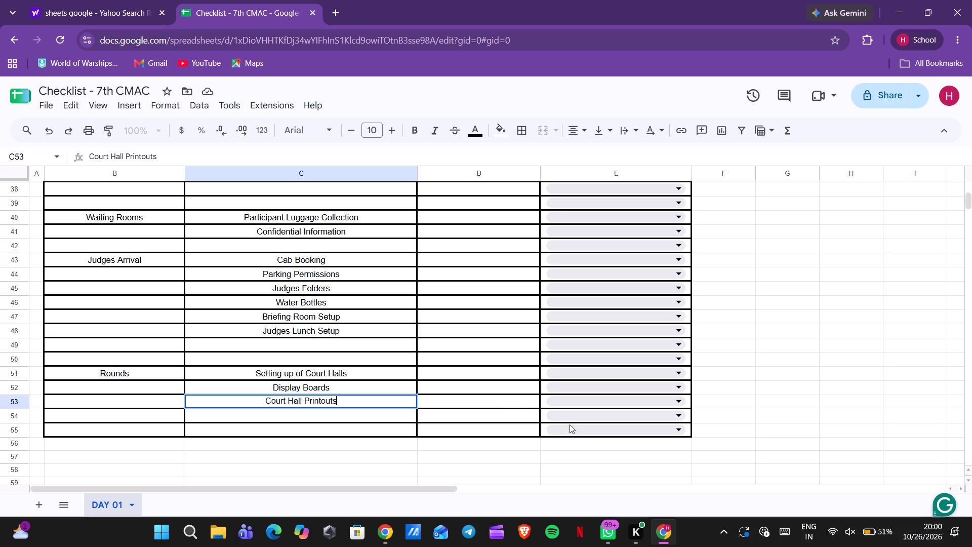
Assign "Logistics Team" to the Court Hall Printouts task in D53.
{"action": "double_click", "coordinate": [496, 397]}
{"action": "double_click", "coordinate": [496, 405]}
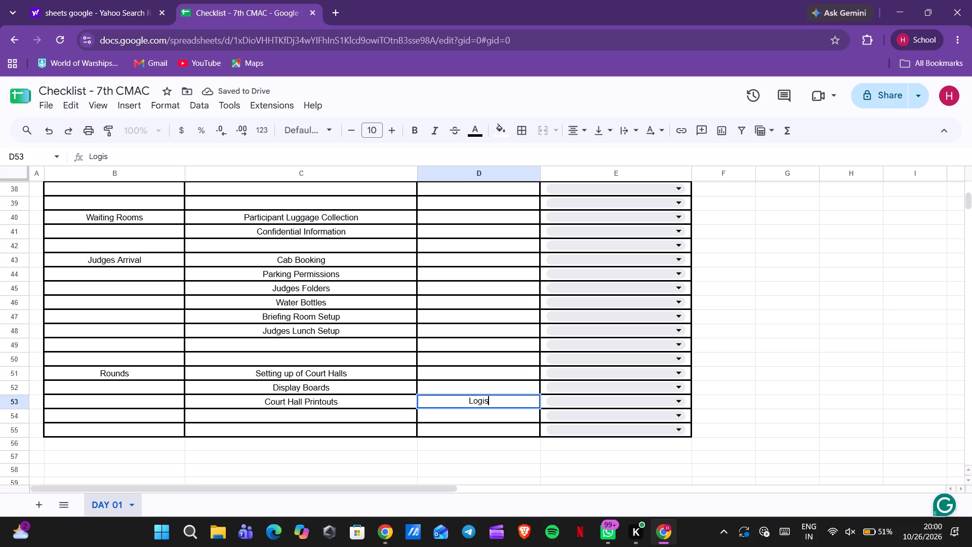
{"action": "type", "text": "tc"}
{"action": "key", "text": "BackSpace"}
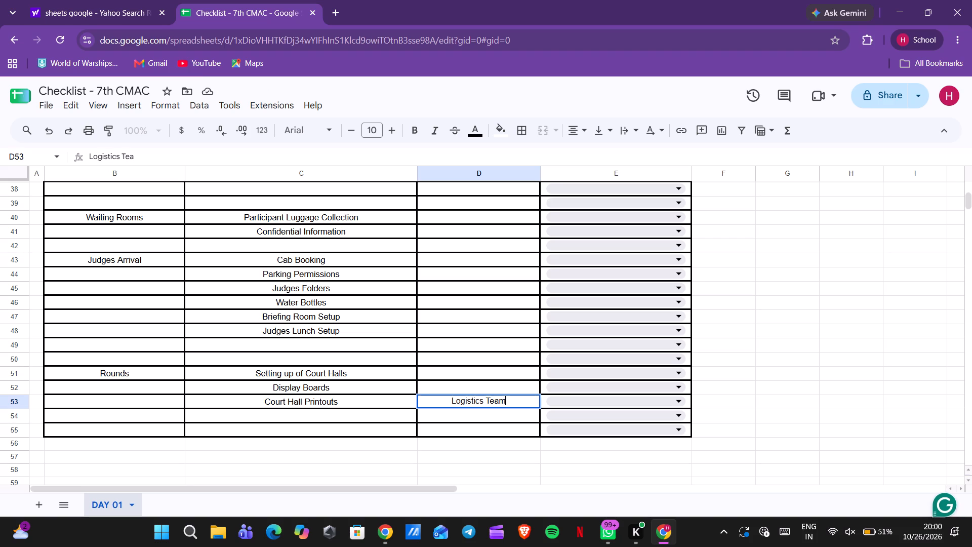
Open cell C54, below the Court Hall Printouts task, for editing.
{"action": "double_click", "coordinate": [388, 417]}
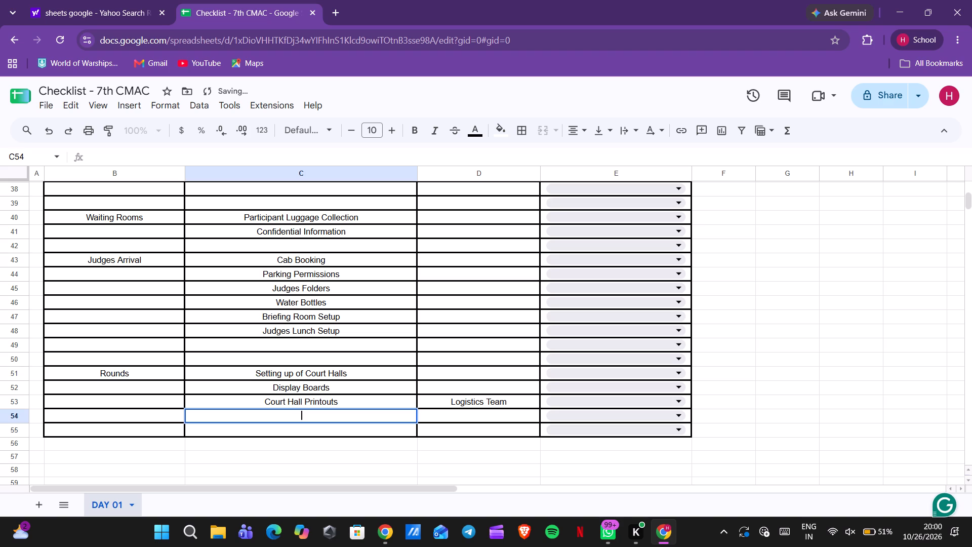
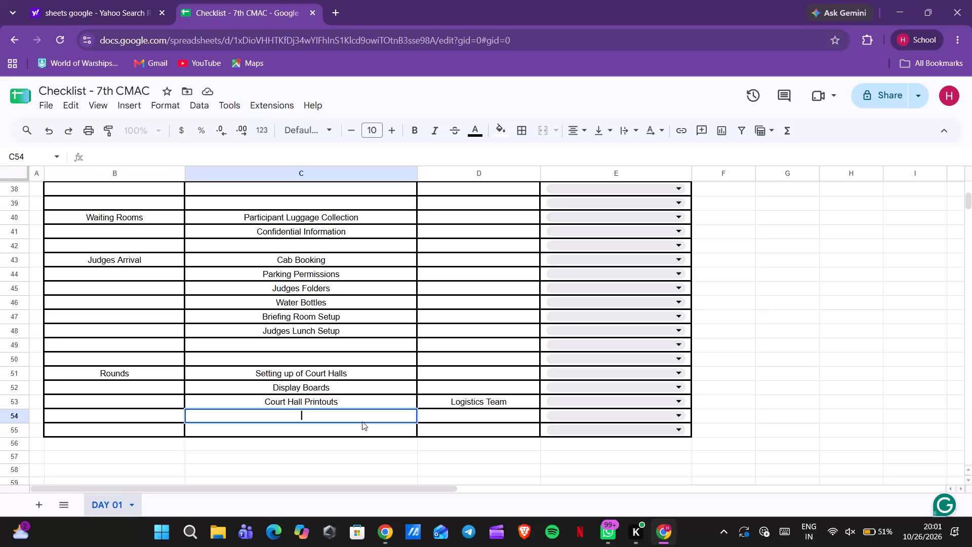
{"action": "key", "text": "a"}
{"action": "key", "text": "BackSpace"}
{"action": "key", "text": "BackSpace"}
Change the third Rounds task in C53 to "Court Hall & Parties Sides Printout".
{"action": "double_click", "coordinate": [307, 400]}
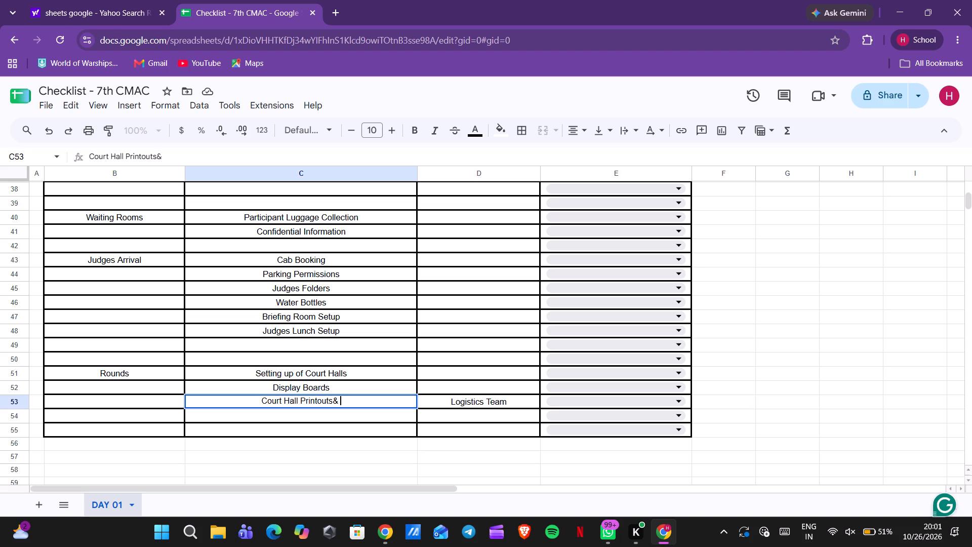
{"action": "key", "text": "BackSpace"}
{"action": "key", "text": "BackSpace"}
{"action": "key", "text": "BackSpace"}
{"action": "key", "text": "BackSpace"}
{"action": "key", "text": "BackSpace"}
{"action": "key", "text": "BackSpace"}
{"action": "key", "text": "BackSpace"}
{"action": "key", "text": "BackSpace"}
{"action": "key", "text": "BackSpace"}
{"action": "key", "text": "BackSpace"}
{"action": "key", "text": "BackSpace"}
{"action": "key", "text": "BackSpace"}
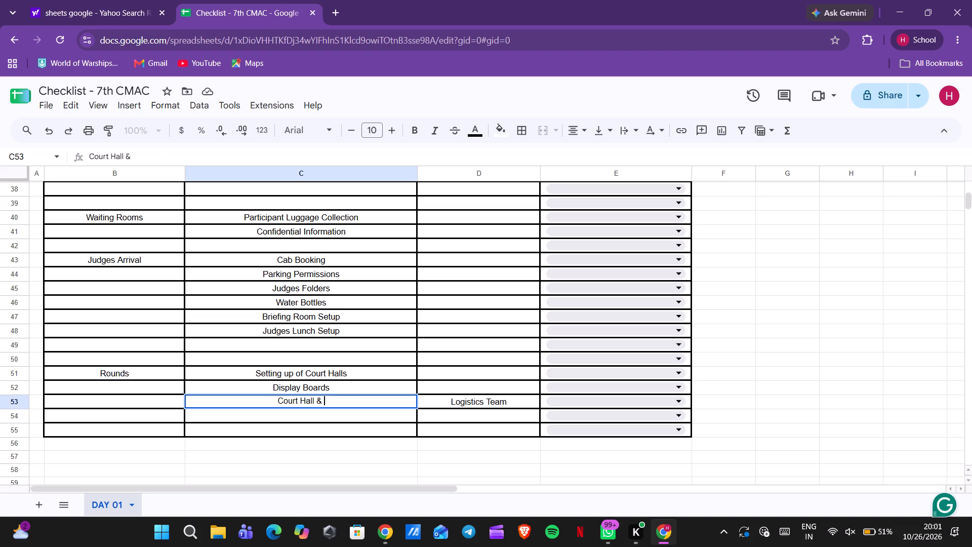
{"action": "key", "text": "a"}
{"action": "key", "text": "BackSpace"}
{"action": "key", "text": "BackSpace"}
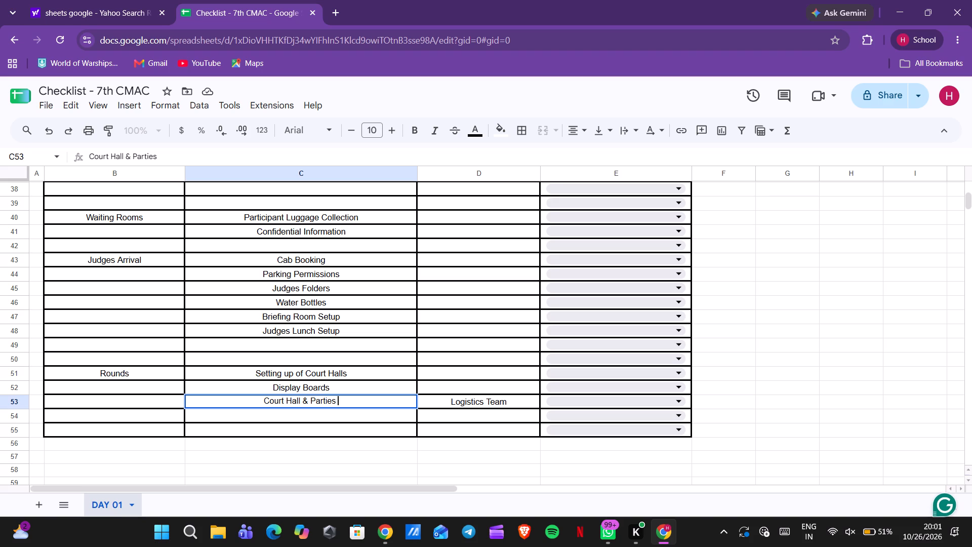
{"action": "type", "text": "rim"}
{"action": "key", "text": "BackSpace"}
{"action": "type", "text": "ntppu"}
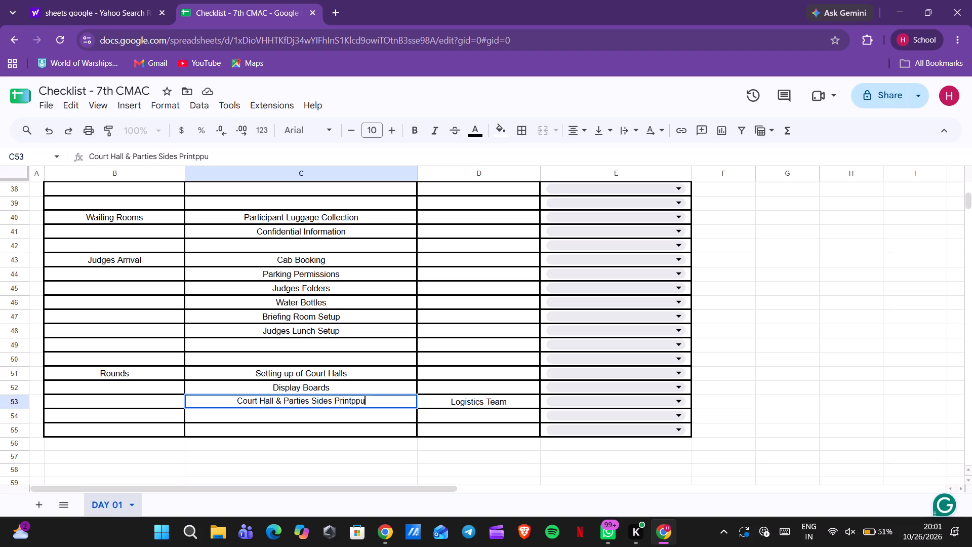
{"action": "key", "text": "BackSpace"}
{"action": "key", "text": "BackSpace"}
{"action": "key", "text": "BackSpace"}
{"action": "type", "text": "out"}
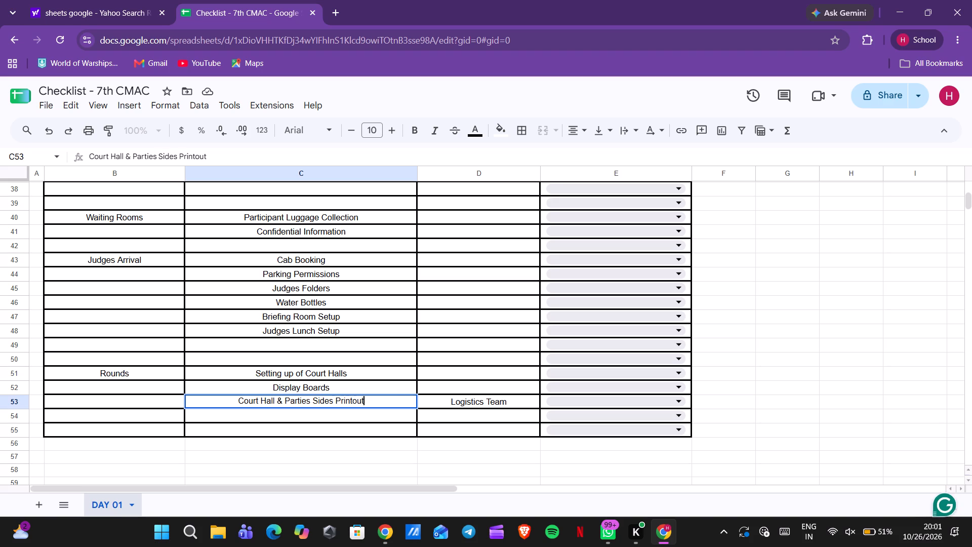
{"action": "left_click", "coordinate": [298, 413]}
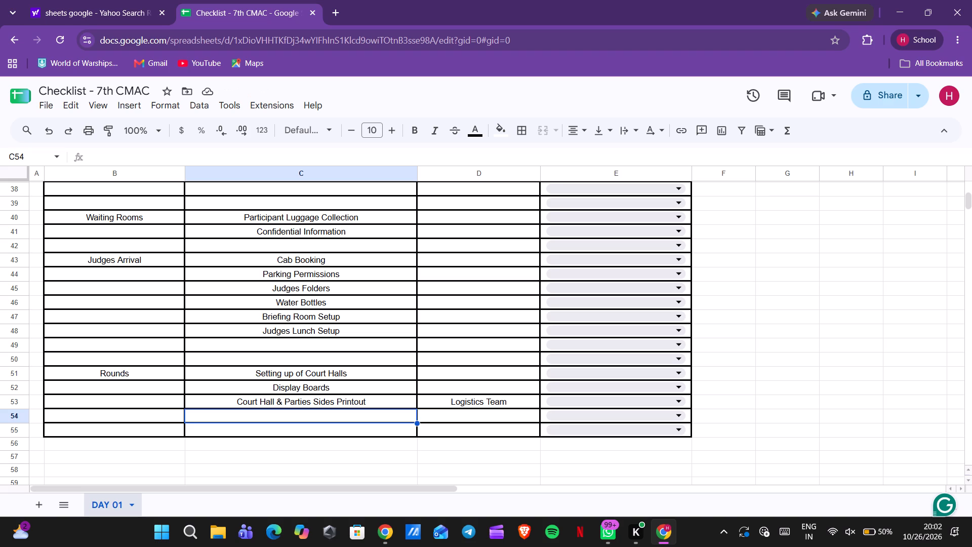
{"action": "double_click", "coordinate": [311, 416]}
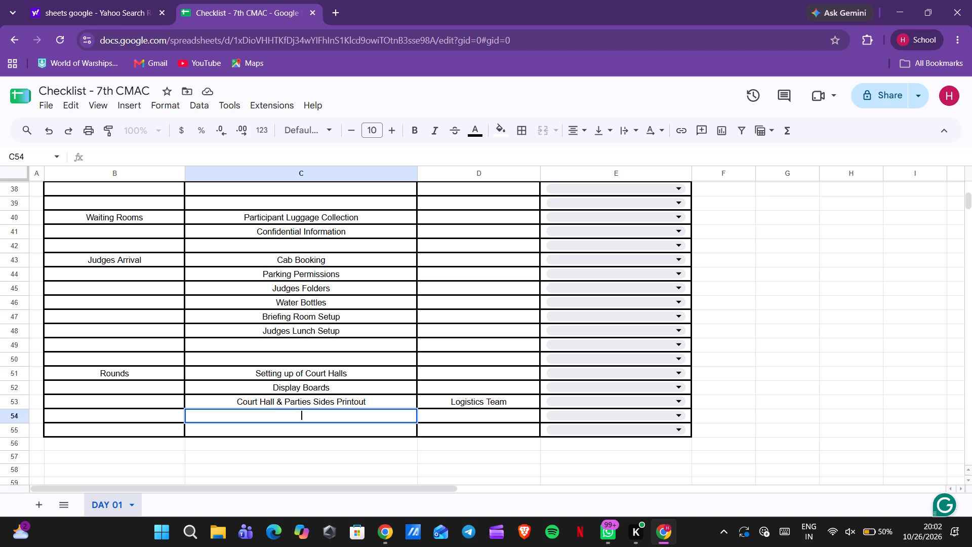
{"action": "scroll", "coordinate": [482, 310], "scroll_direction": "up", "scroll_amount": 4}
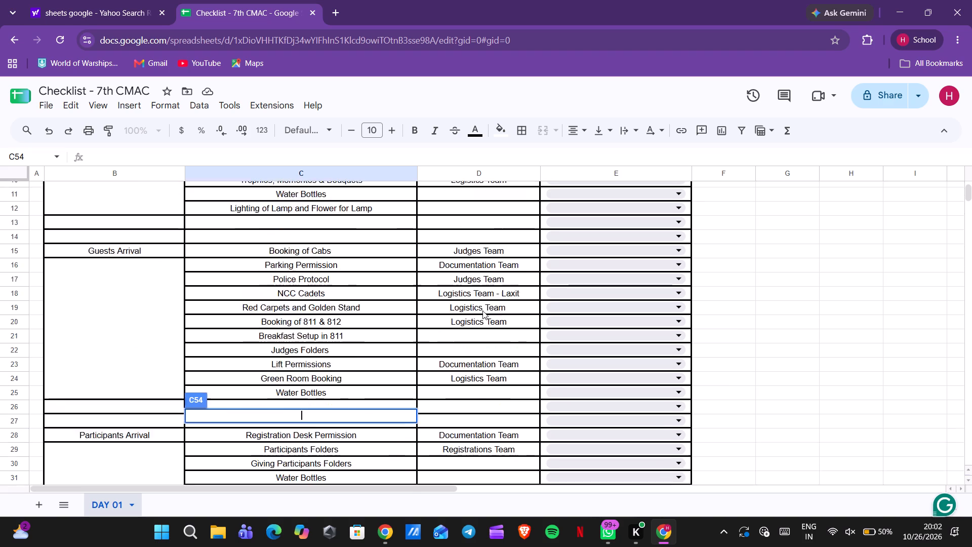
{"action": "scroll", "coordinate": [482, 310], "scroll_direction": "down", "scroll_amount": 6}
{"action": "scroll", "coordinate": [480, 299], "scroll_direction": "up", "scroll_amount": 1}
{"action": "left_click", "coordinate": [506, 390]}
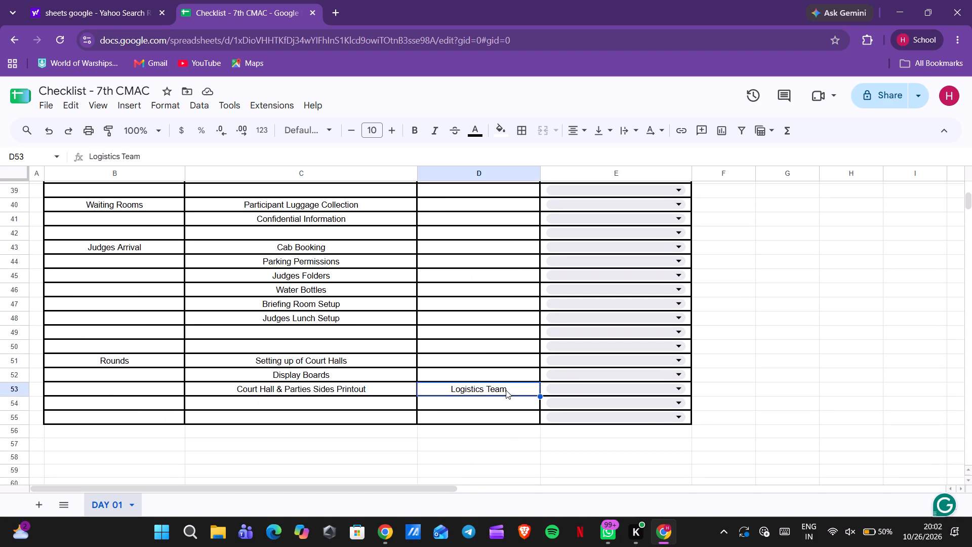
Insert a dropdown in D5, the "To be done by" cell for the Setting up Auditorium task.
{"action": "scroll", "coordinate": [506, 390], "scroll_direction": "up", "scroll_amount": 5}
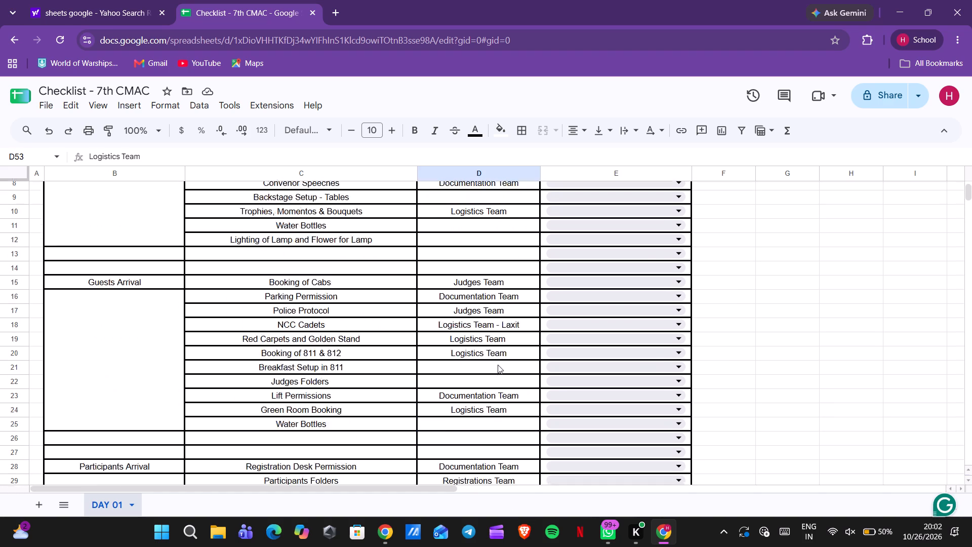
{"action": "scroll", "coordinate": [498, 365], "scroll_direction": "up", "scroll_amount": 2}
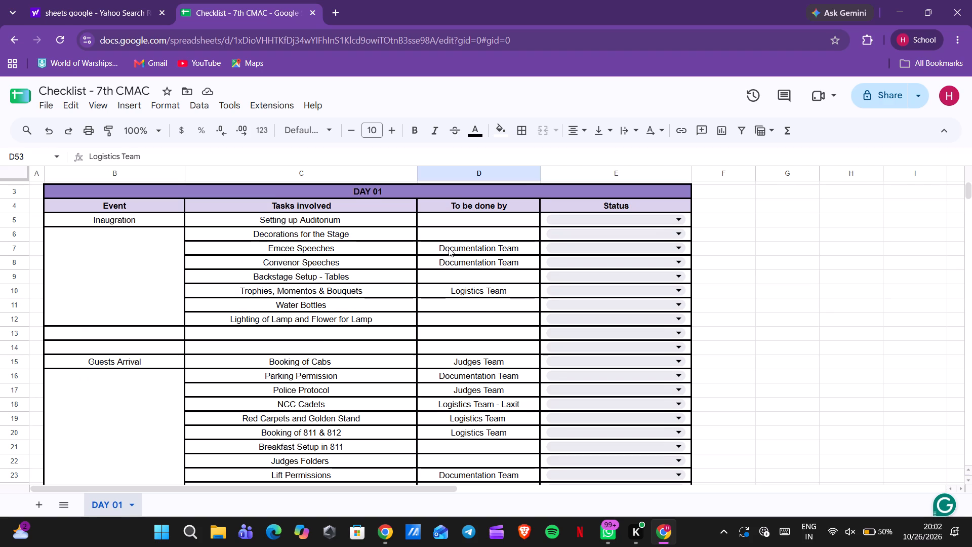
{"action": "left_click", "coordinate": [450, 245]}
{"action": "left_click", "coordinate": [450, 245]}
{"action": "double_click", "coordinate": [450, 245]}
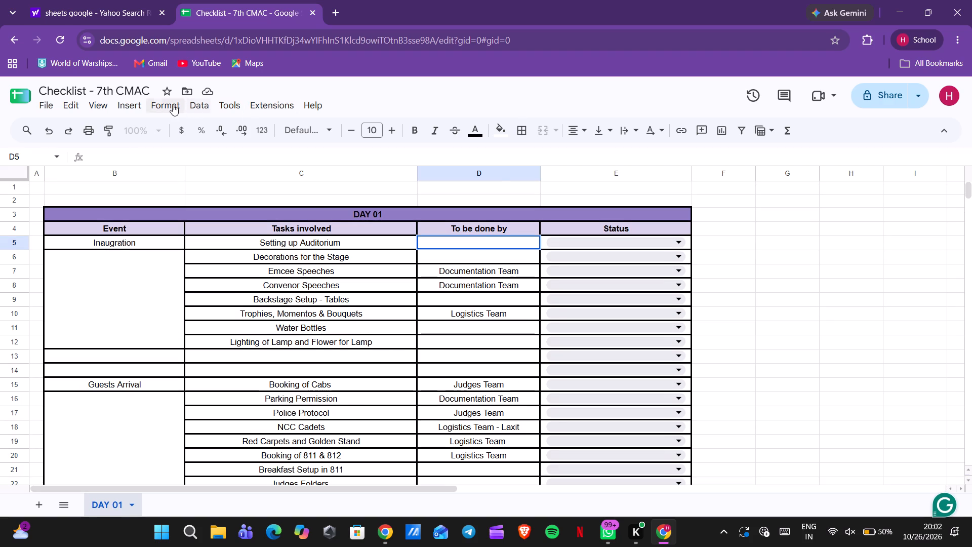
{"action": "left_click", "coordinate": [137, 105]}
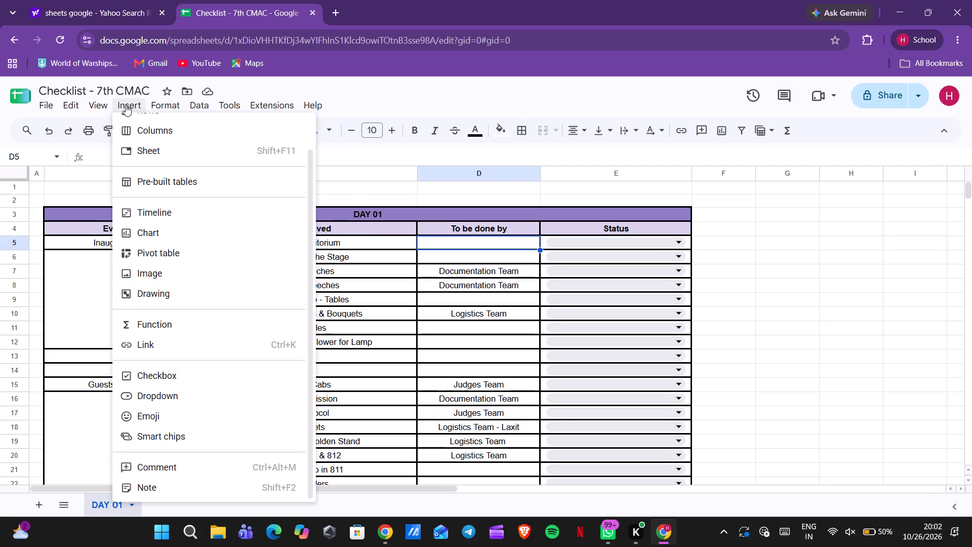
{"action": "scroll", "coordinate": [166, 338], "scroll_direction": "down", "scroll_amount": 1}
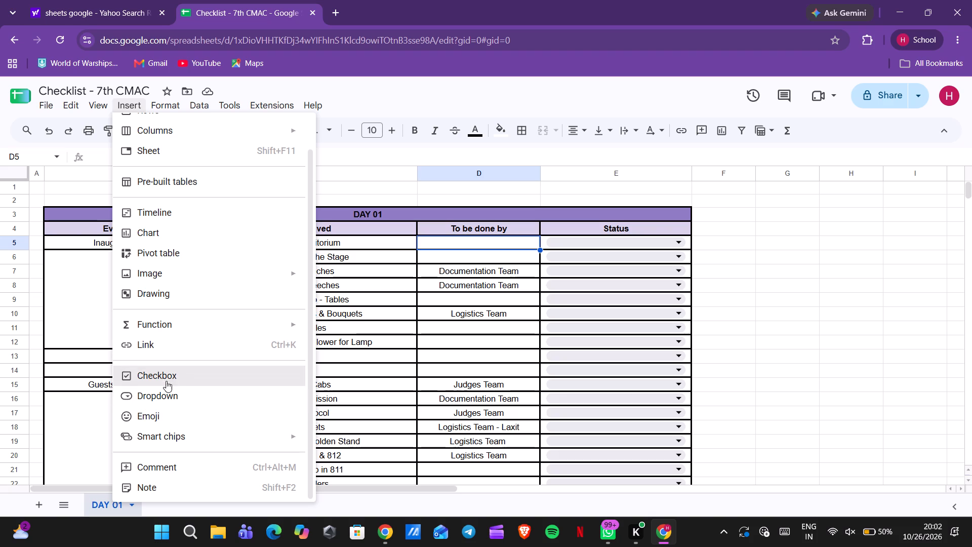
{"action": "left_click", "coordinate": [166, 395]}
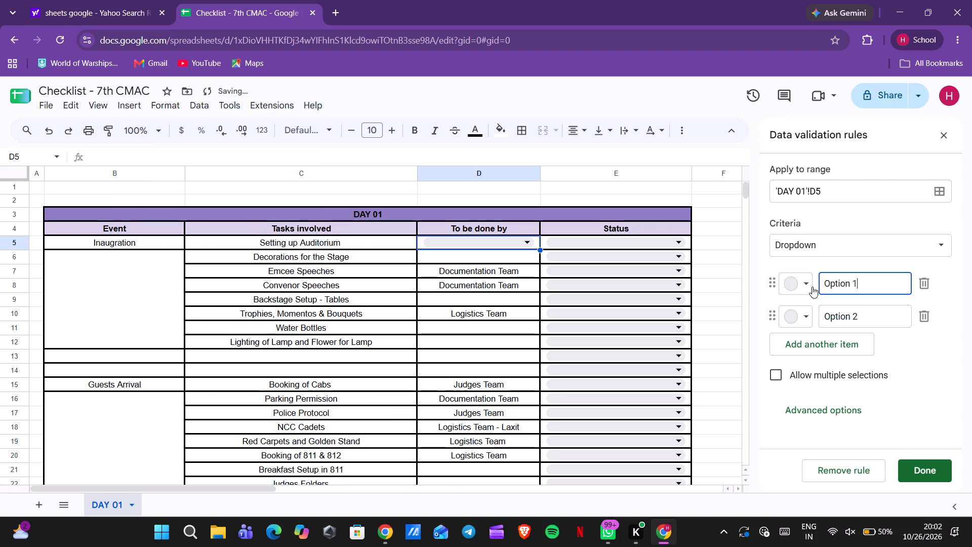
Name the first two options of the D5 dropdown "Documentation Team" and "Logistics Team".
{"action": "key", "text": "ctrl+a"}
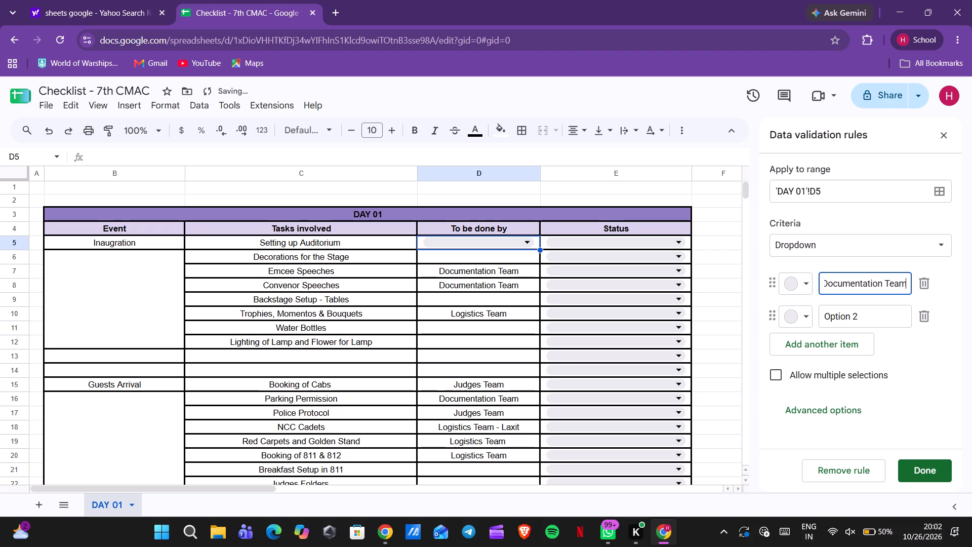
{"action": "left_click", "coordinate": [867, 311]}
{"action": "key", "text": "ctrl+a"}
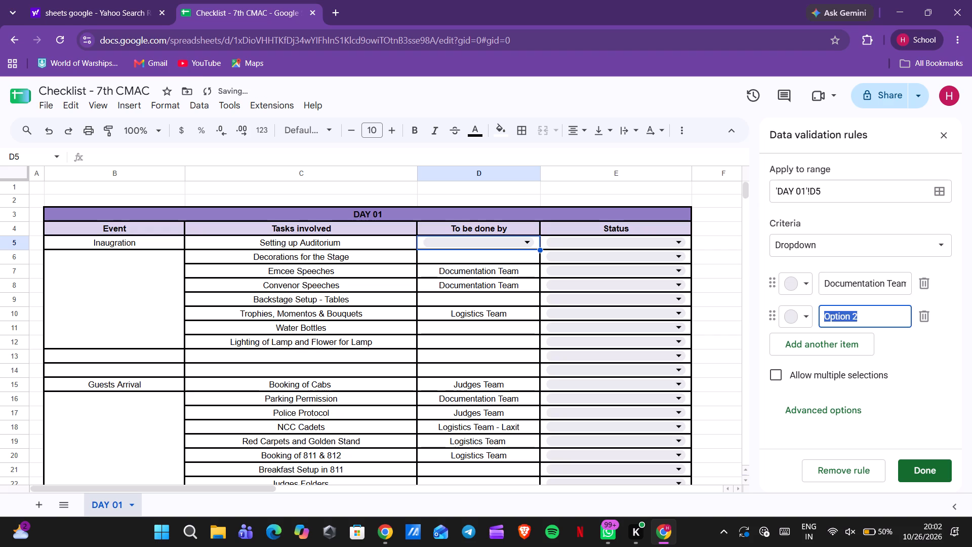
{"action": "key", "text": "BackSpace"}
{"action": "key", "text": "BackSpace"}
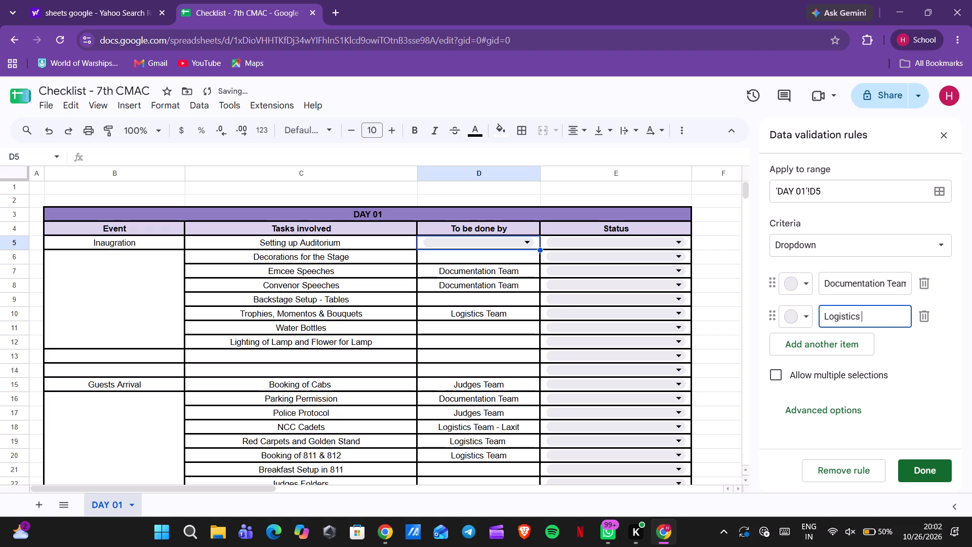
{"action": "type", "text": "eam"}
Add "Media Team" and "Floor Team" as the third and fourth options of the D5 dropdown.
{"action": "left_click", "coordinate": [838, 342]}
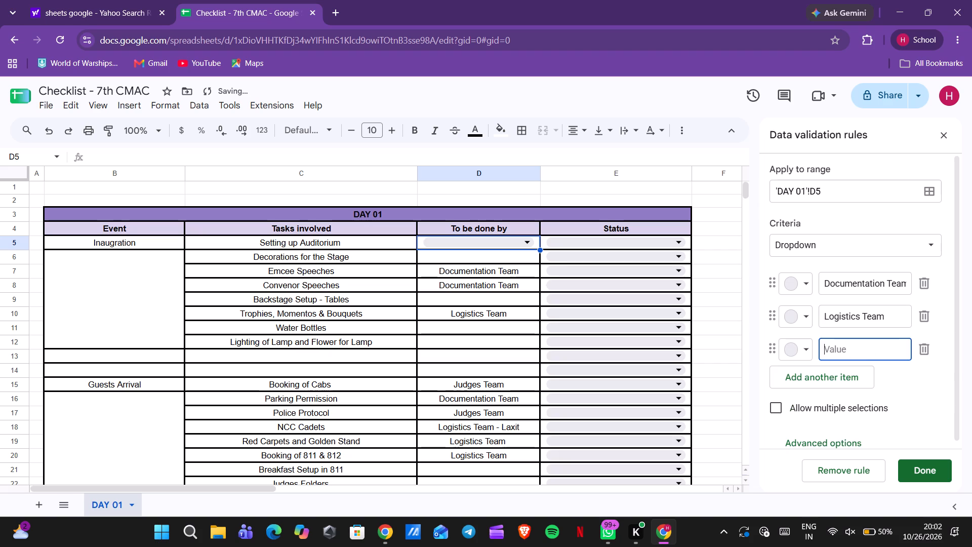
{"action": "left_click", "coordinate": [843, 346]}
{"action": "type", "text": "TE"}
{"action": "key", "text": "BackSpace"}
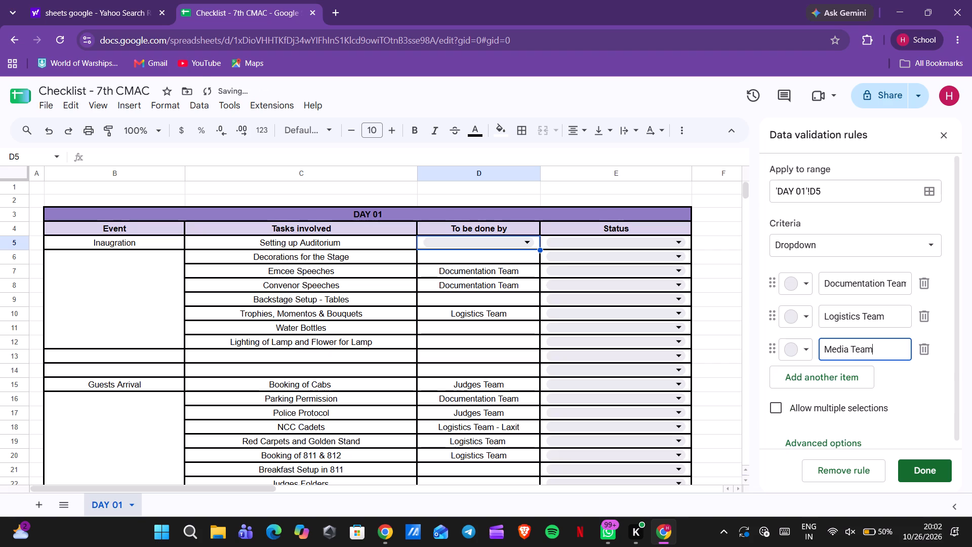
{"action": "left_click", "coordinate": [861, 372]}
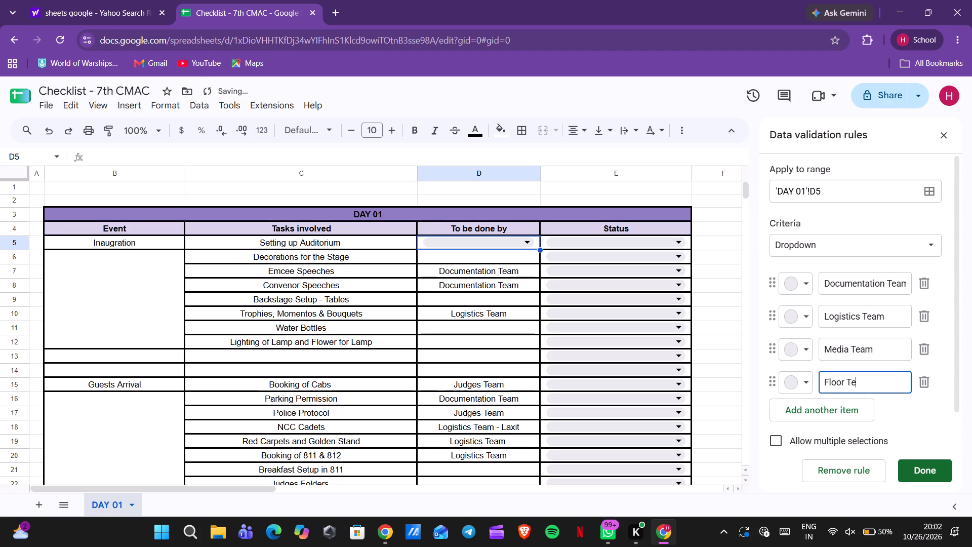
Add "Judges Team" and "Registrations Team" as the fifth and sixth options of the D5 dropdown.
{"action": "left_click", "coordinate": [852, 400]}
{"action": "scroll", "coordinate": [865, 395], "scroll_direction": "down", "scroll_amount": 1}
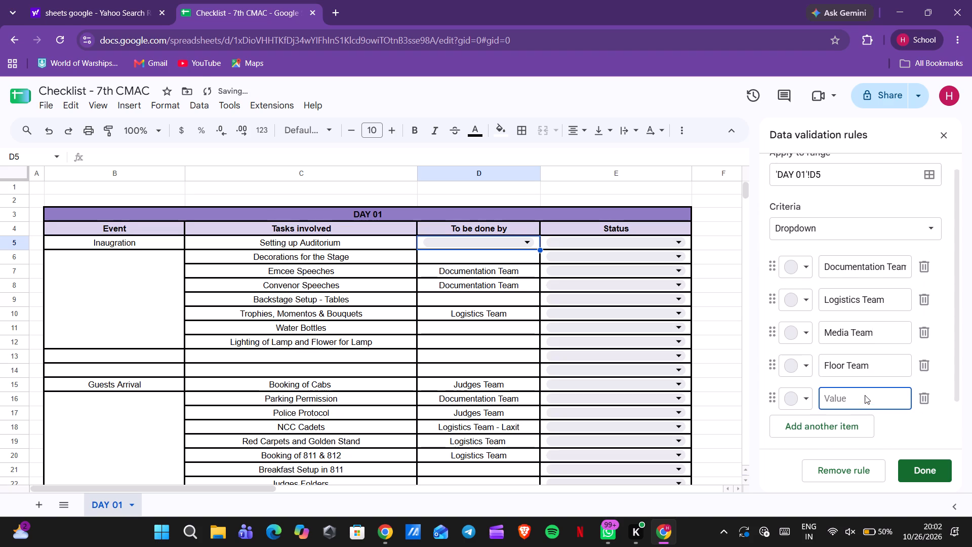
{"action": "scroll", "coordinate": [865, 395], "scroll_direction": "down", "scroll_amount": 2}
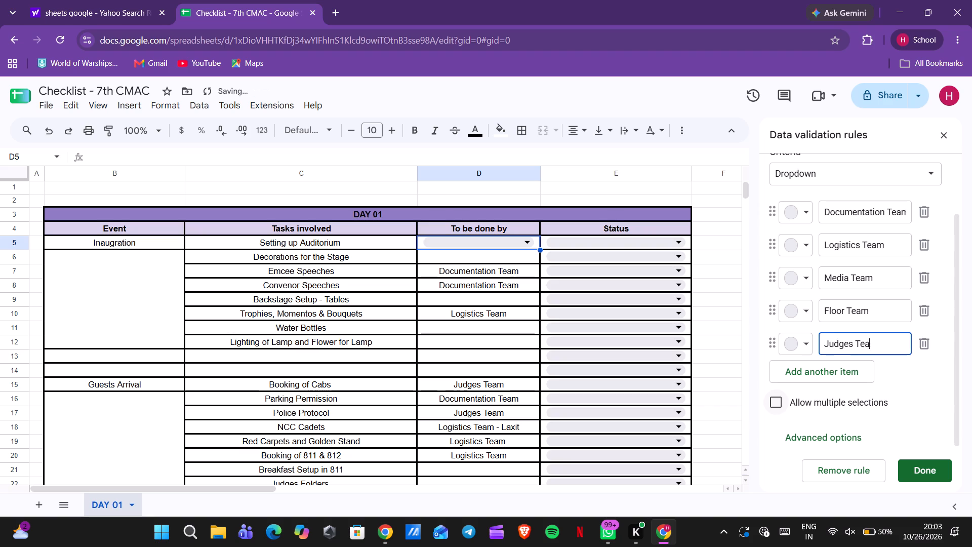
{"action": "left_click", "coordinate": [845, 374]}
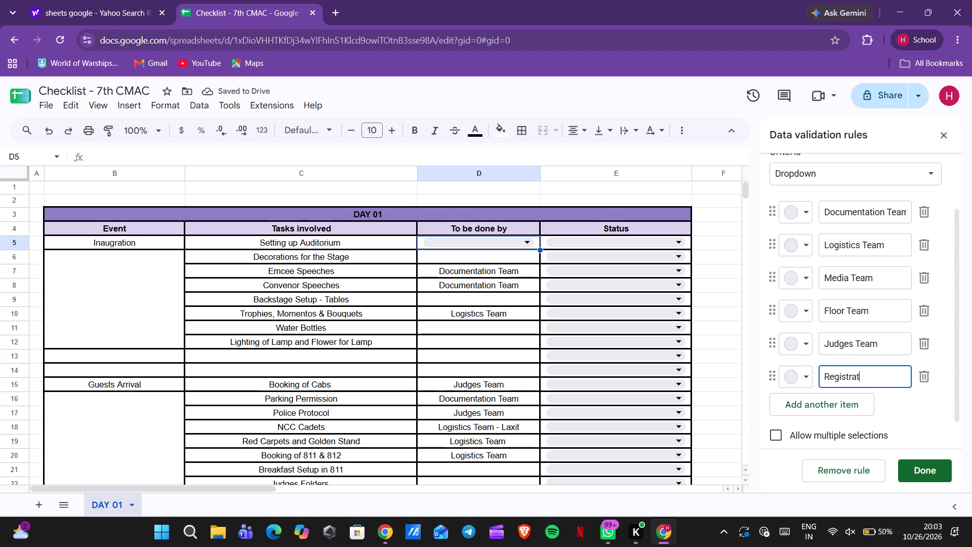
{"action": "key", "text": "BackSpace"}
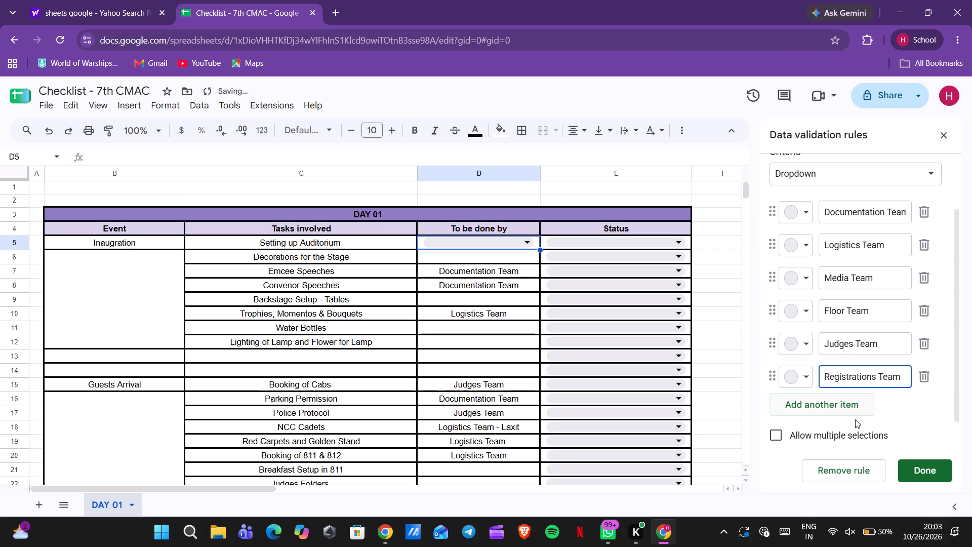
Add "Scoring & Sub Team" as the seventh option of the D5 dropdown.
{"action": "left_click", "coordinate": [850, 409]}
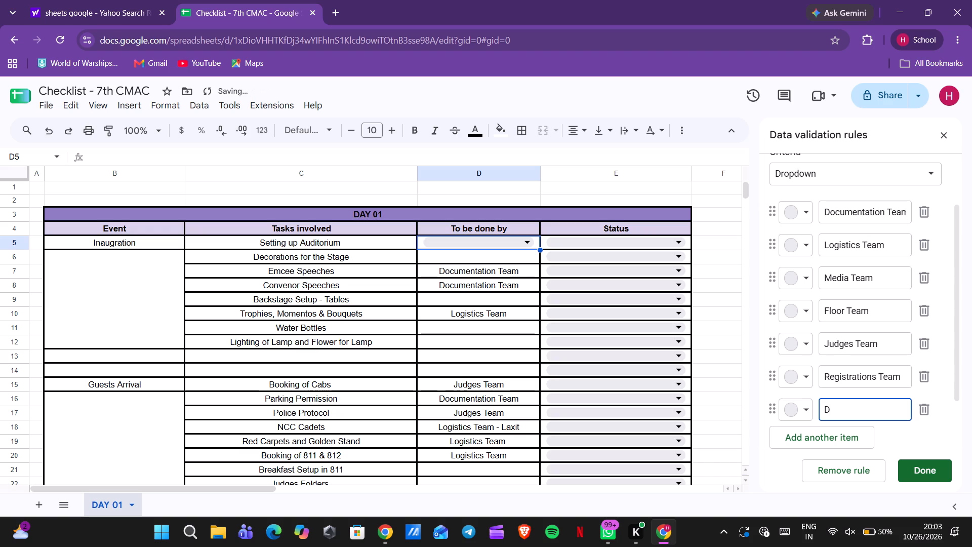
{"action": "key", "text": "BackSpace"}
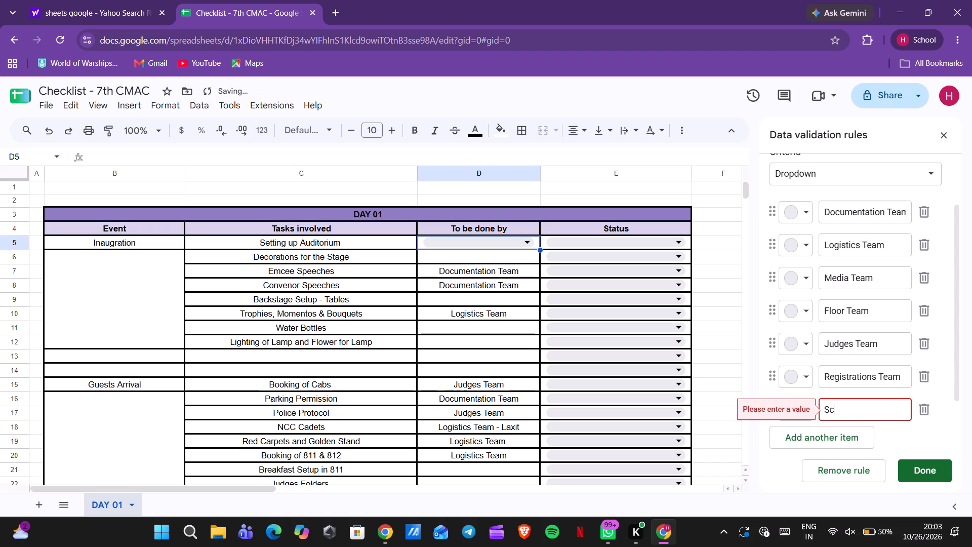
{"action": "key", "text": "BackSpace"}
{"action": "key", "text": "BackSpace"}
{"action": "type", "text": "ing"}
{"action": "key", "text": "space"}
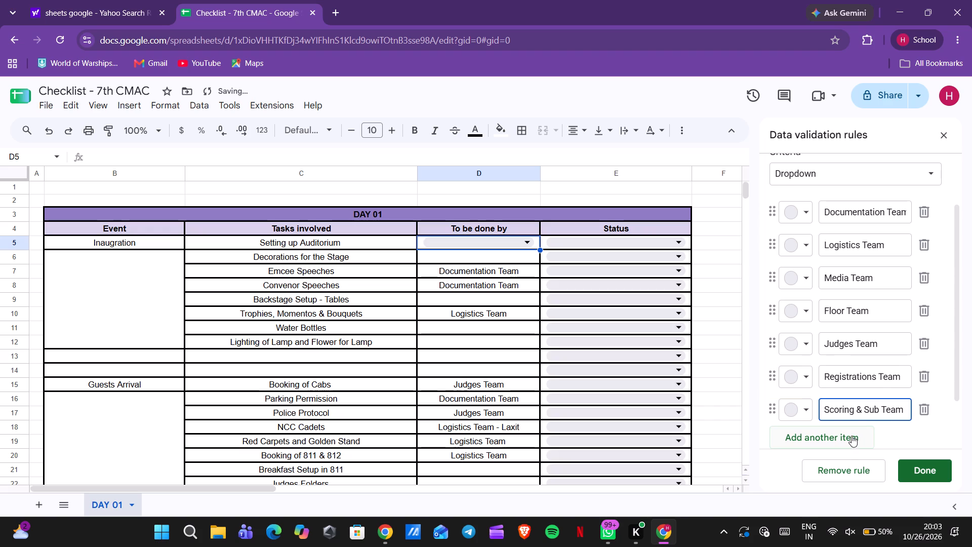
Add "Food Team" as the eighth option of the D5 dropdown.
{"action": "left_click", "coordinate": [852, 436]}
{"action": "scroll", "coordinate": [878, 377], "scroll_direction": "down", "scroll_amount": 3}
{"action": "left_click", "coordinate": [860, 346]}
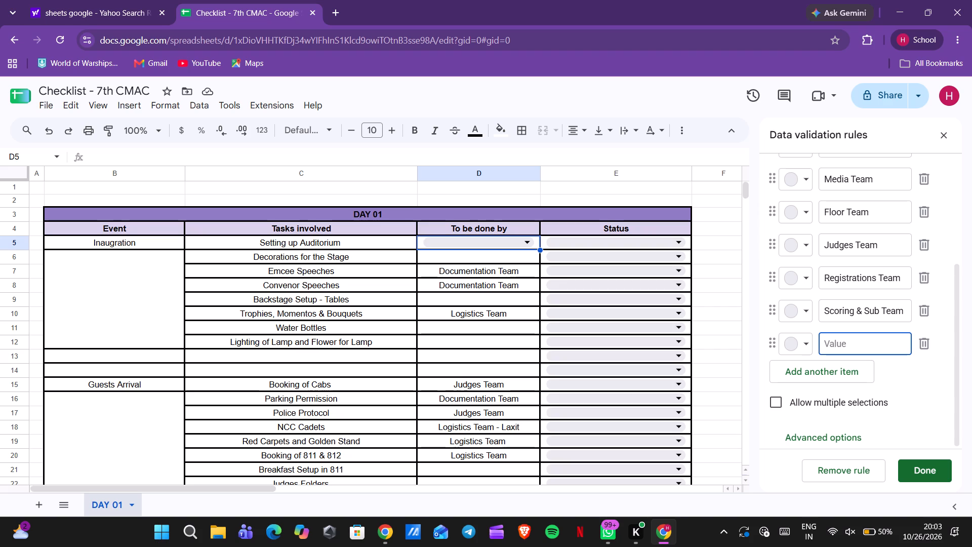
{"action": "scroll", "coordinate": [882, 247], "scroll_direction": "up", "scroll_amount": 2}
{"action": "scroll", "coordinate": [882, 247], "scroll_direction": "down", "scroll_amount": 2}
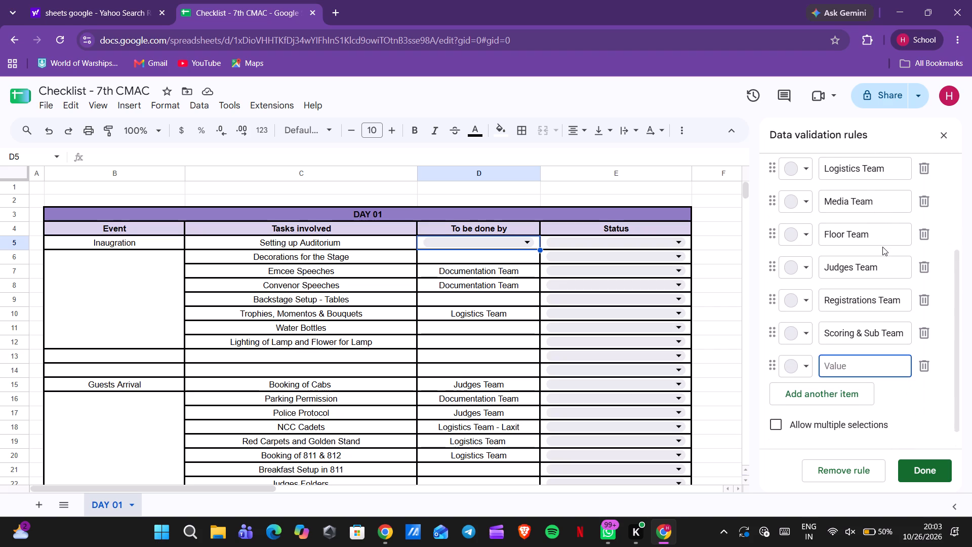
{"action": "scroll", "coordinate": [882, 247], "scroll_direction": "down", "scroll_amount": 1}
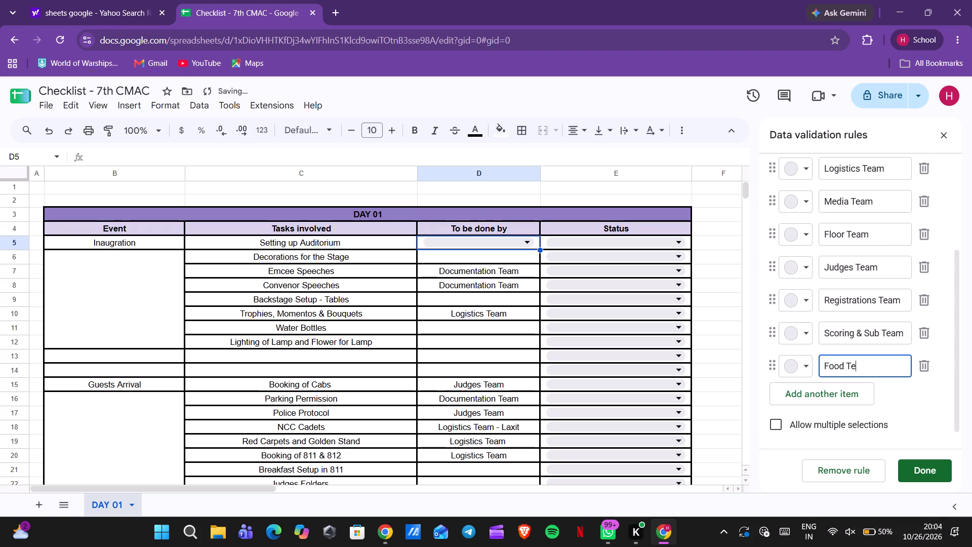
Colour the "Food Team" option light orange and the "Floor Team" option light blue in the D5 dropdown rule.
{"action": "left_click", "coordinate": [790, 375]}
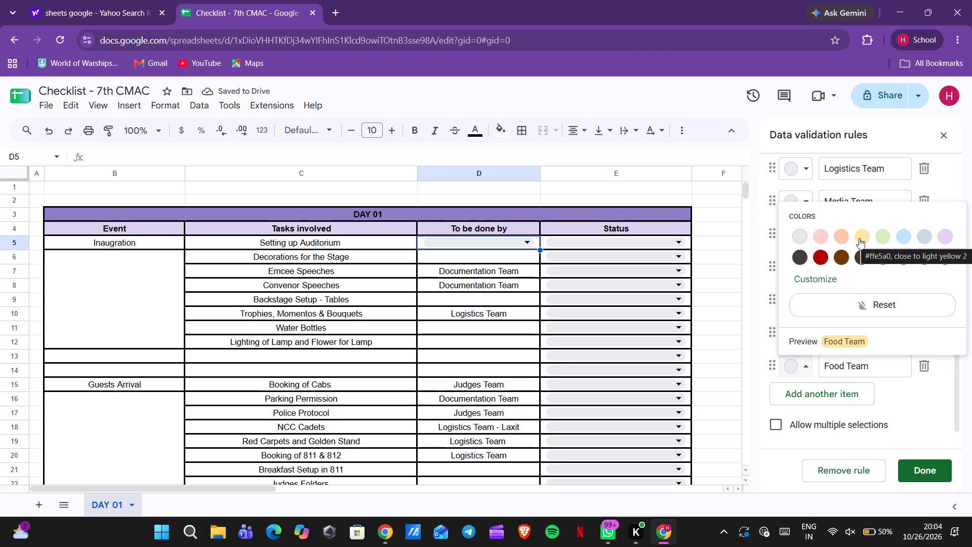
{"action": "left_click", "coordinate": [844, 239]}
{"action": "left_click", "coordinate": [805, 241]}
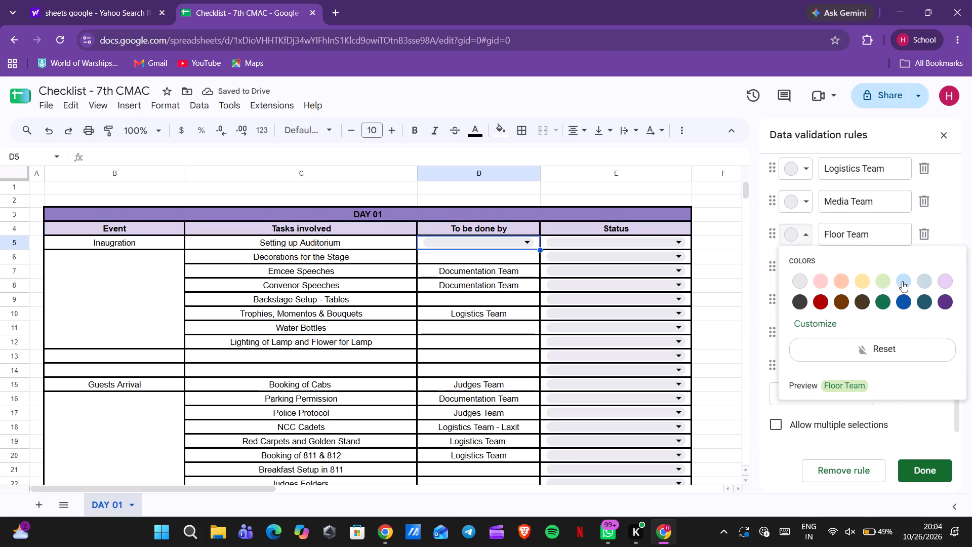
{"action": "left_click", "coordinate": [902, 281]}
Colour the "Judges Team" option light purple and the "Registrations Team" option light blue-grey in the D5 dropdown rule.
{"action": "left_click", "coordinate": [807, 271]}
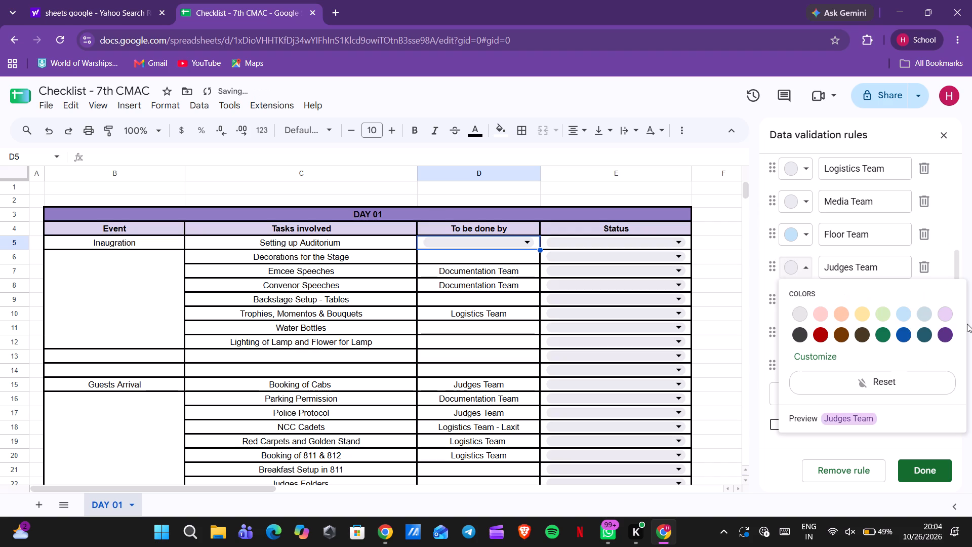
{"action": "left_click", "coordinate": [947, 318]}
{"action": "left_click", "coordinate": [796, 306]}
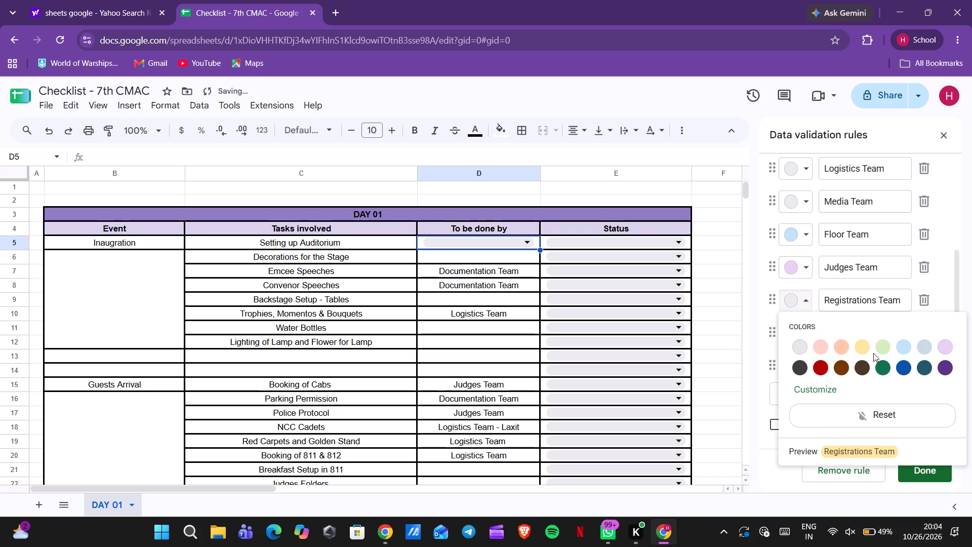
{"action": "left_click", "coordinate": [923, 348]}
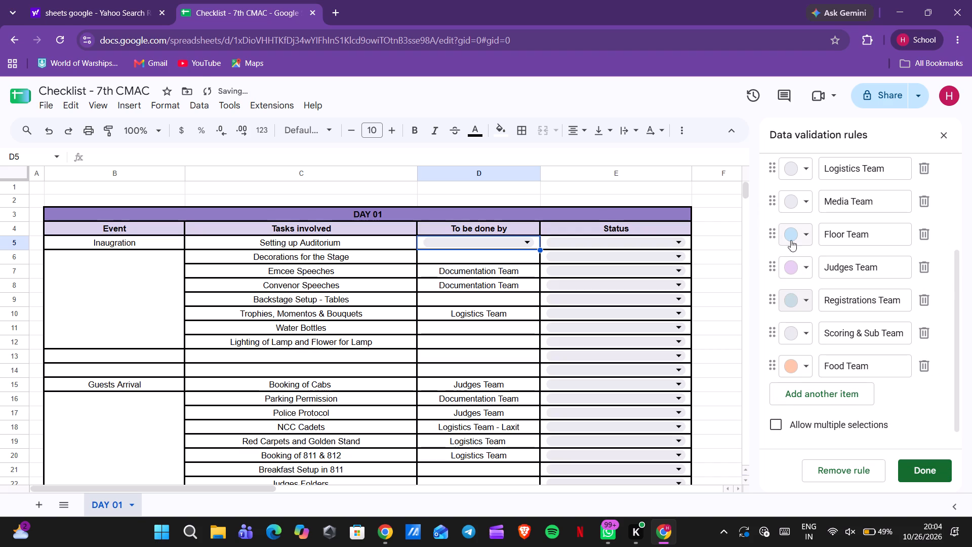
Colour the "Media Team" option light green and the "Documentation Team" option light red in the D5 dropdown rule.
{"action": "left_click", "coordinate": [795, 206]}
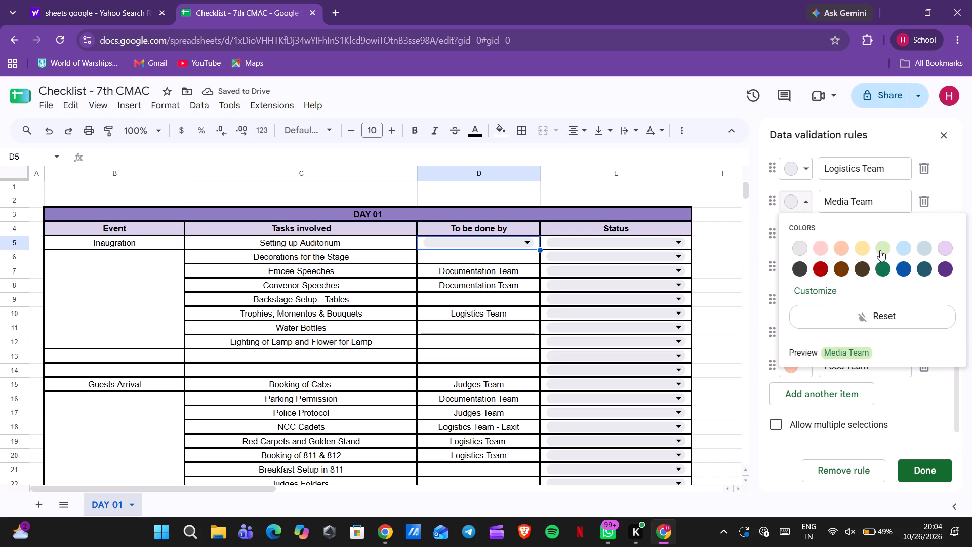
{"action": "left_click", "coordinate": [880, 250]}
{"action": "scroll", "coordinate": [794, 212], "scroll_direction": "up", "scroll_amount": 2}
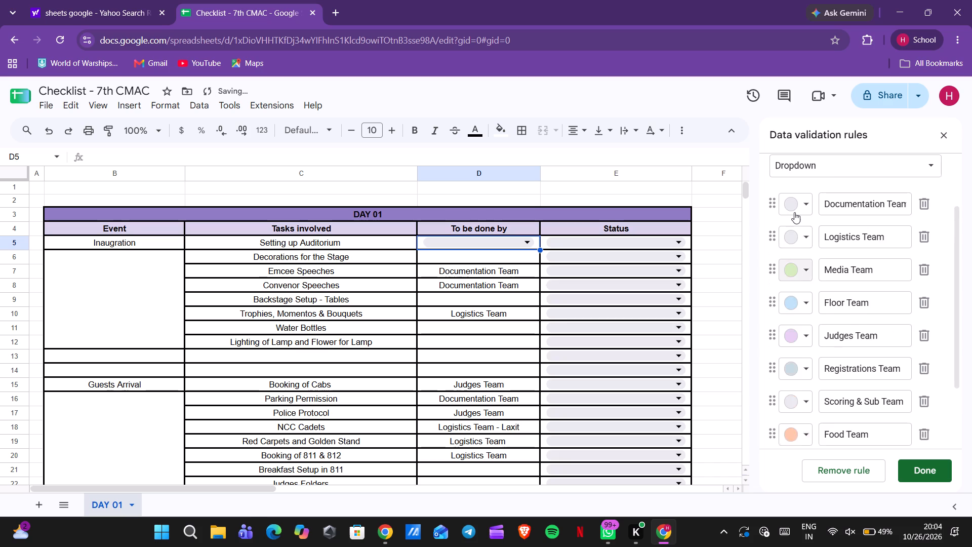
{"action": "left_click", "coordinate": [792, 219]}
{"action": "left_click", "coordinate": [823, 271]}
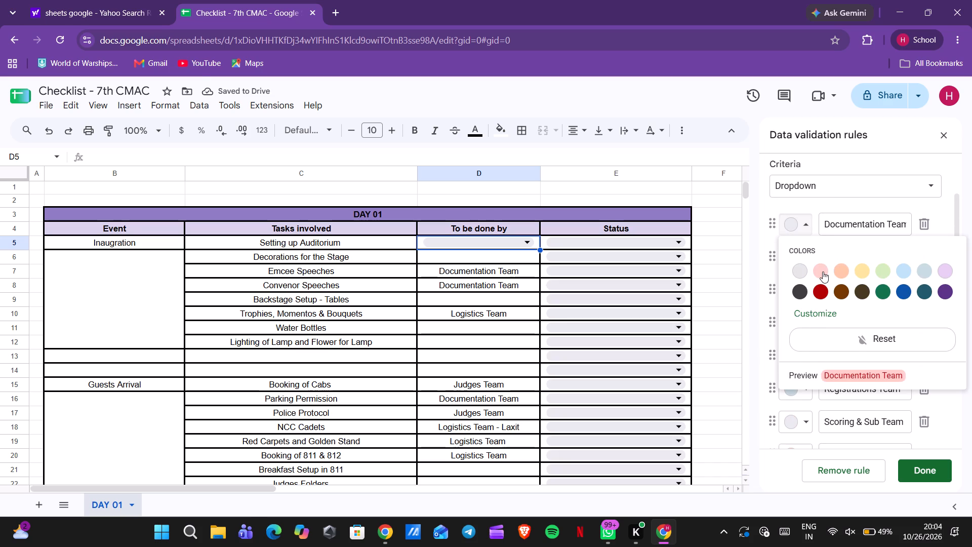
Colour the "Logistics Team" option light yellow in the D5 dropdown rule.
{"action": "scroll", "coordinate": [799, 314], "scroll_direction": "down", "scroll_amount": 2}
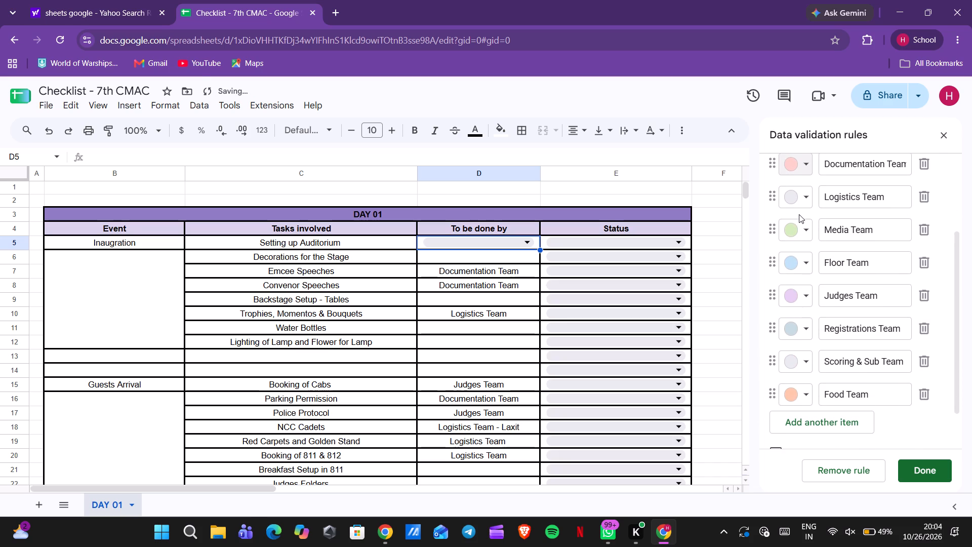
{"action": "left_click", "coordinate": [798, 193]}
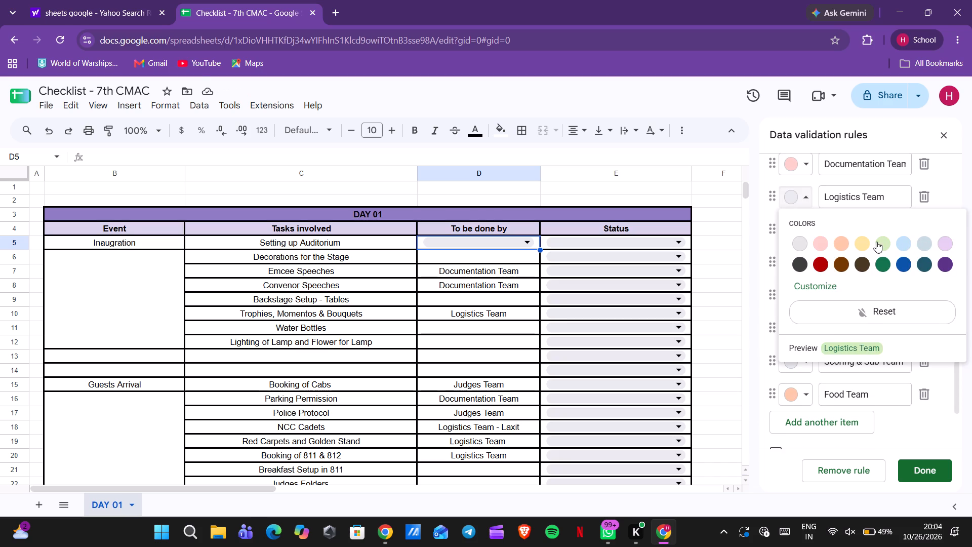
{"action": "left_click", "coordinate": [927, 247]}
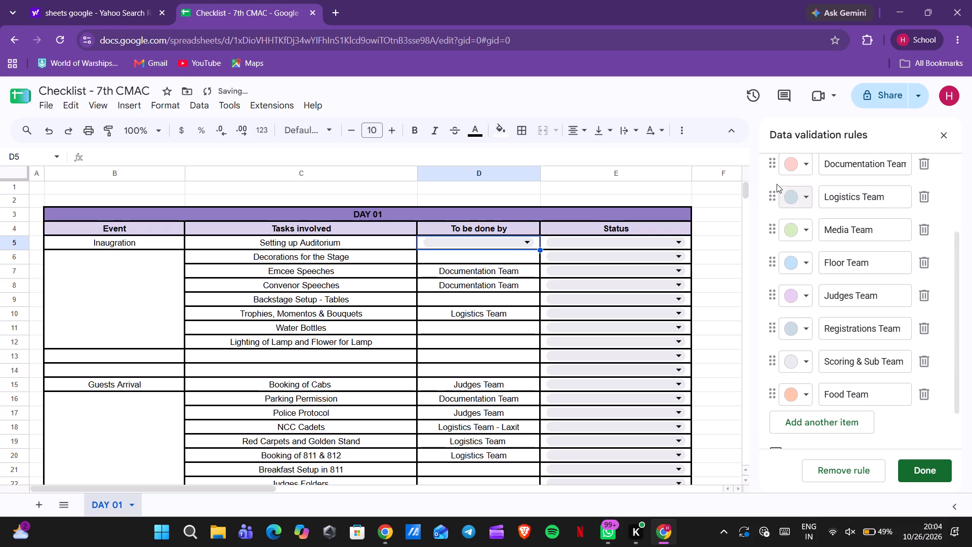
{"action": "left_click", "coordinate": [791, 193]}
{"action": "left_click", "coordinate": [868, 243]}
{"action": "scroll", "coordinate": [804, 348], "scroll_direction": "down", "scroll_amount": 2}
{"action": "scroll", "coordinate": [804, 348], "scroll_direction": "up", "scroll_amount": 4}
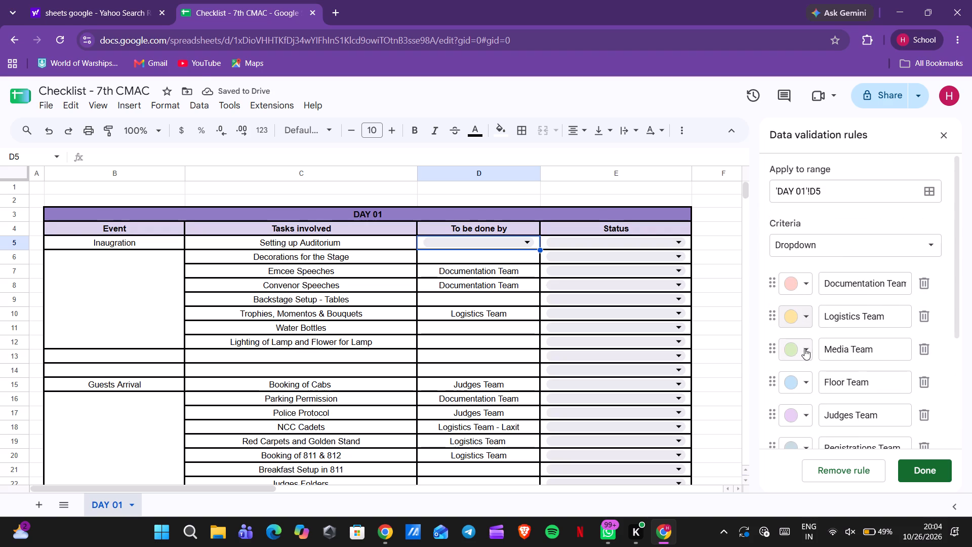
Check the colour-coded team options offered by the D5 dropdown.
{"action": "left_click", "coordinate": [490, 241]}
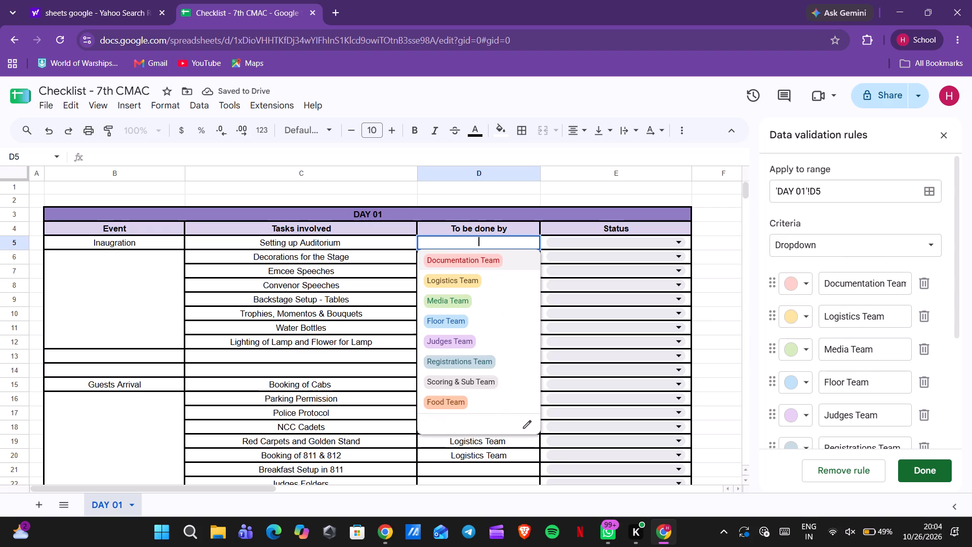
{"action": "left_click", "coordinate": [550, 250]}
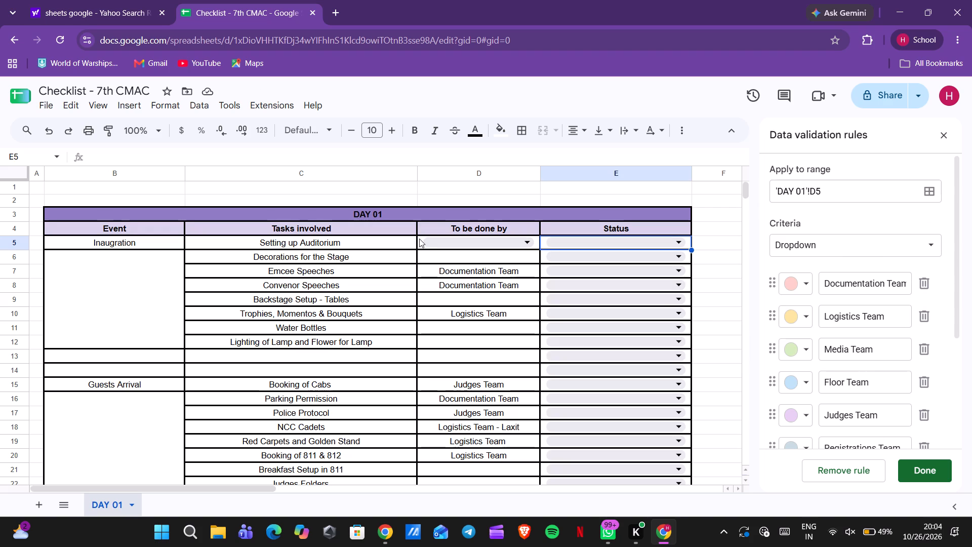
Copy the D5 team dropdown into D6:D66 of the "To be done by" column, replacing the plain-text entries.
{"action": "left_click", "coordinate": [421, 240]}
{"action": "key", "text": "ctrl+c"}
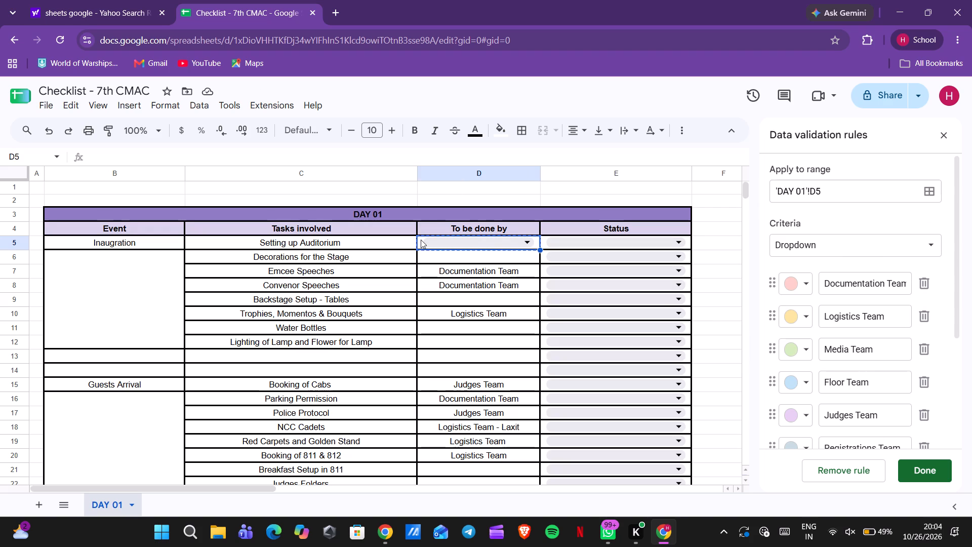
{"action": "left_click_drag", "start_coordinate": [421, 255], "coordinate": [484, 523]}
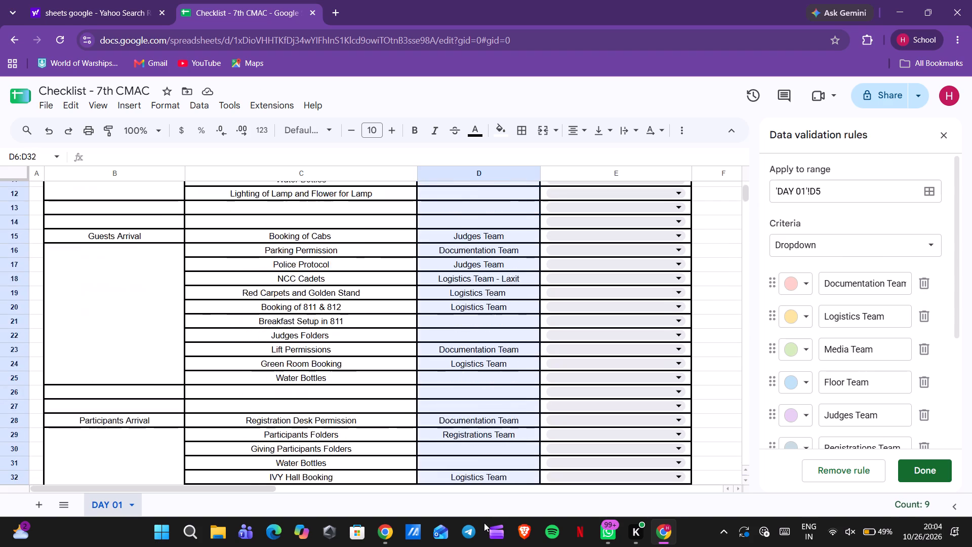
{"action": "left_click_drag", "start_coordinate": [484, 523], "coordinate": [480, 477]}
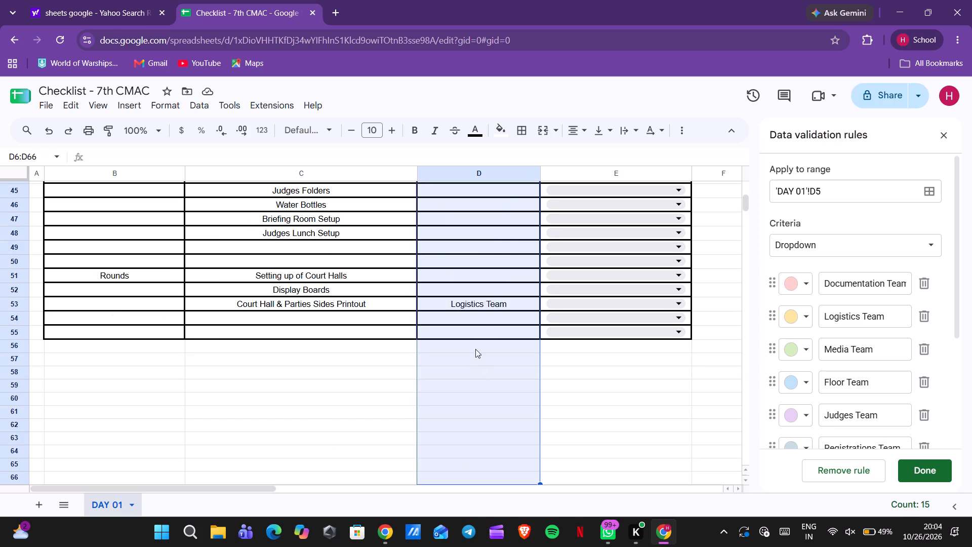
{"action": "key", "text": "ctrl+v"}
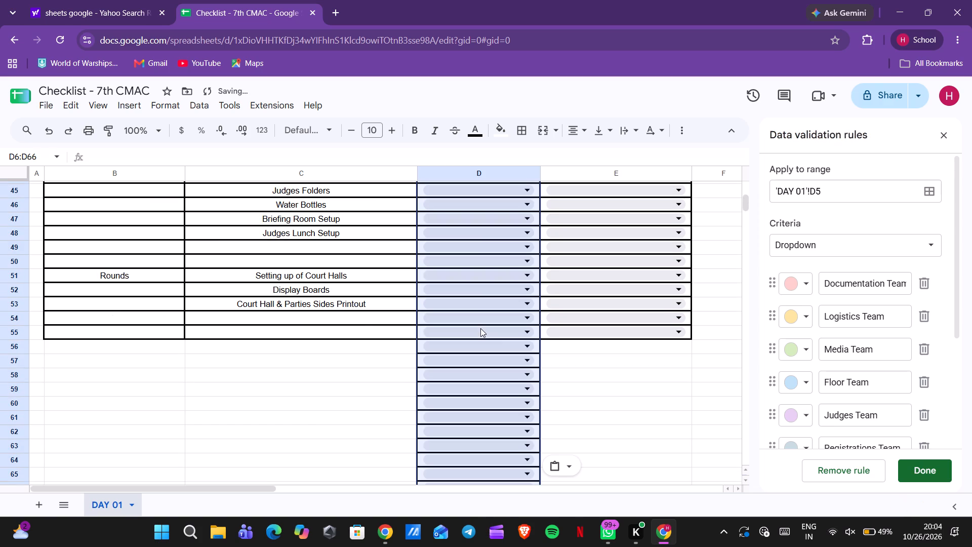
{"action": "left_click", "coordinate": [564, 377]}
Apply all borders to B56:E66 to extend the checklist table below row 55.
{"action": "scroll", "coordinate": [565, 381], "scroll_direction": "up", "scroll_amount": 2}
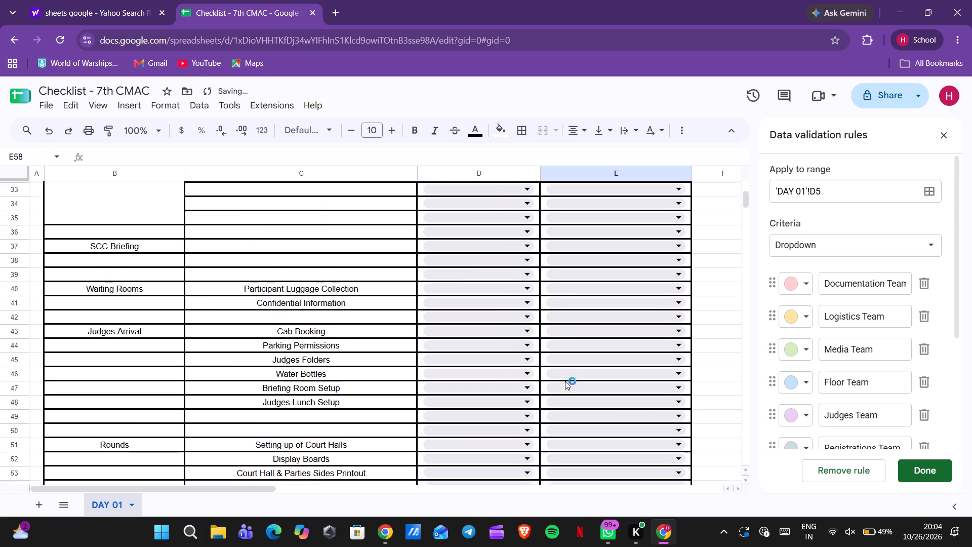
{"action": "scroll", "coordinate": [565, 381], "scroll_direction": "up", "scroll_amount": 1}
{"action": "scroll", "coordinate": [565, 381], "scroll_direction": "down", "scroll_amount": 6}
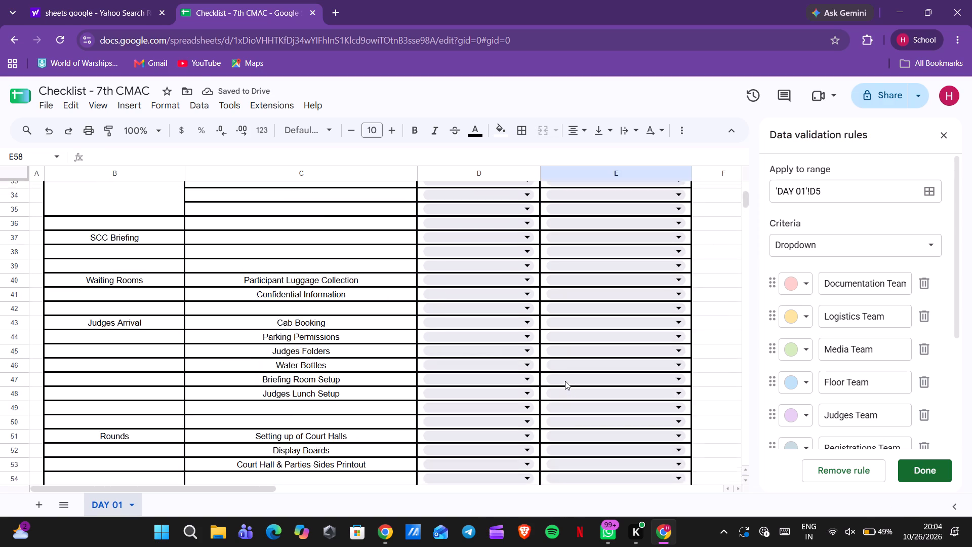
{"action": "scroll", "coordinate": [565, 381], "scroll_direction": "down", "scroll_amount": 1}
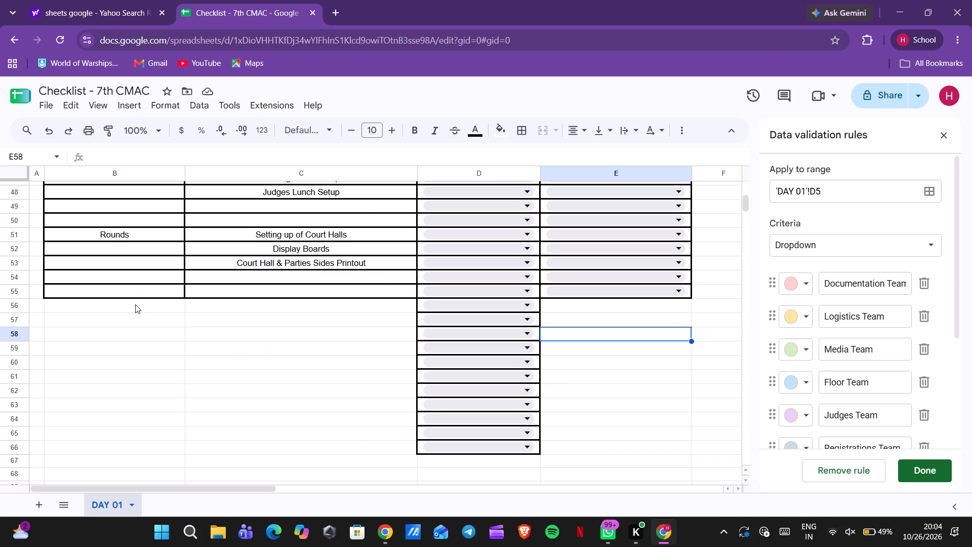
{"action": "left_click", "coordinate": [154, 313]}
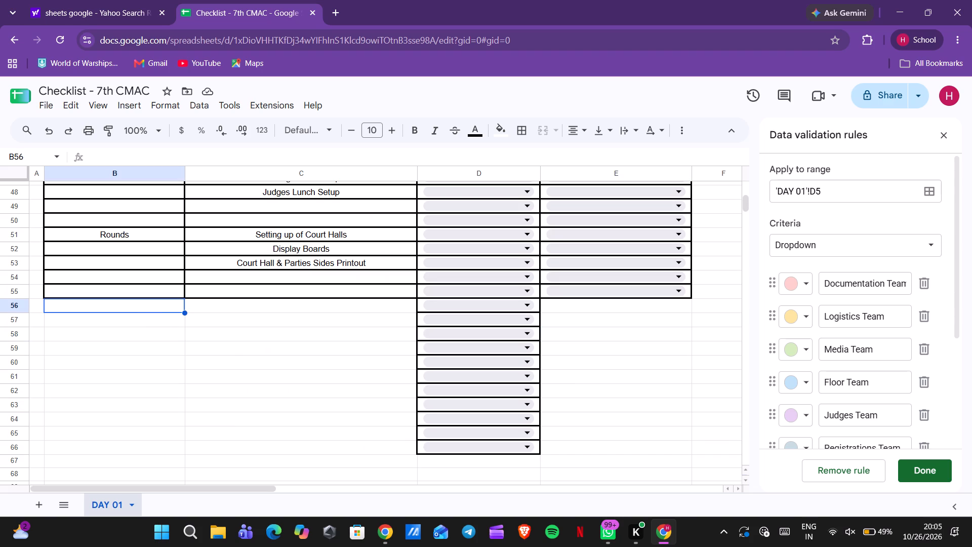
{"action": "left_click_drag", "start_coordinate": [152, 307], "coordinate": [585, 453]}
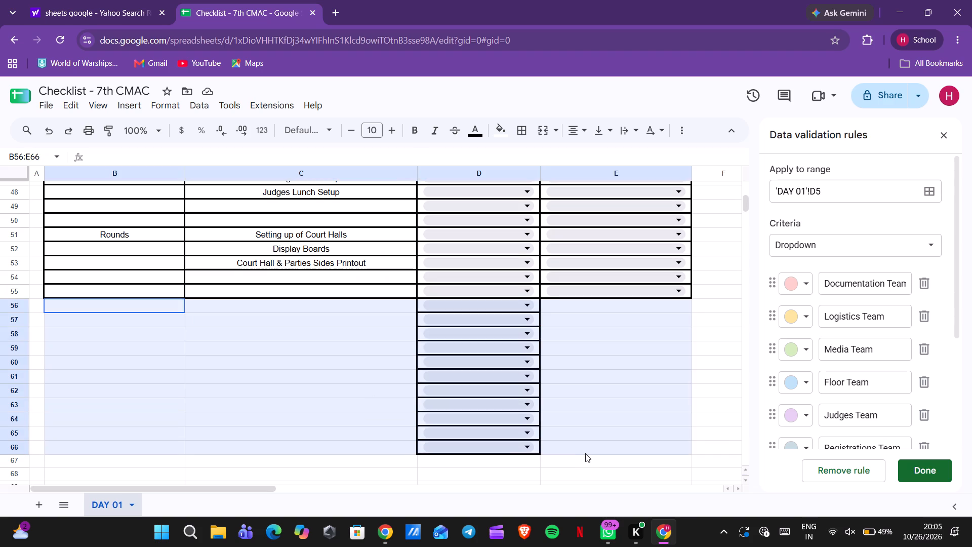
{"action": "left_click_drag", "start_coordinate": [585, 453], "coordinate": [586, 454]}
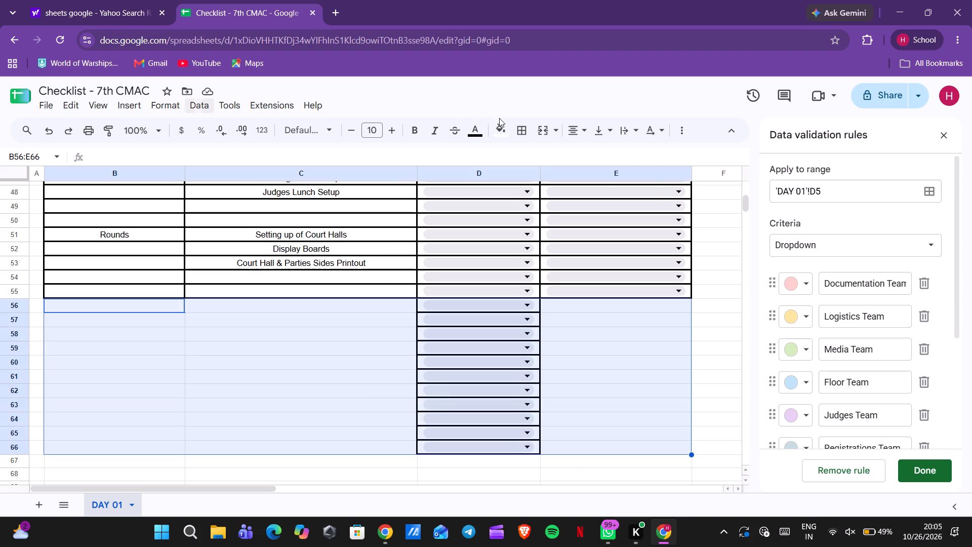
{"action": "left_click", "coordinate": [518, 129]}
{"action": "left_click", "coordinate": [536, 161]}
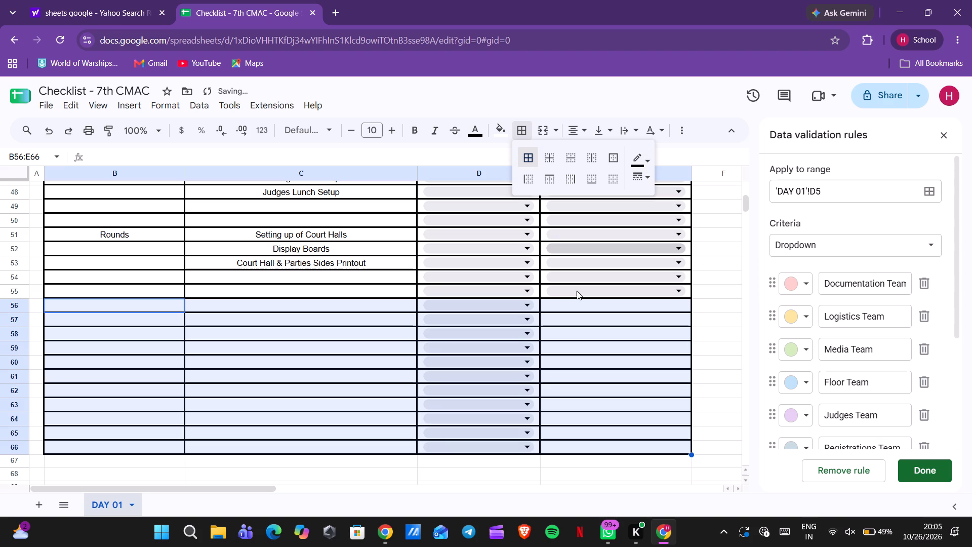
Copy the Status dropdown from E55 into E56:E66.
{"action": "left_click", "coordinate": [545, 292]}
{"action": "key", "text": "ctrl+c"}
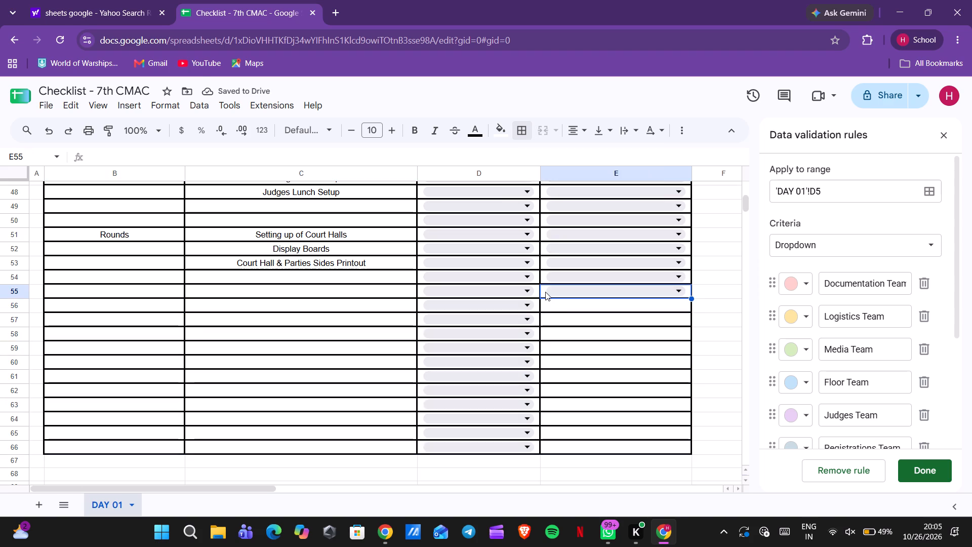
{"action": "left_click", "coordinate": [554, 311]}
{"action": "left_click_drag", "start_coordinate": [554, 311], "coordinate": [586, 439]}
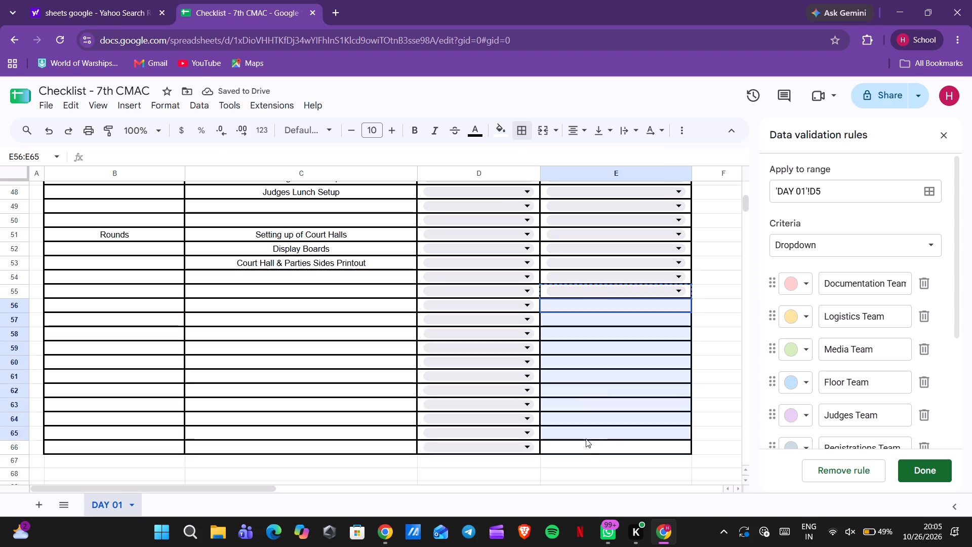
{"action": "left_click_drag", "start_coordinate": [586, 439], "coordinate": [587, 448]}
{"action": "key", "text": "ctrl+v"}
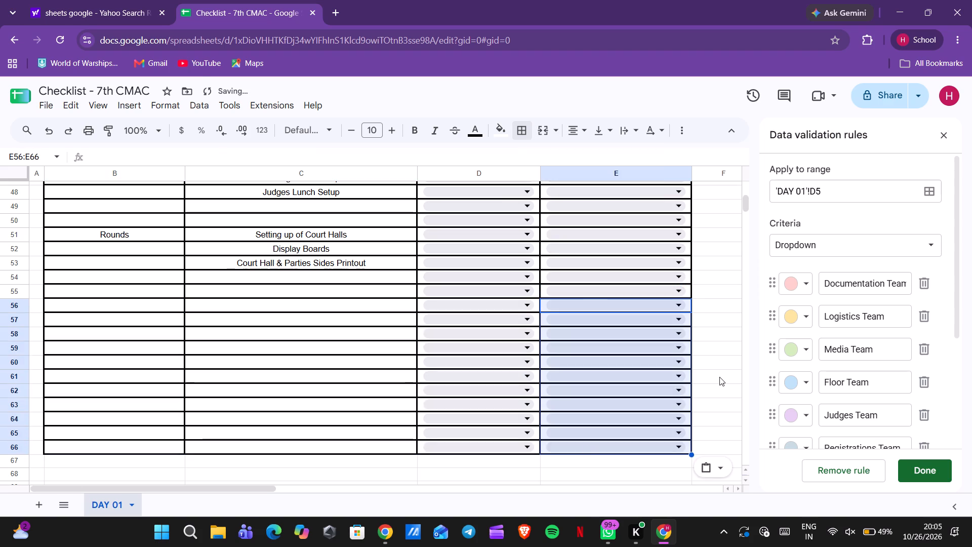
{"action": "left_click", "coordinate": [720, 376]}
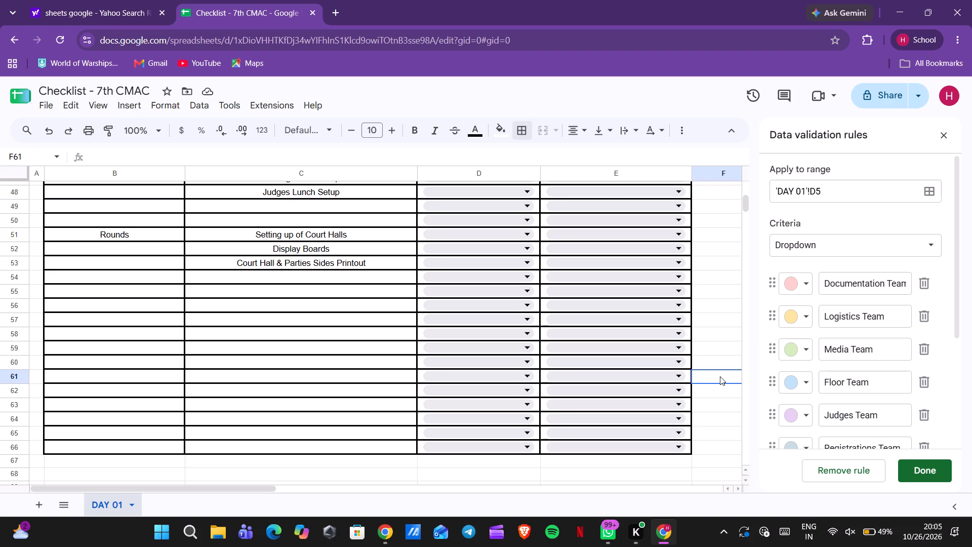
Assign "Documentation Team" to the "Emcee Speeches" task in D7.
{"action": "left_click", "coordinate": [329, 283]}
{"action": "scroll", "coordinate": [329, 283], "scroll_direction": "up", "scroll_amount": 2}
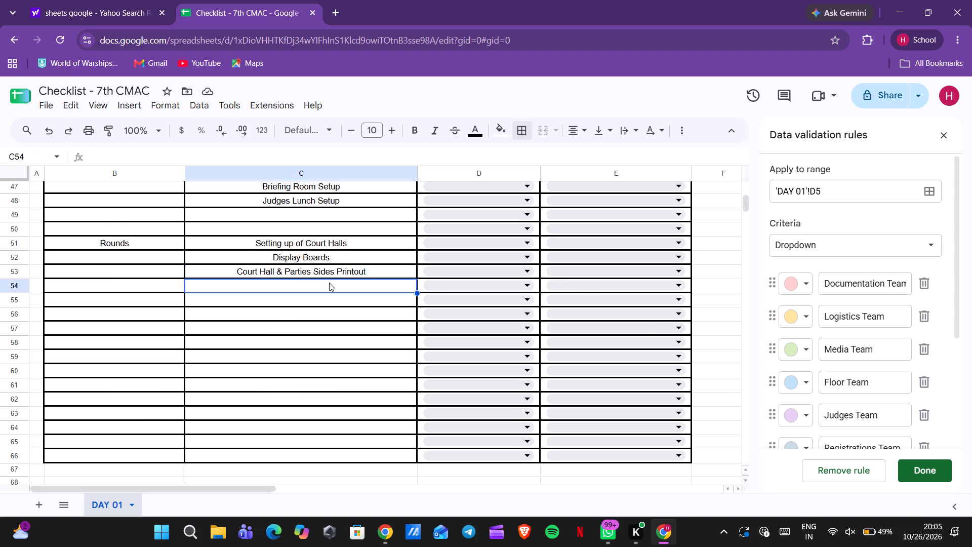
{"action": "scroll", "coordinate": [329, 283], "scroll_direction": "up", "scroll_amount": 7}
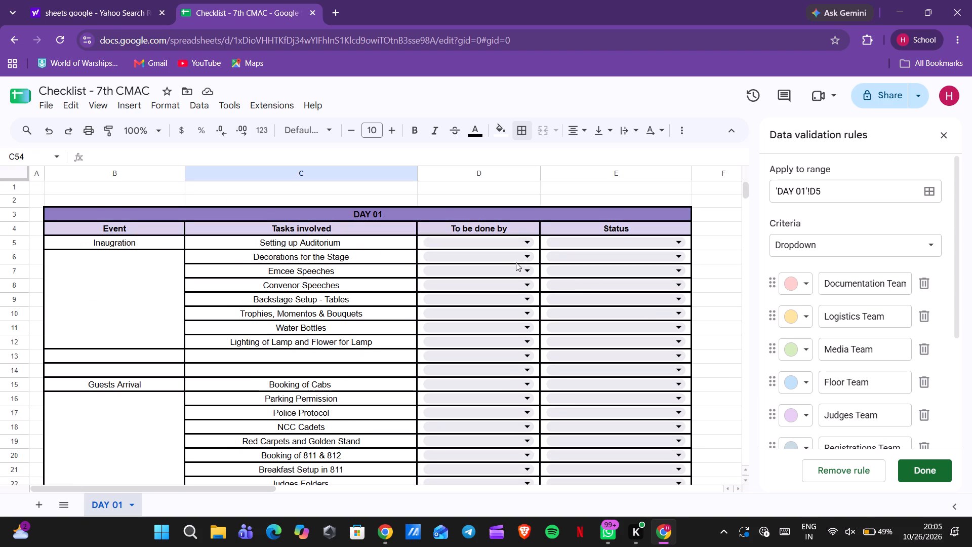
{"action": "left_click", "coordinate": [526, 269]}
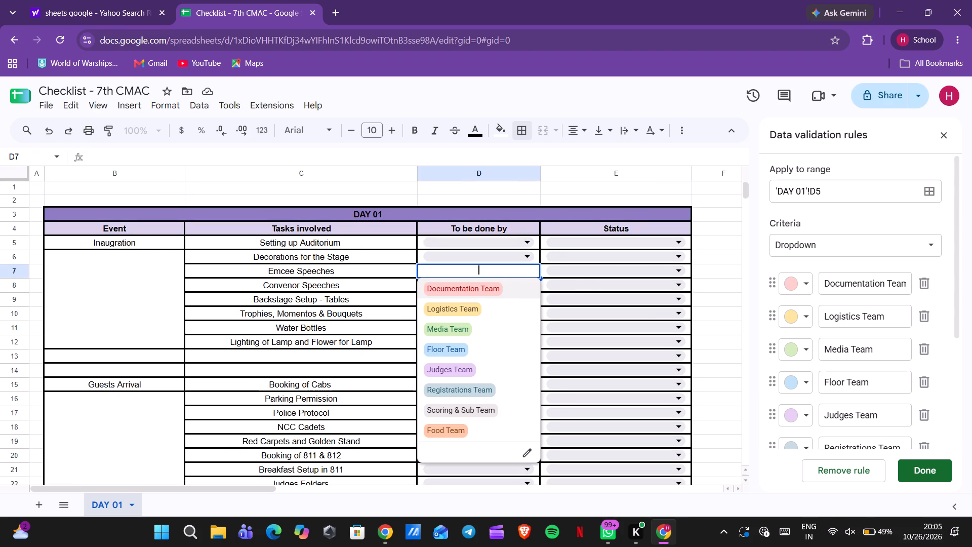
{"action": "left_click", "coordinate": [484, 288]}
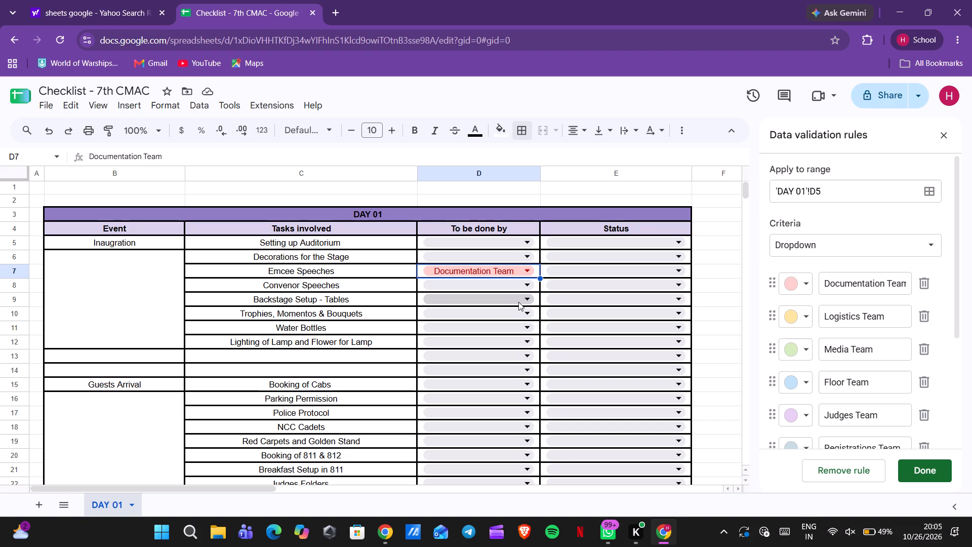
Assign "Logistics Team" to "Trophies, Momentos & Bouquets" in D10, and "Floor Team" to the Water Bottles and Lighting of Lamp tasks in D11 and D12.
{"action": "left_click", "coordinate": [520, 315]}
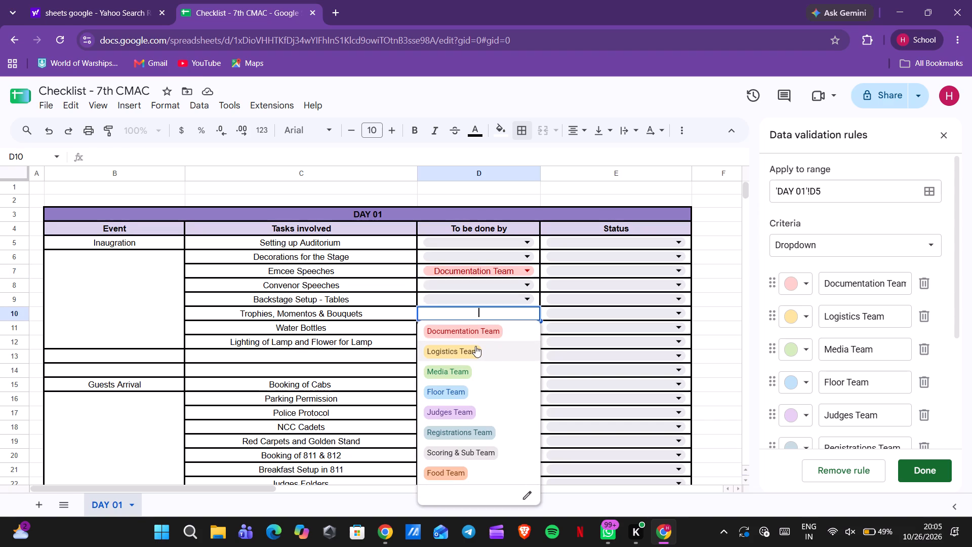
{"action": "left_click", "coordinate": [475, 346]}
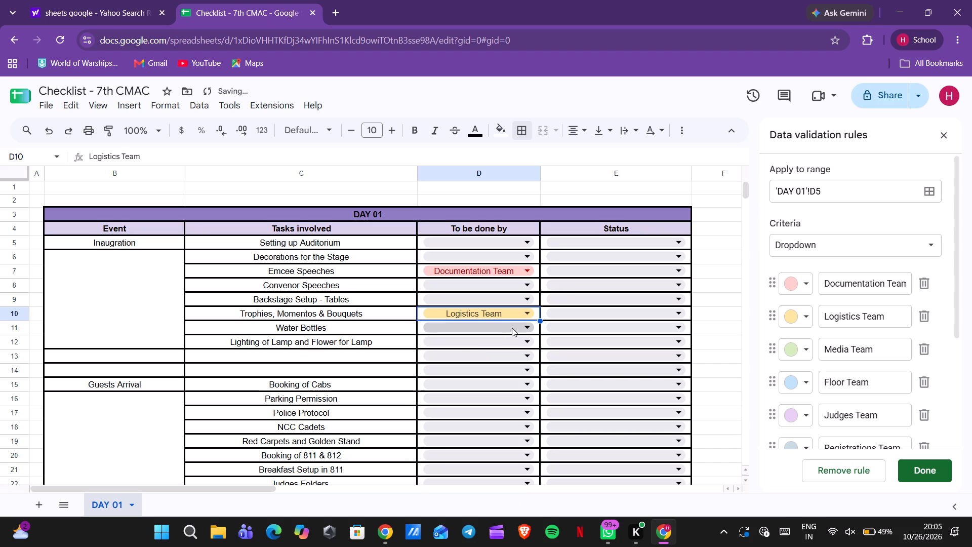
{"action": "left_click", "coordinate": [512, 328]}
{"action": "left_click", "coordinate": [460, 404]}
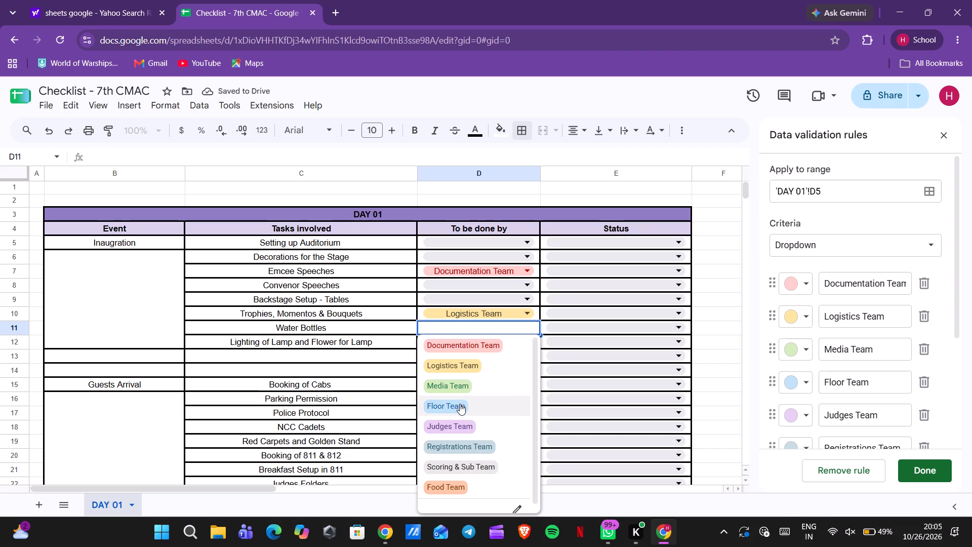
{"action": "left_click", "coordinate": [520, 343]}
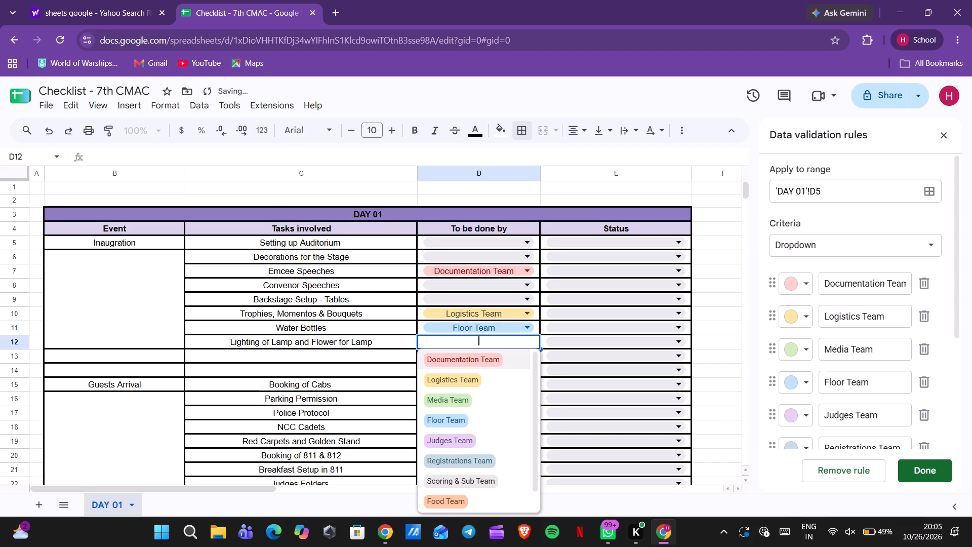
{"action": "left_click", "coordinate": [462, 417]}
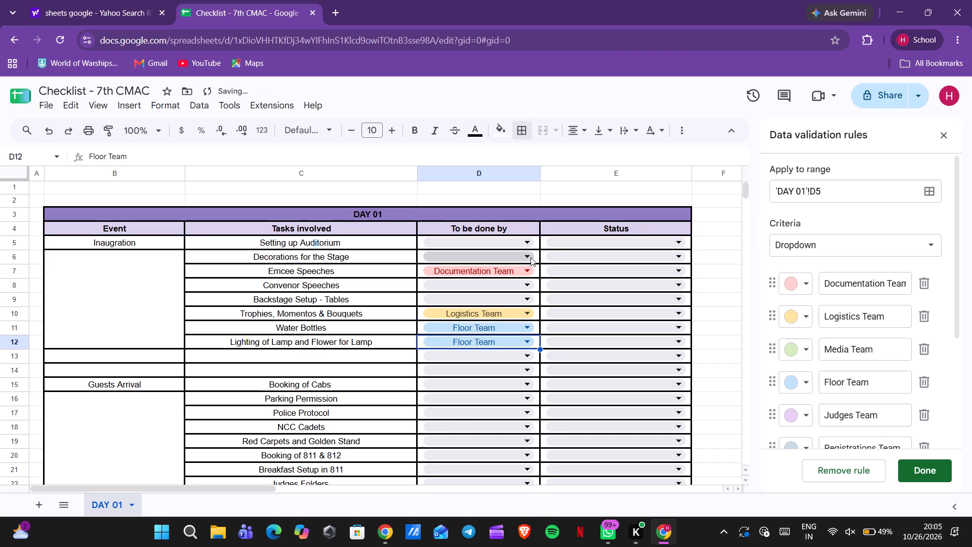
Fill the remaining Inaugration teams: "Floor Team" in D5 and D9, "Documentation Team" in D8, and "Logistics Team" in D6.
{"action": "left_click", "coordinate": [505, 243]}
{"action": "left_click", "coordinate": [458, 317]}
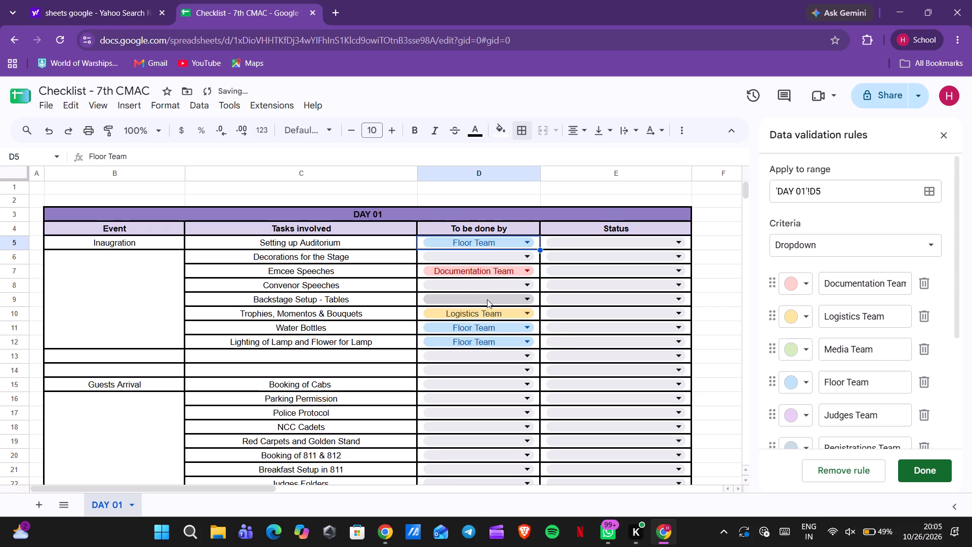
{"action": "left_click", "coordinate": [487, 299]}
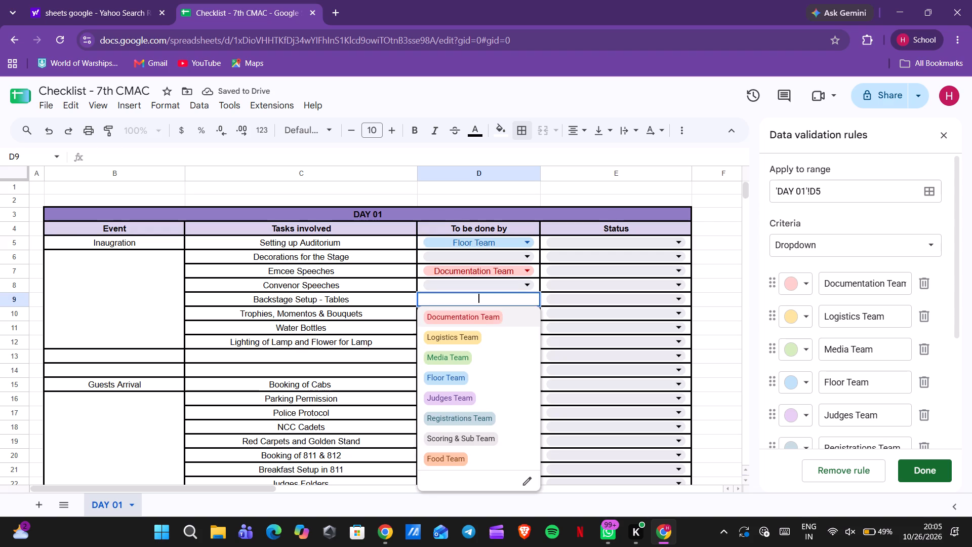
{"action": "left_click", "coordinate": [452, 373]}
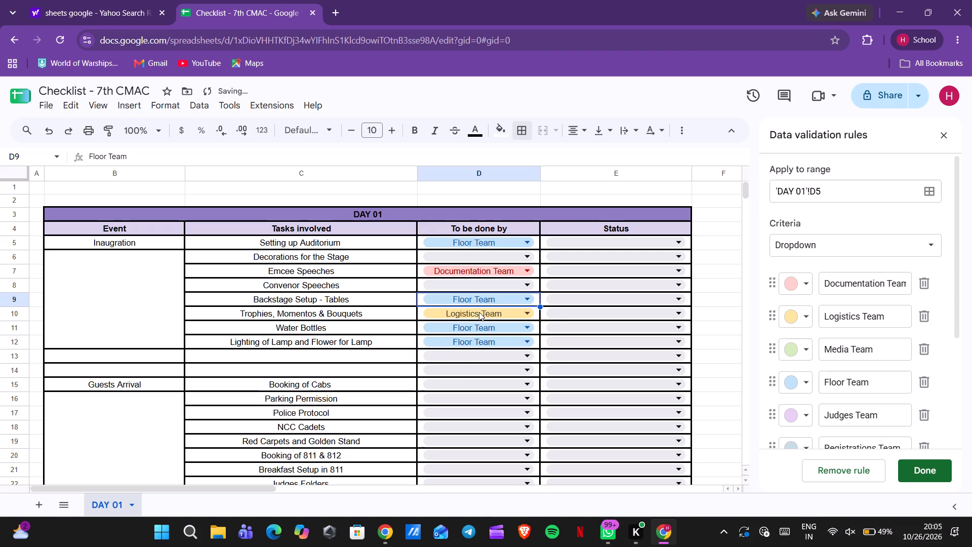
{"action": "left_click", "coordinate": [489, 283]}
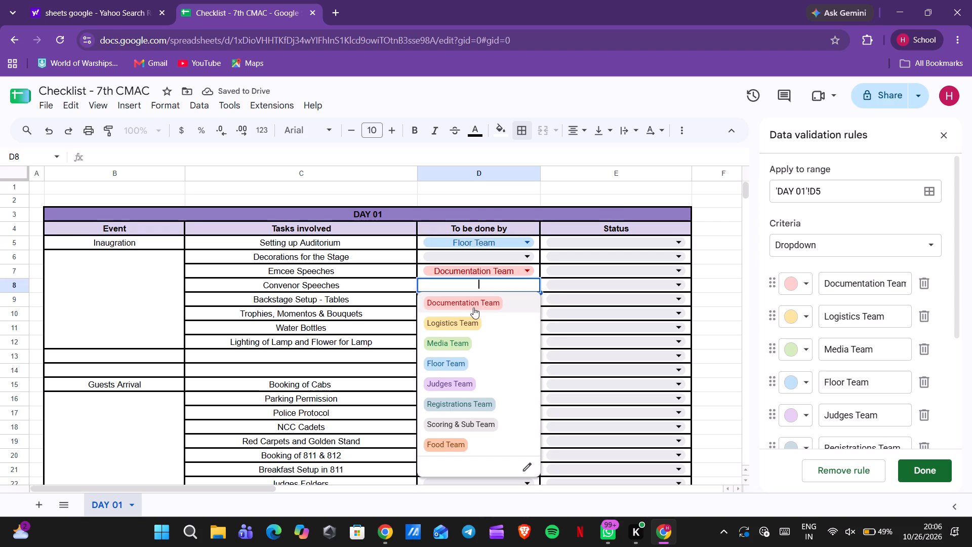
{"action": "left_click", "coordinate": [473, 304]}
{"action": "left_click", "coordinate": [498, 259]}
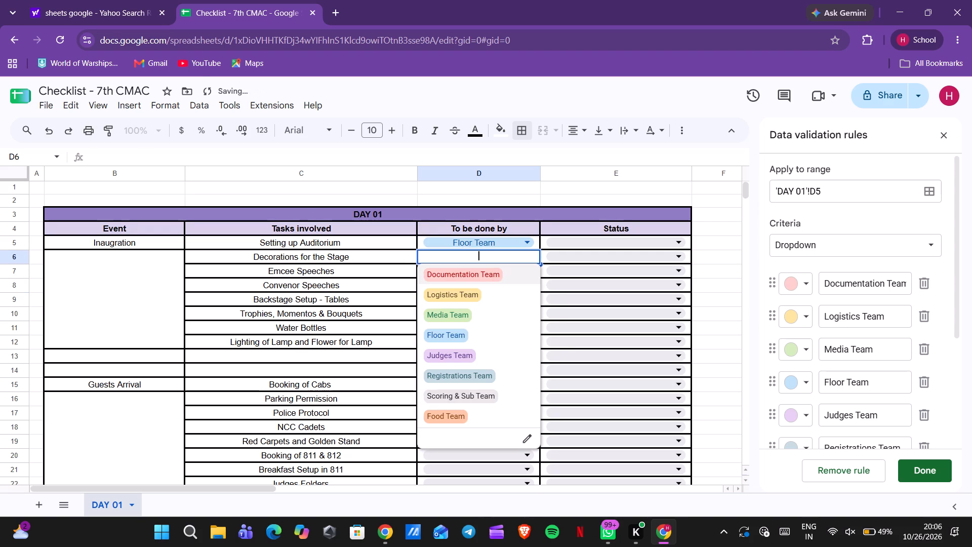
{"action": "left_click", "coordinate": [470, 301]}
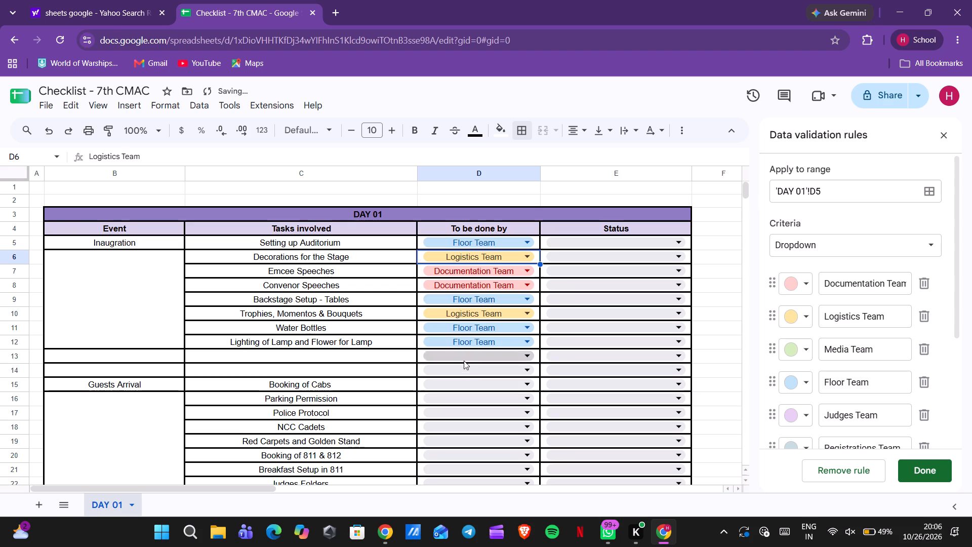
Assign "Judges Team" to "Booking of Cabs" in D15 and "Police Protocol" in D17, and "Documentation Team" to "Parking Permission" in D16.
{"action": "scroll", "coordinate": [463, 370], "scroll_direction": "down", "scroll_amount": 1}
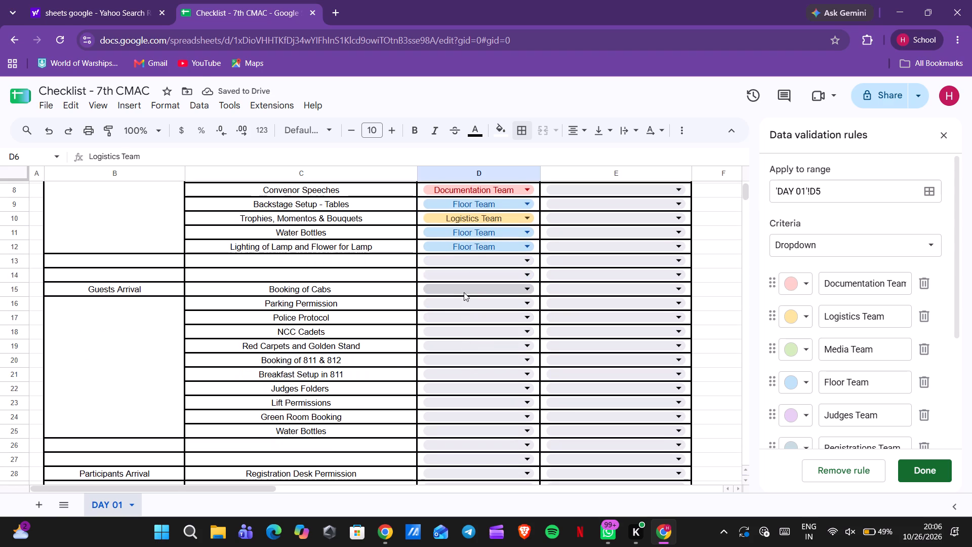
{"action": "left_click", "coordinate": [464, 292]}
{"action": "left_click", "coordinate": [449, 387]}
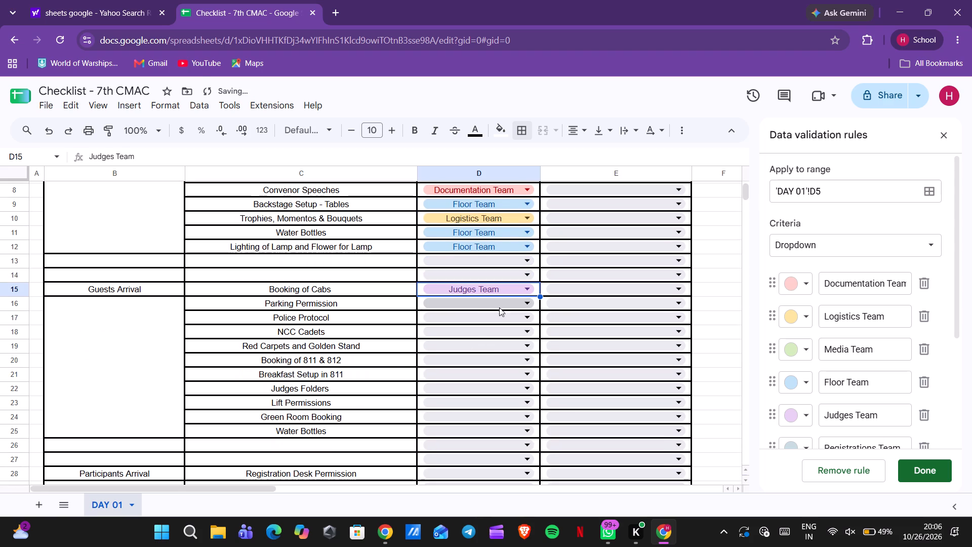
{"action": "left_click", "coordinate": [503, 304]}
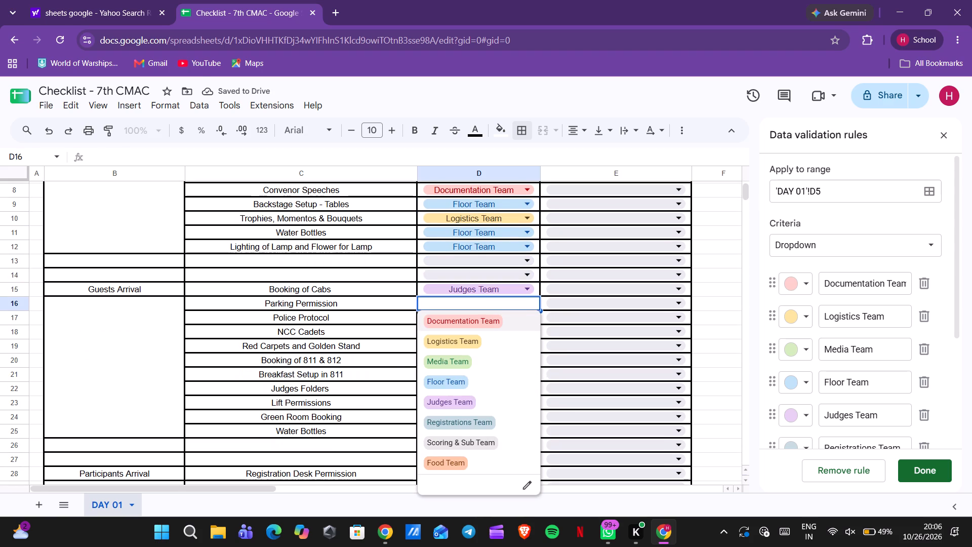
{"action": "left_click", "coordinate": [472, 328]}
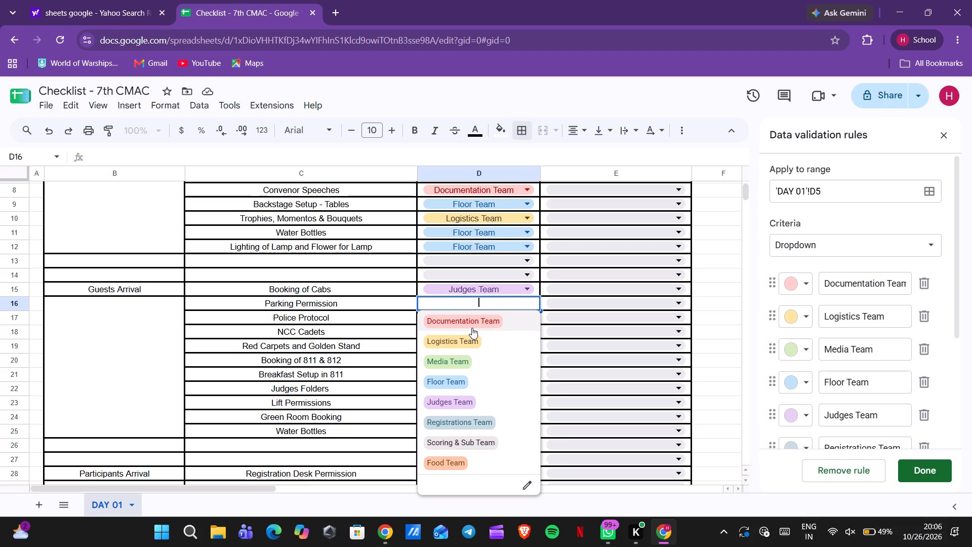
{"action": "left_click", "coordinate": [484, 318]}
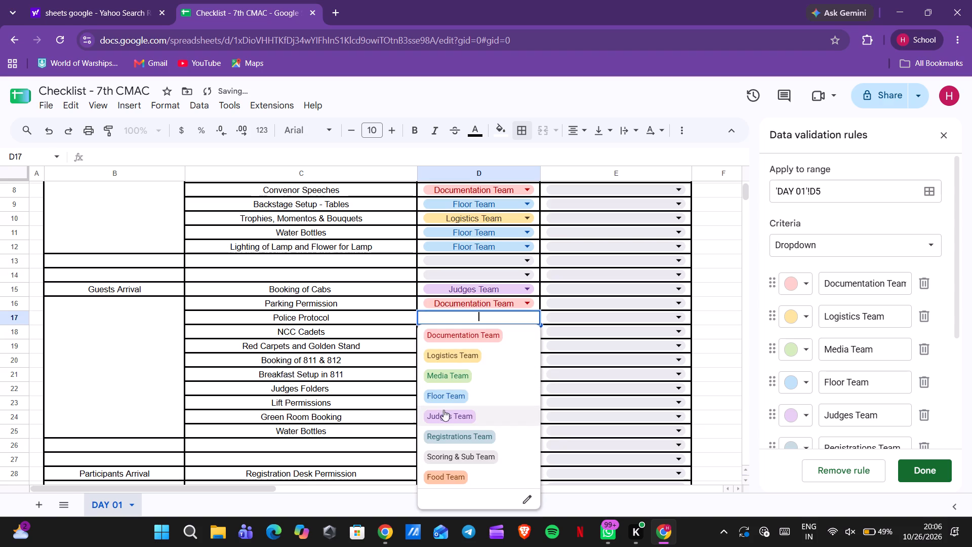
{"action": "left_click", "coordinate": [443, 413]}
Assign "Logistics Team" to the NCC Cadets, Red Carpets and Golden Stand, and Booking of 811 & 812 tasks in D18:D20.
{"action": "left_click", "coordinate": [501, 333]}
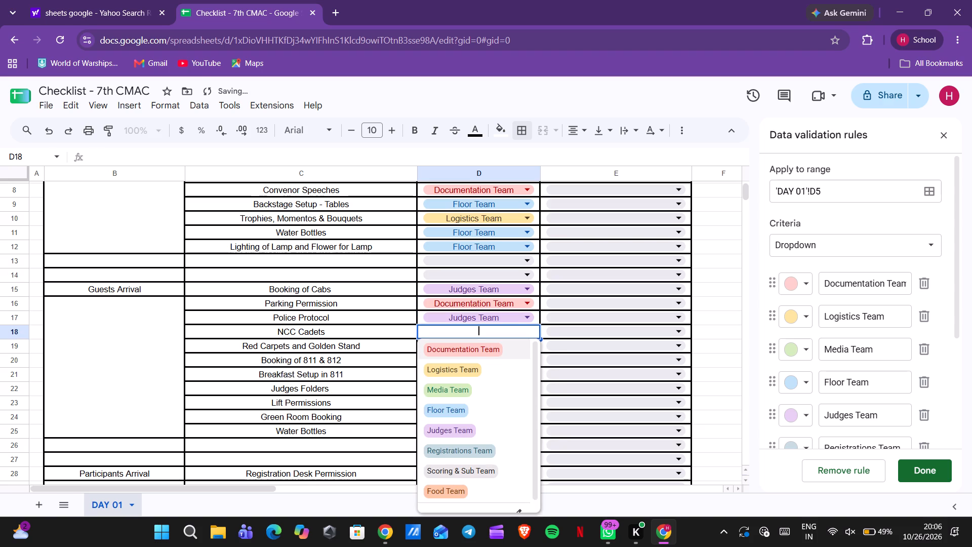
{"action": "left_click", "coordinate": [469, 373]}
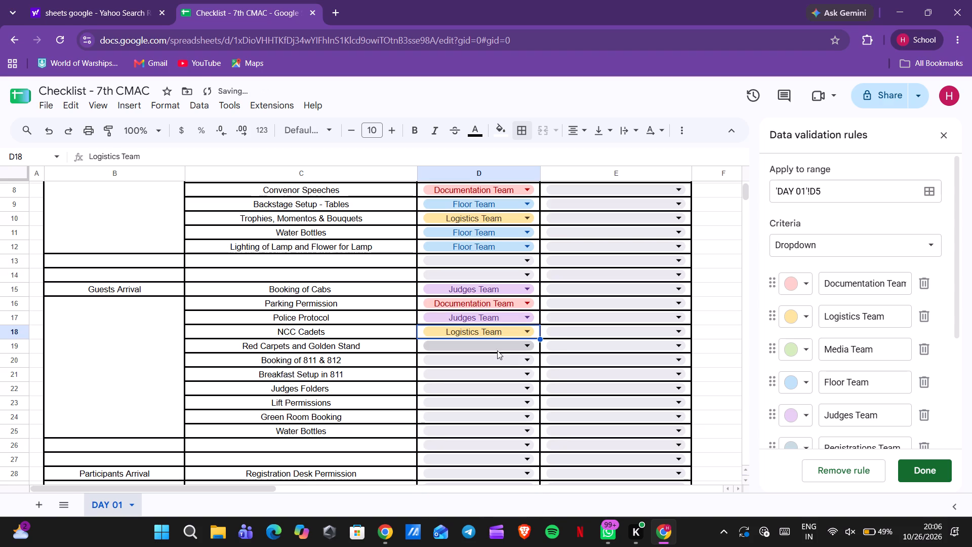
{"action": "left_click", "coordinate": [497, 350]}
{"action": "left_click", "coordinate": [465, 388]}
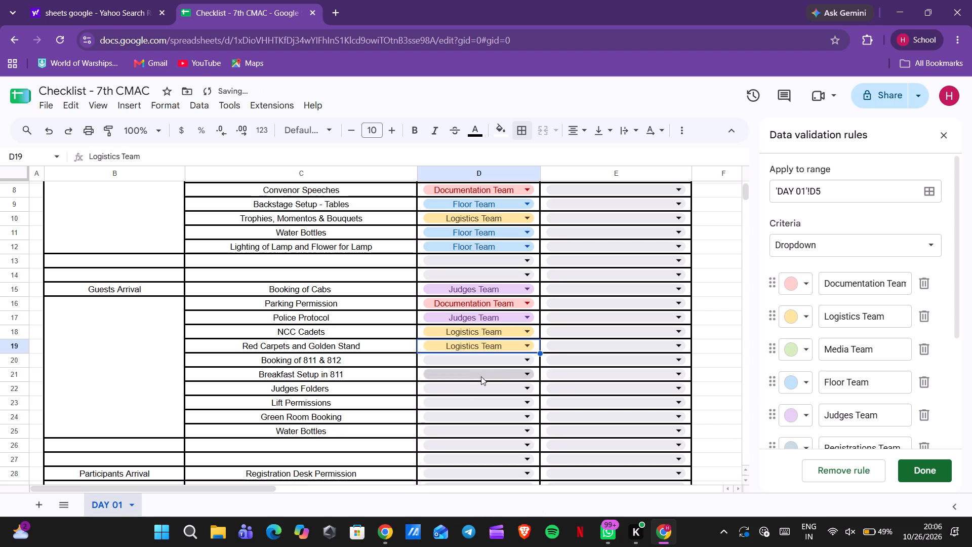
{"action": "left_click", "coordinate": [496, 358]}
{"action": "left_click", "coordinate": [466, 398]}
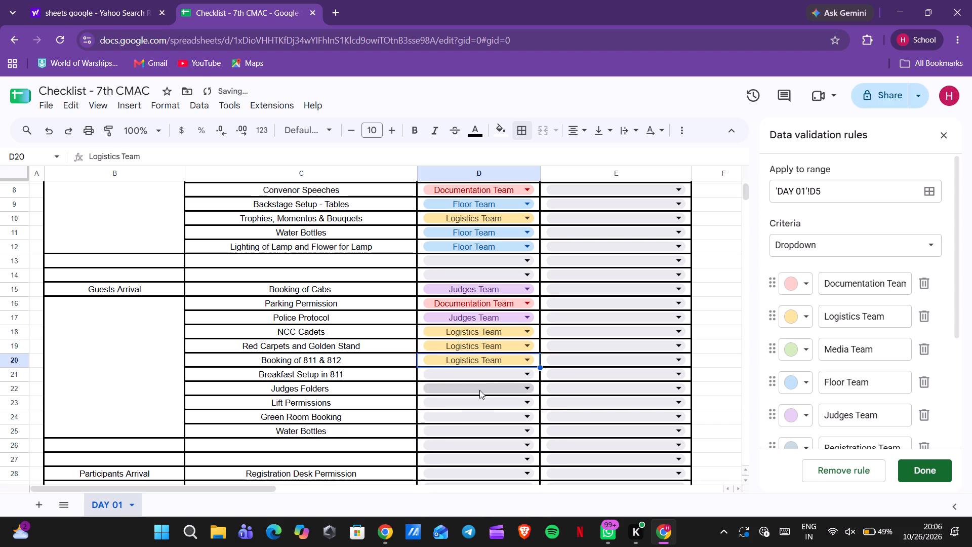
Assign "Food Team" to "Breakfast Setup in 811" in D21 and "Judges Team" to "Judges Folders" in D22.
{"action": "left_click", "coordinate": [498, 377]}
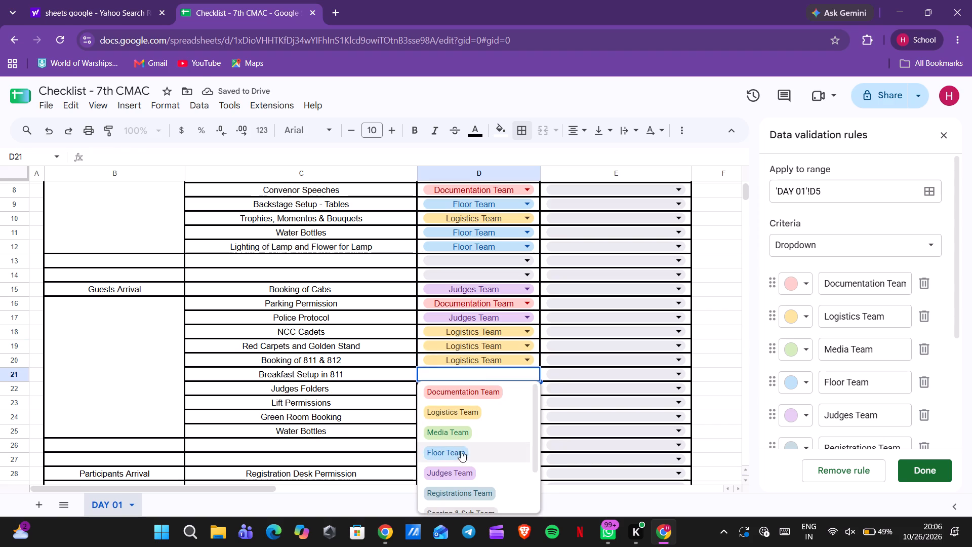
{"action": "scroll", "coordinate": [460, 462], "scroll_direction": "down", "scroll_amount": 1}
{"action": "left_click", "coordinate": [453, 480]}
{"action": "scroll", "coordinate": [485, 441], "scroll_direction": "down", "scroll_amount": 2}
{"action": "left_click", "coordinate": [454, 319]}
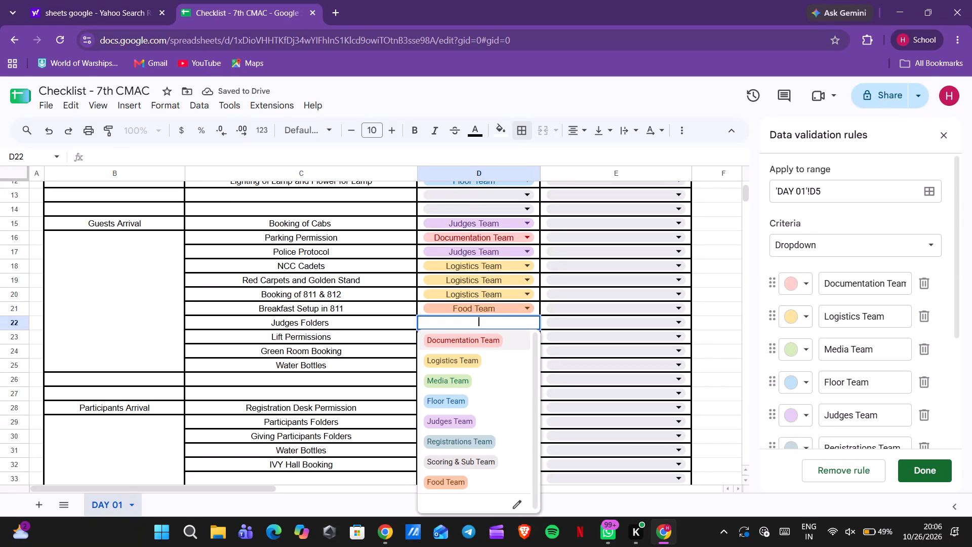
{"action": "left_click", "coordinate": [450, 416]}
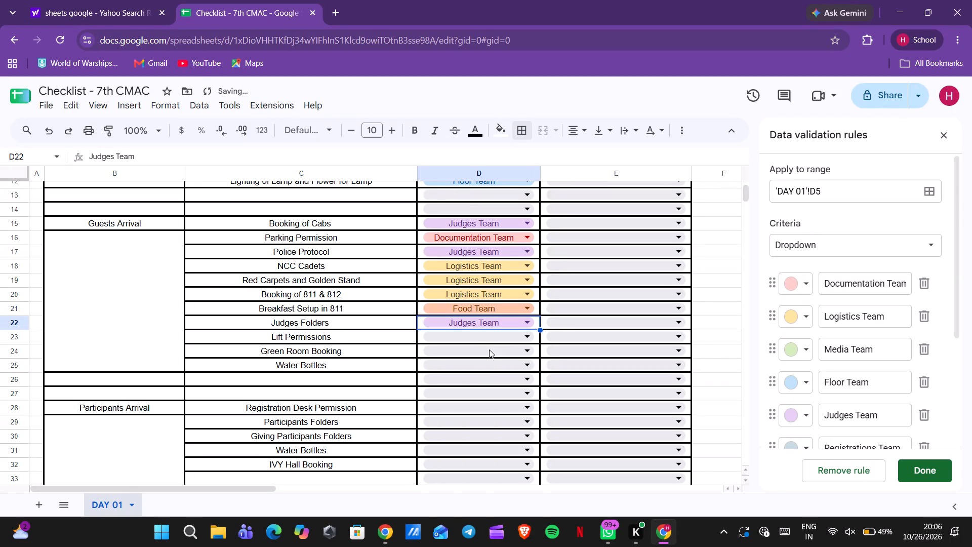
Assign "Documentation Team" to "Lift Permissions" in D23, and "Logistics Team" to "Green Room Booking" in D24 and "Water Bottles" in D25.
{"action": "left_click", "coordinate": [494, 340]}
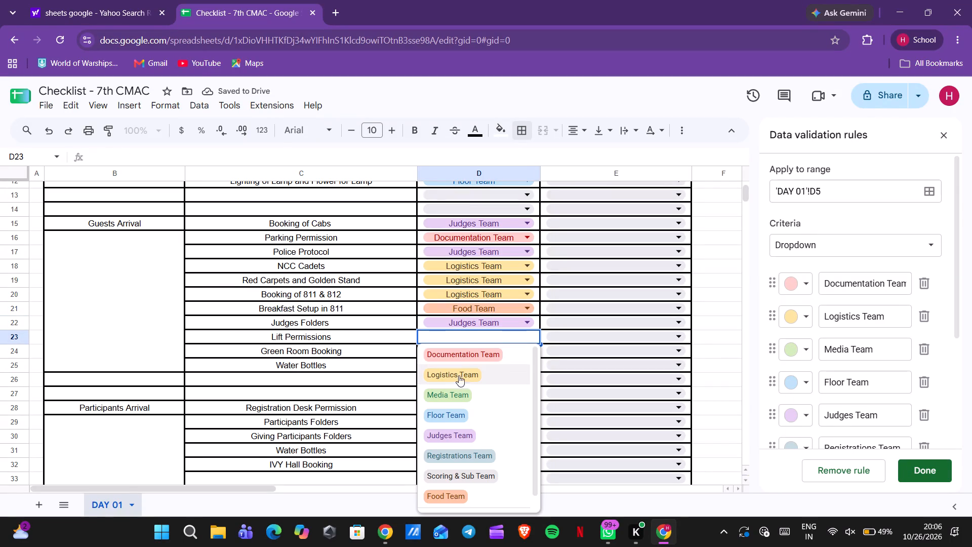
{"action": "left_click", "coordinate": [470, 361]}
{"action": "left_click", "coordinate": [487, 350]}
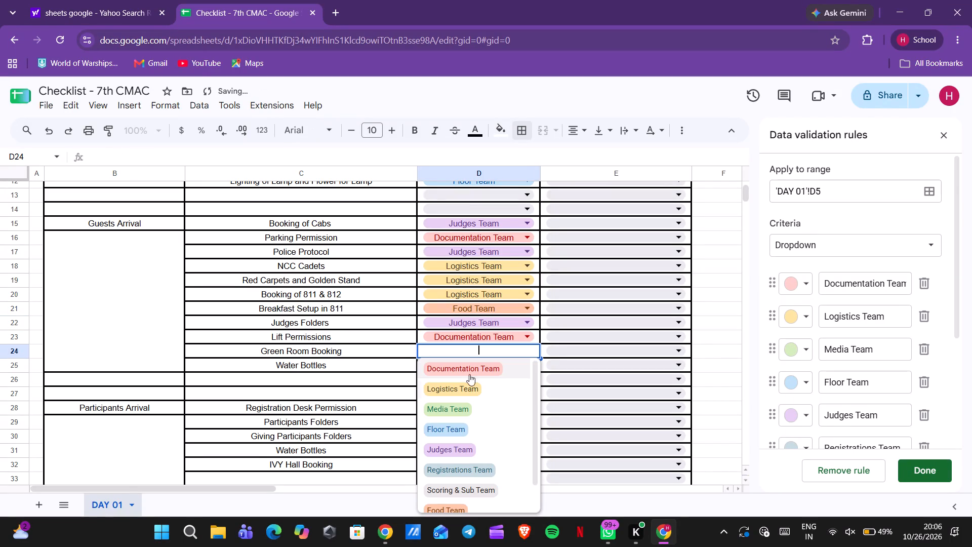
{"action": "left_click", "coordinate": [463, 387]}
{"action": "left_click", "coordinate": [485, 368]}
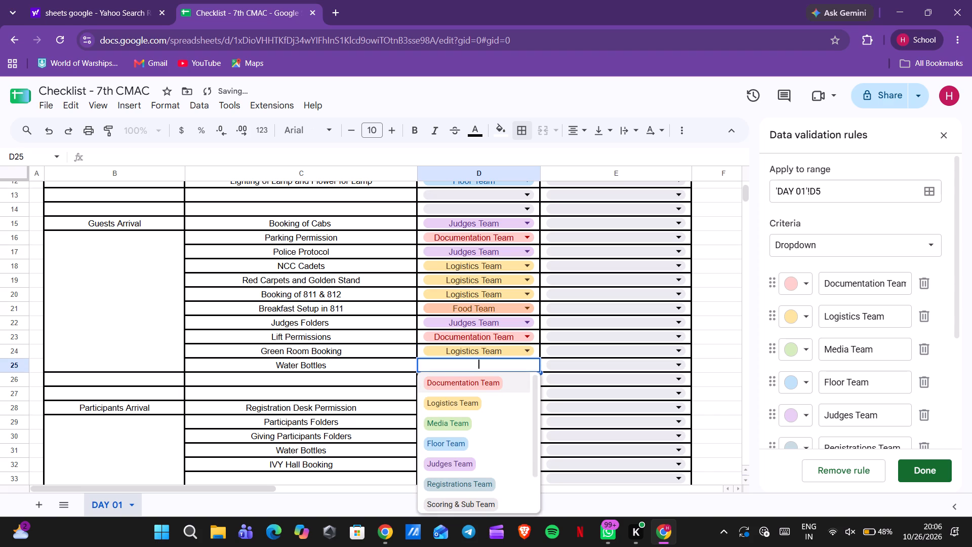
{"action": "scroll", "coordinate": [461, 457], "scroll_direction": "down", "scroll_amount": 2}
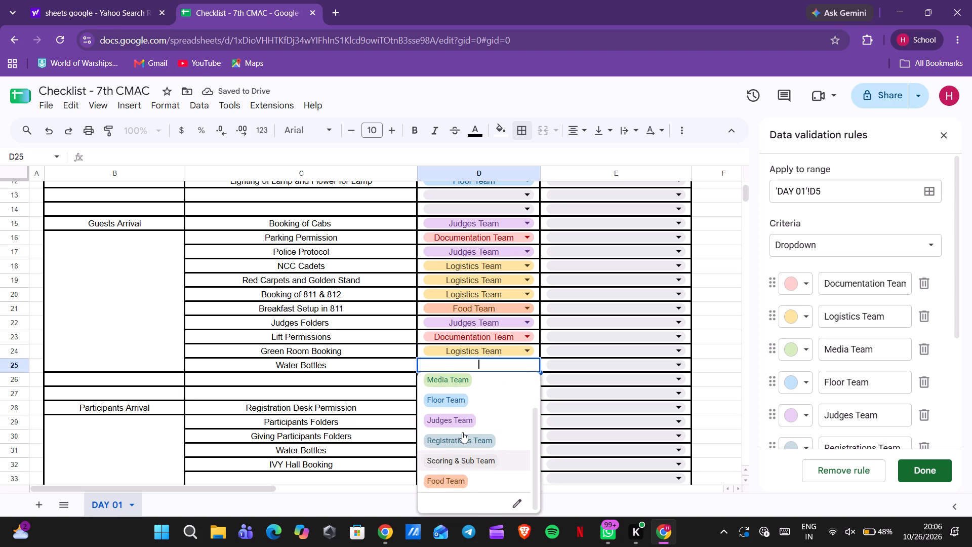
{"action": "scroll", "coordinate": [462, 432], "scroll_direction": "up", "scroll_amount": 1}
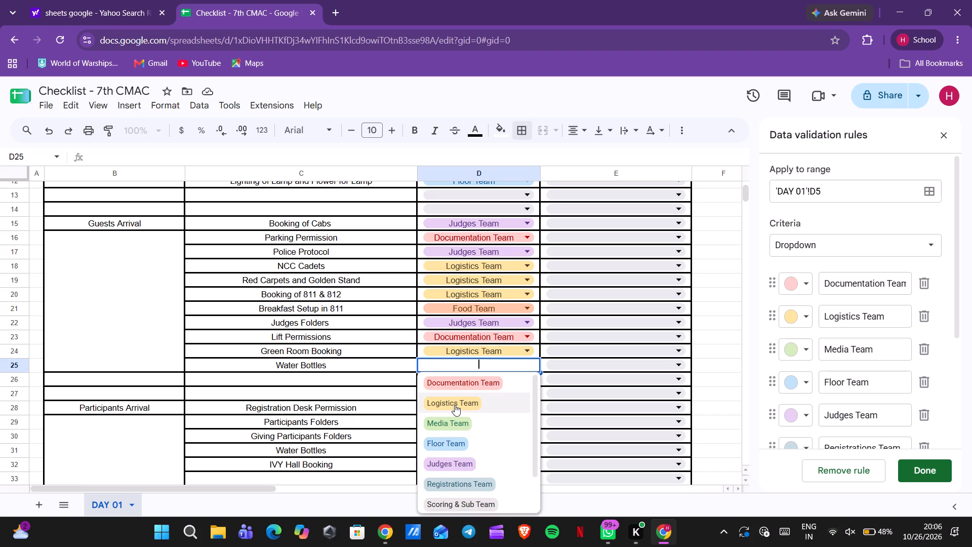
{"action": "left_click", "coordinate": [455, 405]}
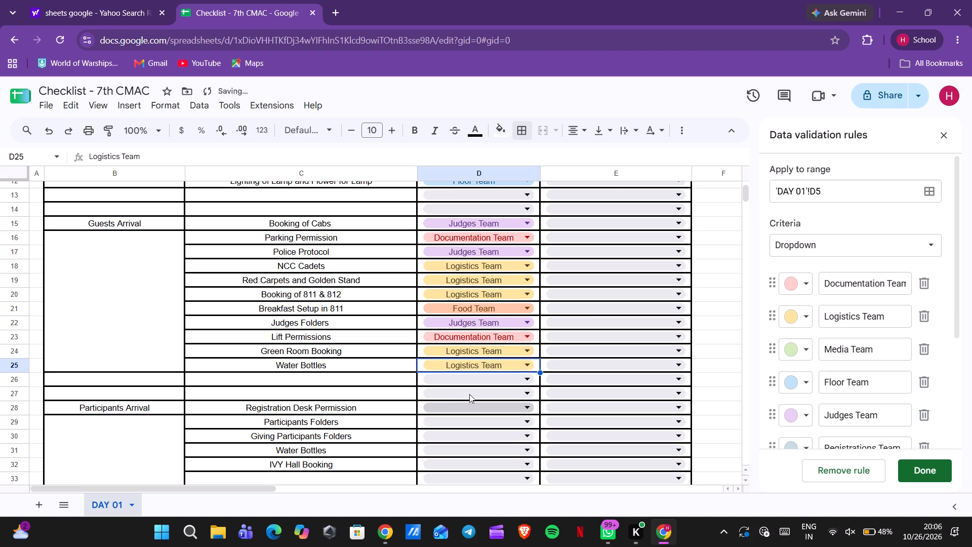
Change the team for the Inaugration "Water Bottles" task in D11 to "Logistics Team".
{"action": "scroll", "coordinate": [469, 394], "scroll_direction": "up", "scroll_amount": 3}
{"action": "left_click", "coordinate": [501, 328]}
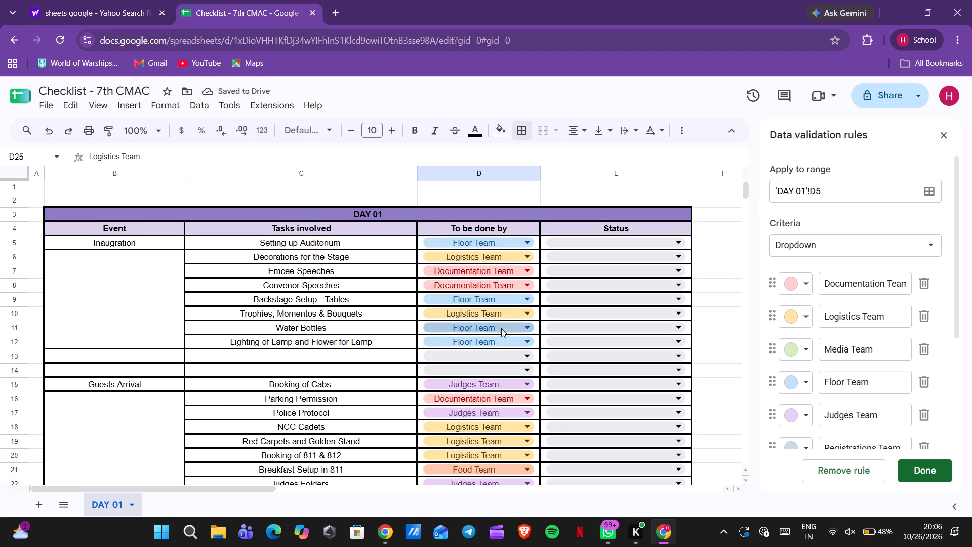
{"action": "left_click", "coordinate": [476, 367]}
Assign "Documentation Team" to the Participants Arrival task "Registration Desk Permission" in D28.
{"action": "scroll", "coordinate": [487, 370], "scroll_direction": "down", "scroll_amount": 1}
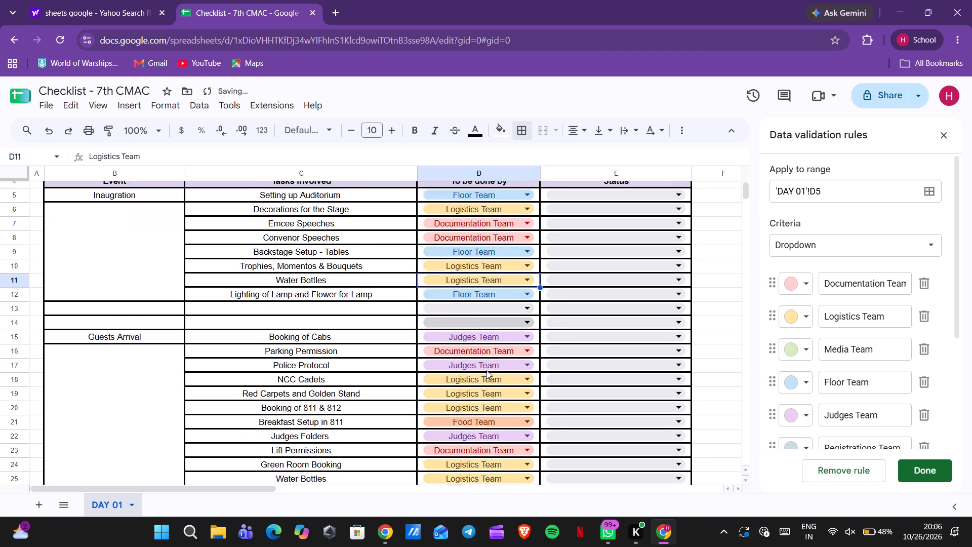
{"action": "scroll", "coordinate": [487, 370], "scroll_direction": "down", "scroll_amount": 4}
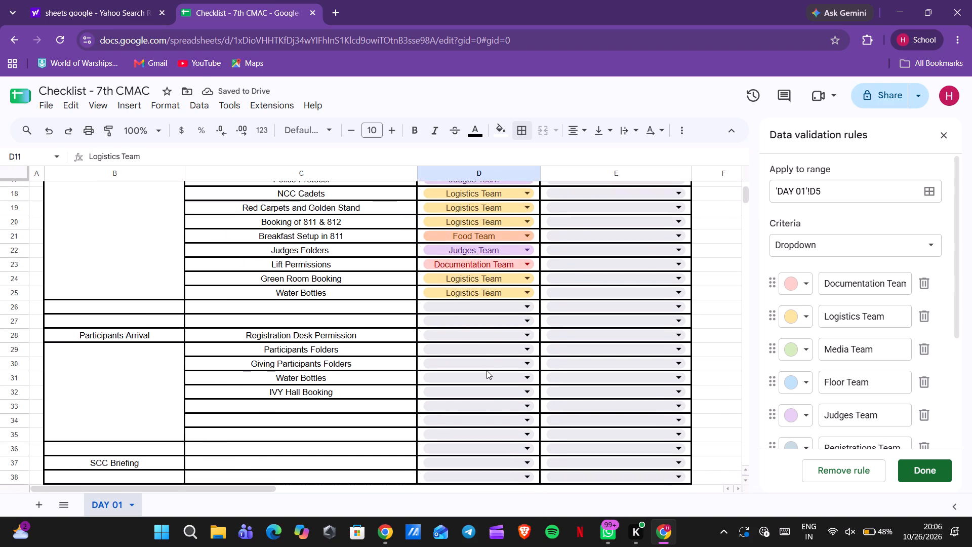
{"action": "scroll", "coordinate": [487, 370], "scroll_direction": "down", "scroll_amount": 1}
{"action": "left_click", "coordinate": [445, 316]}
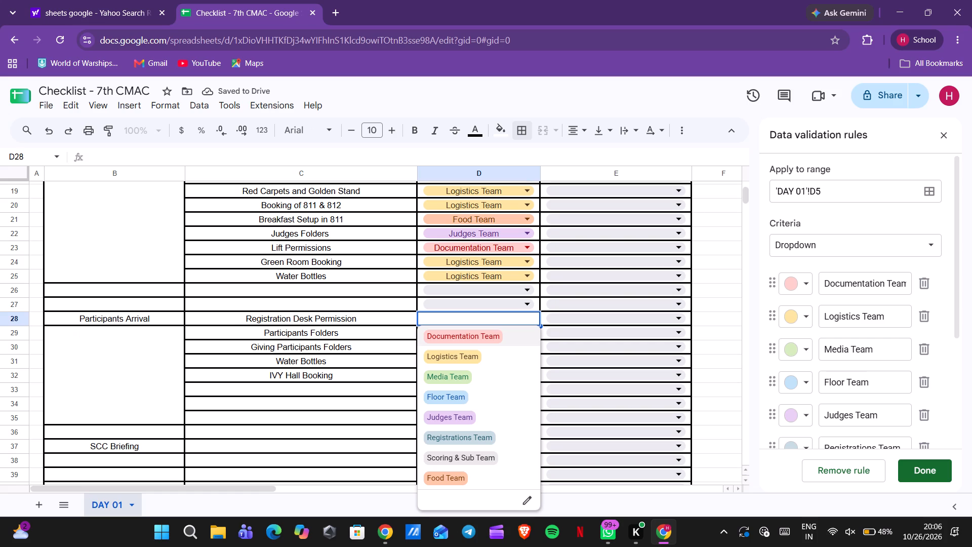
{"action": "left_click", "coordinate": [547, 301]}
{"action": "left_click", "coordinate": [507, 317]}
{"action": "left_click", "coordinate": [500, 338]}
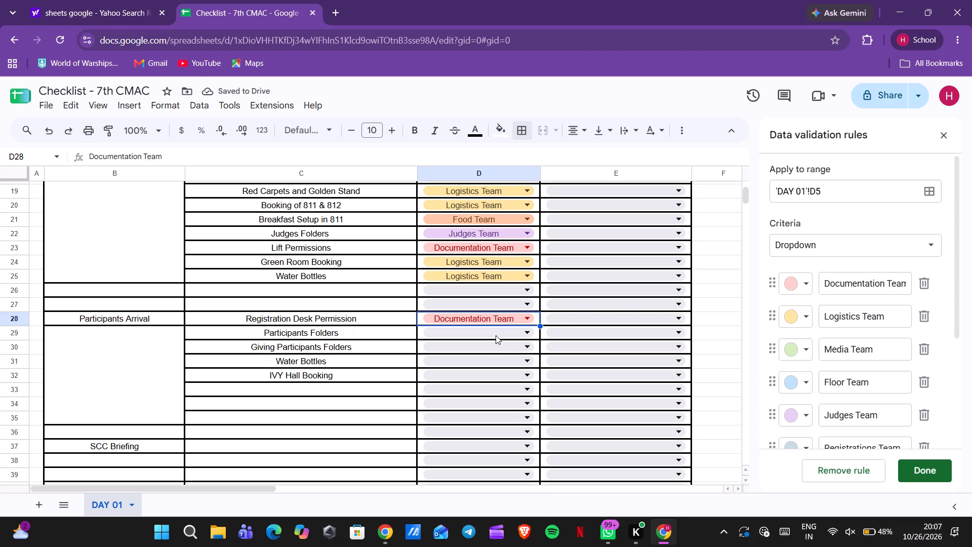
Assign "Registrations Team" to the Participants Arrival tasks "Participants Folders" in D29 and "Giving Participants Folders" in D30.
{"action": "left_click", "coordinate": [496, 334]}
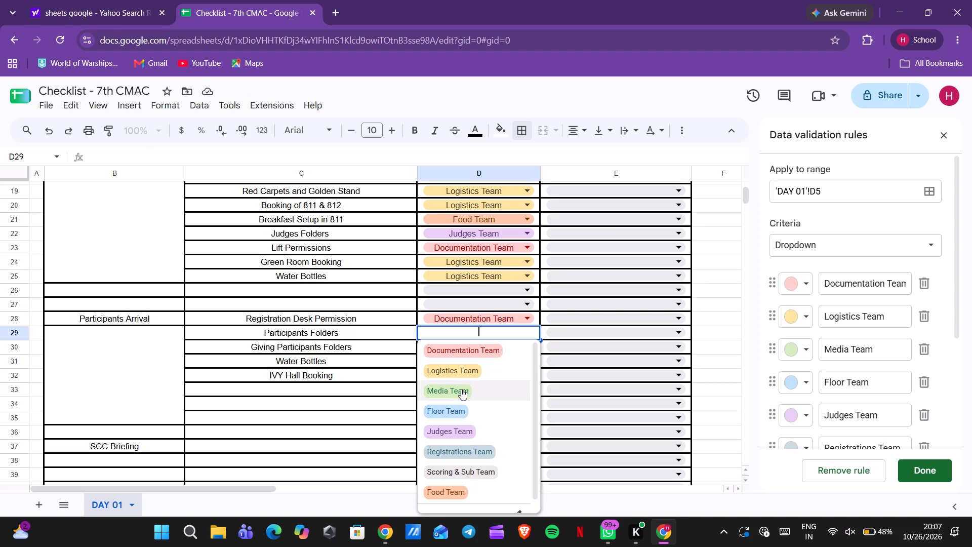
{"action": "left_click", "coordinate": [459, 447]}
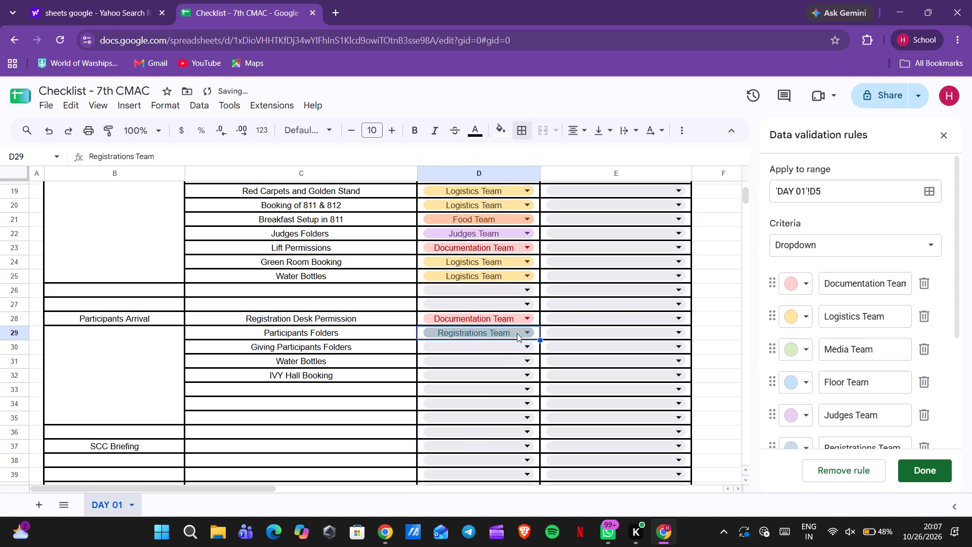
{"action": "left_click", "coordinate": [515, 344]}
{"action": "left_click", "coordinate": [460, 460]}
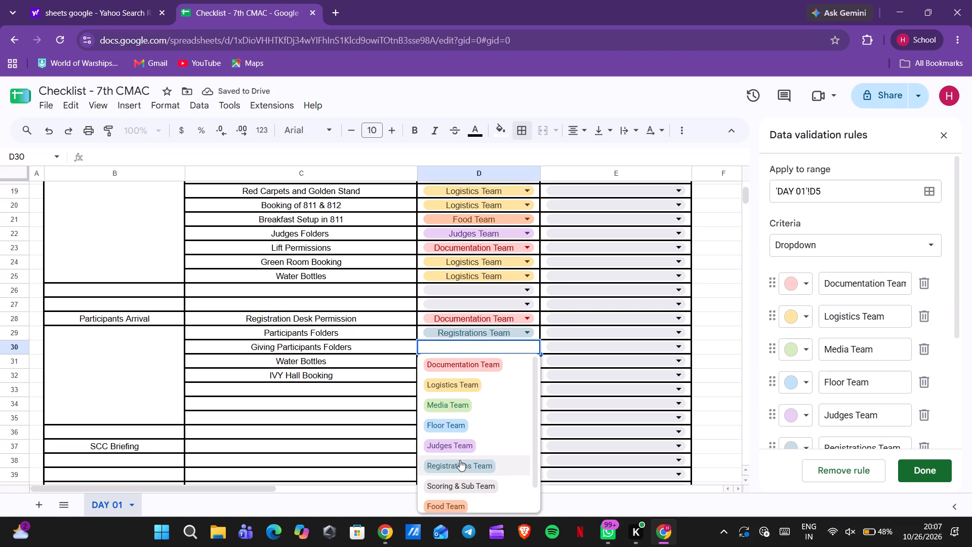
Add the task "Collection of Memos" in C33, below "IVY Hall Booking" in the Participants Arrival section.
{"action": "double_click", "coordinate": [347, 387]}
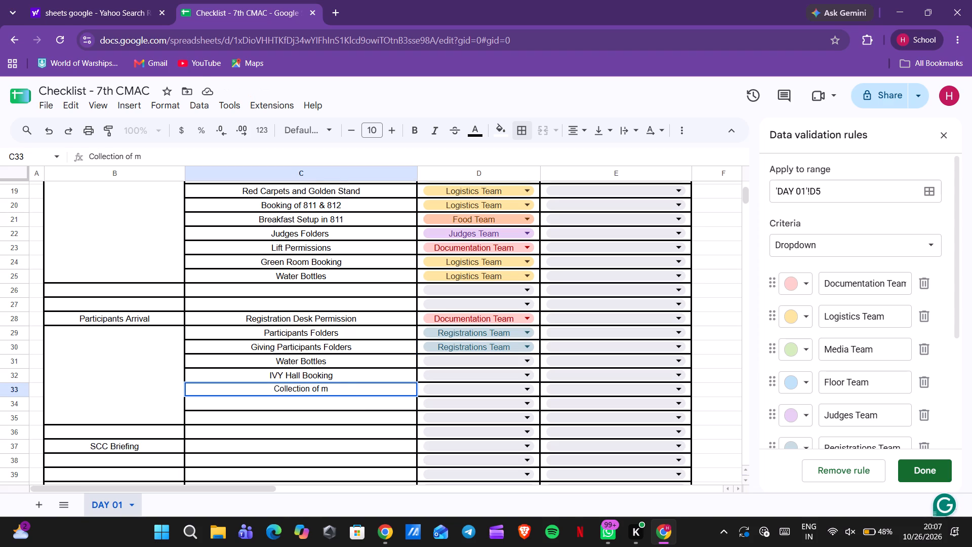
{"action": "key", "text": "BackSpace"}
{"action": "key", "text": "Tab"}
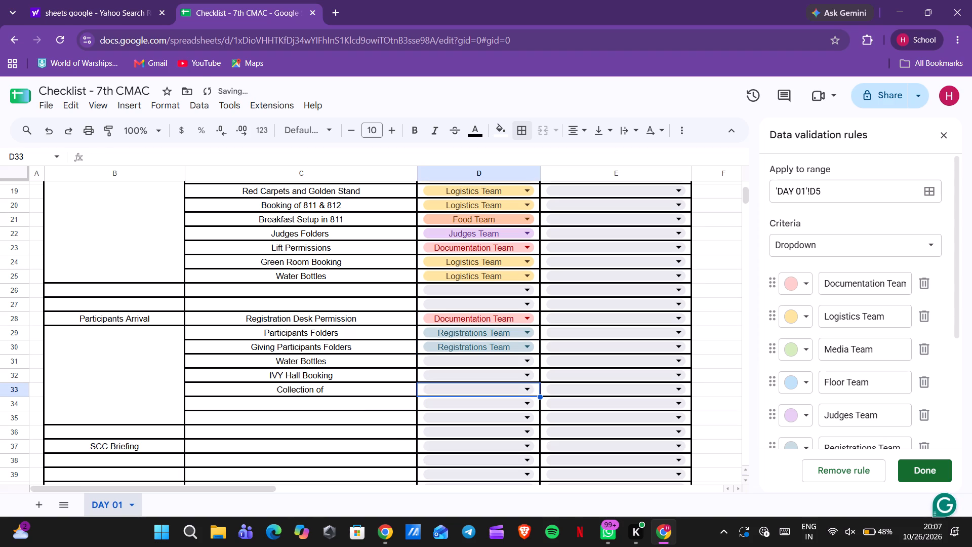
{"action": "left_click", "coordinate": [347, 387]}
{"action": "double_click", "coordinate": [347, 387]}
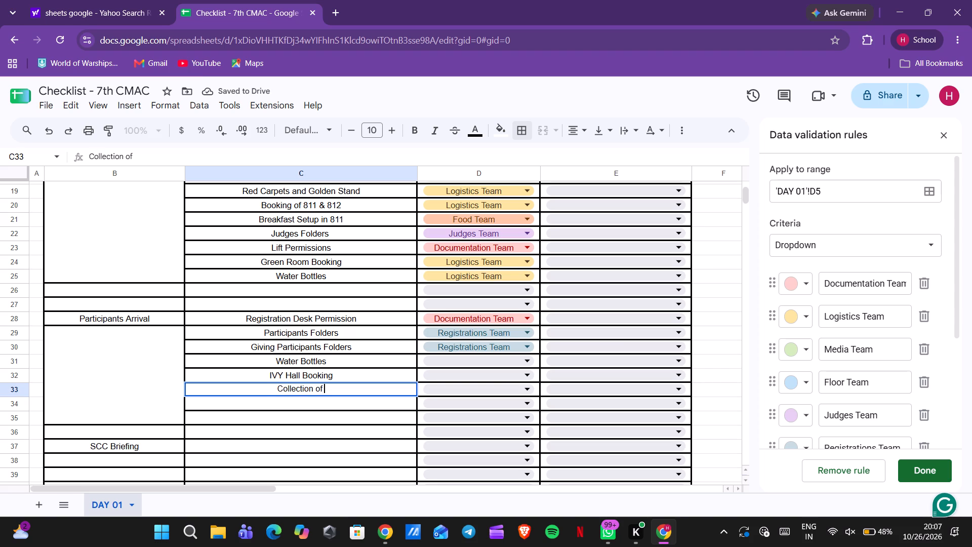
{"action": "type", "text": "eemos"}
{"action": "key", "text": "BackSpace"}
{"action": "key", "text": "BackSpace"}
{"action": "key", "text": "BackSpace"}
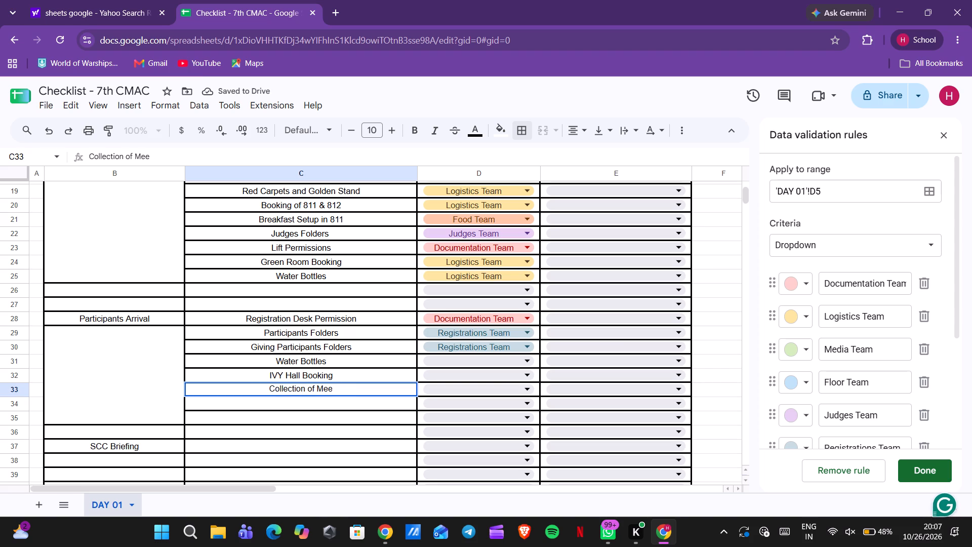
{"action": "key", "text": "BackSpace"}
{"action": "type", "text": "mos"}
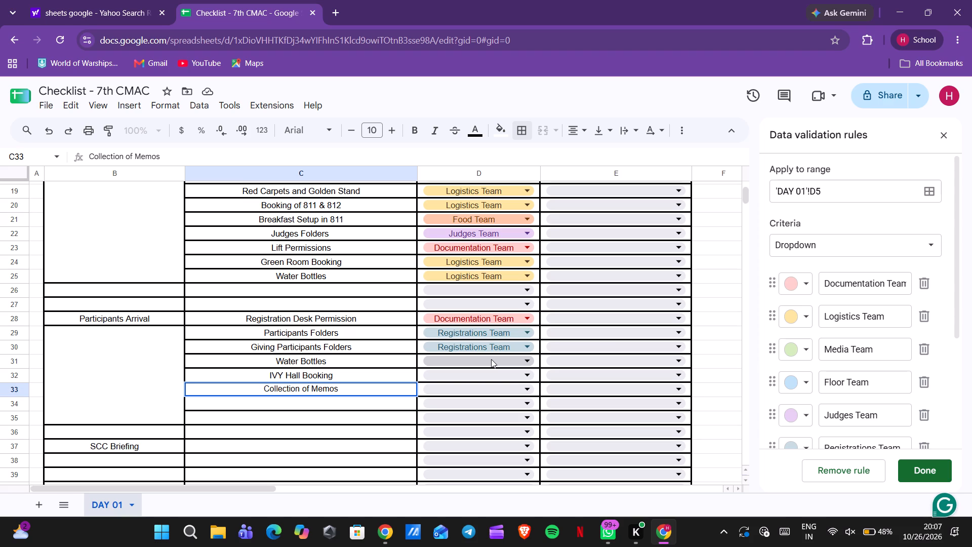
Assign "Logistics Team" to "Water Bottles" in D31 and "IVY Hall Booking" in D32, and "Scoring & Sub Team" to "Collection of Memos" in D33.
{"action": "left_click", "coordinate": [491, 359]}
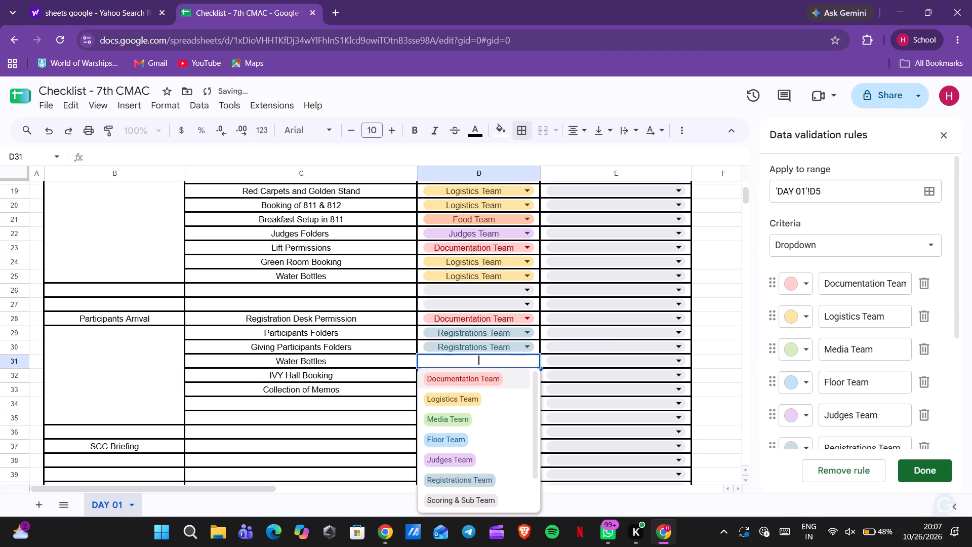
{"action": "left_click", "coordinate": [466, 402]}
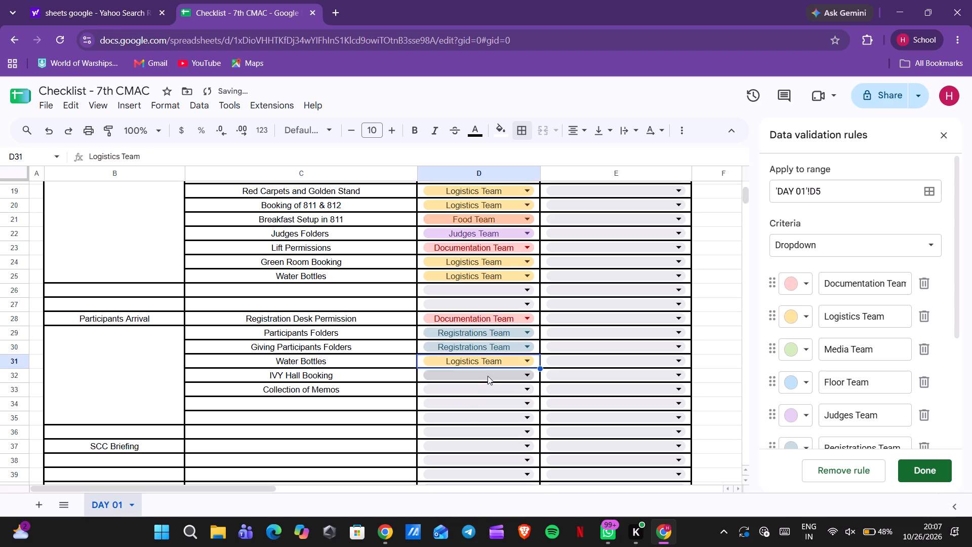
{"action": "left_click", "coordinate": [488, 376]}
{"action": "left_click", "coordinate": [470, 409]}
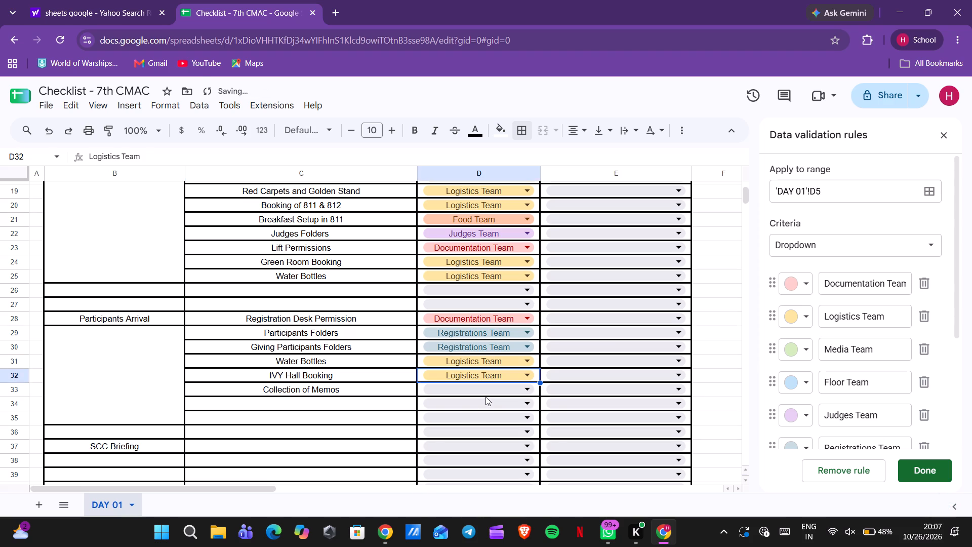
{"action": "left_click", "coordinate": [490, 393]}
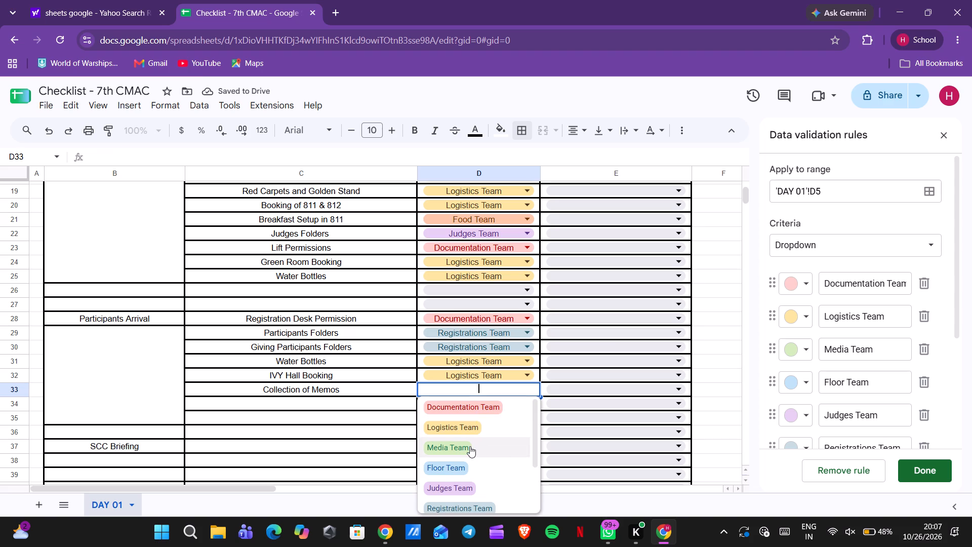
{"action": "scroll", "coordinate": [470, 446], "scroll_direction": "down", "scroll_amount": 2}
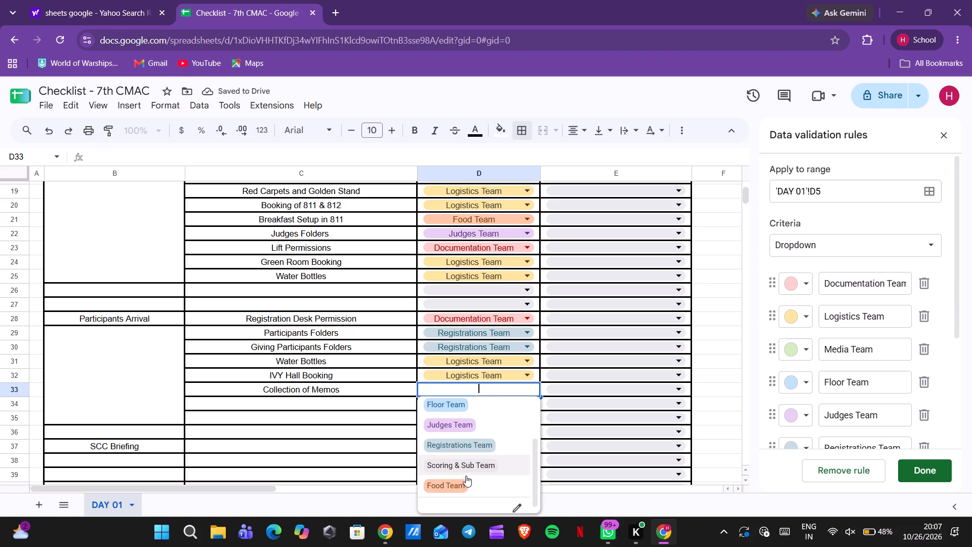
{"action": "scroll", "coordinate": [466, 476], "scroll_direction": "down", "scroll_amount": 1}
{"action": "left_click", "coordinate": [466, 461]}
For Waiting Rooms, assign "Floor Team" to "Participant Luggage Collection" in D40 and "Scoring & Sub Team" to "Confidential Information" in D41.
{"action": "scroll", "coordinate": [397, 413], "scroll_direction": "down", "scroll_amount": 1}
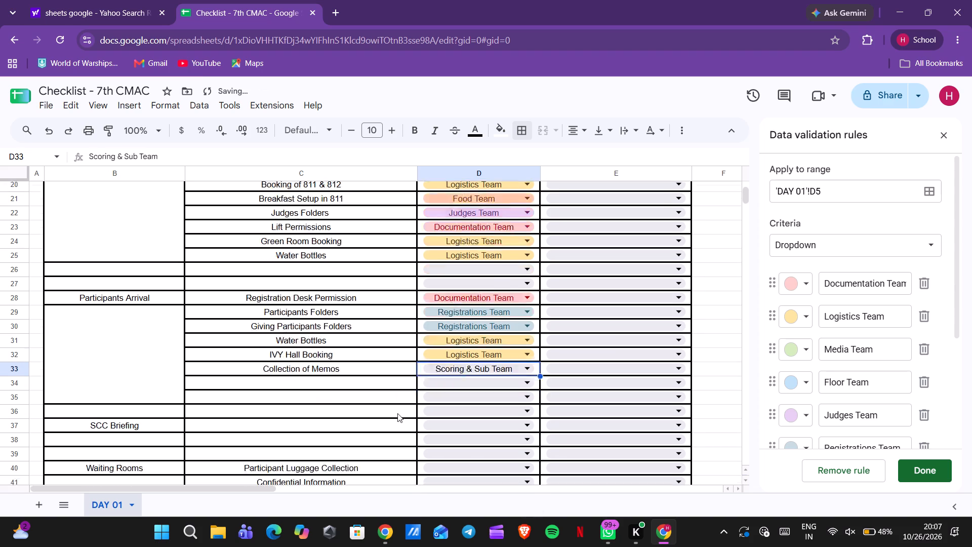
{"action": "scroll", "coordinate": [397, 413], "scroll_direction": "down", "scroll_amount": 2}
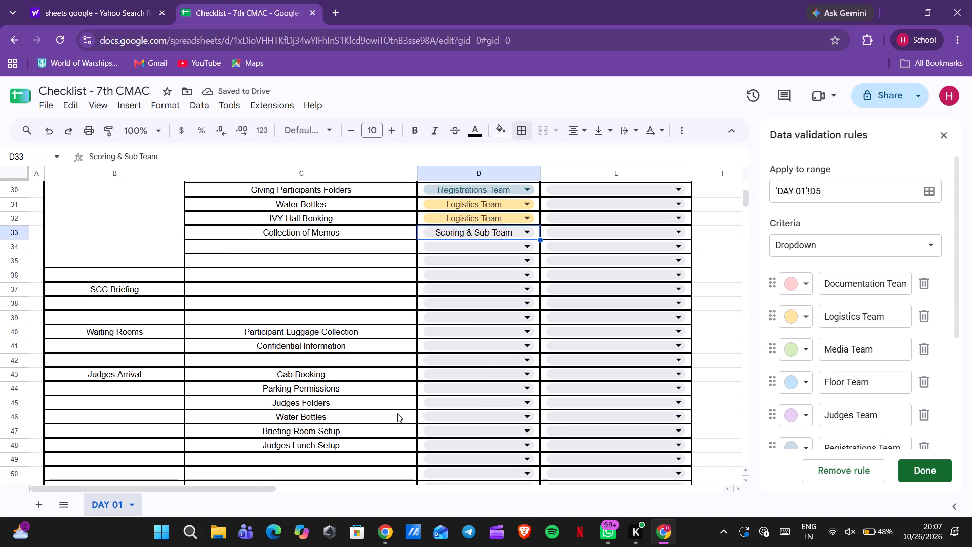
{"action": "left_click", "coordinate": [461, 330]}
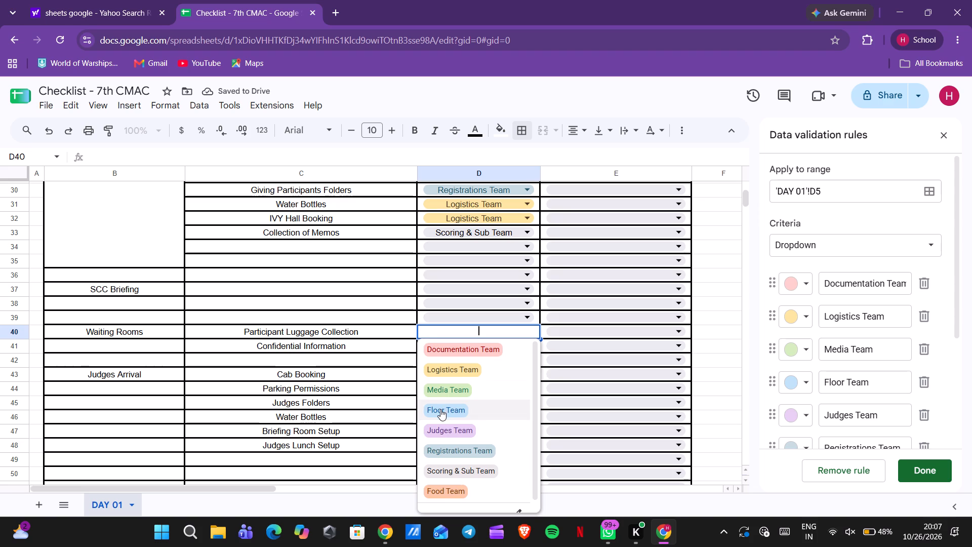
{"action": "left_click", "coordinate": [440, 409]}
{"action": "left_click", "coordinate": [482, 346]}
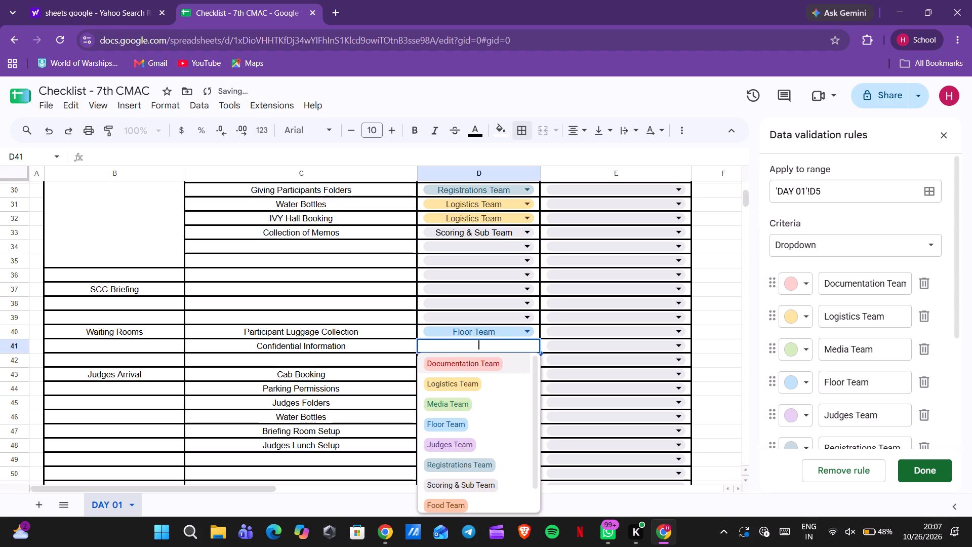
{"action": "scroll", "coordinate": [466, 458], "scroll_direction": "down", "scroll_amount": 1}
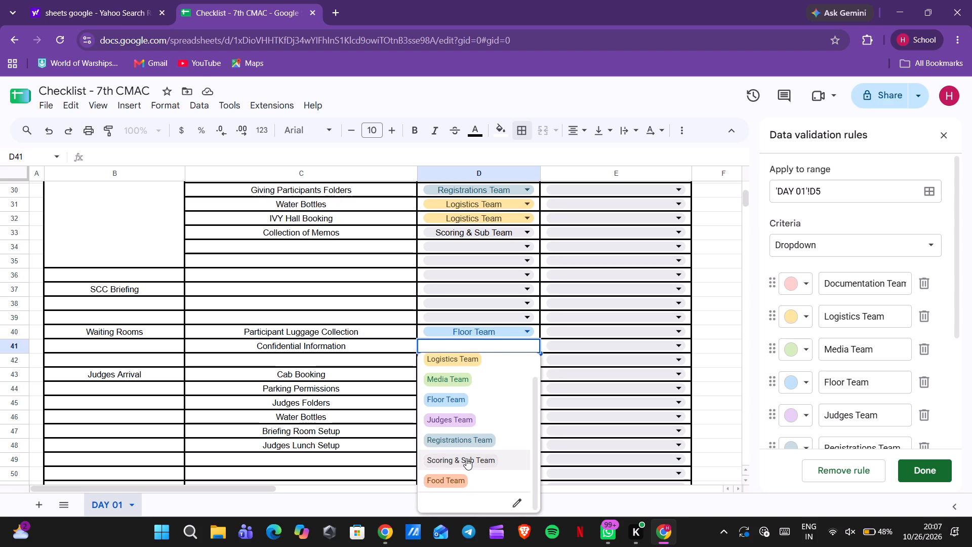
{"action": "left_click", "coordinate": [466, 458]}
For Judges Arrival, assign "Judges Team" to "Cab Booking" in D43 and "Judges Folders" in D45, and "Documentation Team" to "Parking Permissions" in D44.
{"action": "scroll", "coordinate": [384, 354], "scroll_direction": "down", "scroll_amount": 1}
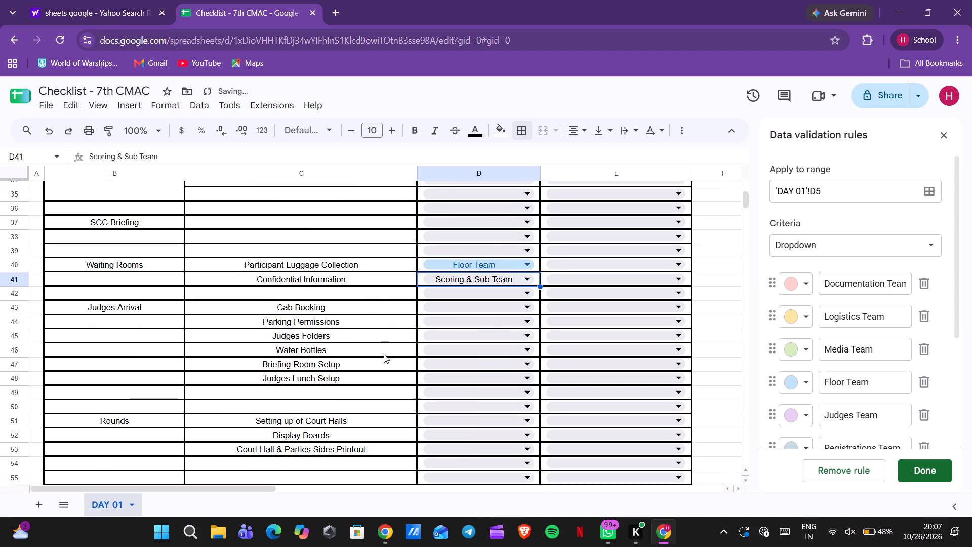
{"action": "left_click", "coordinate": [444, 312]}
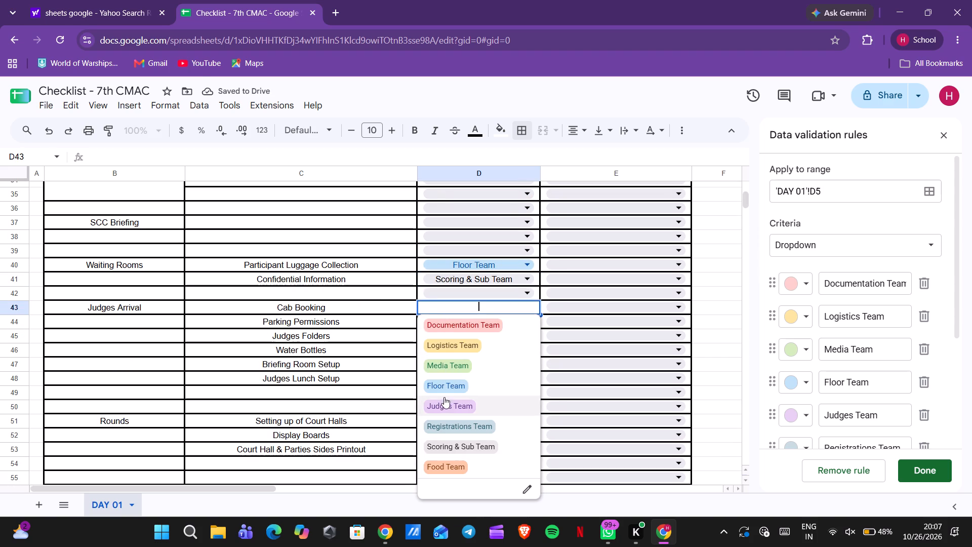
{"action": "left_click", "coordinate": [444, 397]}
{"action": "left_click", "coordinate": [480, 324]}
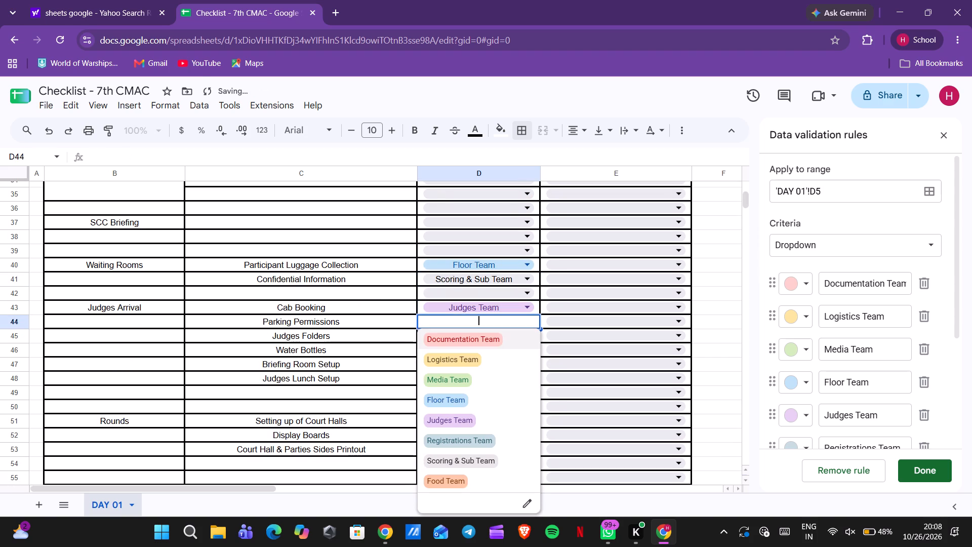
{"action": "left_click", "coordinate": [470, 343]}
{"action": "left_click", "coordinate": [473, 336]}
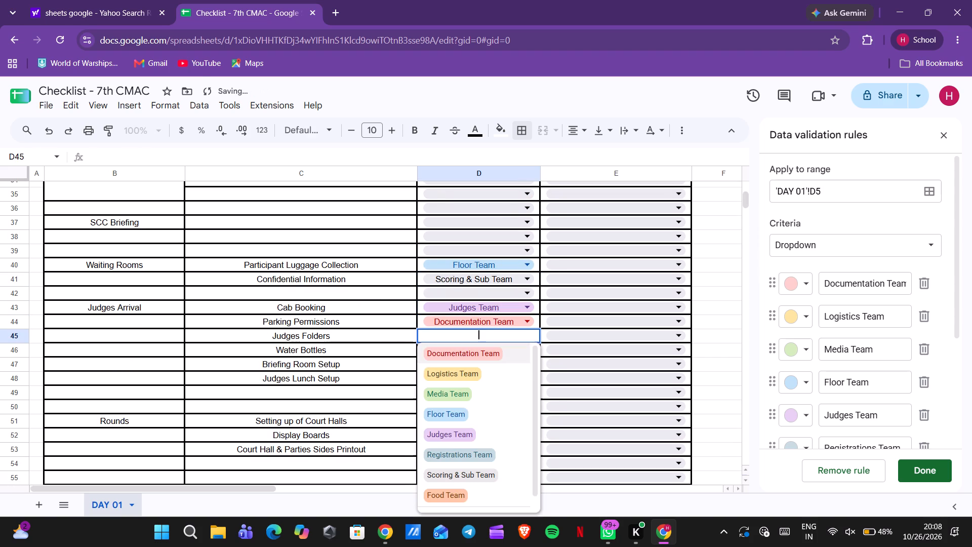
{"action": "left_click", "coordinate": [454, 427]}
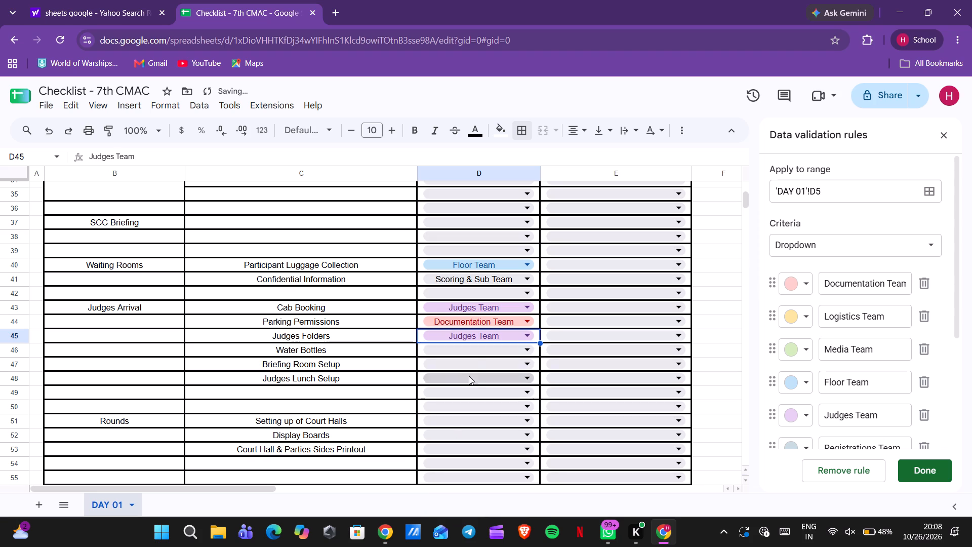
Assign "Logistics Team" to "Water Bottles" in D46, "Floor Team" to "Briefing Room Setup" in D47 and "Food Team" to "Judges Lunch Setup" in D48.
{"action": "left_click", "coordinate": [475, 353]}
{"action": "left_click", "coordinate": [465, 382]}
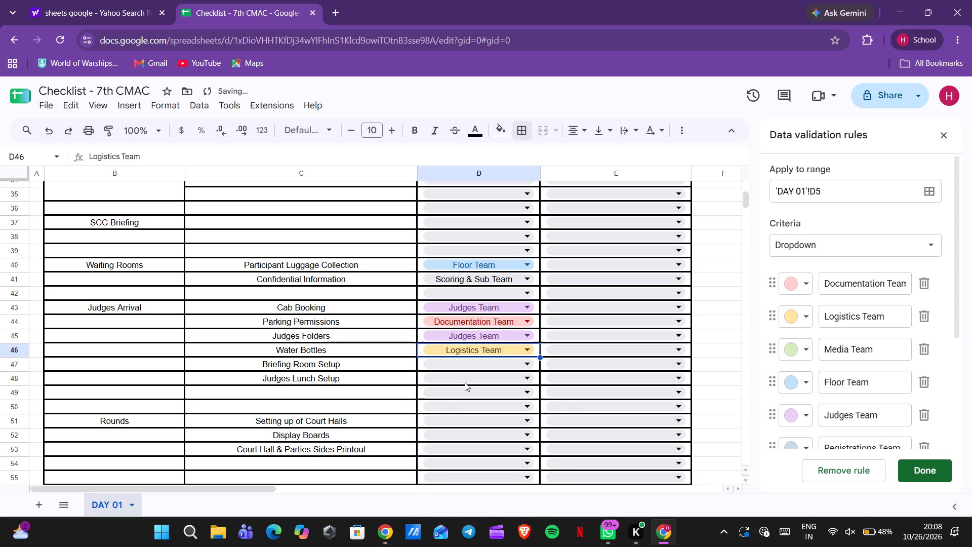
{"action": "left_click", "coordinate": [477, 367]}
{"action": "left_click", "coordinate": [453, 440]}
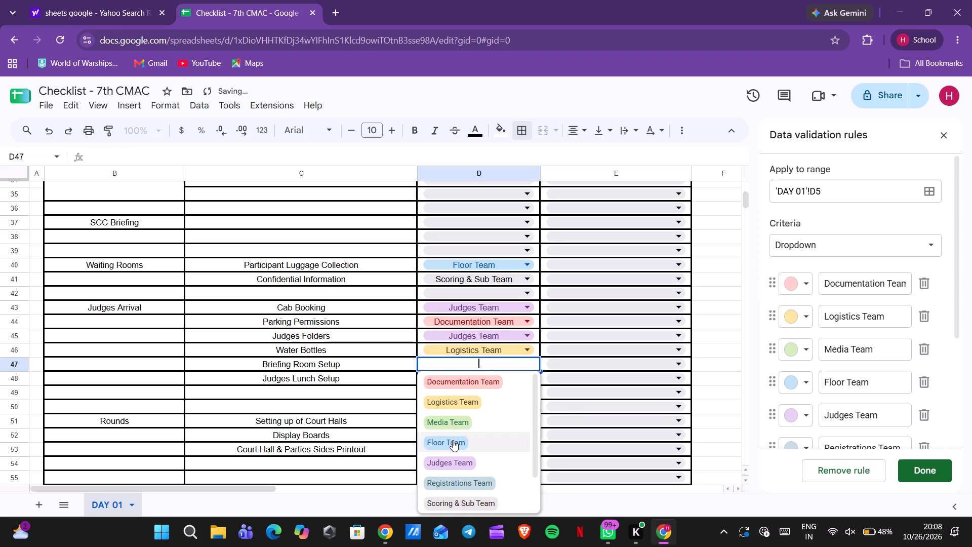
{"action": "left_click", "coordinate": [487, 382]}
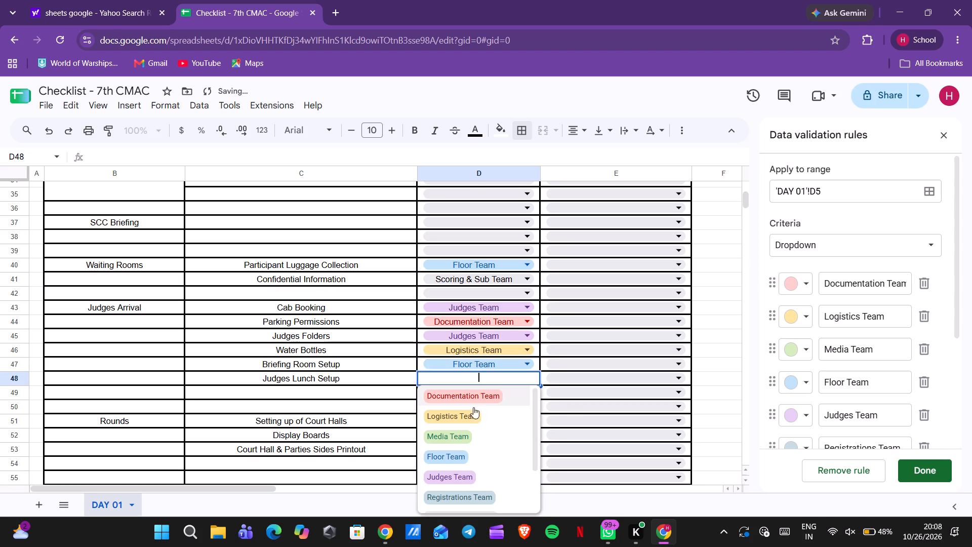
{"action": "scroll", "coordinate": [458, 465], "scroll_direction": "down", "scroll_amount": 1}
{"action": "left_click", "coordinate": [455, 477]}
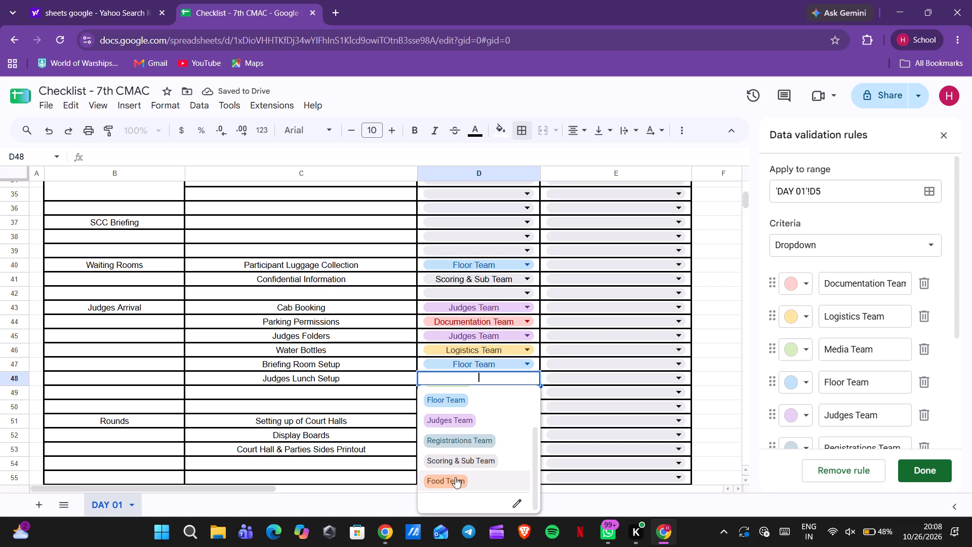
Assign "Floor Team" to the Rounds tasks "Setting up of Court Halls" in D51 and "Display Boards" in D52.
{"action": "scroll", "coordinate": [479, 447], "scroll_direction": "down", "scroll_amount": 1}
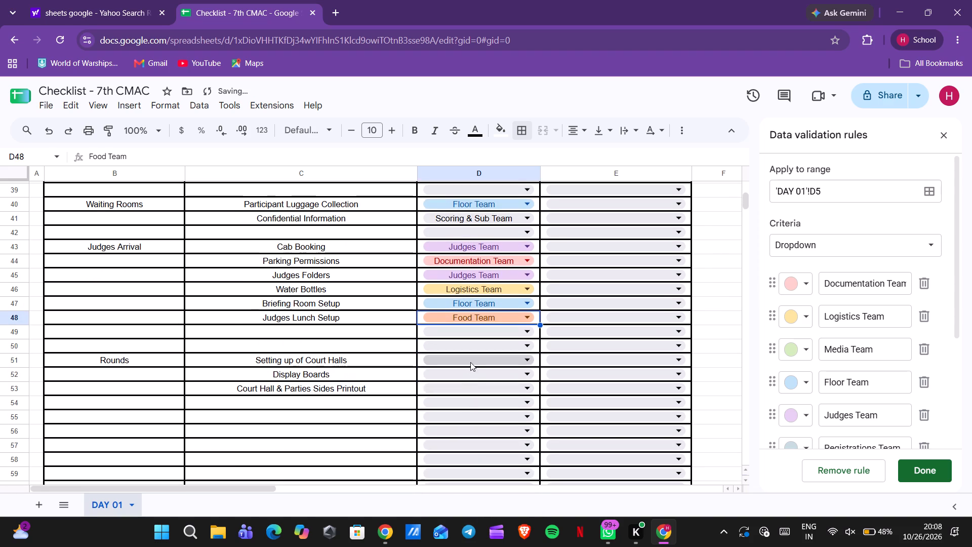
{"action": "left_click", "coordinate": [470, 362]}
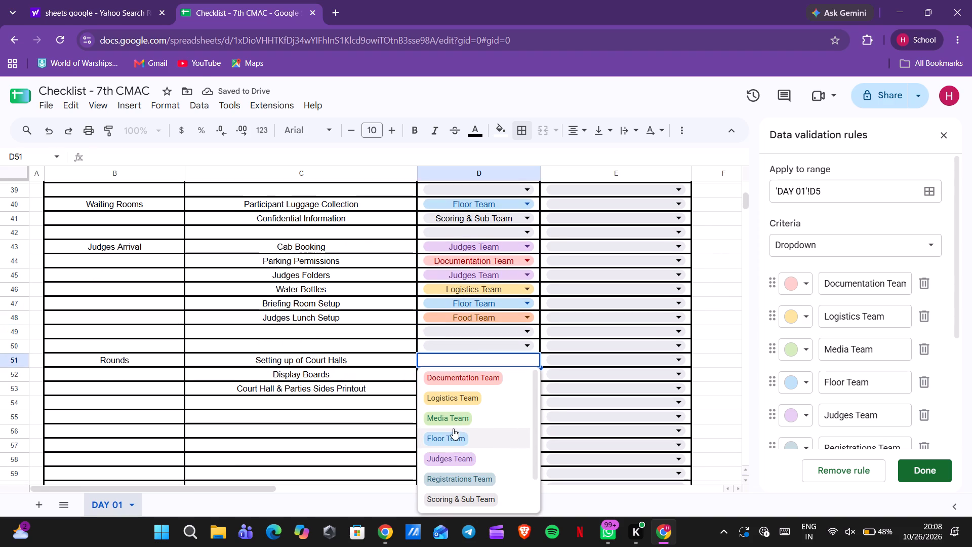
{"action": "left_click", "coordinate": [453, 428]}
{"action": "left_click", "coordinate": [493, 373]}
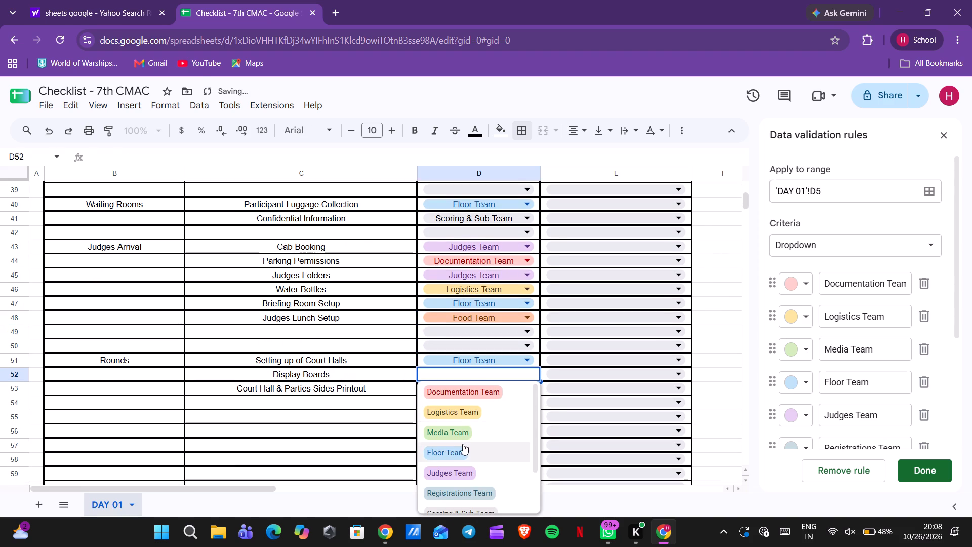
{"action": "left_click", "coordinate": [463, 449]}
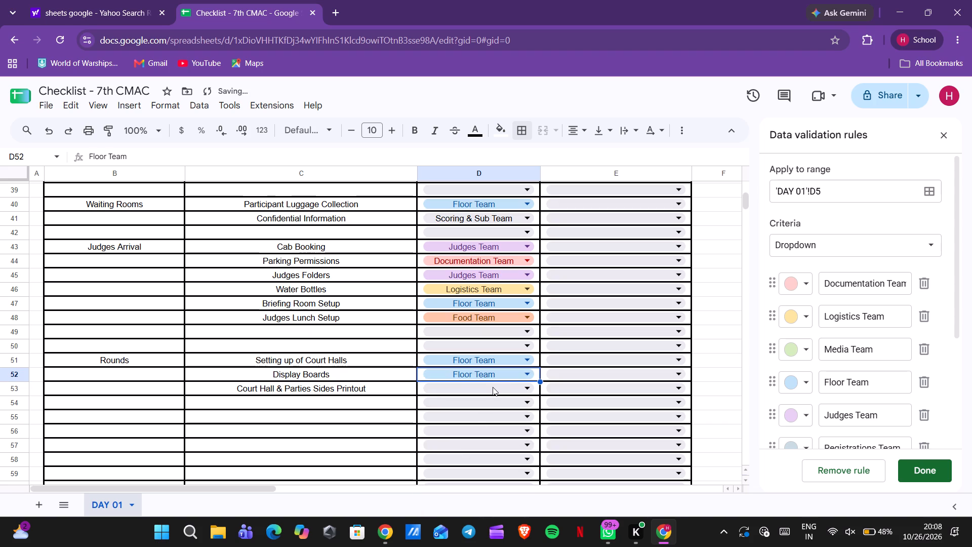
Add the task "Console" in C26, below the Guests Arrival "Water Bottles" task.
{"action": "scroll", "coordinate": [404, 358], "scroll_direction": "up", "scroll_amount": 5}
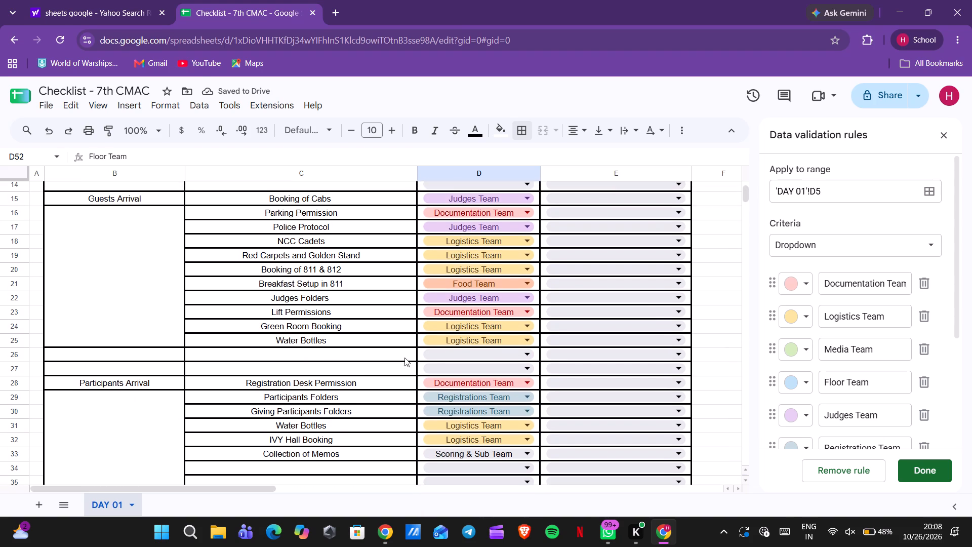
{"action": "double_click", "coordinate": [374, 361]}
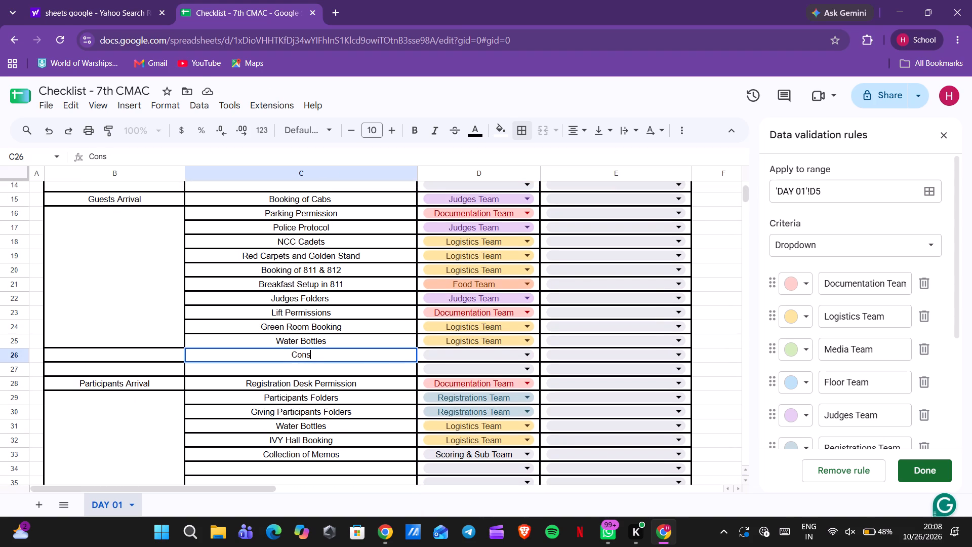
Assign "Media Team" to the Guests Arrival task "Console" in D26.
{"action": "left_click", "coordinate": [456, 354]}
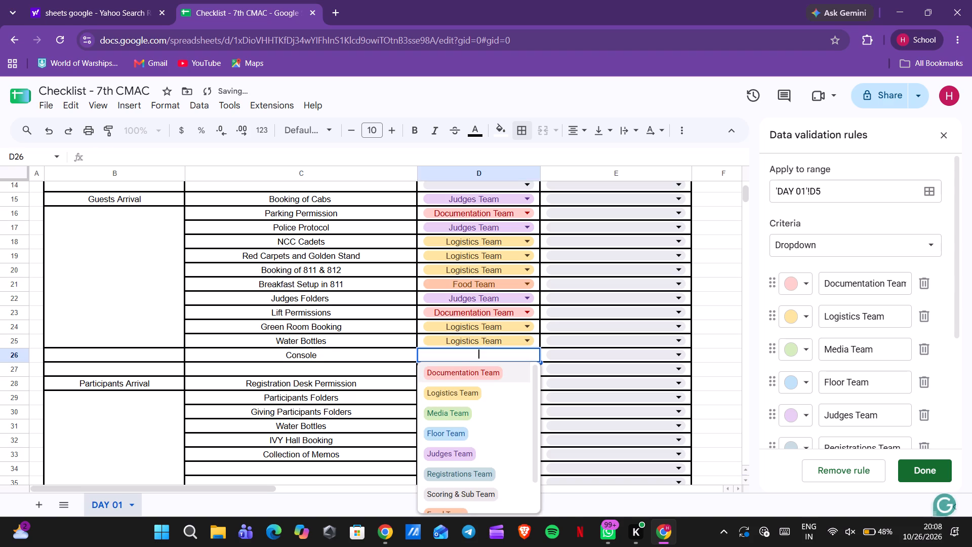
{"action": "scroll", "coordinate": [456, 451], "scroll_direction": "down", "scroll_amount": 1}
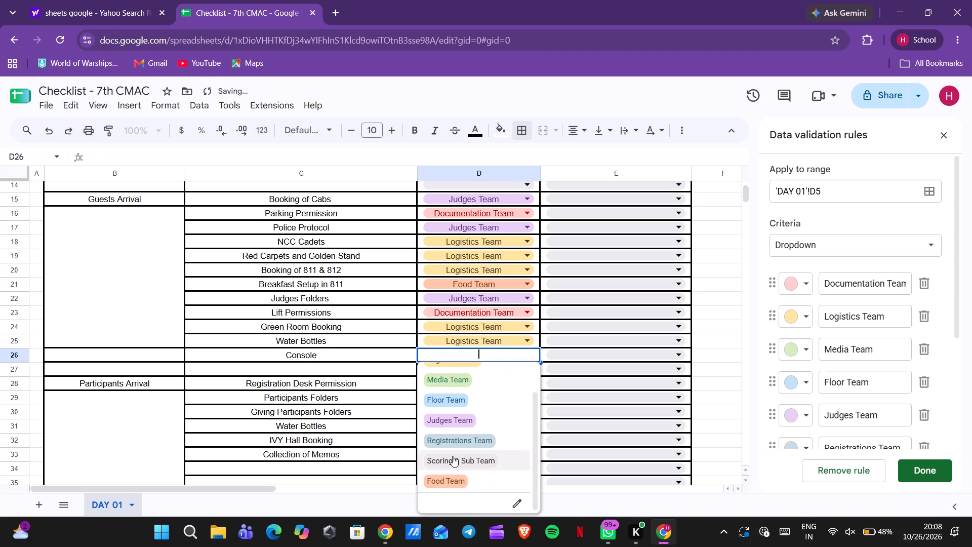
{"action": "scroll", "coordinate": [453, 456], "scroll_direction": "up", "scroll_amount": 1}
{"action": "left_click", "coordinate": [450, 404]}
Assign "Logistics Team" to the Rounds task "Court Hall & Parties Sides Printout" in D53.
{"action": "scroll", "coordinate": [510, 381], "scroll_direction": "down", "scroll_amount": 1}
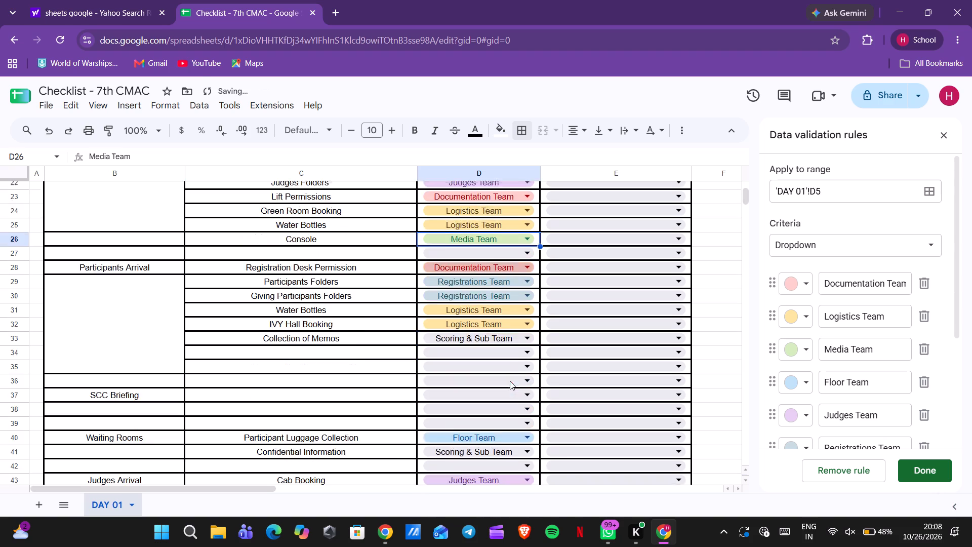
{"action": "scroll", "coordinate": [510, 381], "scroll_direction": "down", "scroll_amount": 4}
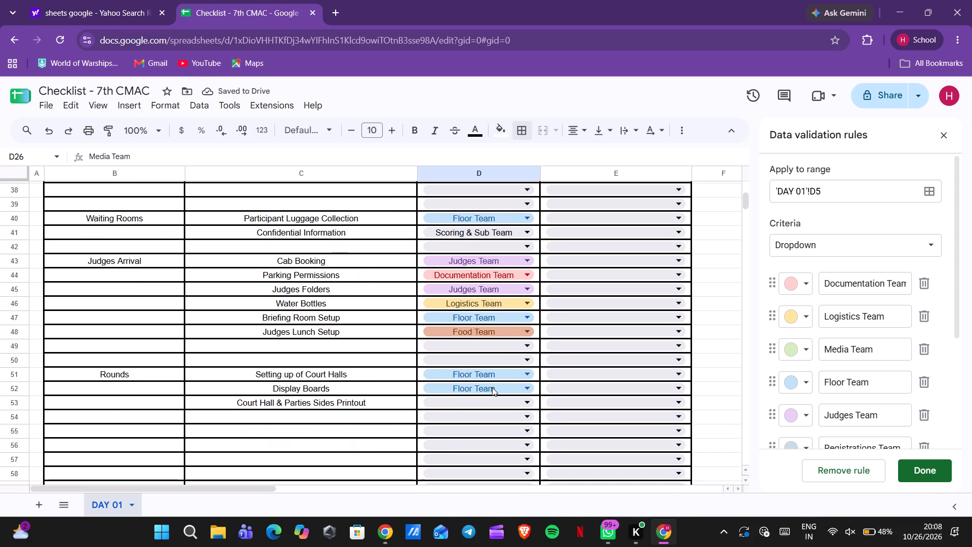
{"action": "left_click", "coordinate": [491, 387]}
{"action": "left_click", "coordinate": [432, 350]}
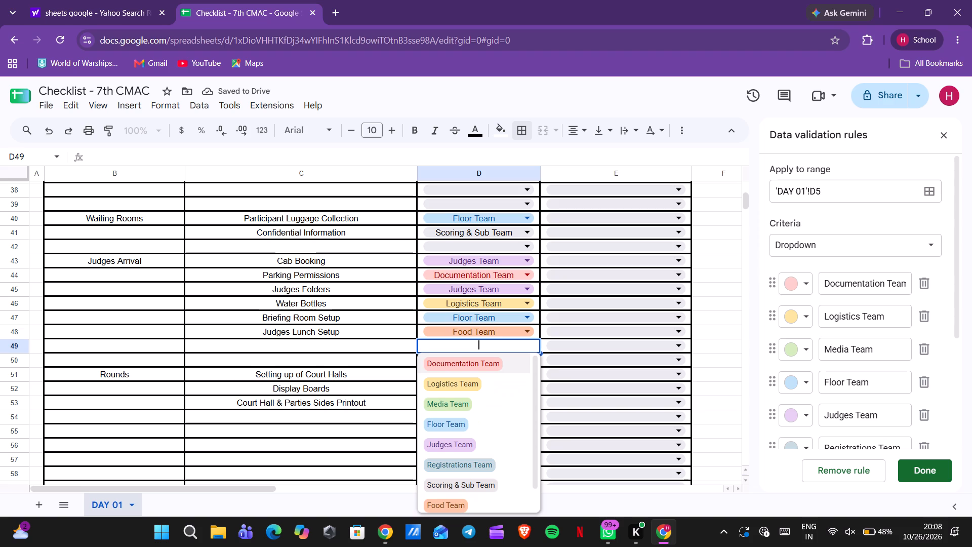
{"action": "left_click", "coordinate": [390, 390]}
{"action": "left_click", "coordinate": [440, 405]}
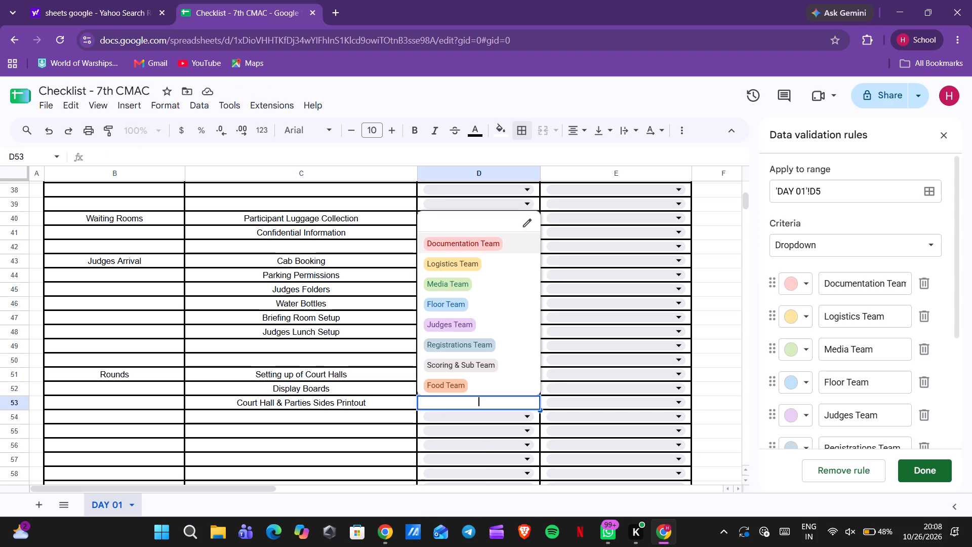
{"action": "left_click", "coordinate": [456, 268]}
Add the task "Escorting of Judges" in C54, below "Court Hall & Parties Sides Printout".
{"action": "scroll", "coordinate": [587, 378], "scroll_direction": "down", "scroll_amount": 1}
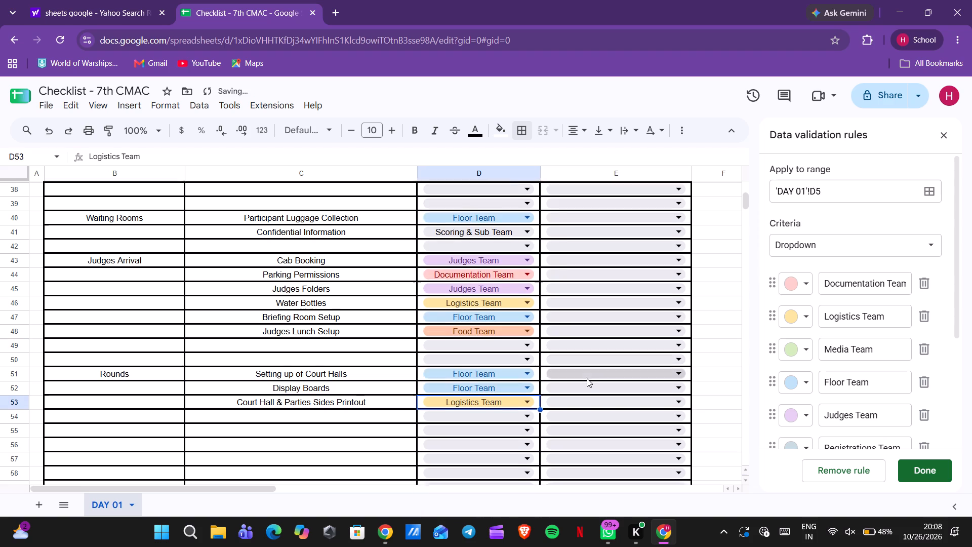
{"action": "scroll", "coordinate": [587, 378], "scroll_direction": "down", "scroll_amount": 1}
{"action": "double_click", "coordinate": [327, 369]}
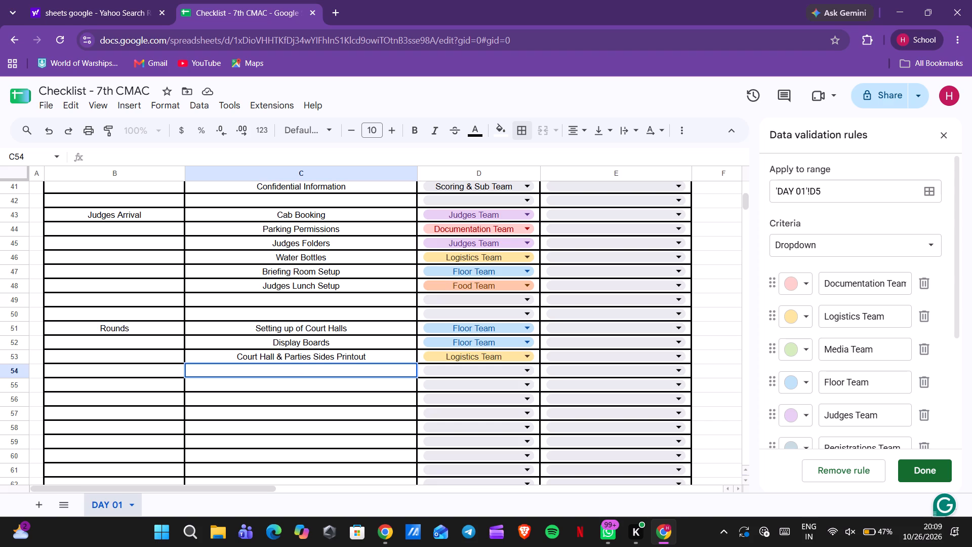
{"action": "left_click", "coordinate": [307, 389]}
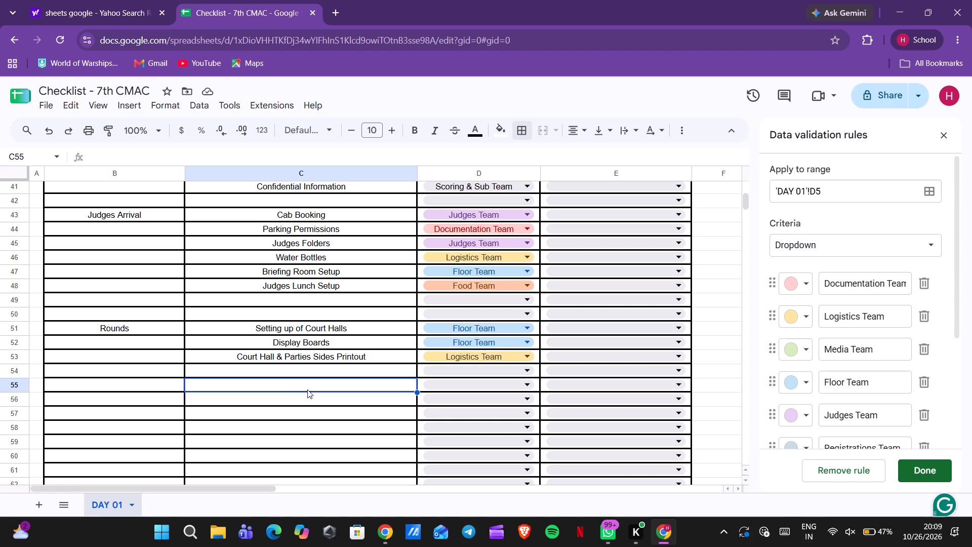
{"action": "double_click", "coordinate": [311, 377]}
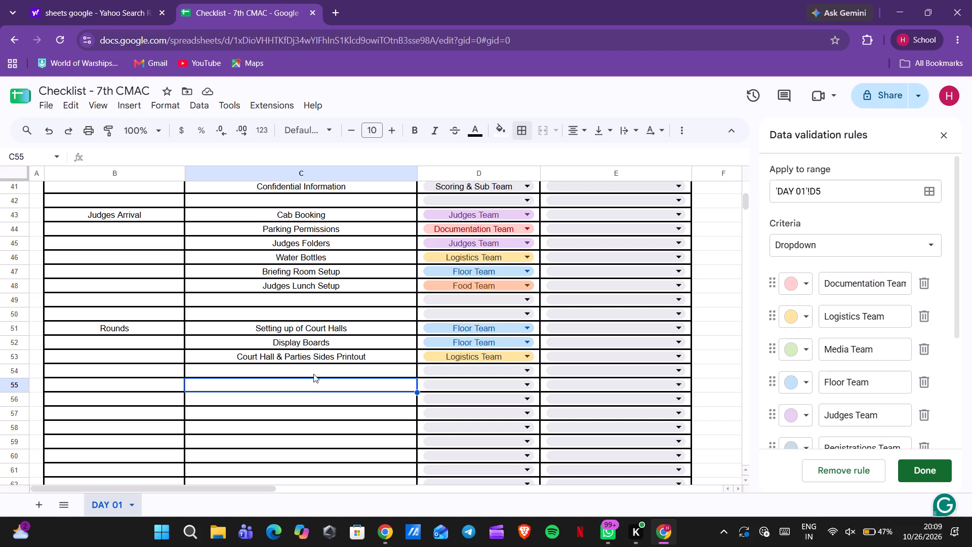
{"action": "double_click", "coordinate": [314, 374]}
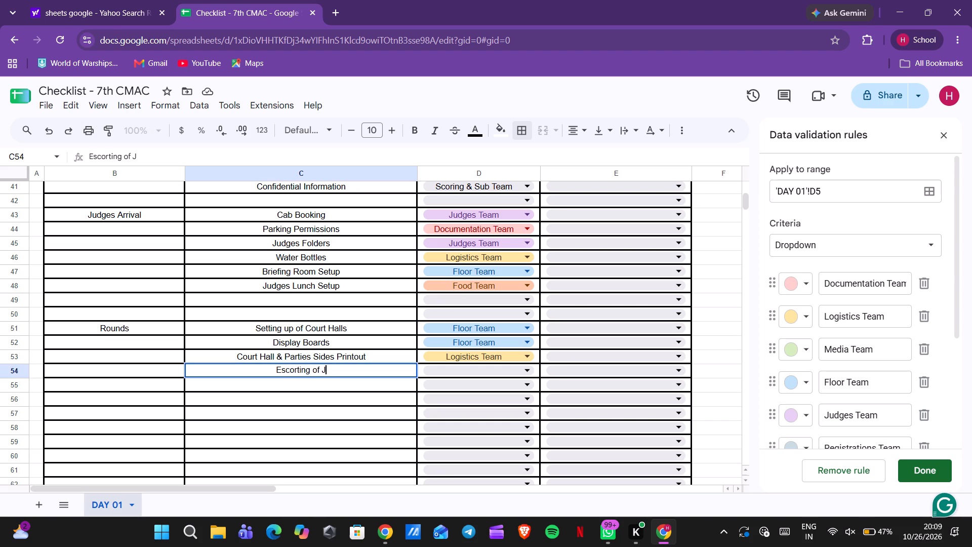
{"action": "type", "text": "udges"}
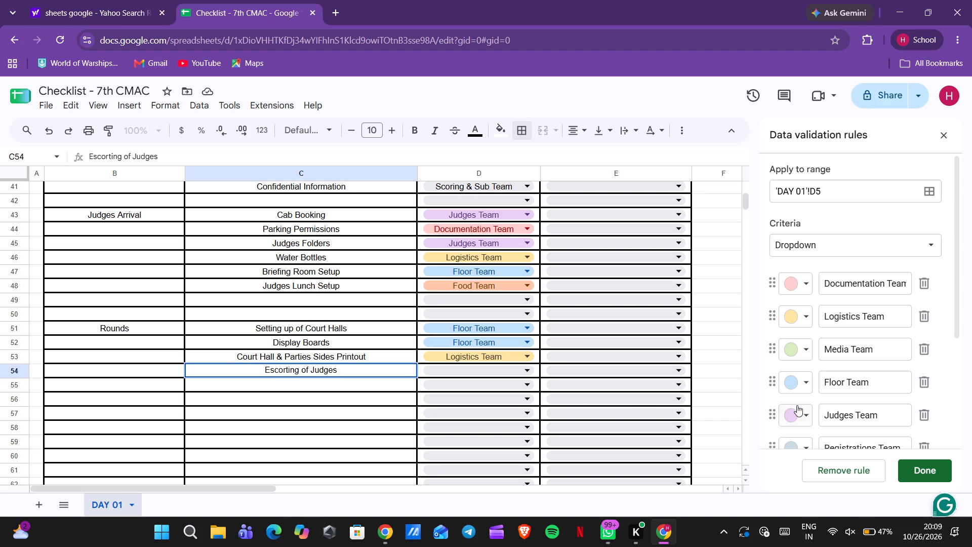
Add a new item for the ushers team below "Food Team" in the D5 dropdown rule.
{"action": "scroll", "coordinate": [797, 405], "scroll_direction": "down", "scroll_amount": 2}
{"action": "left_click", "coordinate": [833, 420]}
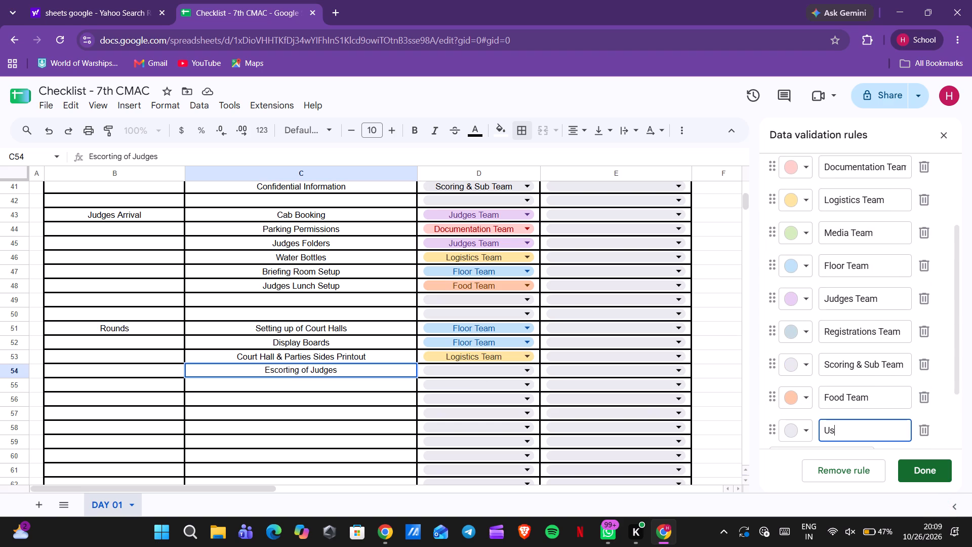
{"action": "key", "text": "BackSpace"}
{"action": "key", "text": "BackSpace"}
{"action": "key", "text": "BackSpace"}
{"action": "type", "text": "ers"}
{"action": "key", "text": "space"}
{"action": "key", "text": "BackSpace"}
Replace the new dropdown item's name with "Court Clerks".
{"action": "key", "text": "BackSpace"}
{"action": "key", "text": "BackSpace"}
{"action": "key", "text": "BackSpace"}
{"action": "key", "text": "BackSpace"}
{"action": "key", "text": "BackSpace"}
{"action": "key", "text": "BackSpace"}
{"action": "key", "text": "BackSpace"}
{"action": "key", "text": "BackSpace"}
{"action": "key", "text": "BackSpace"}
{"action": "key", "text": "BackSpace"}
{"action": "key", "text": "BackSpace"}
{"action": "key", "text": "BackSpace"}
{"action": "key", "text": "BackSpace"}
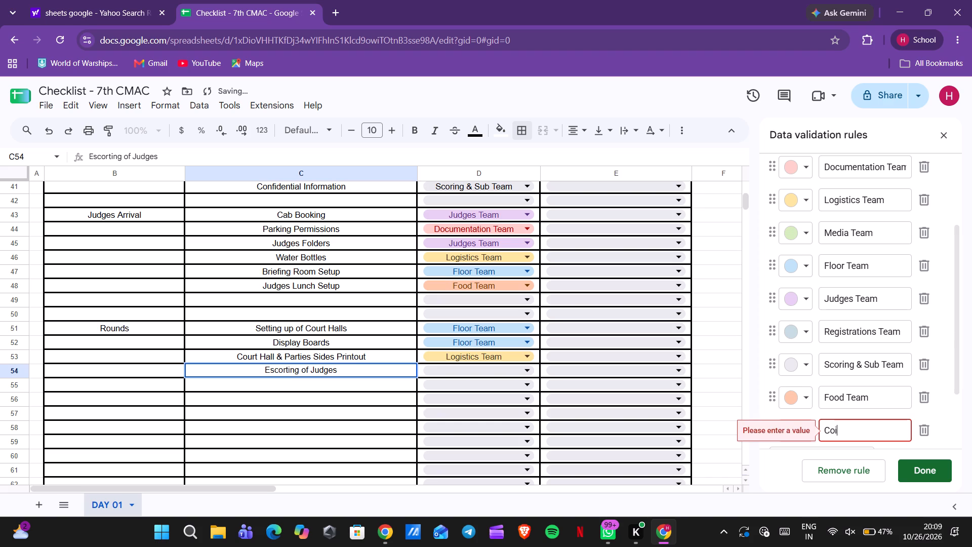
{"action": "key", "text": "BackSpace"}
{"action": "key", "text": "BackSpace"}
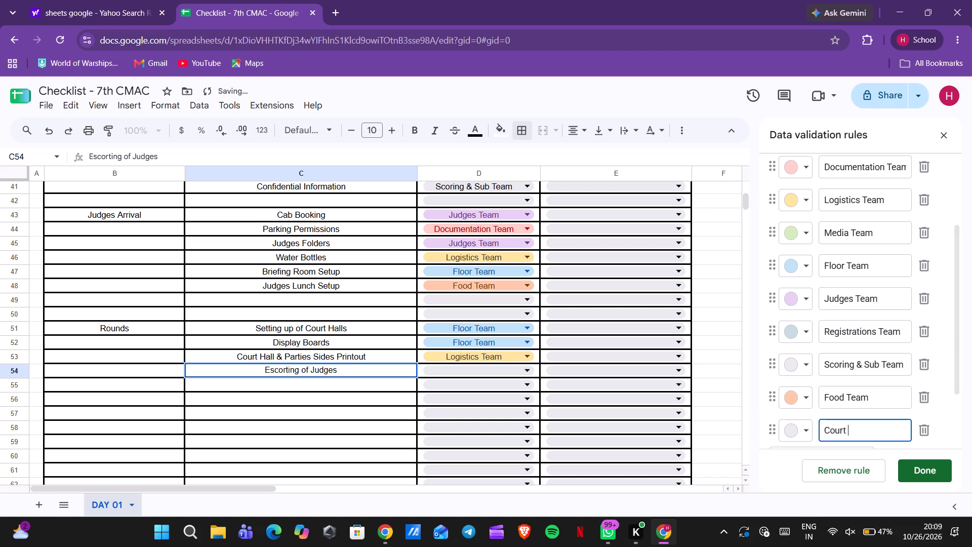
{"action": "key", "text": "BackSpace"}
{"action": "key", "text": "BackSpace"}
{"action": "key", "text": "BackSpace"}
{"action": "type", "text": "CL"}
{"action": "key", "text": "BackSpace"}
{"action": "type", "text": "lers"}
{"action": "key", "text": "BackSpace"}
{"action": "type", "text": "ks"}
Set the "Court Clerks" item's colour to light red and save the D5 dropdown rule.
{"action": "left_click", "coordinate": [809, 436]}
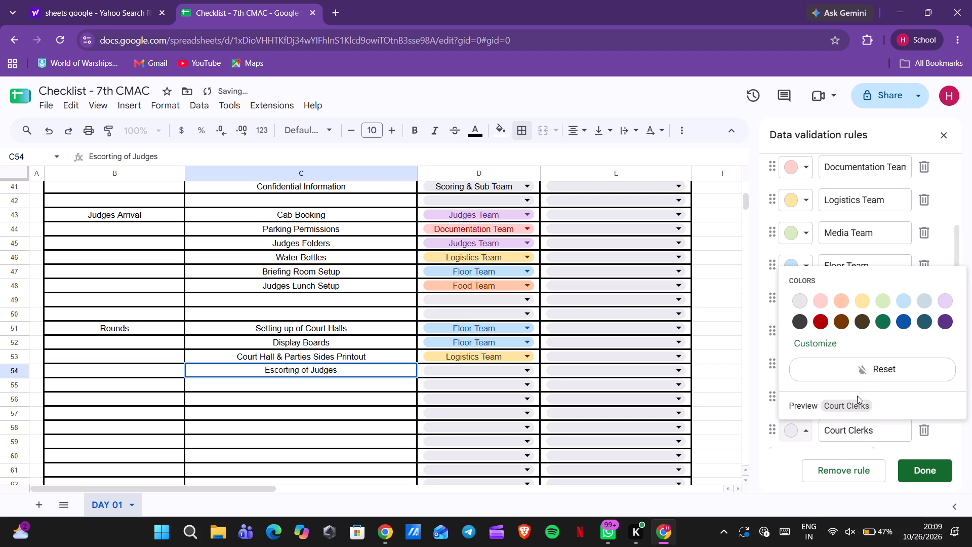
{"action": "left_click", "coordinate": [930, 303]}
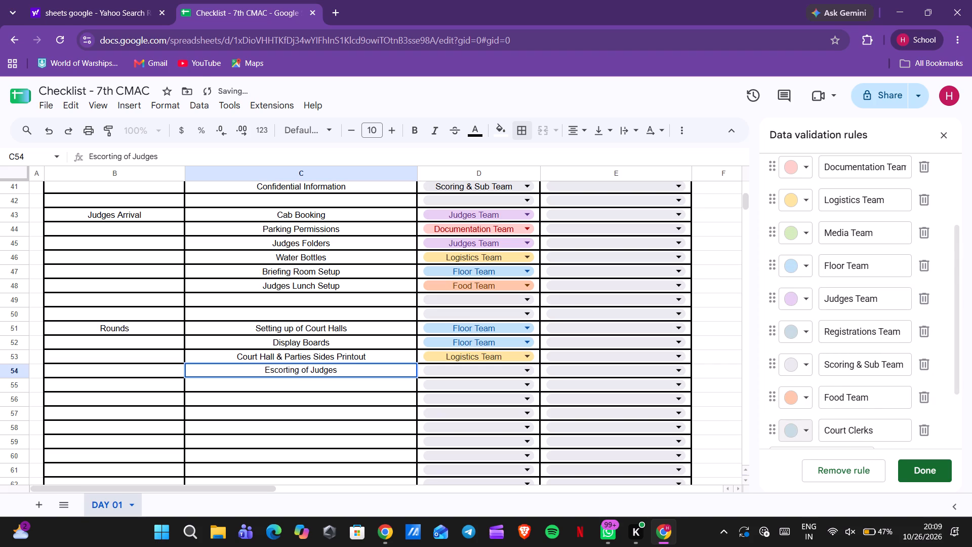
{"action": "scroll", "coordinate": [890, 365], "scroll_direction": "down", "scroll_amount": 3}
{"action": "left_click", "coordinate": [807, 344]}
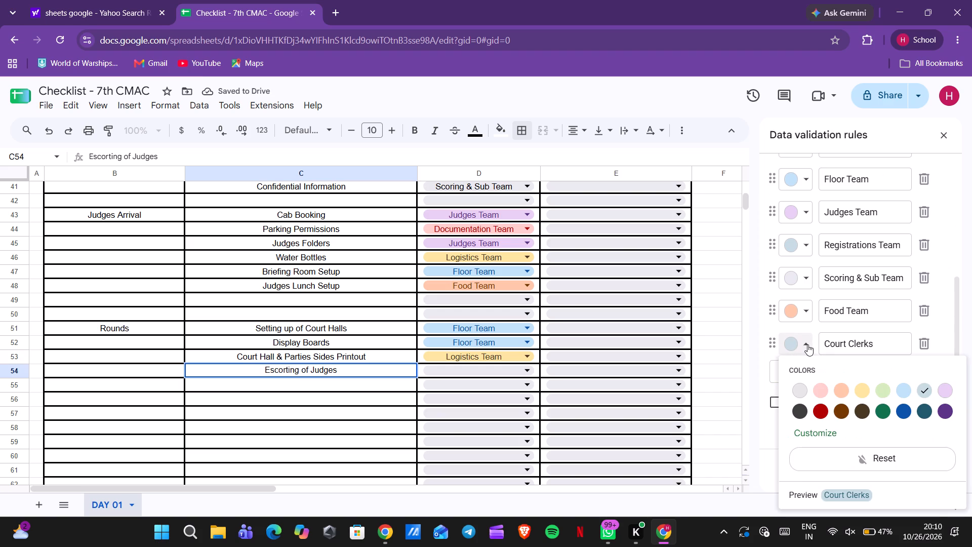
{"action": "left_click", "coordinate": [818, 396]}
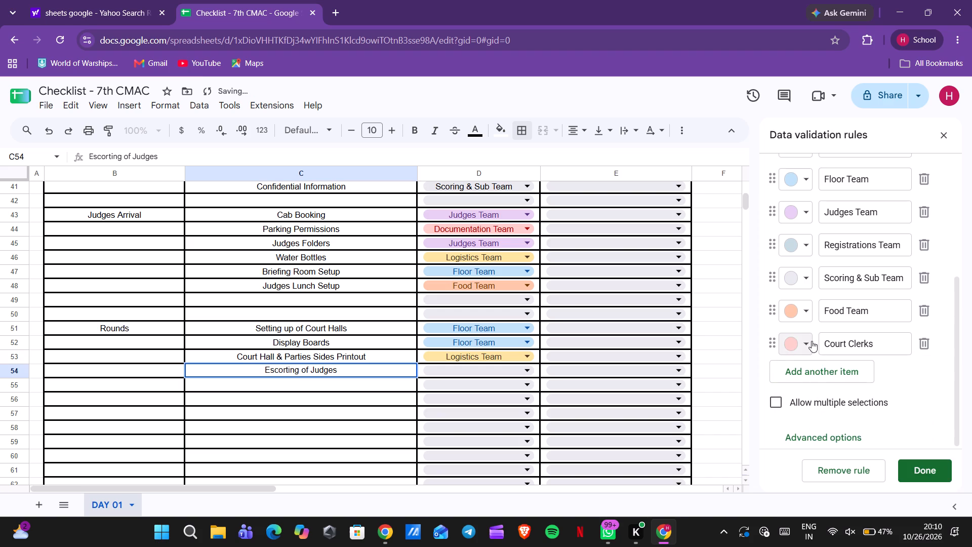
{"action": "scroll", "coordinate": [812, 341], "scroll_direction": "up", "scroll_amount": 3}
{"action": "scroll", "coordinate": [812, 341], "scroll_direction": "down", "scroll_amount": 4}
{"action": "left_click", "coordinate": [523, 369]}
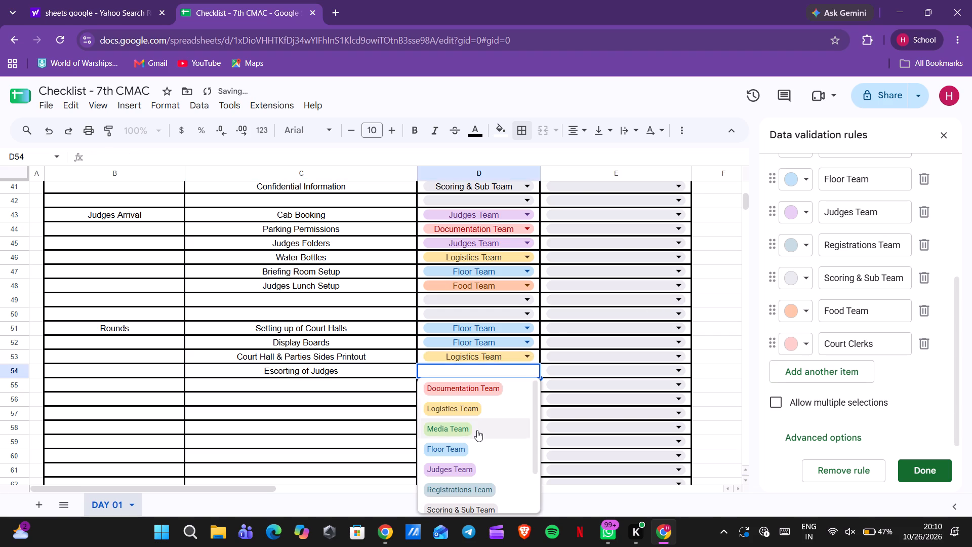
{"action": "scroll", "coordinate": [475, 407], "scroll_direction": "down", "scroll_amount": 2}
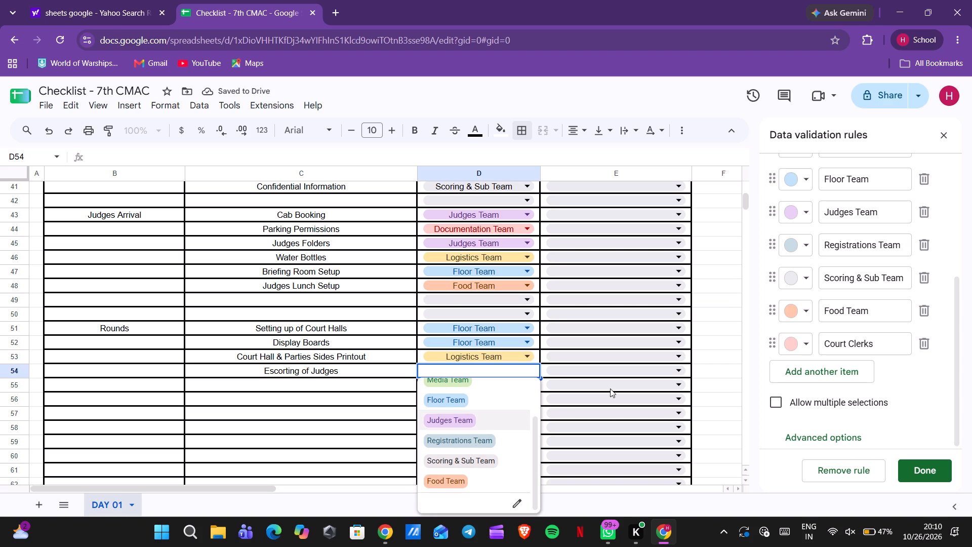
{"action": "left_click", "coordinate": [930, 463]}
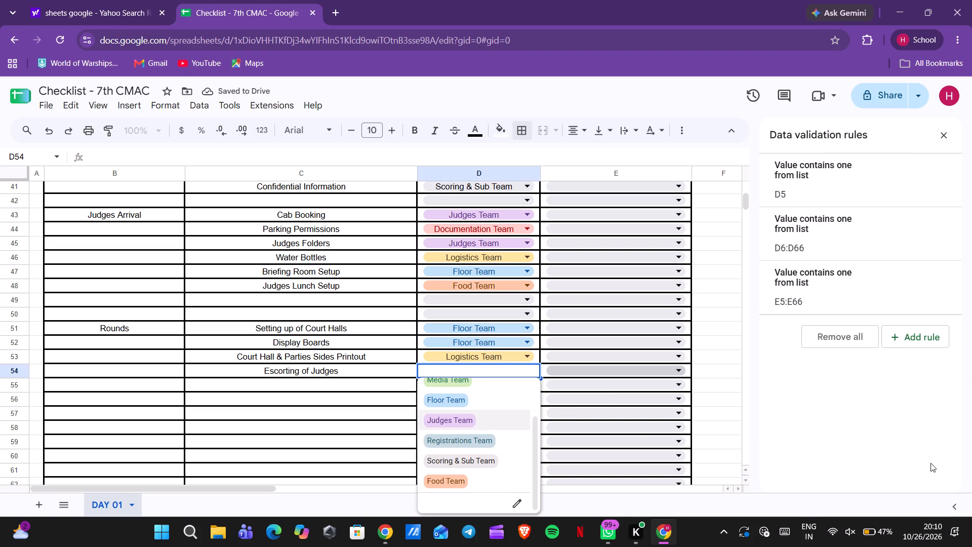
Add the item "Court Clerks Team" in light red to the dropdown rule for D54 and save the rule.
{"action": "scroll", "coordinate": [481, 447], "scroll_direction": "up", "scroll_amount": 2}
{"action": "scroll", "coordinate": [481, 447], "scroll_direction": "down", "scroll_amount": 3}
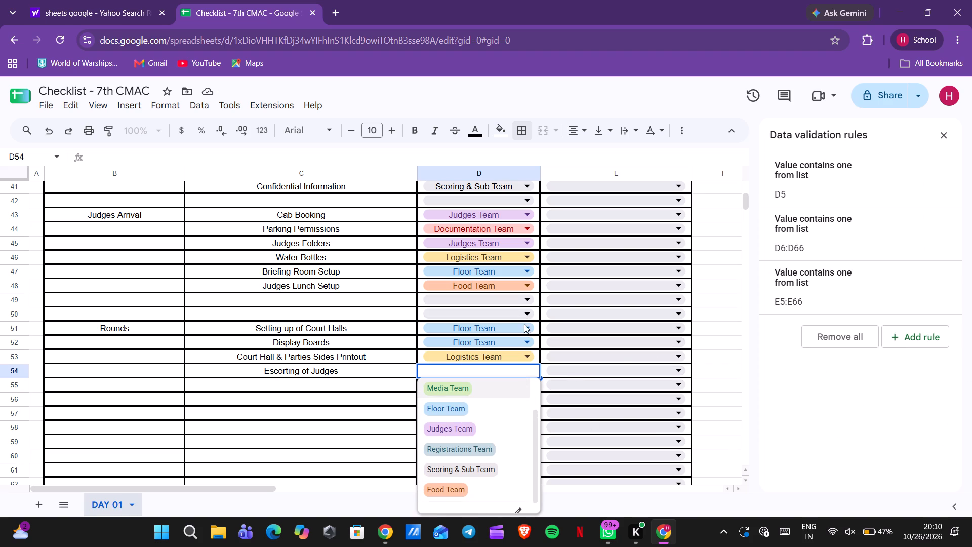
{"action": "scroll", "coordinate": [513, 416], "scroll_direction": "up", "scroll_amount": 1}
{"action": "left_click", "coordinate": [371, 417]}
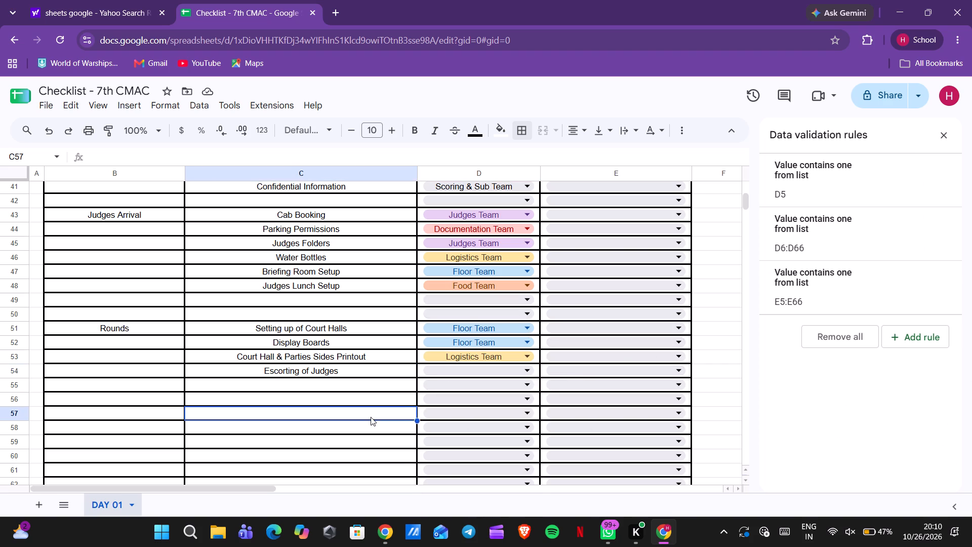
{"action": "left_click", "coordinate": [448, 369]}
{"action": "scroll", "coordinate": [447, 425], "scroll_direction": "down", "scroll_amount": 1}
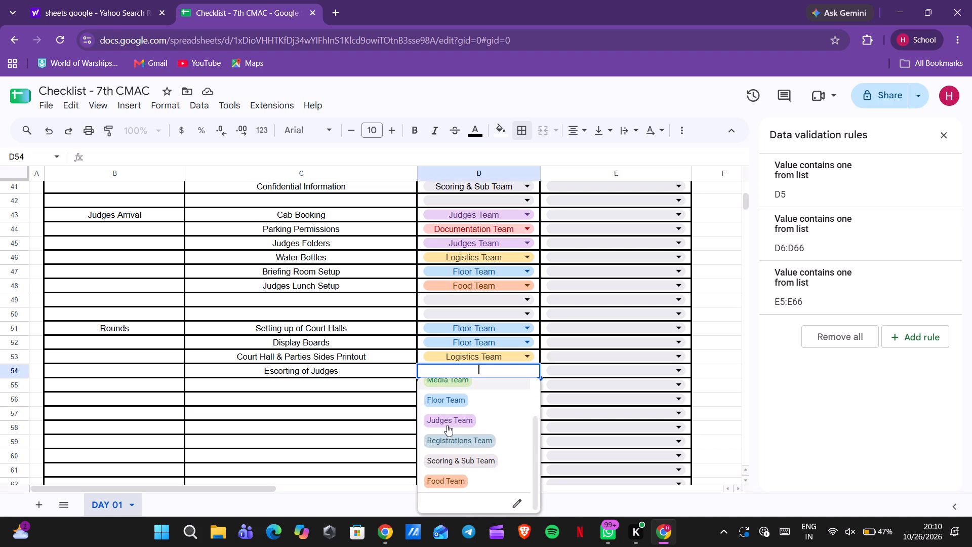
{"action": "scroll", "coordinate": [447, 425], "scroll_direction": "down", "scroll_amount": 1}
{"action": "left_click", "coordinate": [507, 501]}
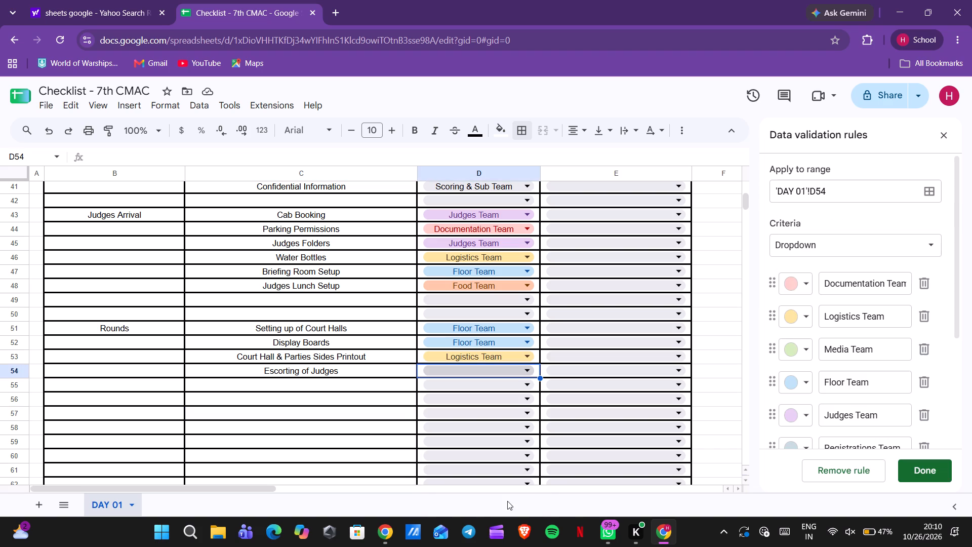
{"action": "scroll", "coordinate": [836, 307], "scroll_direction": "down", "scroll_amount": 2}
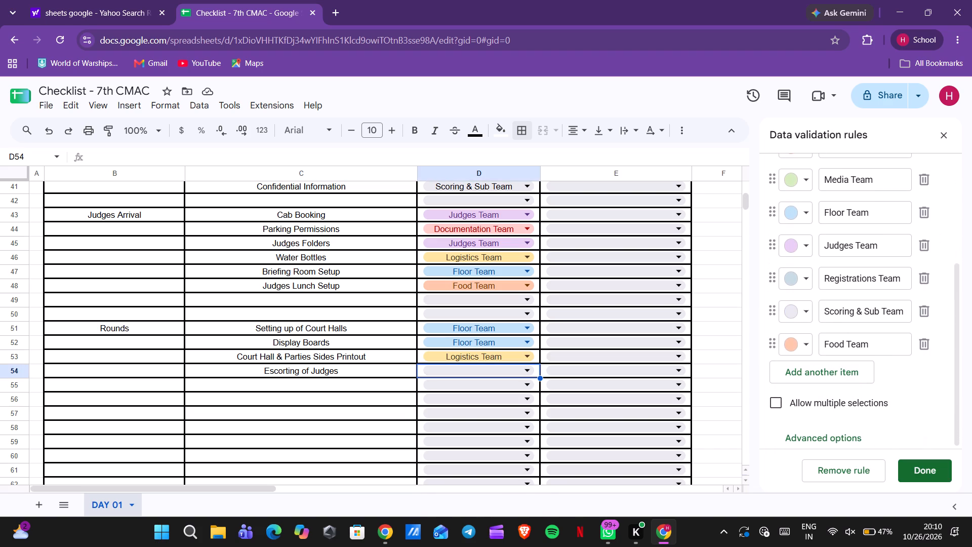
{"action": "left_click", "coordinate": [828, 370]}
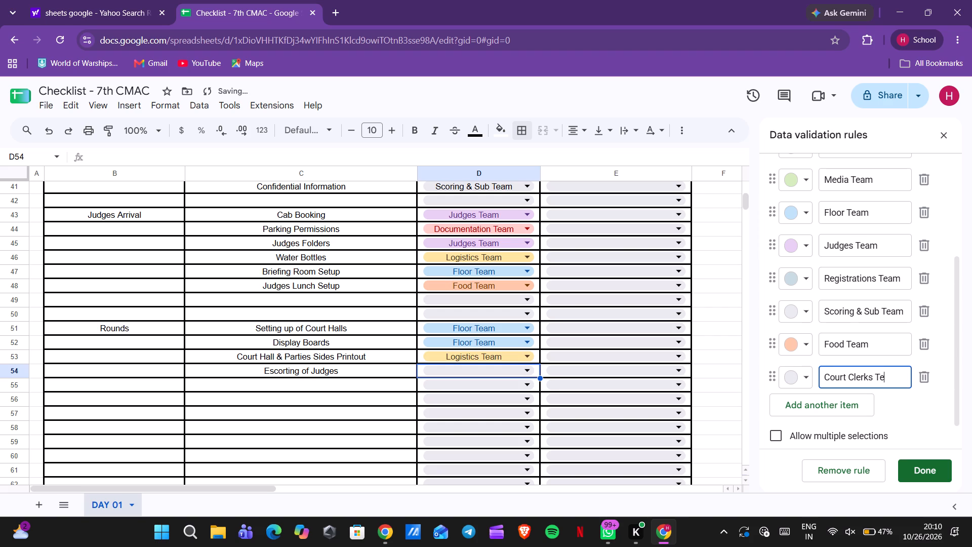
{"action": "left_click", "coordinate": [811, 376]}
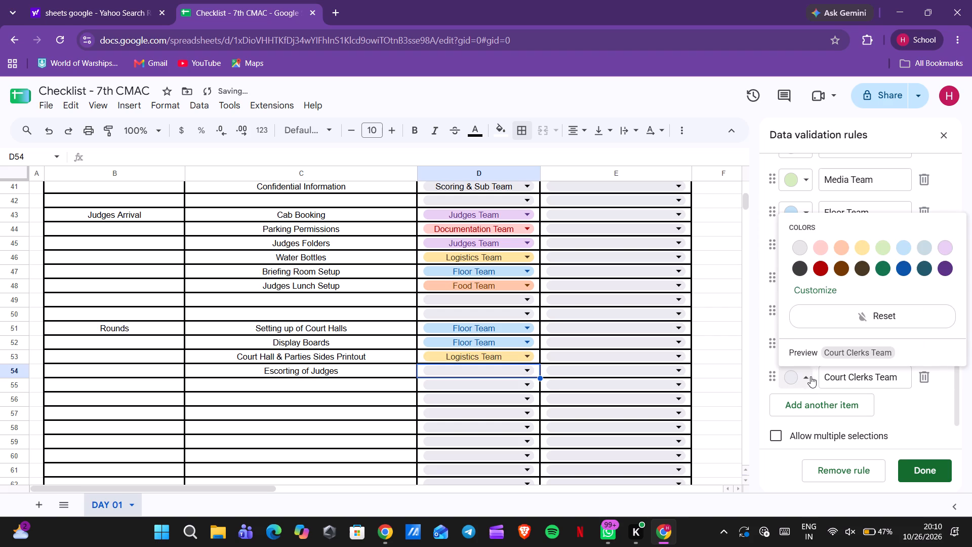
{"action": "left_click", "coordinate": [822, 249]}
{"action": "left_click", "coordinate": [924, 465]}
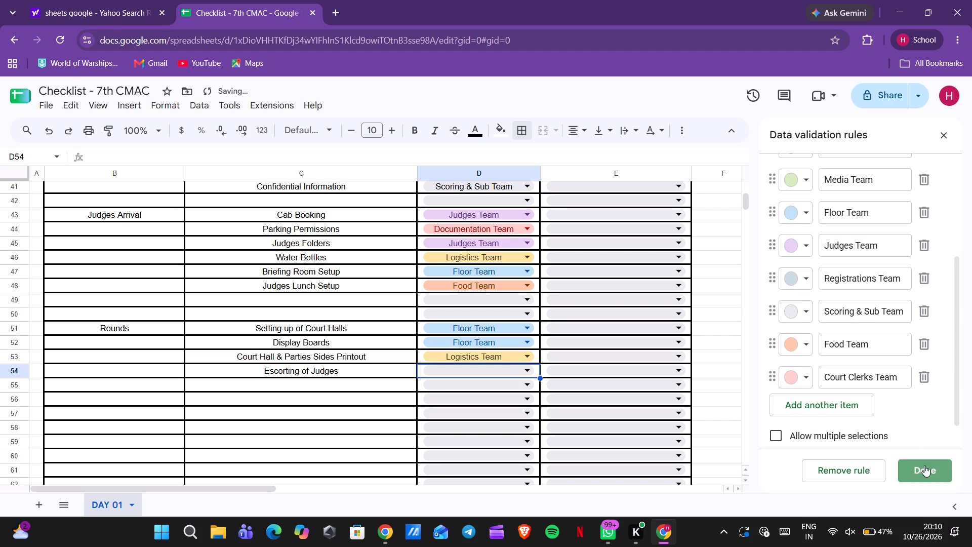
Assign the Court Clerks Team to the "Escorting of Judges" task in D54.
{"action": "left_click", "coordinate": [609, 329]}
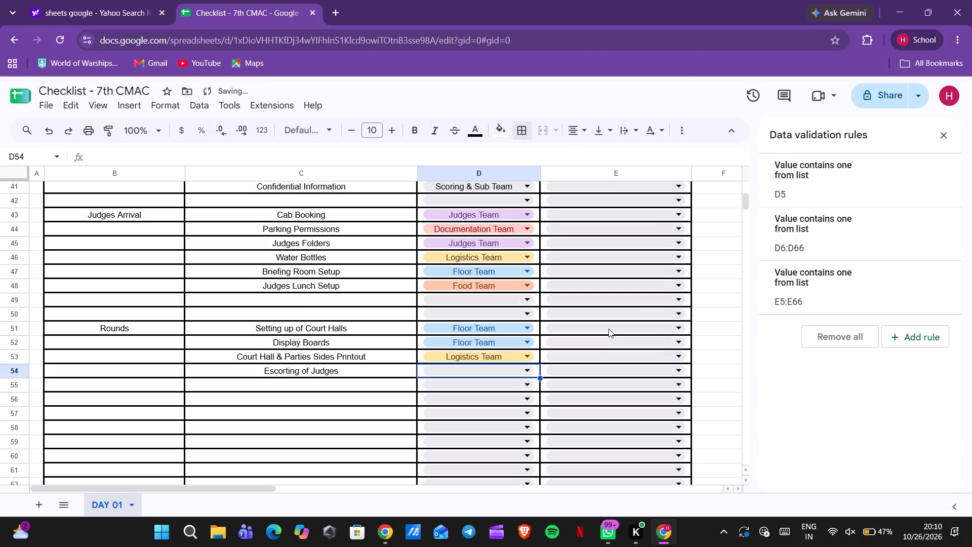
{"action": "left_click", "coordinate": [528, 372]}
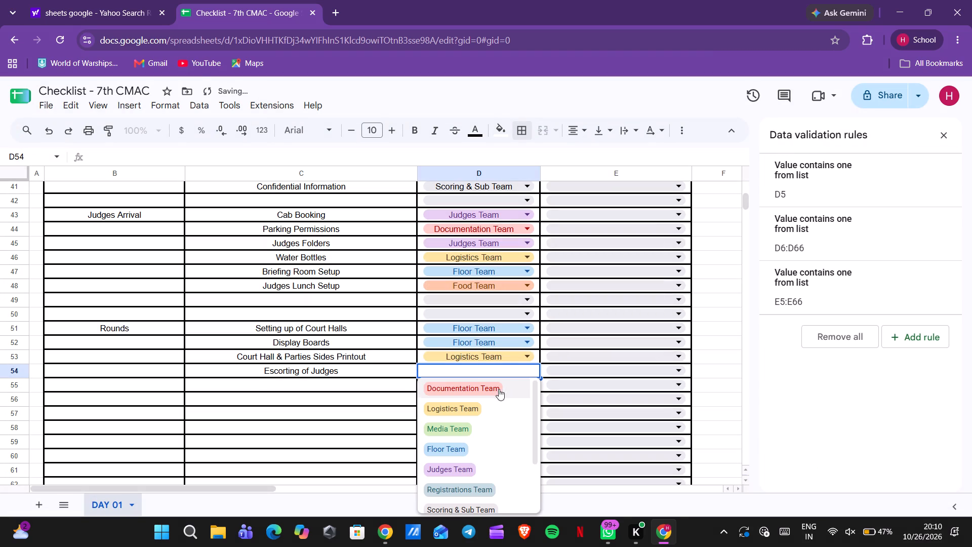
{"action": "scroll", "coordinate": [488, 407], "scroll_direction": "down", "scroll_amount": 3}
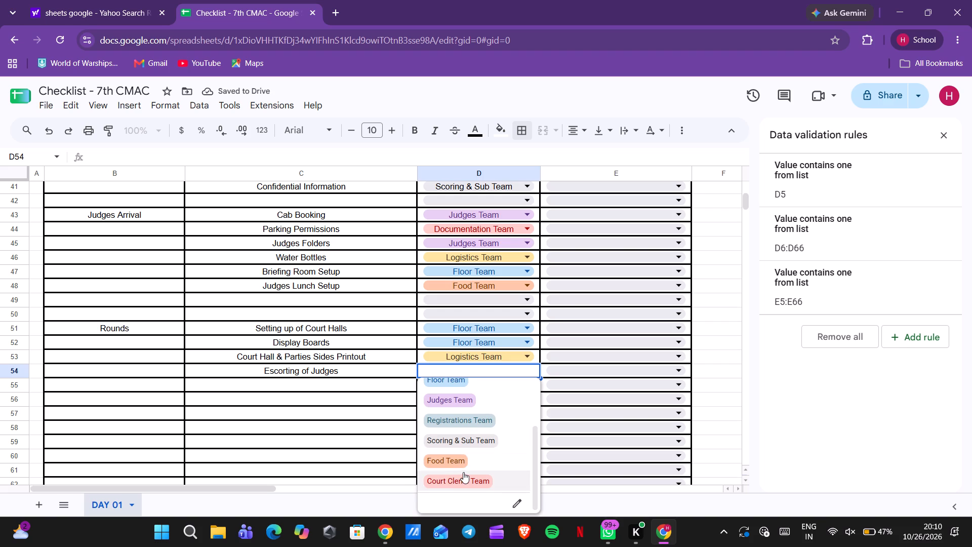
{"action": "left_click", "coordinate": [463, 472]}
Enter the task "Distribution of Memos" in C55, below "Escorting of Judges".
{"action": "double_click", "coordinate": [356, 392]}
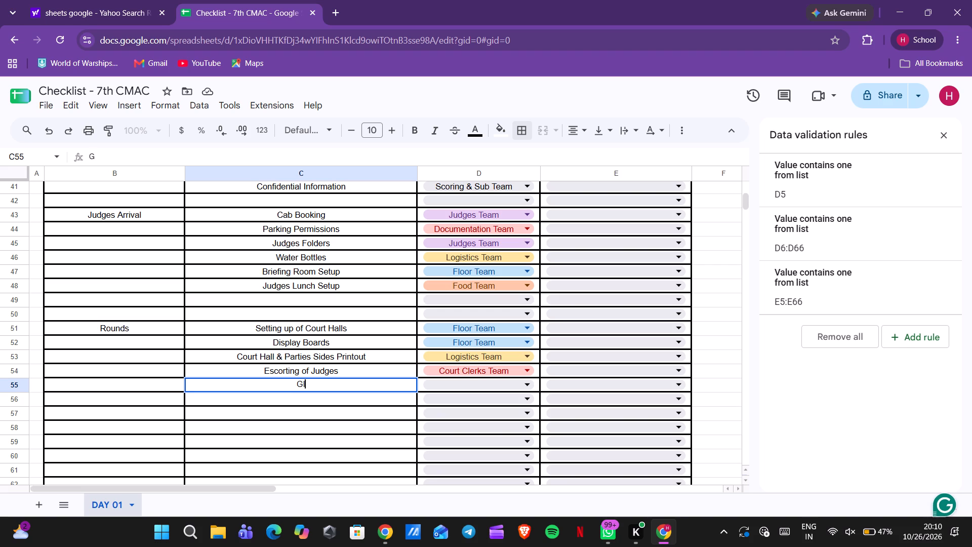
{"action": "key", "text": "BackSpace"}
{"action": "key", "text": "BackSpace"}
{"action": "key", "text": "BackSpace"}
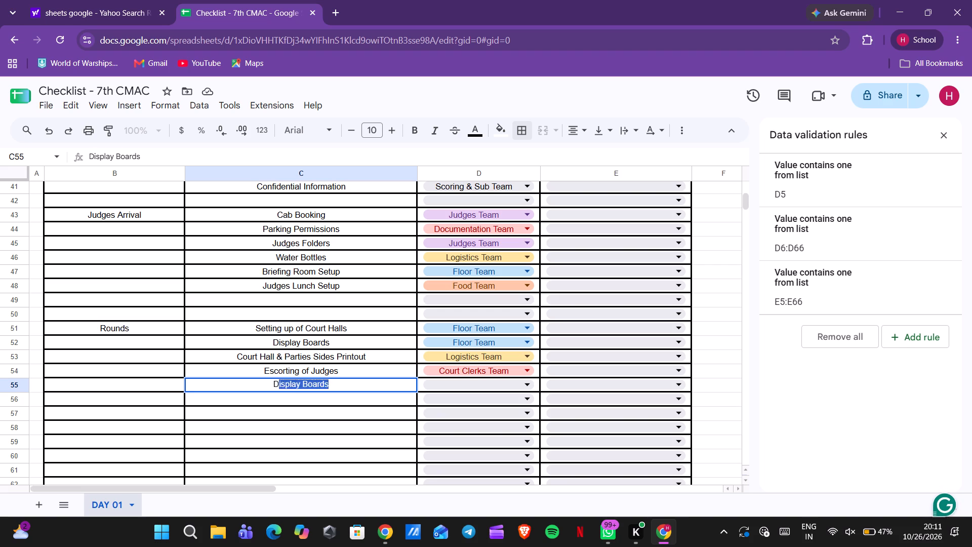
{"action": "type", "text": "tribution of"}
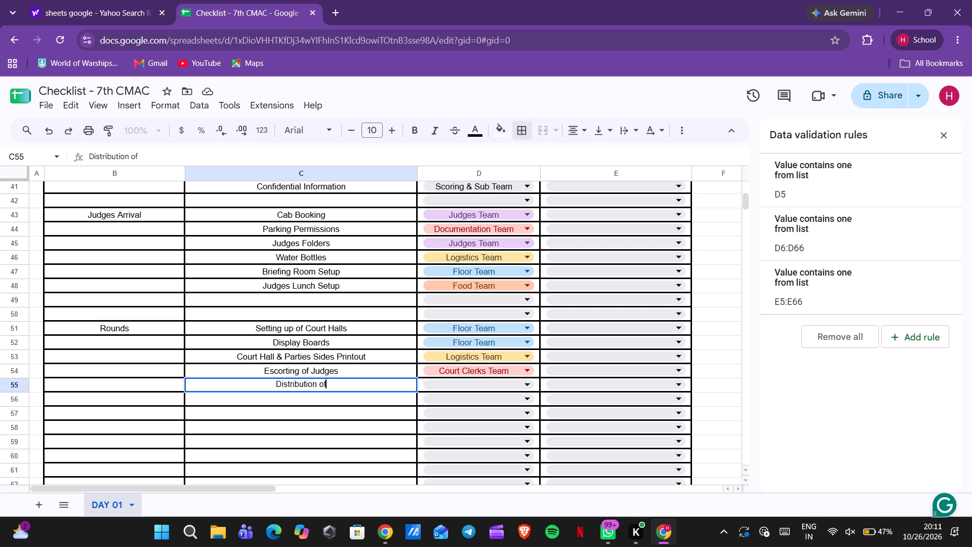
{"action": "key", "text": "space"}
{"action": "type", "text": "emos"}
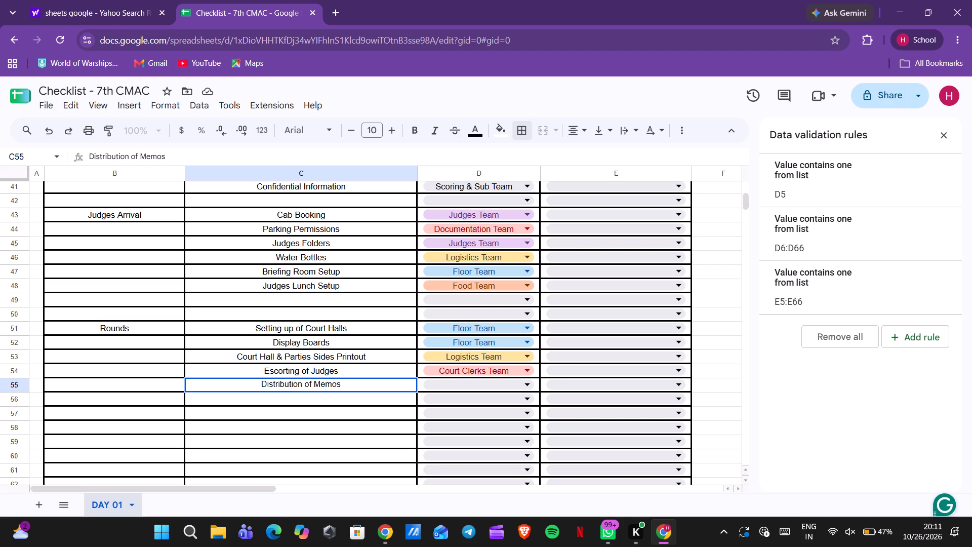
Assign the Scoring & Sub Team to the "Distribution of Memos" task in D55.
{"action": "left_click", "coordinate": [456, 386]}
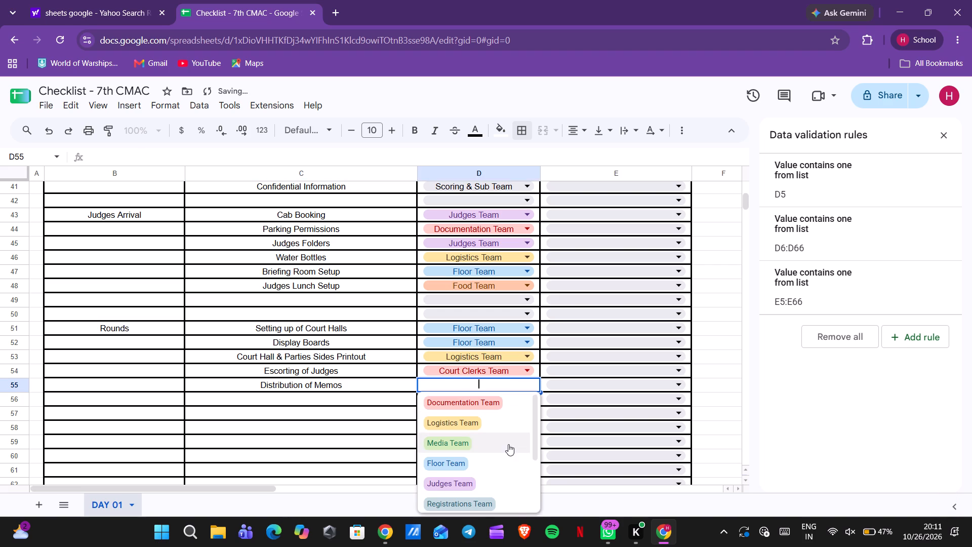
{"action": "scroll", "coordinate": [505, 463], "scroll_direction": "down", "scroll_amount": 2}
{"action": "scroll", "coordinate": [472, 467], "scroll_direction": "up", "scroll_amount": 1}
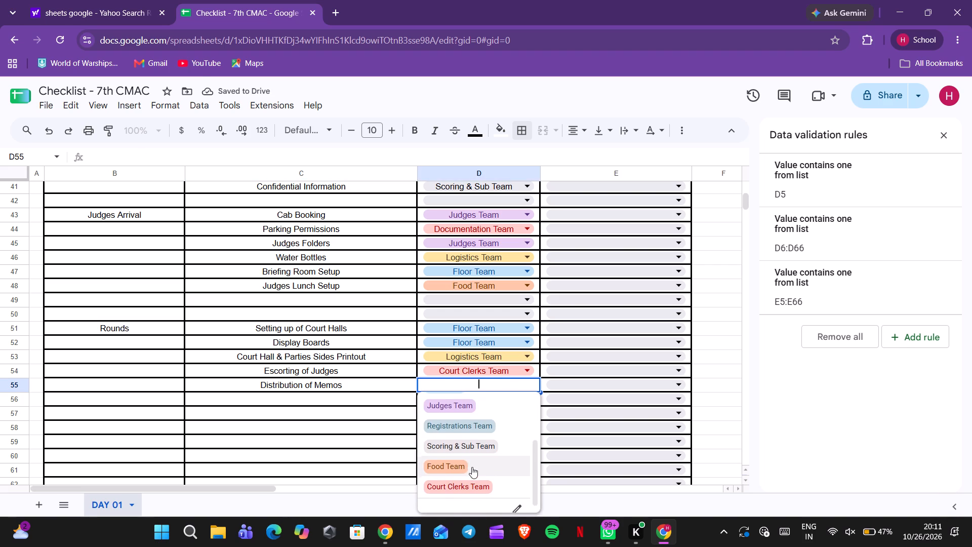
{"action": "scroll", "coordinate": [472, 467], "scroll_direction": "up", "scroll_amount": 2}
{"action": "scroll", "coordinate": [471, 438], "scroll_direction": "down", "scroll_amount": 2}
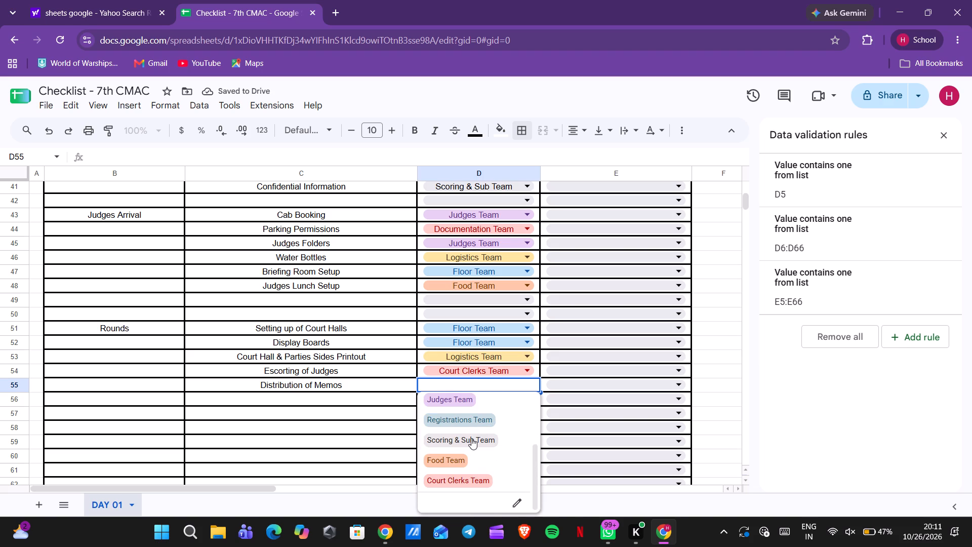
{"action": "left_click", "coordinate": [471, 439]}
Review the tasks and team assignments in the earlier checklist sections, from Guests Arrival through Judges Arrival.
{"action": "left_click", "coordinate": [365, 402]}
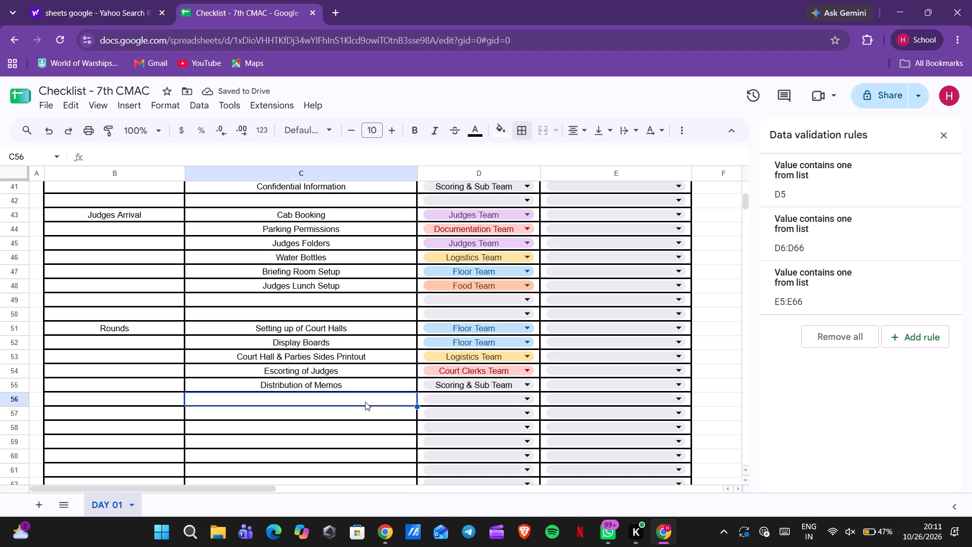
{"action": "left_click", "coordinate": [365, 402]}
{"action": "scroll", "coordinate": [411, 340], "scroll_direction": "up", "scroll_amount": 6}
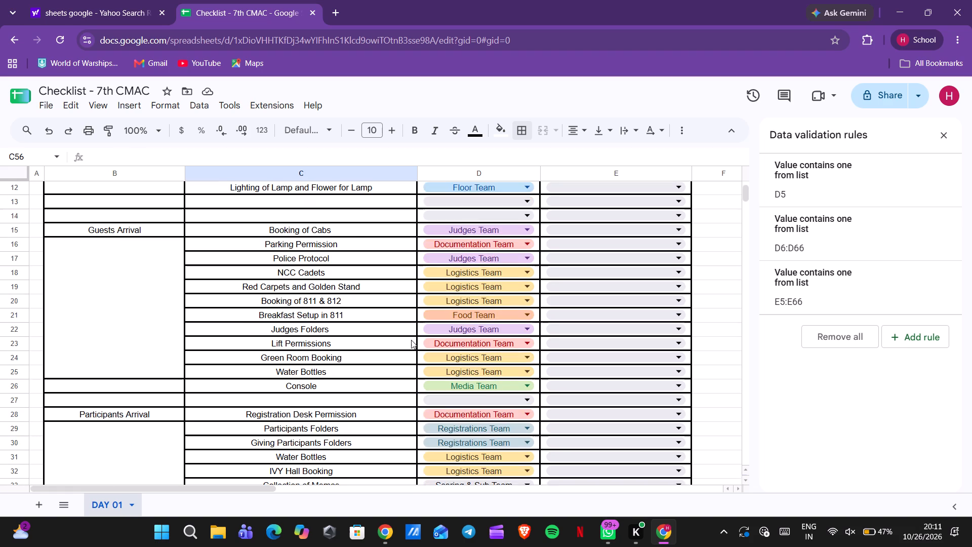
{"action": "scroll", "coordinate": [411, 340], "scroll_direction": "down", "scroll_amount": 2}
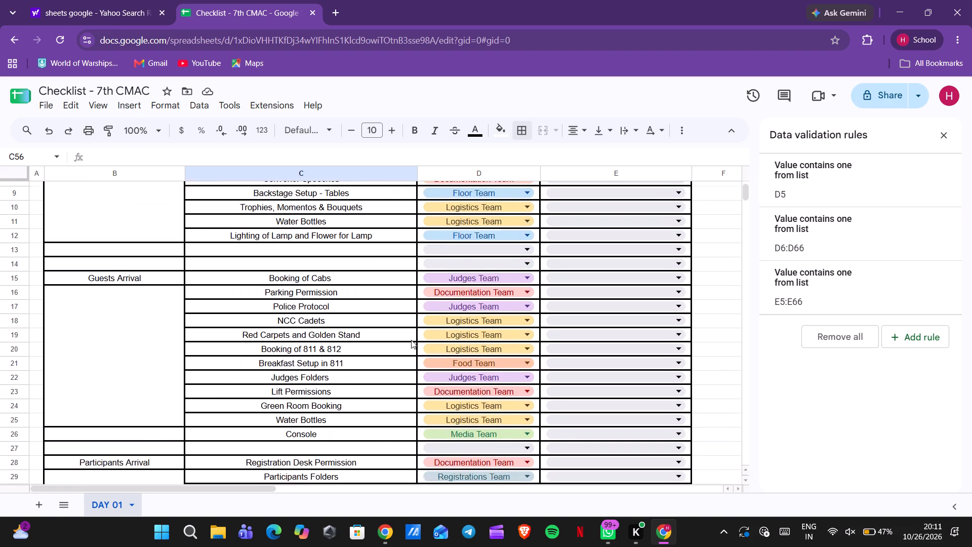
{"action": "scroll", "coordinate": [411, 340], "scroll_direction": "down", "scroll_amount": 4}
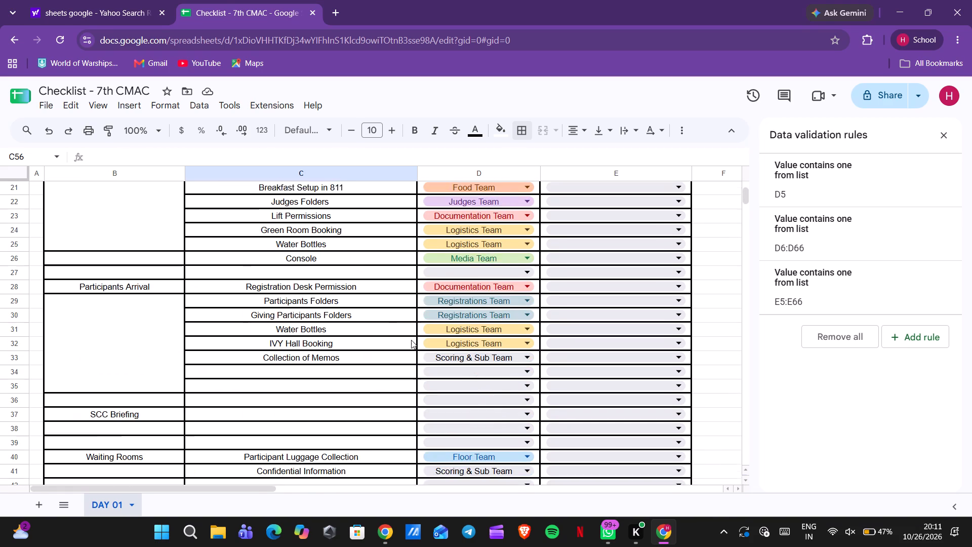
{"action": "scroll", "coordinate": [411, 340], "scroll_direction": "down", "scroll_amount": 1}
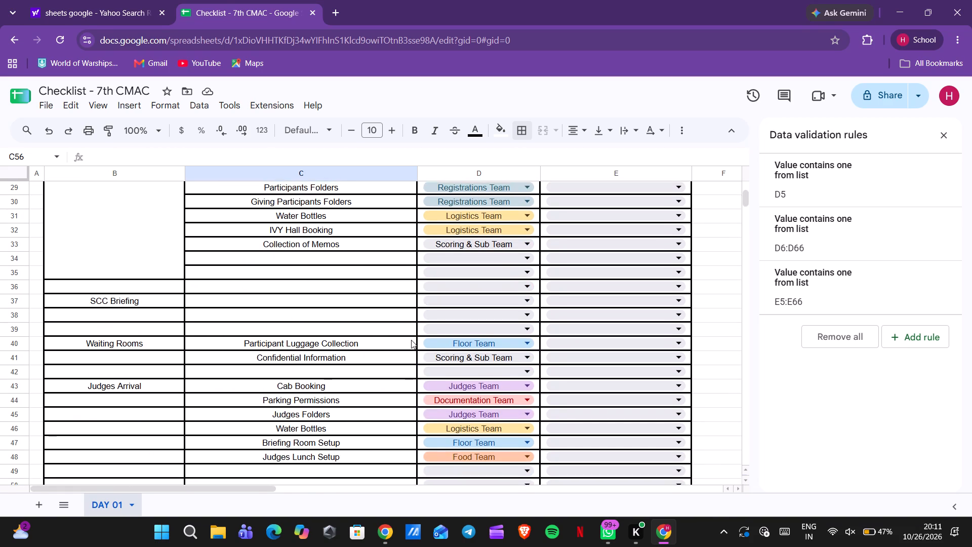
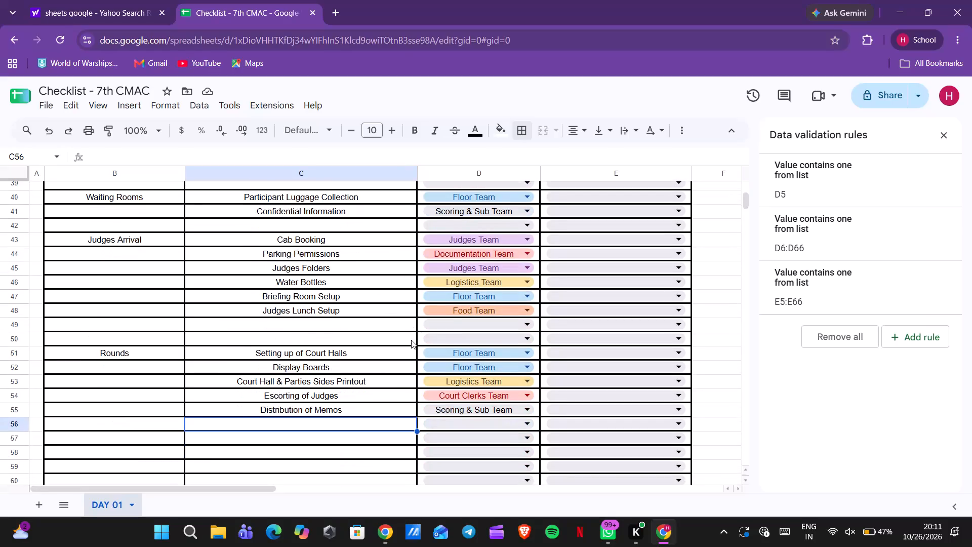
Enter the task "Lift Permission" in C49, below Judges Lunch Setup in the Judges Arrival section.
{"action": "scroll", "coordinate": [411, 340], "scroll_direction": "down", "scroll_amount": 1}
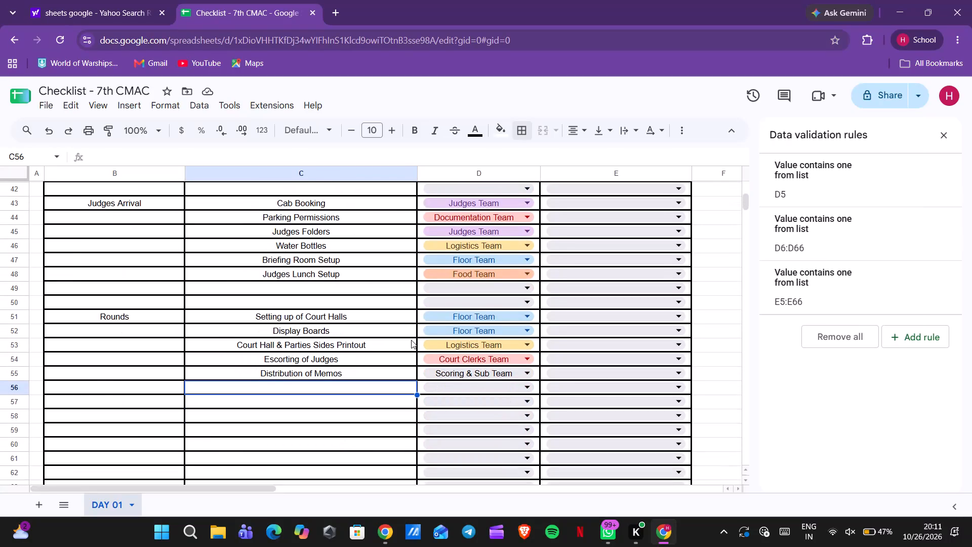
{"action": "scroll", "coordinate": [411, 340], "scroll_direction": "down", "scroll_amount": 1}
{"action": "double_click", "coordinate": [355, 324]}
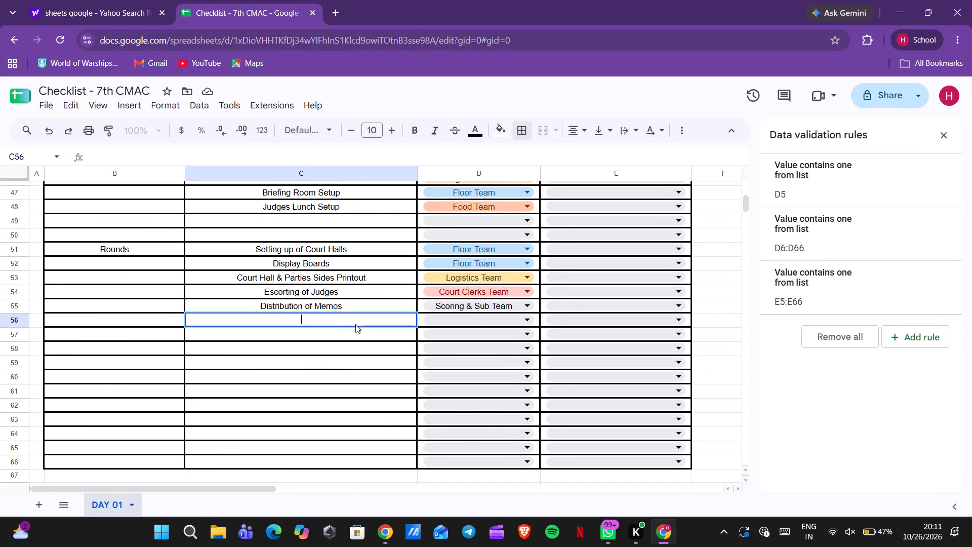
{"action": "scroll", "coordinate": [355, 324], "scroll_direction": "up", "scroll_amount": 3}
{"action": "left_click", "coordinate": [304, 213]}
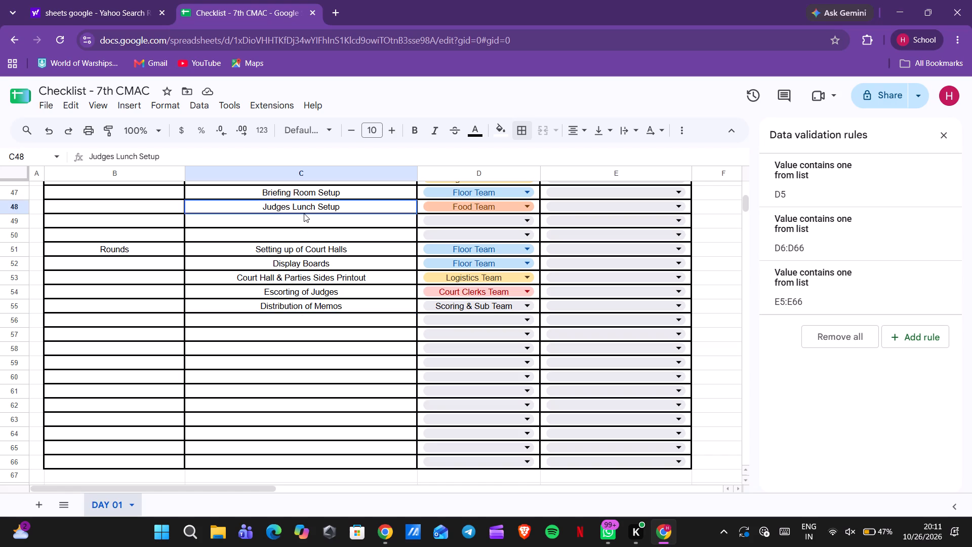
{"action": "scroll", "coordinate": [298, 220], "scroll_direction": "up", "scroll_amount": 1}
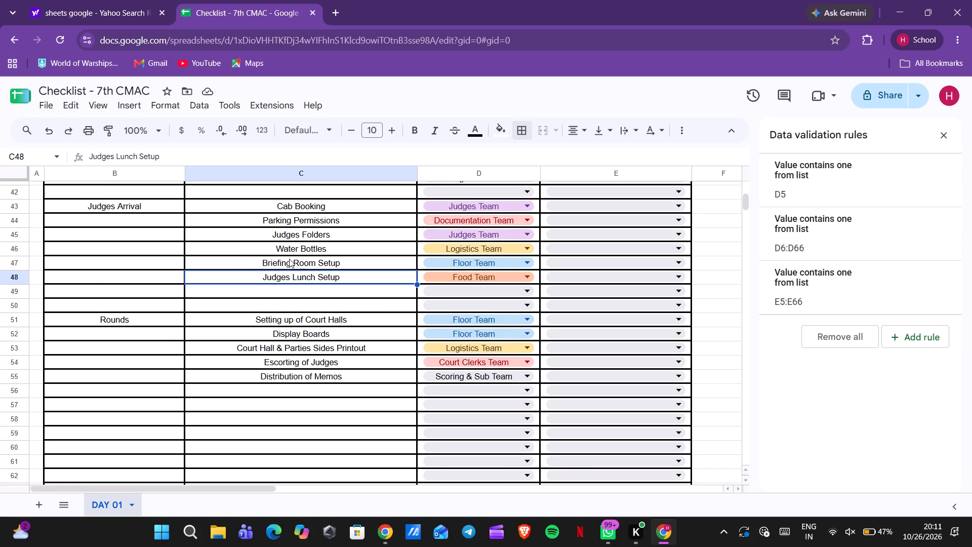
{"action": "double_click", "coordinate": [285, 288]}
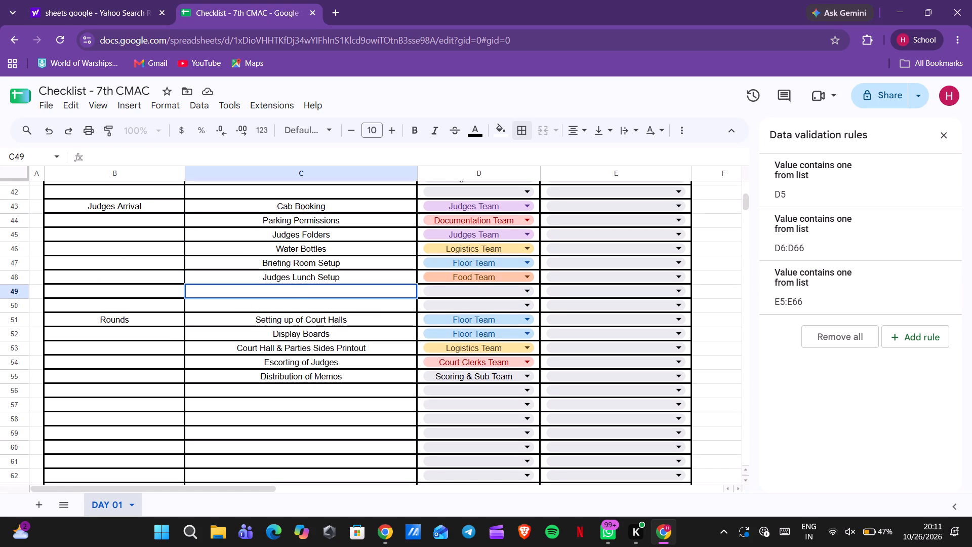
{"action": "key", "text": "BackSpace"}
{"action": "key", "text": "BackSpace"}
{"action": "key", "text": "r"}
{"action": "key", "text": "BackSpace"}
{"action": "type", "text": "t"}
{"action": "key", "text": "space"}
{"action": "type", "text": "ermission"}
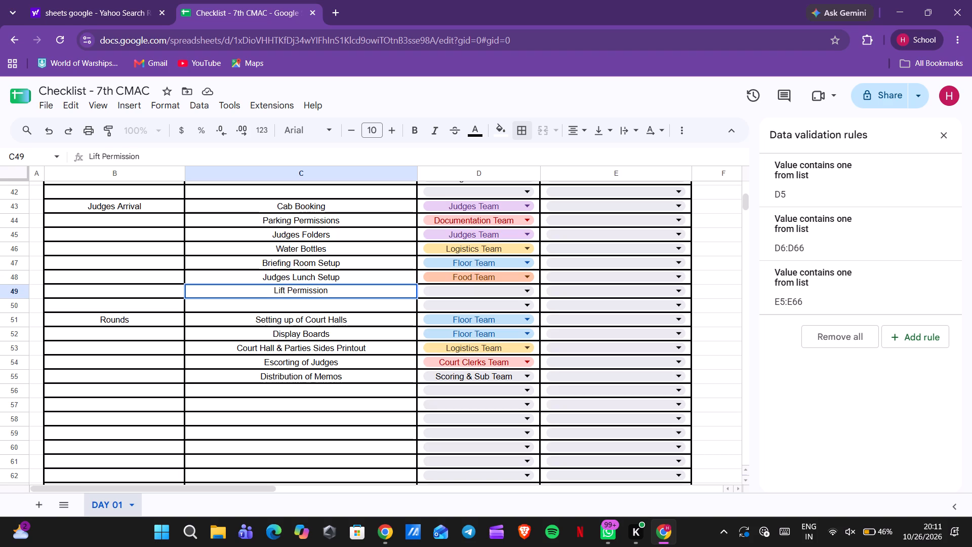
Assign the Lift Permission task to the Documentation Team.
{"action": "left_click", "coordinate": [445, 290]}
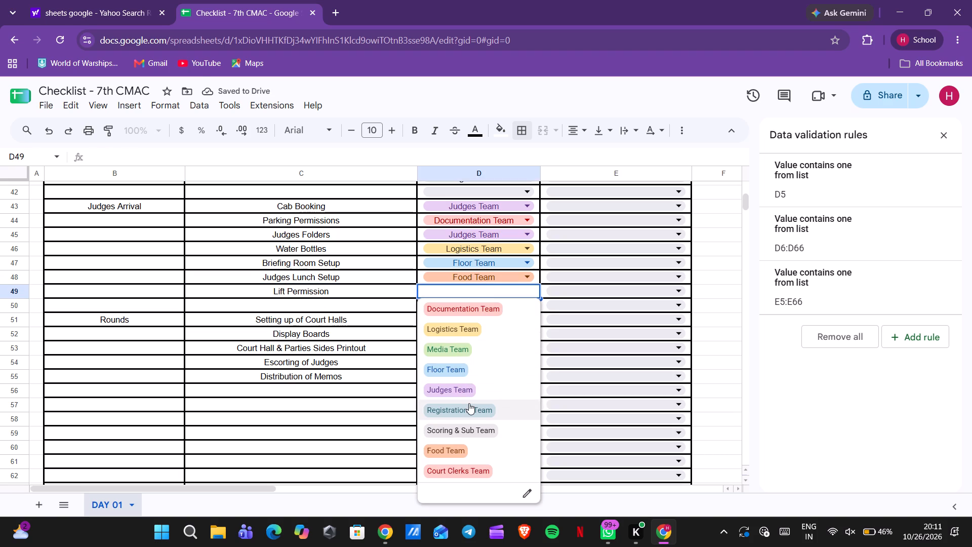
{"action": "left_click", "coordinate": [474, 316]}
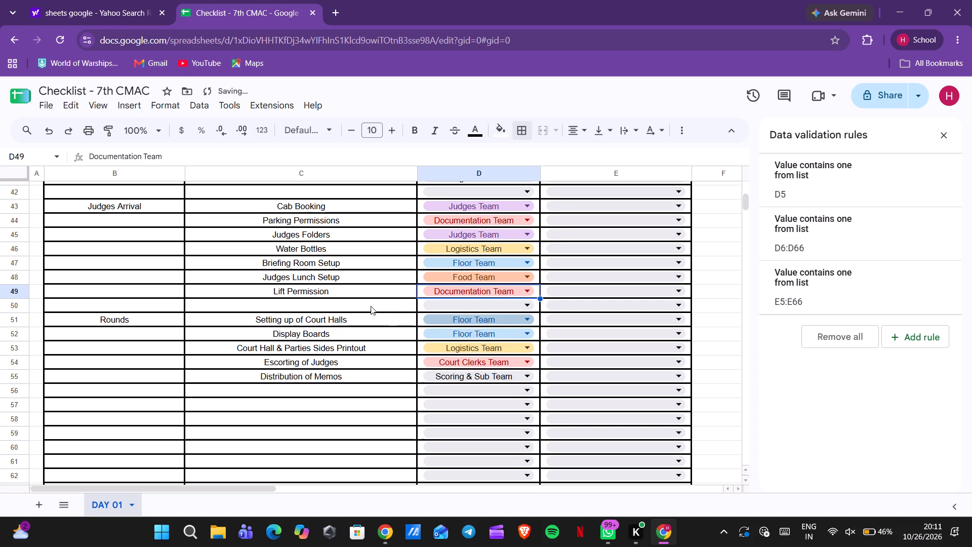
Review the events, tasks and team assignments listed in the DAY 01 checklist.
{"action": "double_click", "coordinate": [268, 286]}
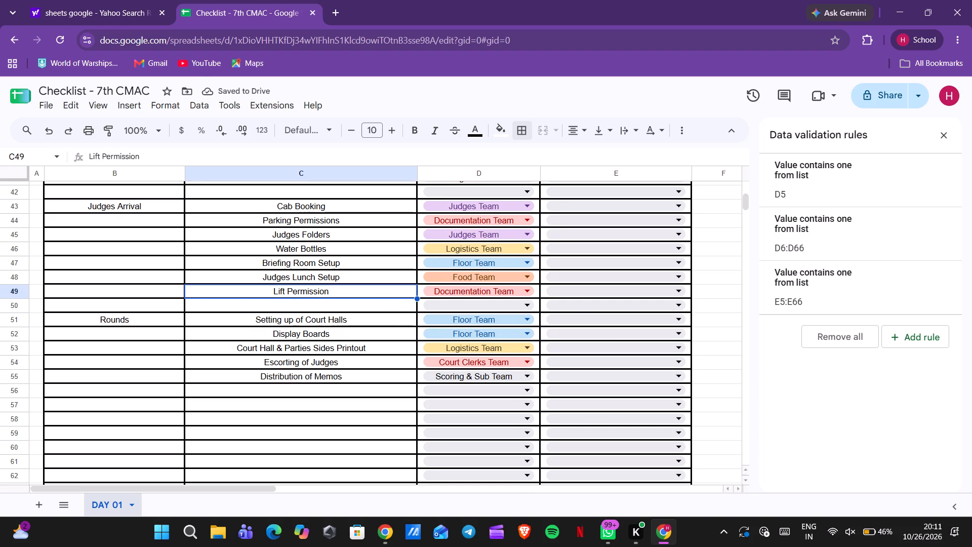
{"action": "left_click", "coordinate": [268, 286]}
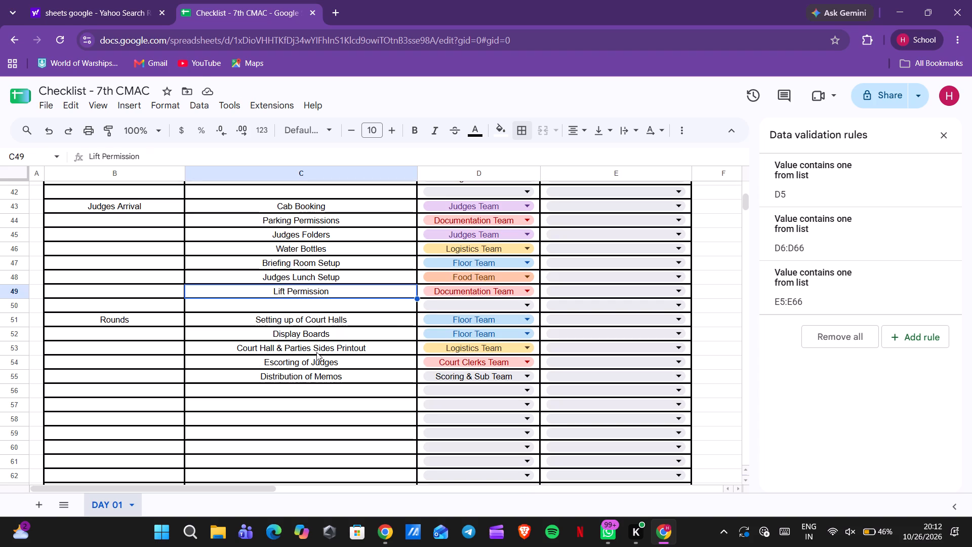
{"action": "left_click", "coordinate": [389, 304]}
{"action": "scroll", "coordinate": [389, 318], "scroll_direction": "down", "scroll_amount": 1}
{"action": "left_click", "coordinate": [364, 362]}
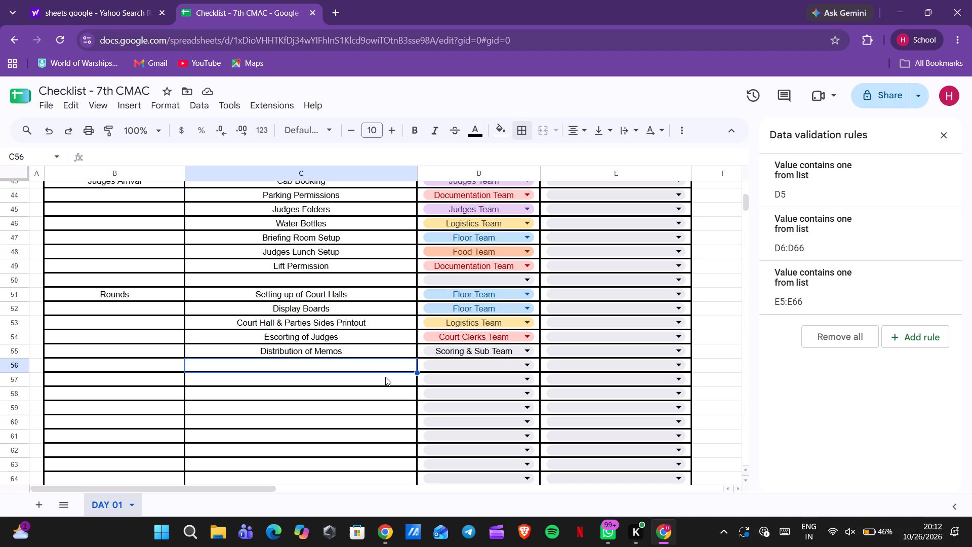
{"action": "scroll", "coordinate": [353, 322], "scroll_direction": "up", "scroll_amount": 8}
{"action": "scroll", "coordinate": [353, 322], "scroll_direction": "down", "scroll_amount": 6}
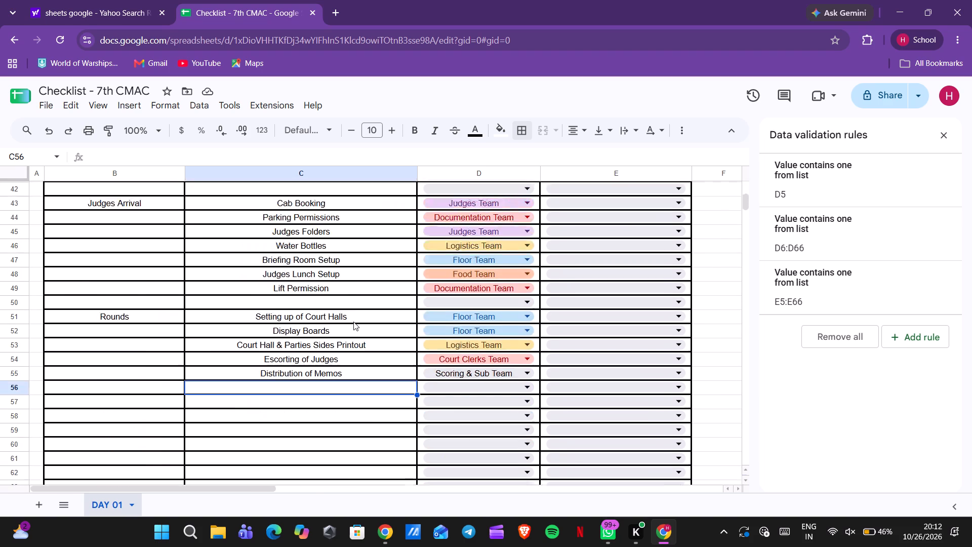
{"action": "scroll", "coordinate": [353, 322], "scroll_direction": "up", "scroll_amount": 2}
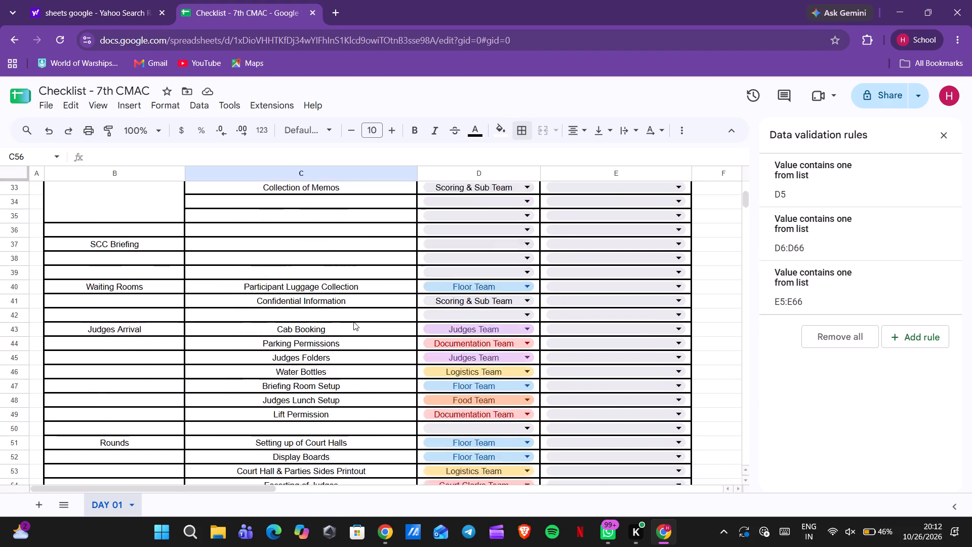
{"action": "scroll", "coordinate": [353, 322], "scroll_direction": "up", "scroll_amount": 3}
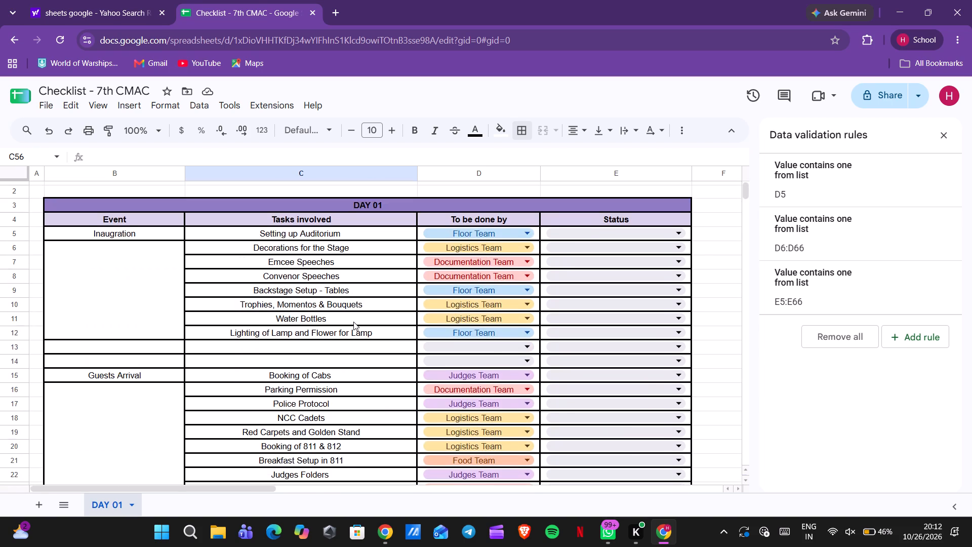
{"action": "scroll", "coordinate": [353, 322], "scroll_direction": "down", "scroll_amount": 4}
{"action": "scroll", "coordinate": [353, 322], "scroll_direction": "up", "scroll_amount": 1}
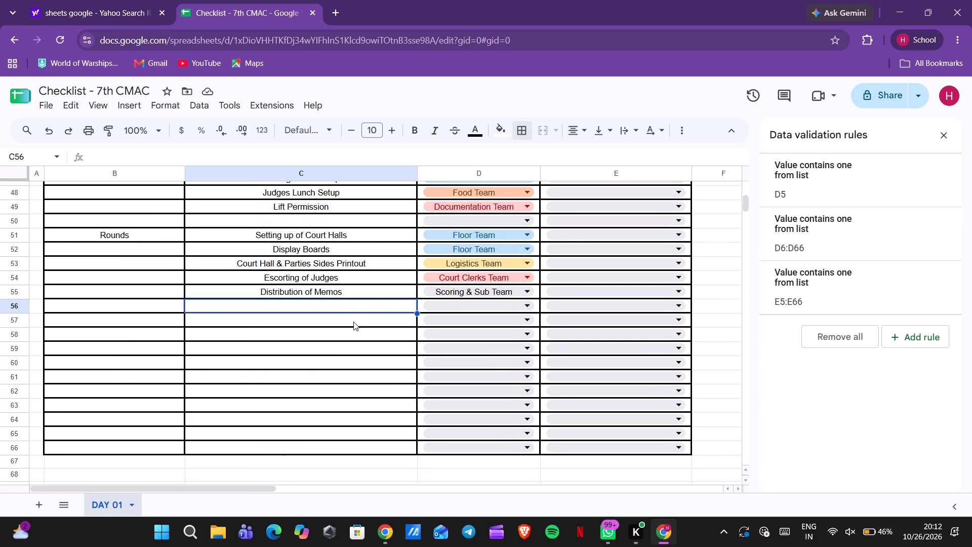
Merge the blank event cells B44:B49 below Judges Arrival into one cell.
{"action": "scroll", "coordinate": [353, 322], "scroll_direction": "up", "scroll_amount": 2}
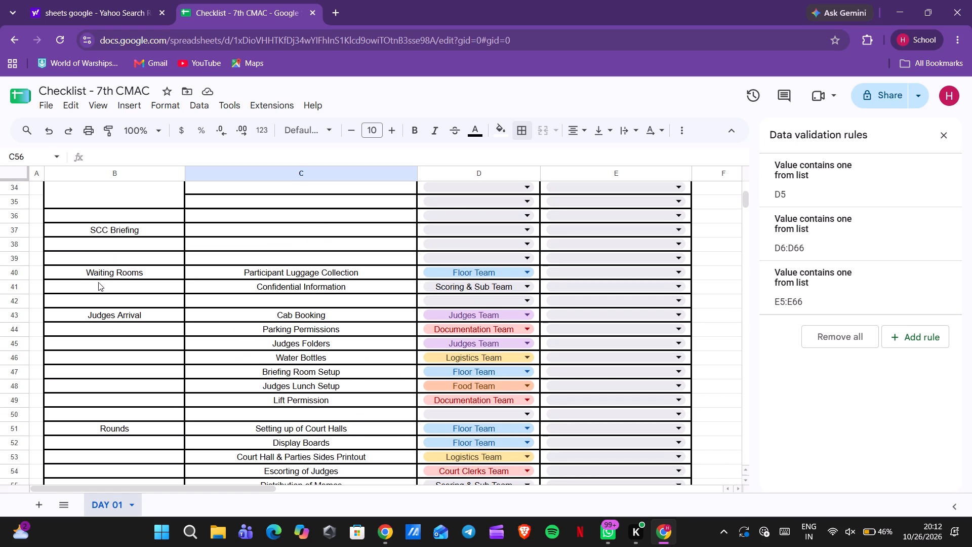
{"action": "left_click", "coordinate": [69, 275]}
{"action": "left_click", "coordinate": [77, 287]}
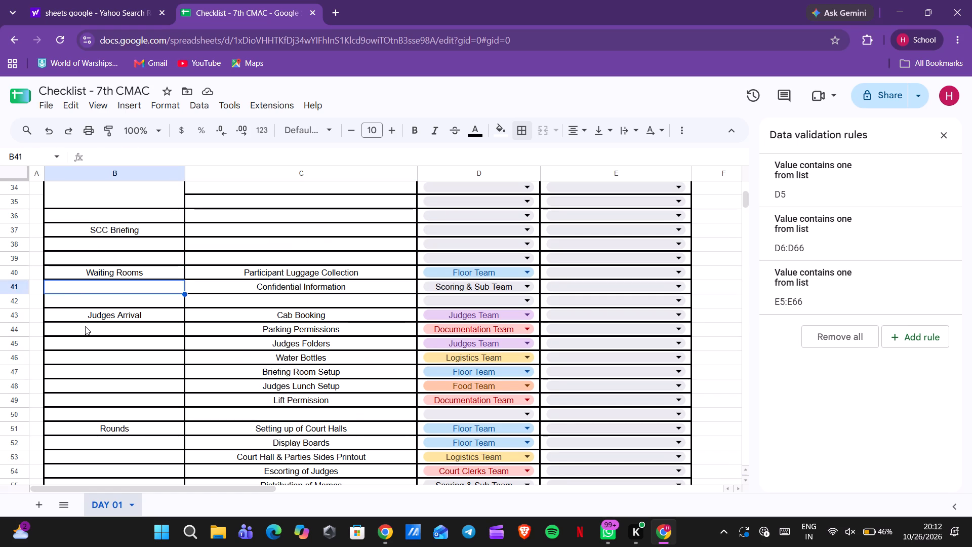
{"action": "left_click", "coordinate": [85, 327]}
{"action": "left_click_drag", "start_coordinate": [85, 327], "coordinate": [112, 407]}
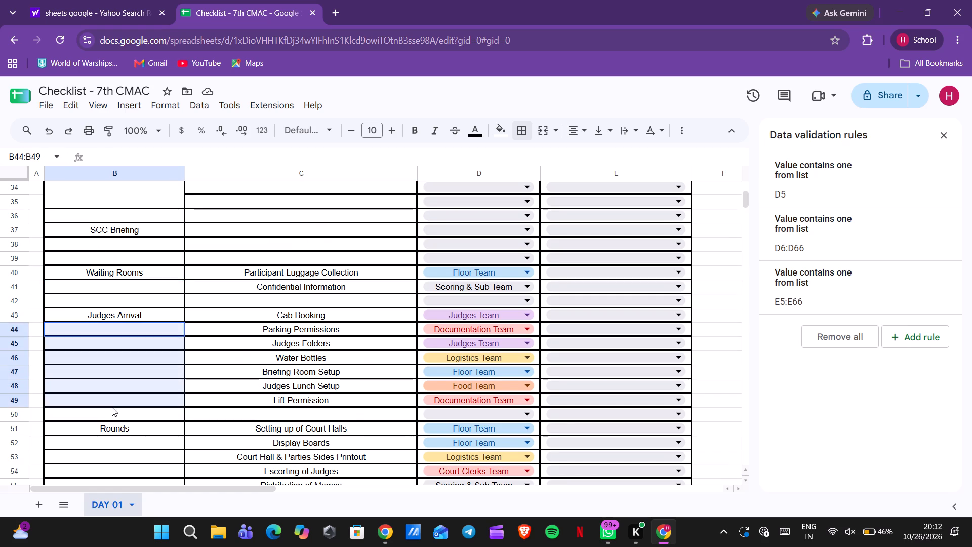
{"action": "left_click_drag", "start_coordinate": [112, 407], "coordinate": [112, 405]}
{"action": "left_click", "coordinate": [544, 136]}
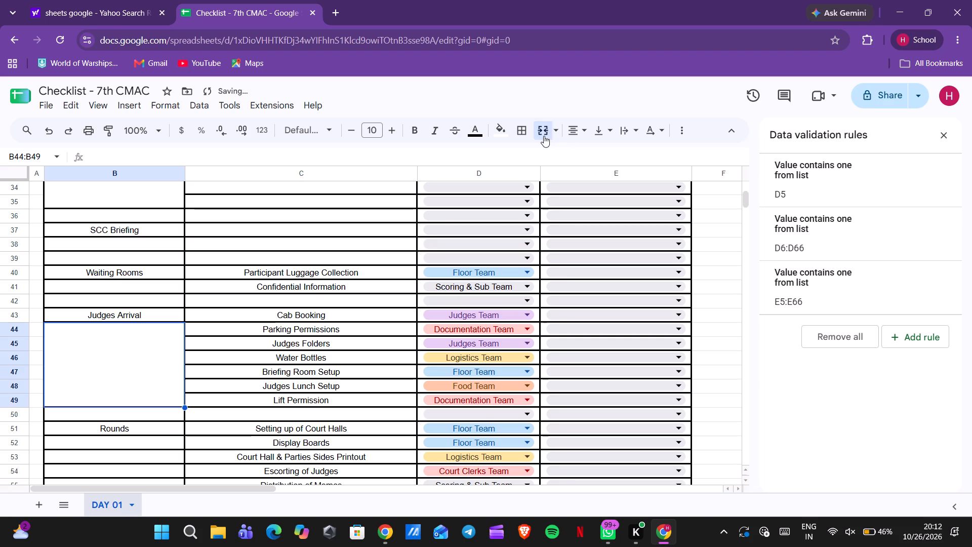
Merge the blank event cells B52:B59 below Rounds into one cell.
{"action": "scroll", "coordinate": [284, 346], "scroll_direction": "down", "scroll_amount": 3}
{"action": "left_click_drag", "start_coordinate": [80, 277], "coordinate": [128, 372]}
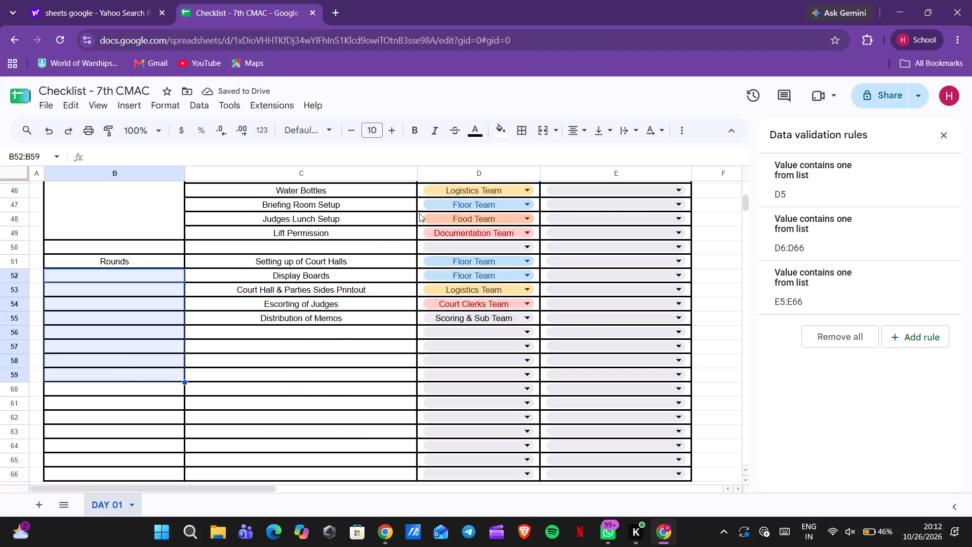
{"action": "left_click", "coordinate": [539, 136]}
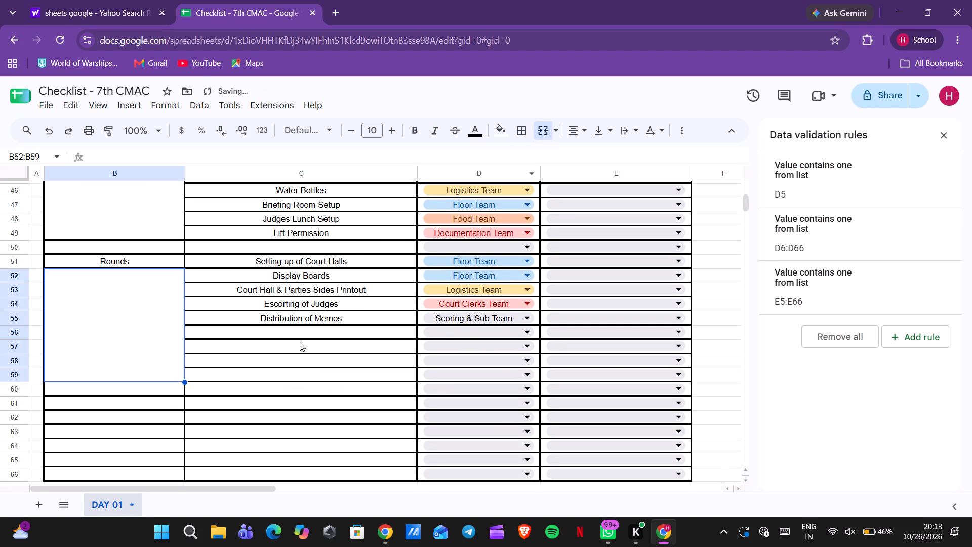
Review the checklist sections from Participants Arrival down to Rounds for tasks still missing.
{"action": "left_click", "coordinate": [300, 342]}
{"action": "scroll", "coordinate": [300, 342], "scroll_direction": "up", "scroll_amount": 3}
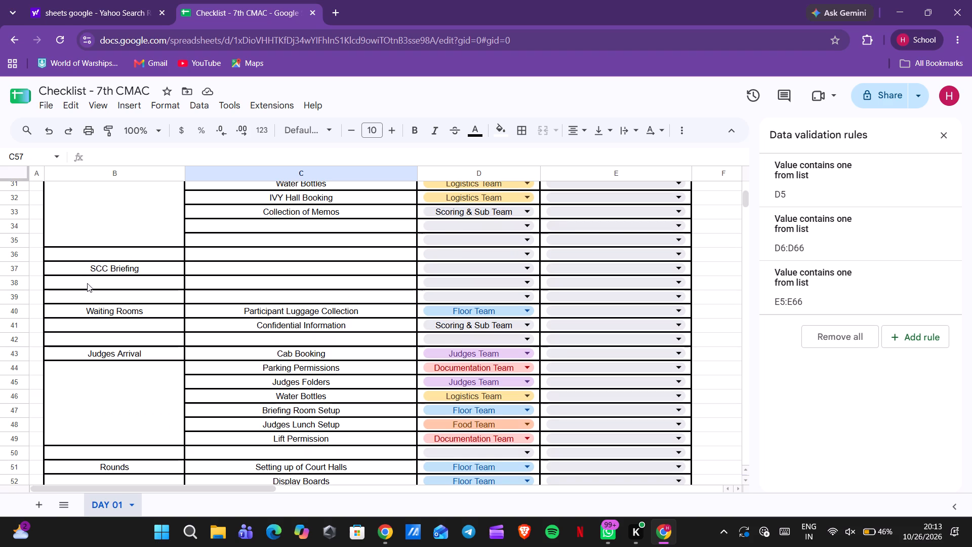
{"action": "scroll", "coordinate": [87, 283], "scroll_direction": "up", "scroll_amount": 2}
{"action": "scroll", "coordinate": [87, 283], "scroll_direction": "down", "scroll_amount": 1}
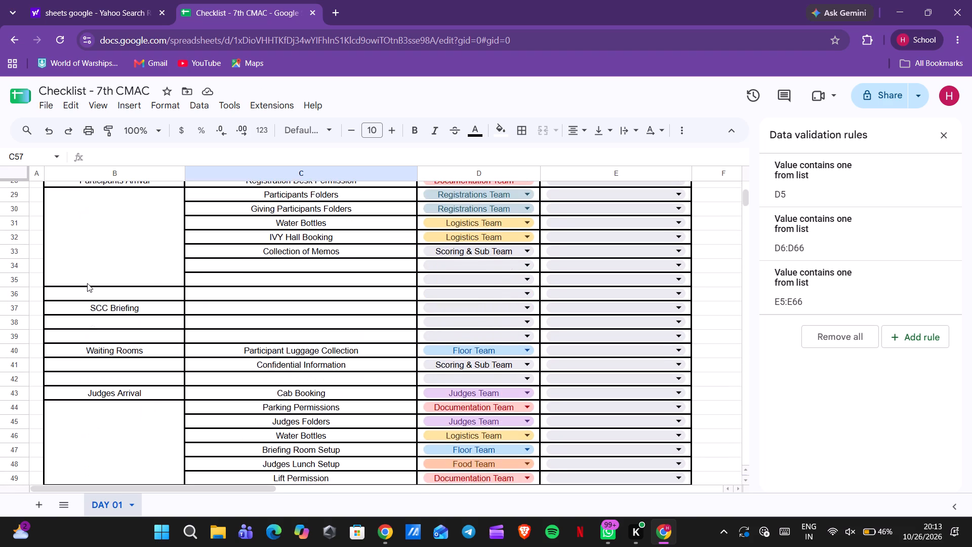
{"action": "scroll", "coordinate": [87, 283], "scroll_direction": "down", "scroll_amount": 1}
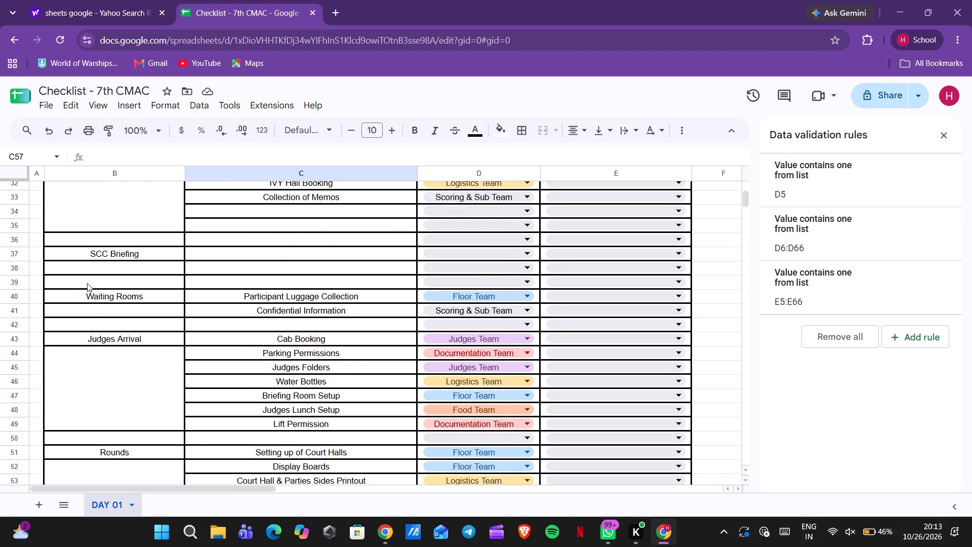
{"action": "scroll", "coordinate": [87, 283], "scroll_direction": "down", "scroll_amount": 2}
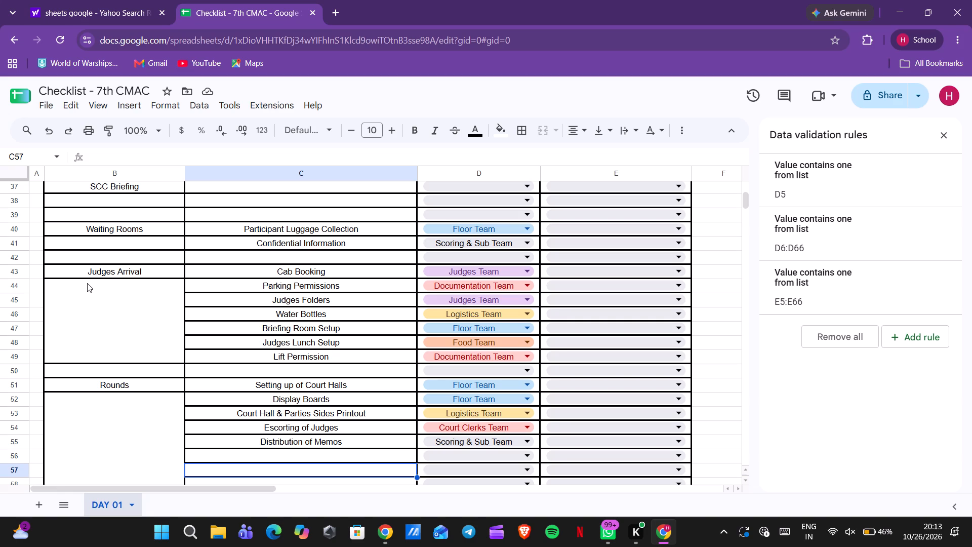
{"action": "scroll", "coordinate": [87, 283], "scroll_direction": "down", "scroll_amount": 3}
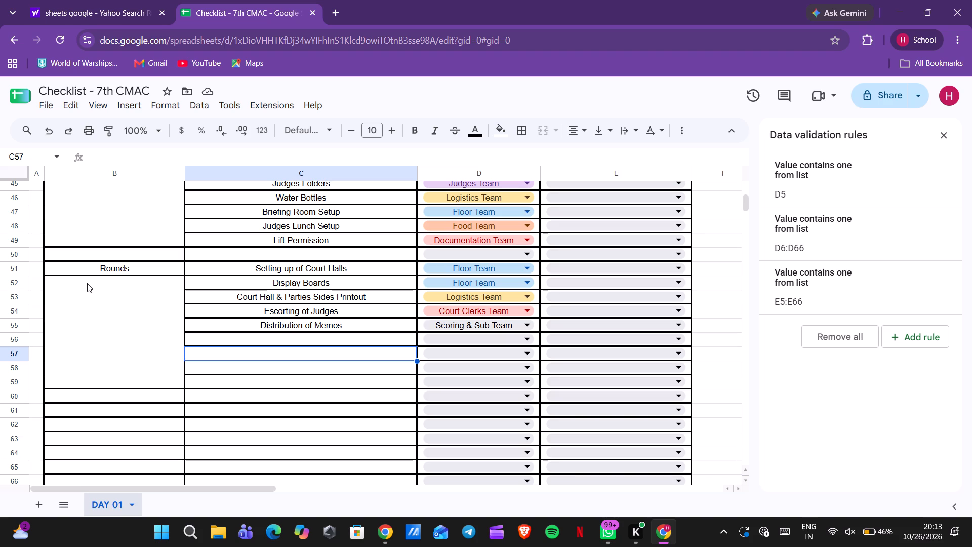
Enter the task "Distribution of Snack Boxes" in C59, the last row of the Rounds section.
{"action": "double_click", "coordinate": [284, 340]}
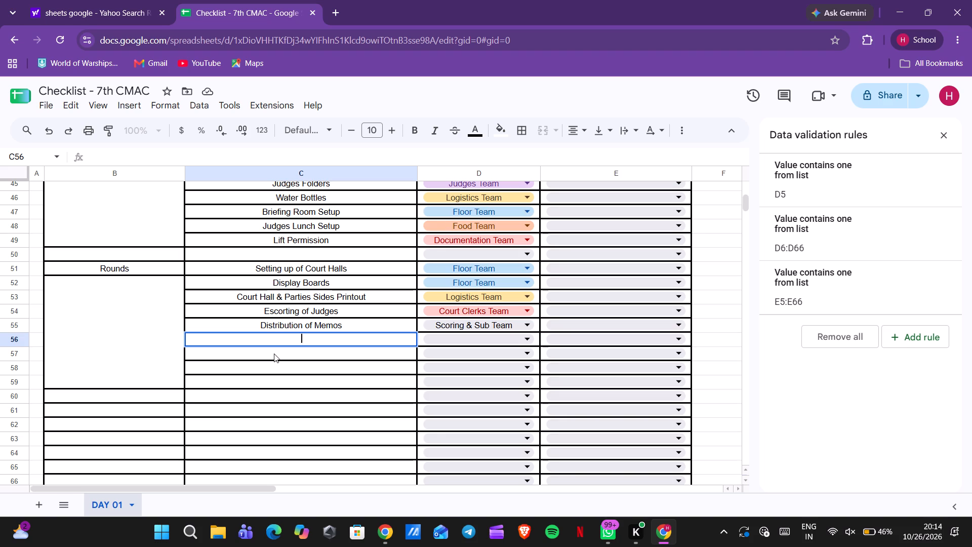
{"action": "left_click", "coordinate": [274, 354]}
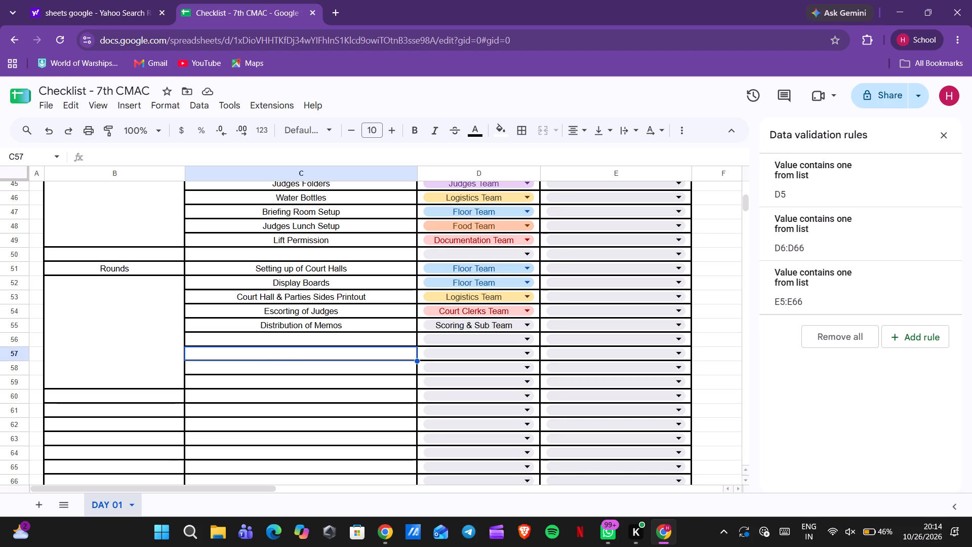
{"action": "double_click", "coordinate": [274, 379]}
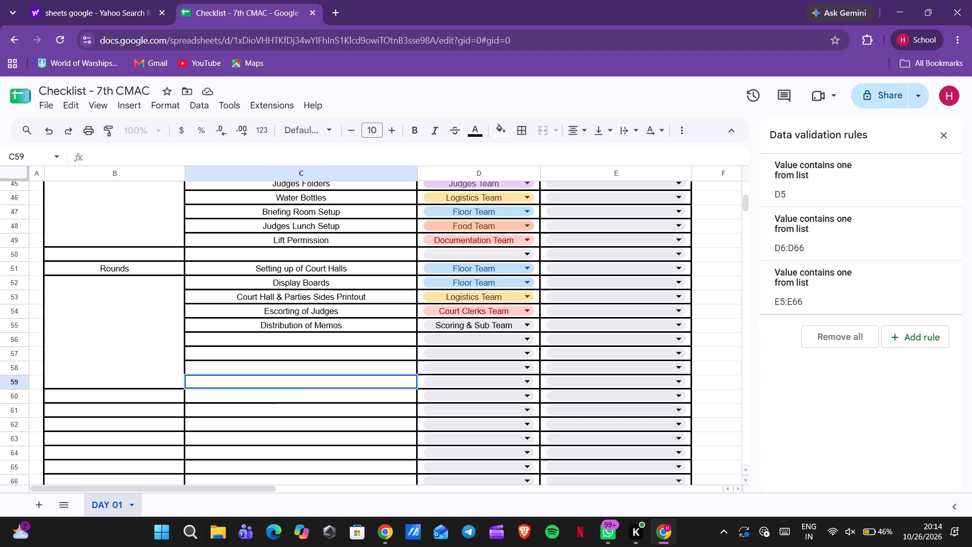
{"action": "key", "text": "BackSpace"}
{"action": "type", "text": "ir"}
{"action": "key", "text": "BackSpace"}
{"action": "key", "text": "BackSpace"}
{"action": "type", "text": "ri"}
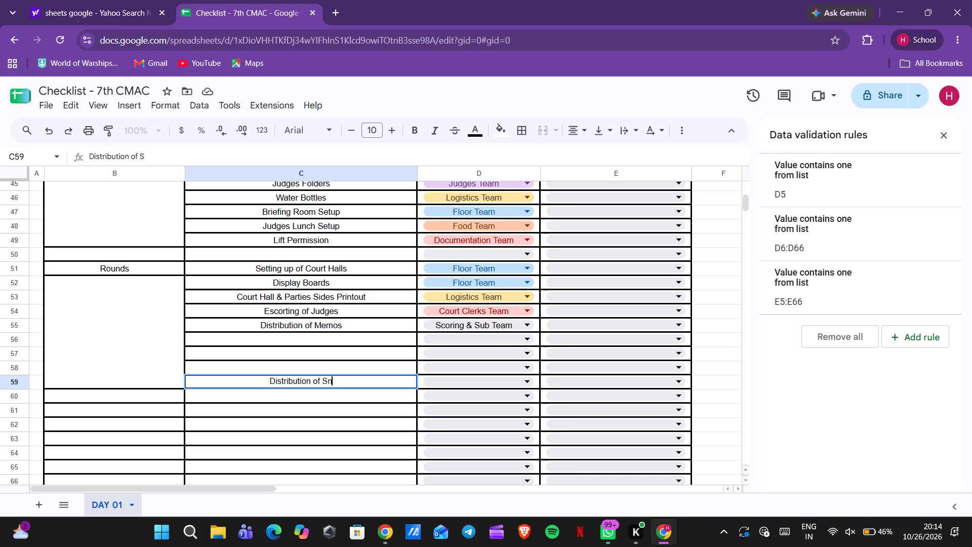
{"action": "type", "text": "oxes"}
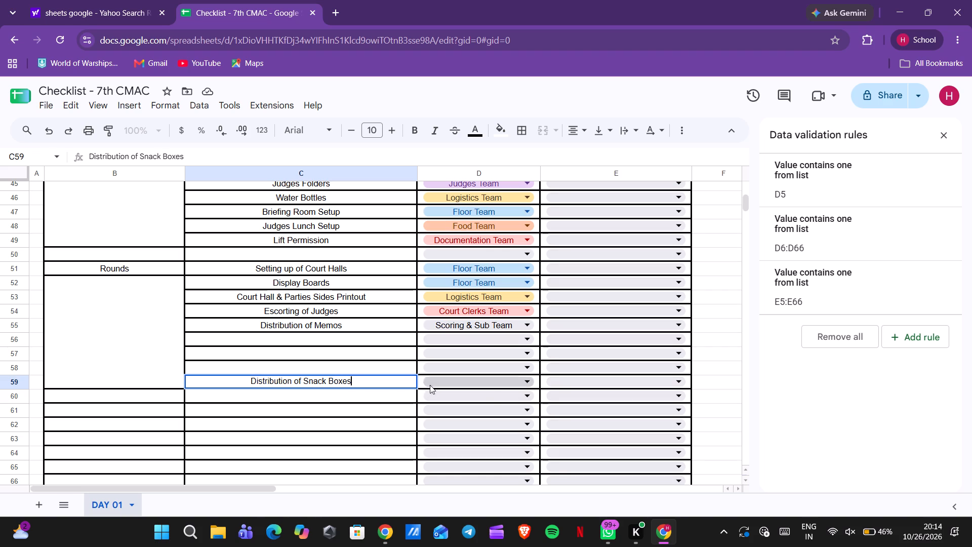
Assign the Distribution of Snack Boxes task to the Food Team.
{"action": "left_click", "coordinate": [430, 385]}
{"action": "scroll", "coordinate": [438, 466], "scroll_direction": "down", "scroll_amount": 1}
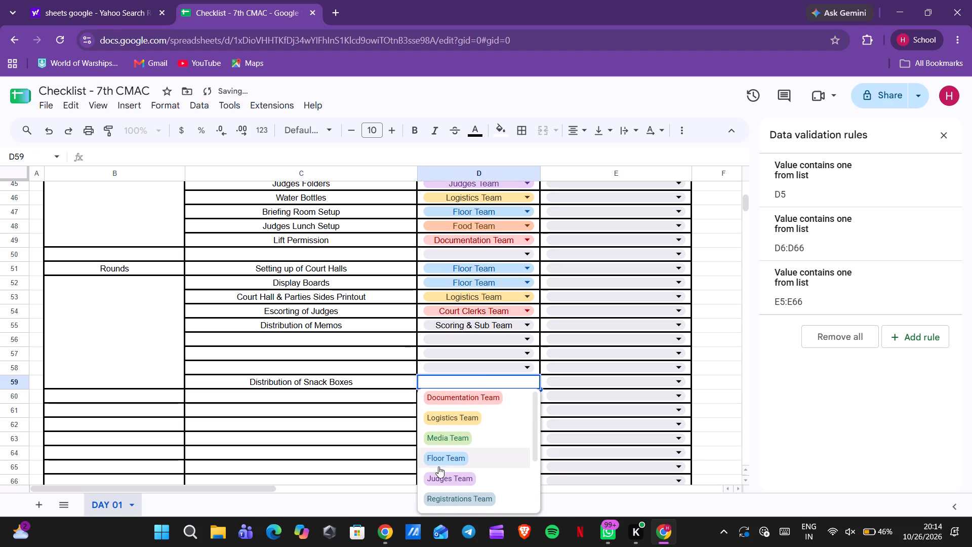
{"action": "scroll", "coordinate": [438, 466], "scroll_direction": "down", "scroll_amount": 1}
{"action": "left_click", "coordinate": [437, 474]}
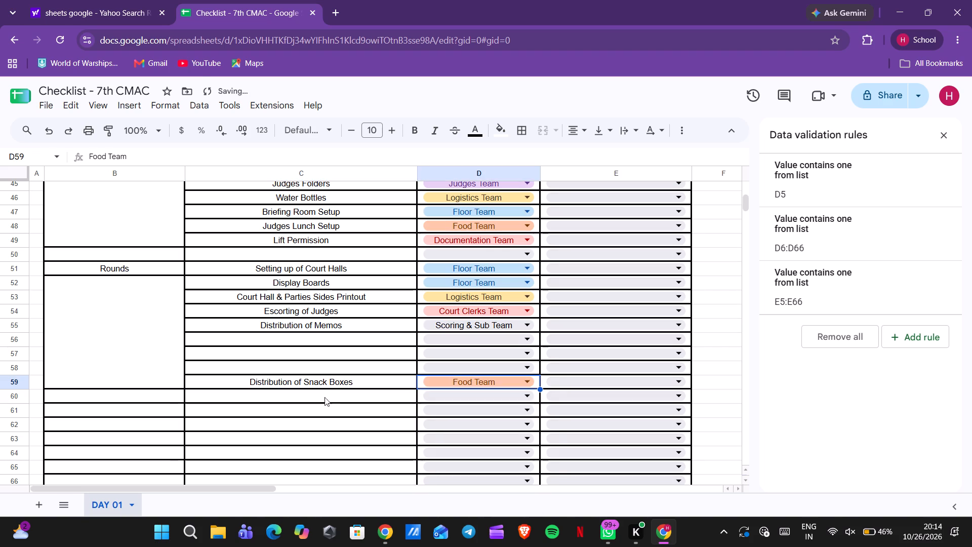
Enter the task "Booking Snack Boxes" in C58, directly above Distribution of Snack Boxes.
{"action": "double_click", "coordinate": [321, 398]}
{"action": "double_click", "coordinate": [305, 370]}
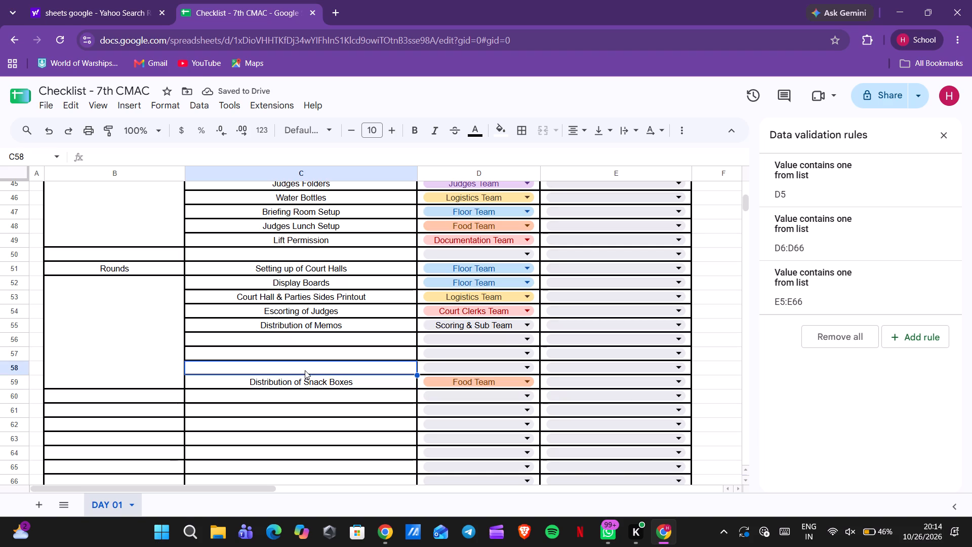
{"action": "key", "text": "BackSpace"}
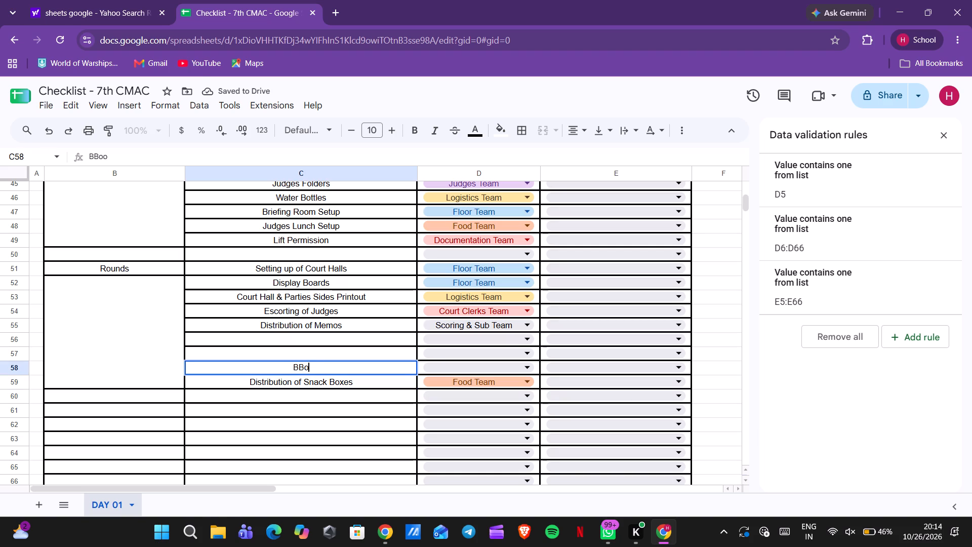
{"action": "key", "text": "BackSpace"}
{"action": "key", "text": "BackSpace"}
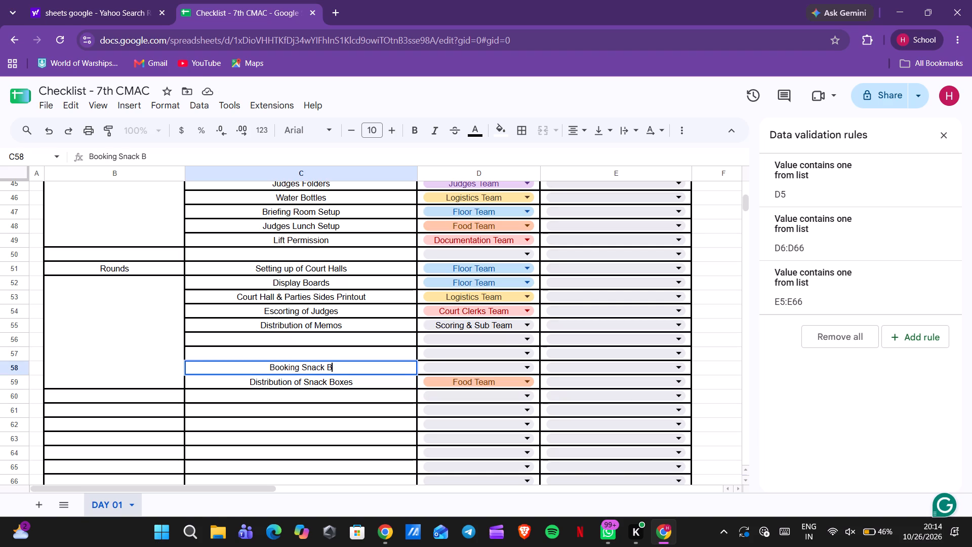
{"action": "type", "text": "oxes"}
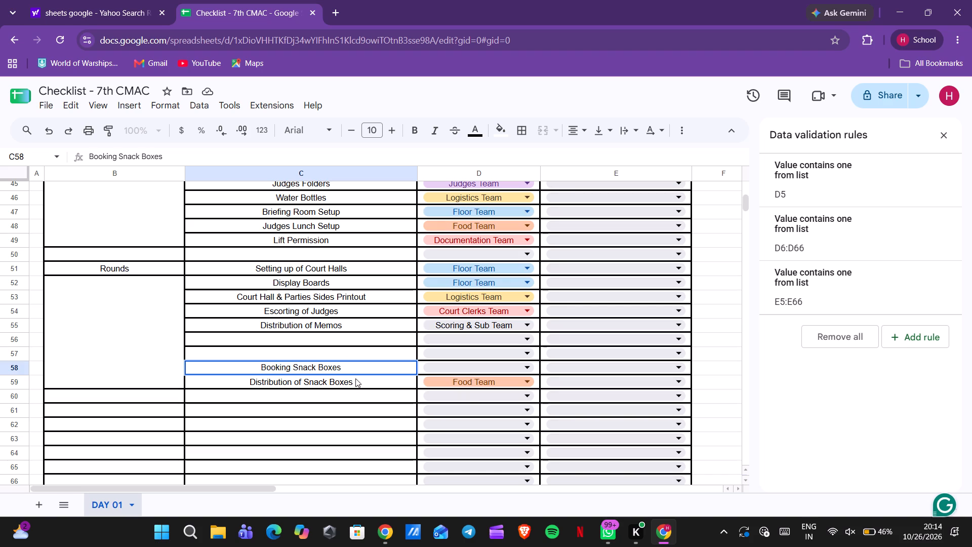
Assign the Booking Snack Boxes task to the Food Team.
{"action": "left_click", "coordinate": [496, 368]}
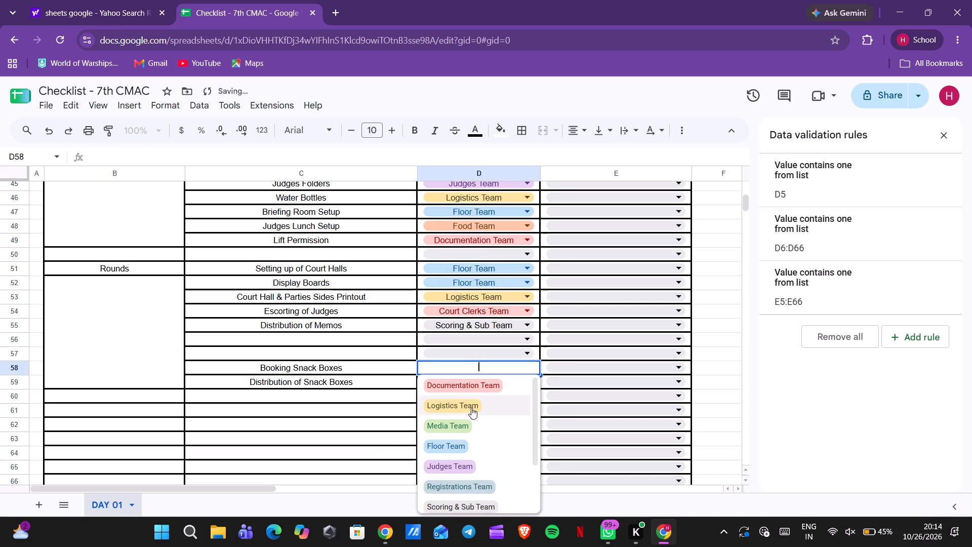
{"action": "scroll", "coordinate": [457, 436], "scroll_direction": "down", "scroll_amount": 2}
{"action": "left_click", "coordinate": [444, 458]}
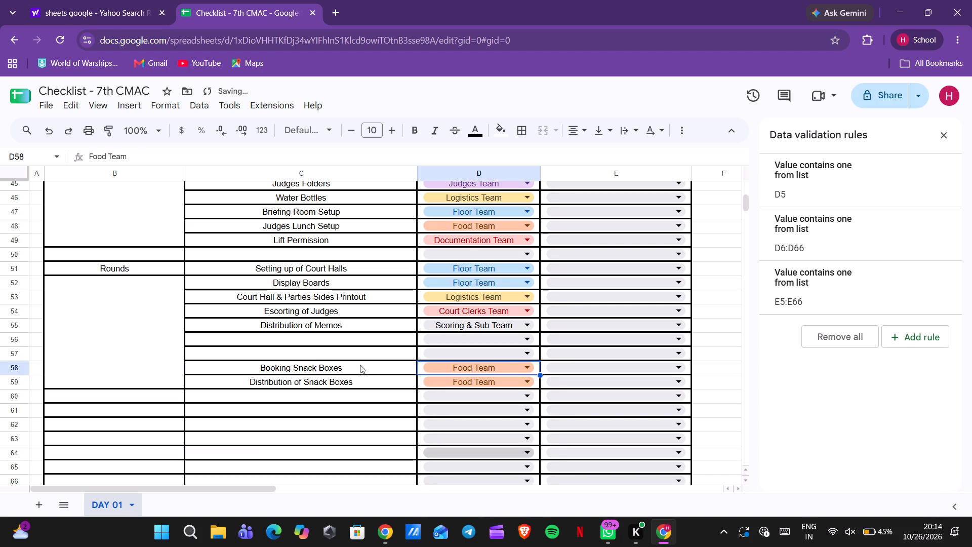
Review the DAY 01 checklist from the Inaugration section down to the empty rows below Rounds for tasks still missing.
{"action": "left_click", "coordinate": [351, 352]}
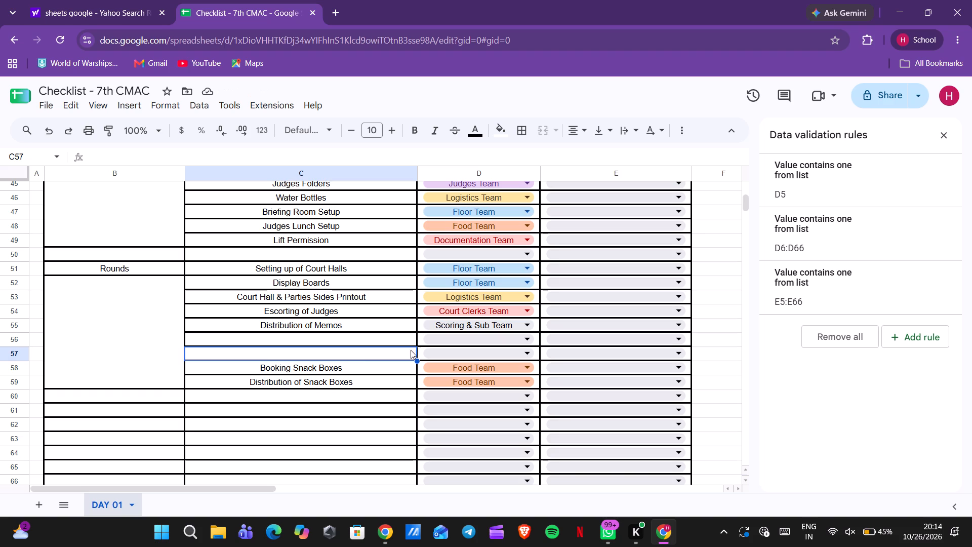
{"action": "scroll", "coordinate": [351, 281], "scroll_direction": "down", "scroll_amount": 2}
{"action": "scroll", "coordinate": [351, 281], "scroll_direction": "up", "scroll_amount": 3}
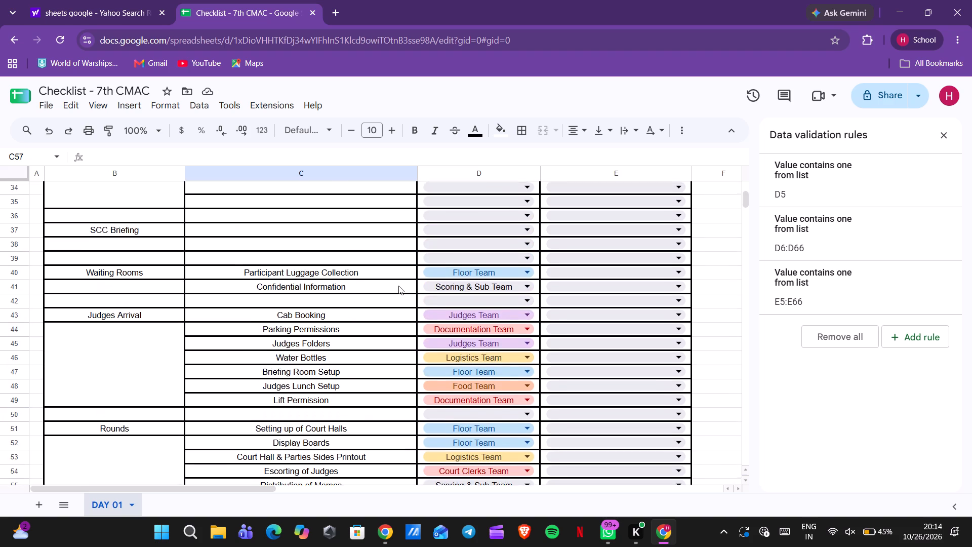
{"action": "scroll", "coordinate": [398, 286], "scroll_direction": "up", "scroll_amount": 2}
{"action": "scroll", "coordinate": [361, 318], "scroll_direction": "up", "scroll_amount": 6}
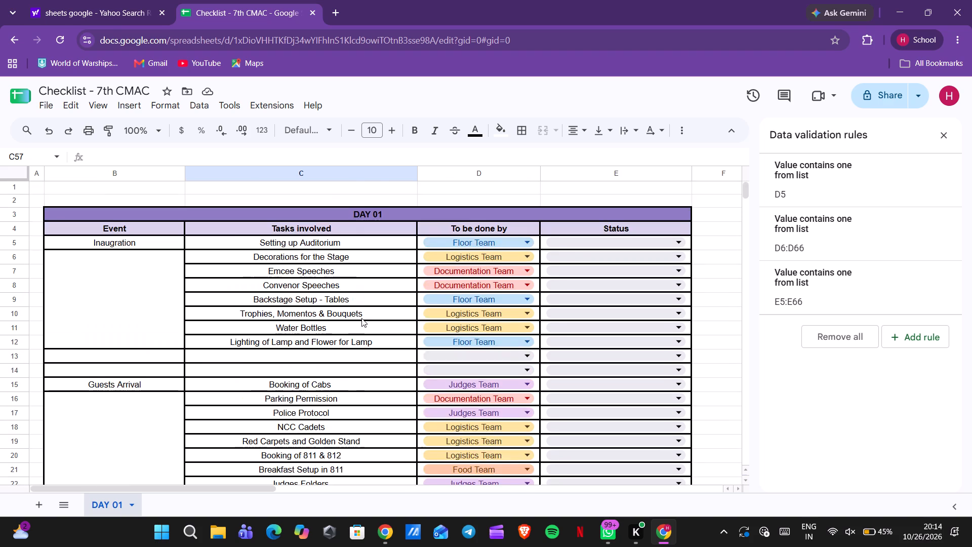
{"action": "scroll", "coordinate": [361, 318], "scroll_direction": "down", "scroll_amount": 7}
{"action": "left_click", "coordinate": [298, 396]}
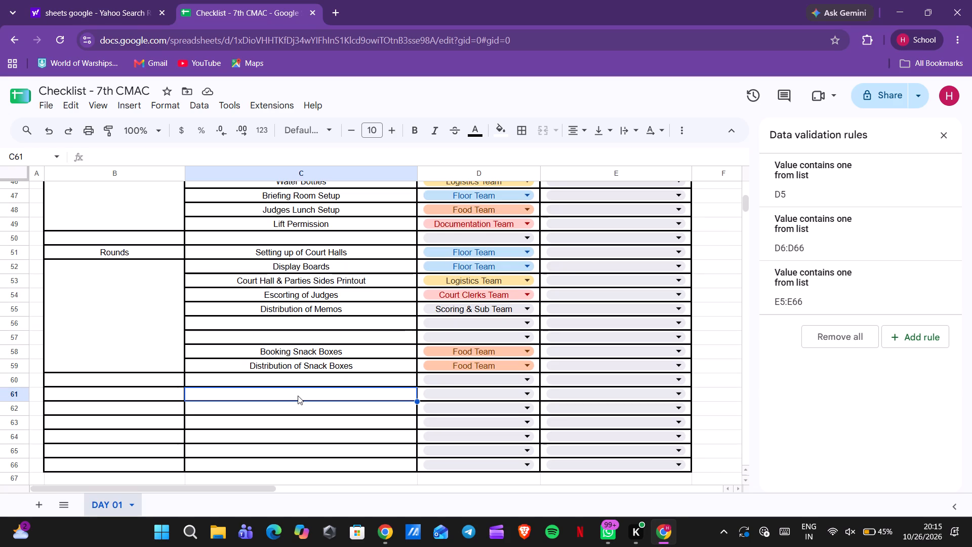
{"action": "scroll", "coordinate": [298, 396], "scroll_direction": "down", "scroll_amount": 2}
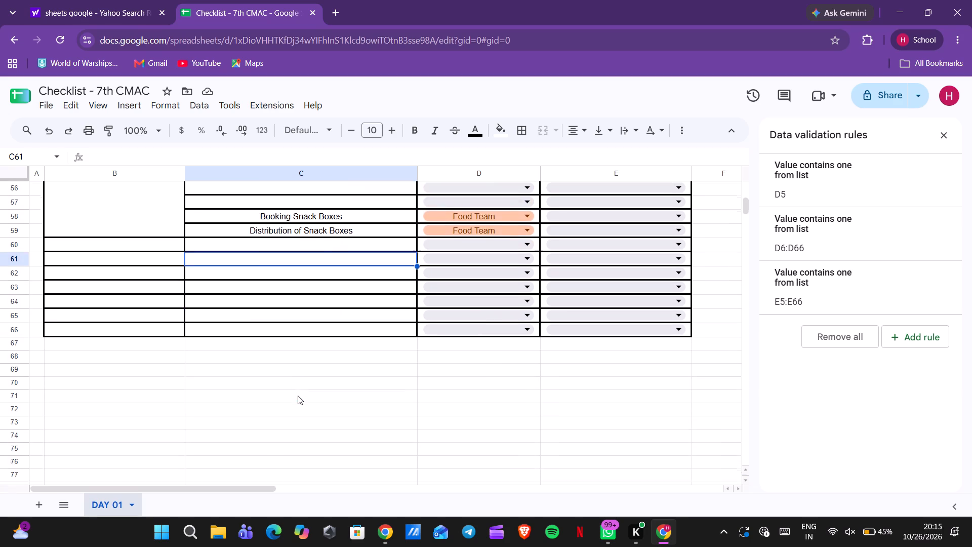
{"action": "scroll", "coordinate": [298, 396], "scroll_direction": "up", "scroll_amount": 2}
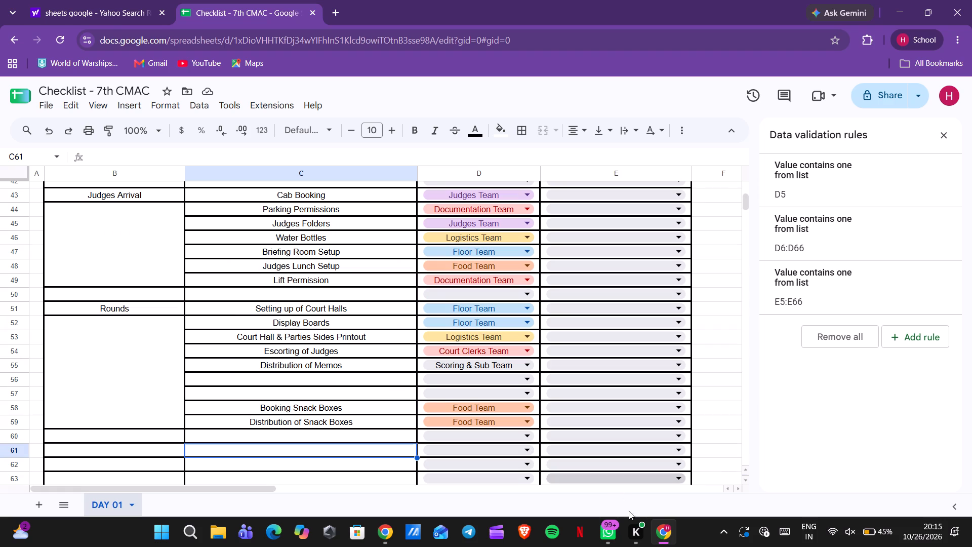
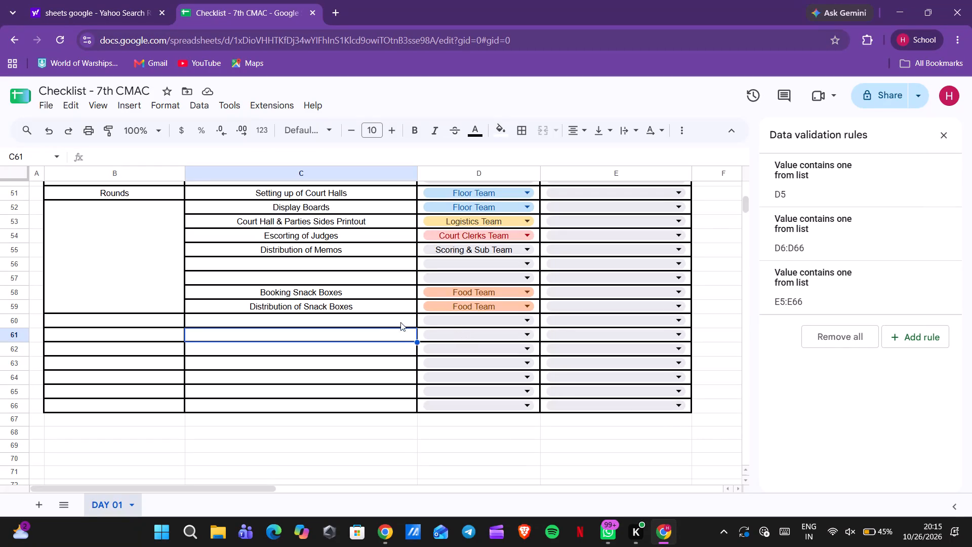
Add a "Post Rounds" event in B61 with "Wrapping Up Court Hall" as its first task in C61.
{"action": "left_click", "coordinate": [387, 319]}
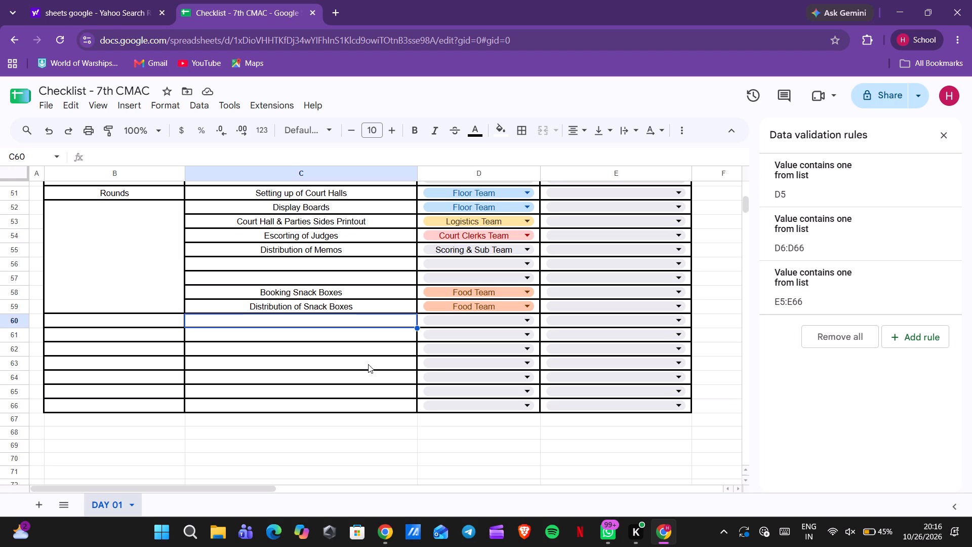
{"action": "double_click", "coordinate": [318, 323]}
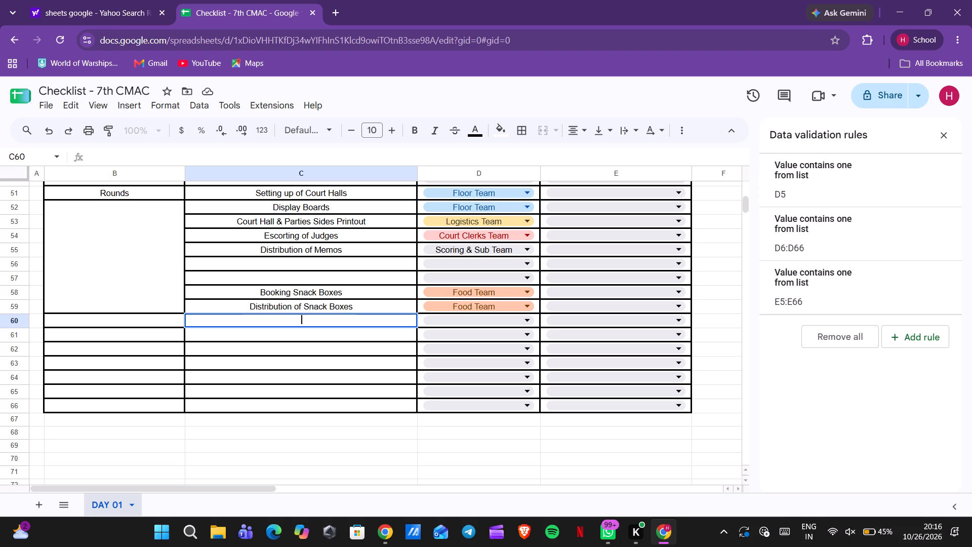
{"action": "left_click", "coordinate": [159, 337]}
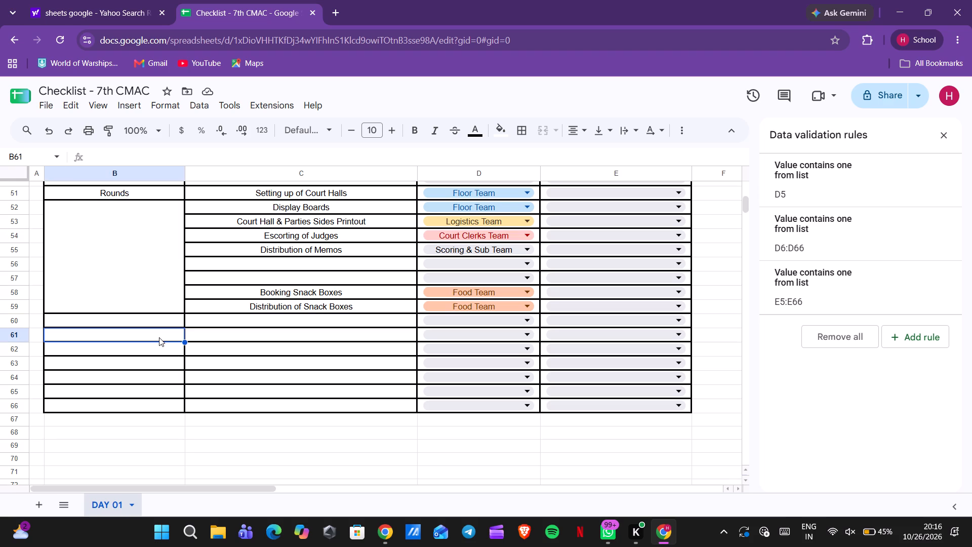
{"action": "double_click", "coordinate": [159, 337]}
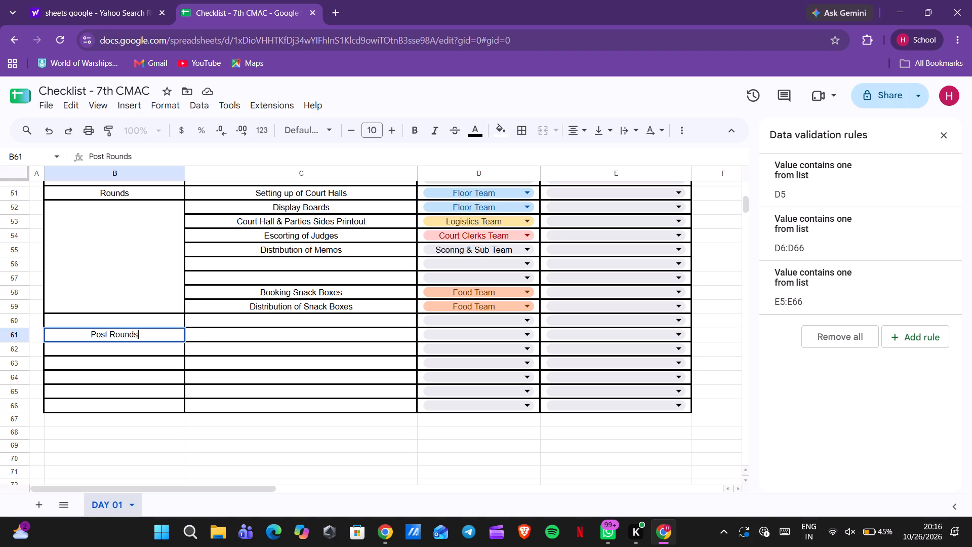
{"action": "double_click", "coordinate": [235, 337]}
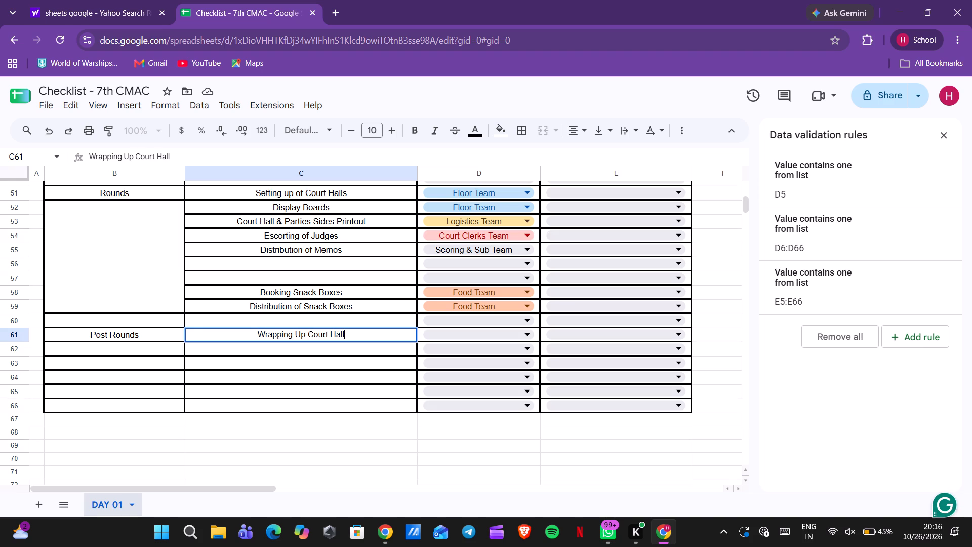
Reword the snack box booking task in C58 to "Booking of Snack Boxes".
{"action": "double_click", "coordinate": [295, 293]}
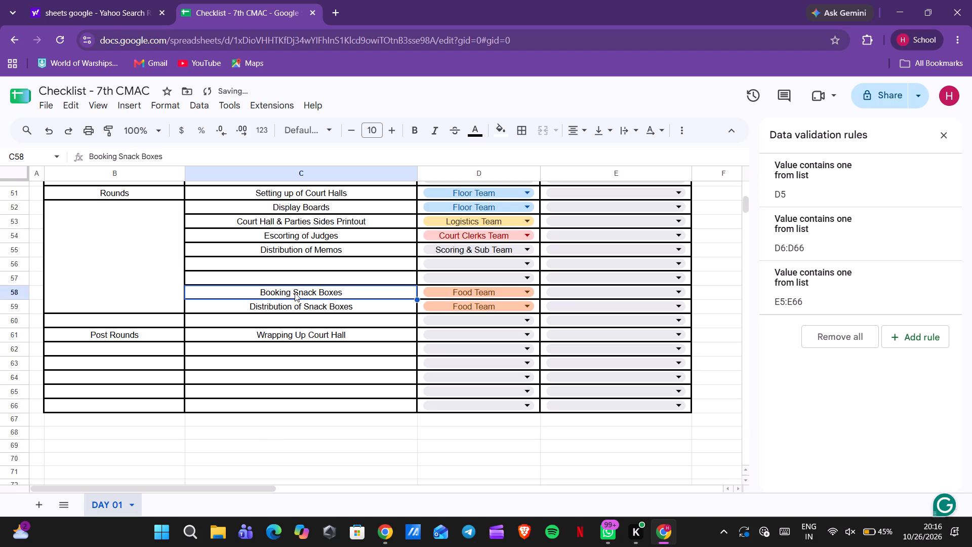
{"action": "left_click", "coordinate": [295, 293]}
{"action": "type", "text": "of"}
{"action": "key", "text": "space"}
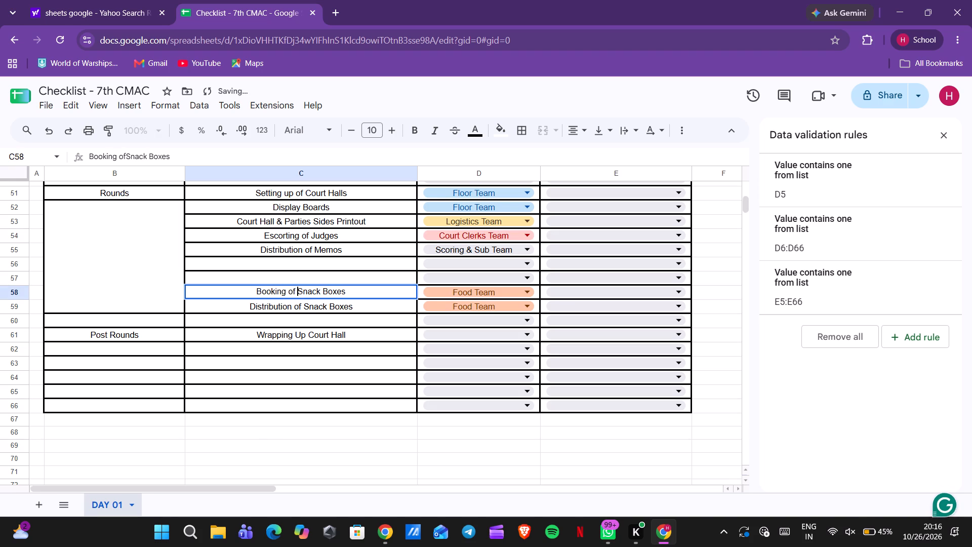
Reassign the Booking of Snack Boxes task to the Logistics Team.
{"action": "left_click", "coordinate": [482, 291]}
{"action": "left_click", "coordinate": [458, 331]}
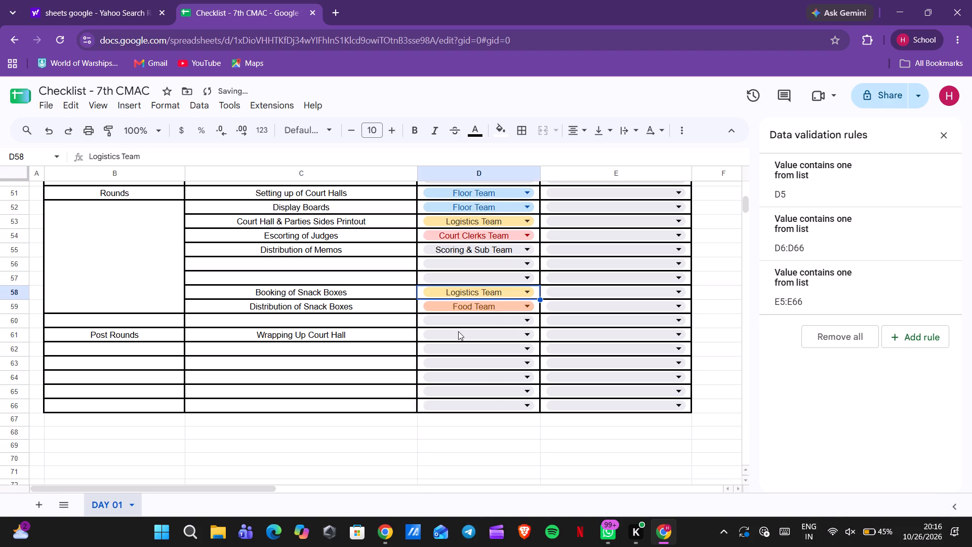
Enter the task "Escorting Judges" in C62, directly below Wrapping Up Court Hall.
{"action": "left_click", "coordinate": [385, 342]}
{"action": "left_click", "coordinate": [364, 348]}
{"action": "scroll", "coordinate": [364, 348], "scroll_direction": "down", "scroll_amount": 1}
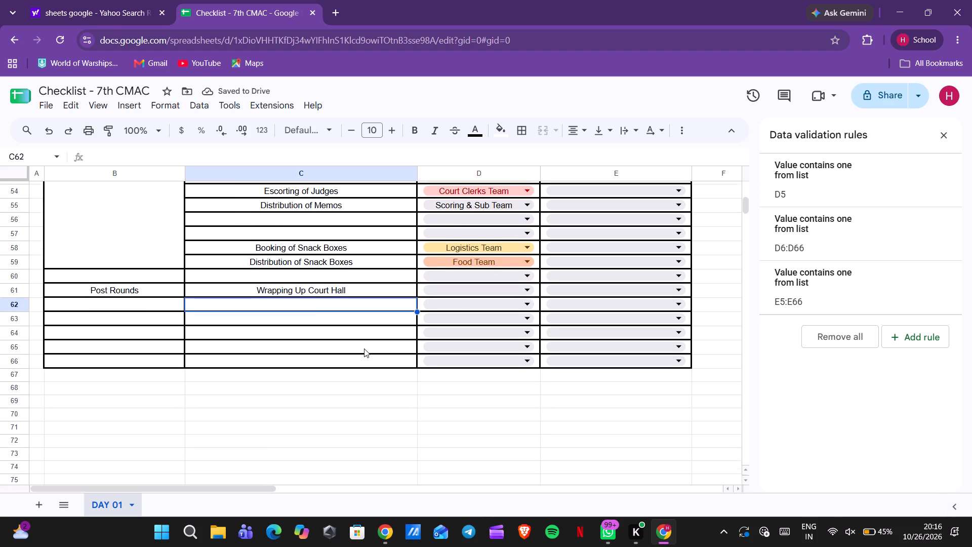
{"action": "double_click", "coordinate": [345, 302]}
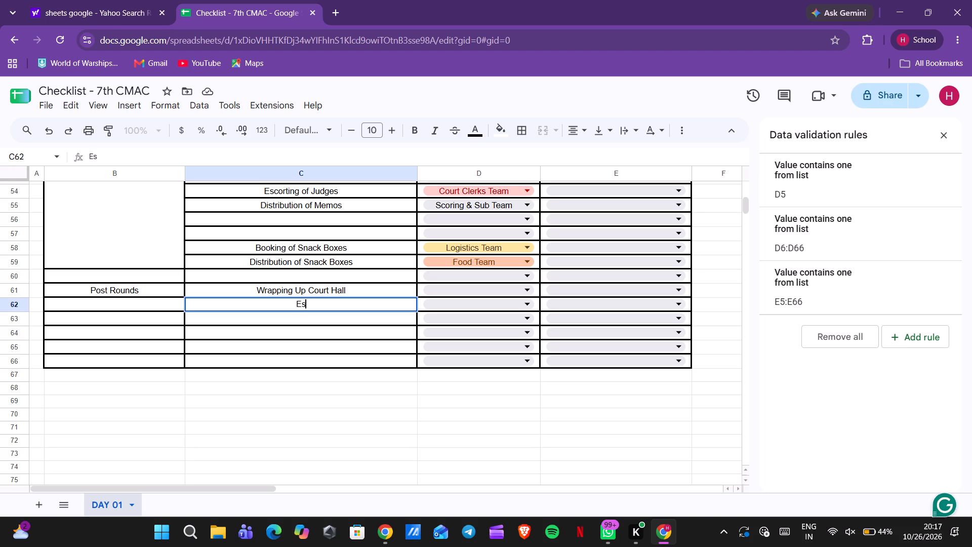
{"action": "type", "text": "corting"}
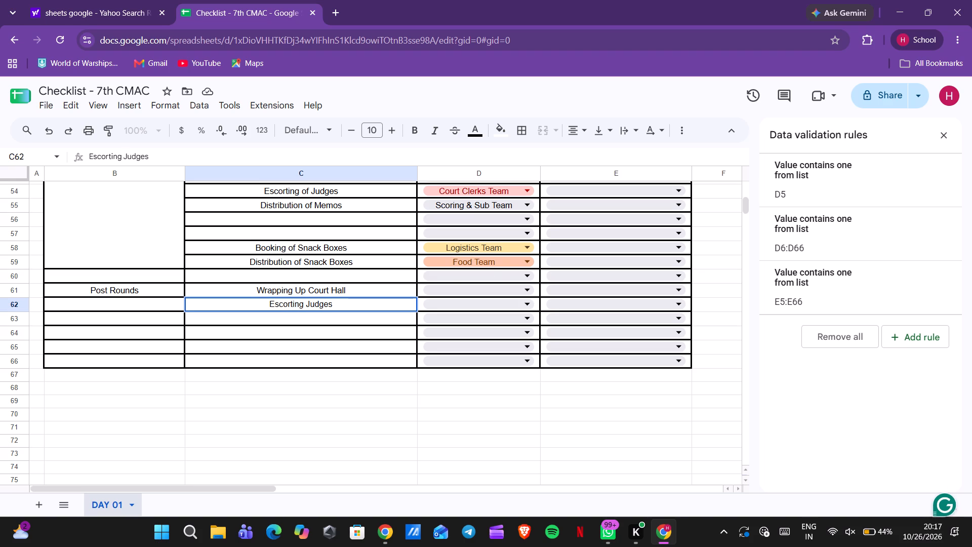
Assign Wrapping Up Court Hall to the Floor Team and Escorting Judges to the Judges Team.
{"action": "left_click", "coordinate": [503, 290]}
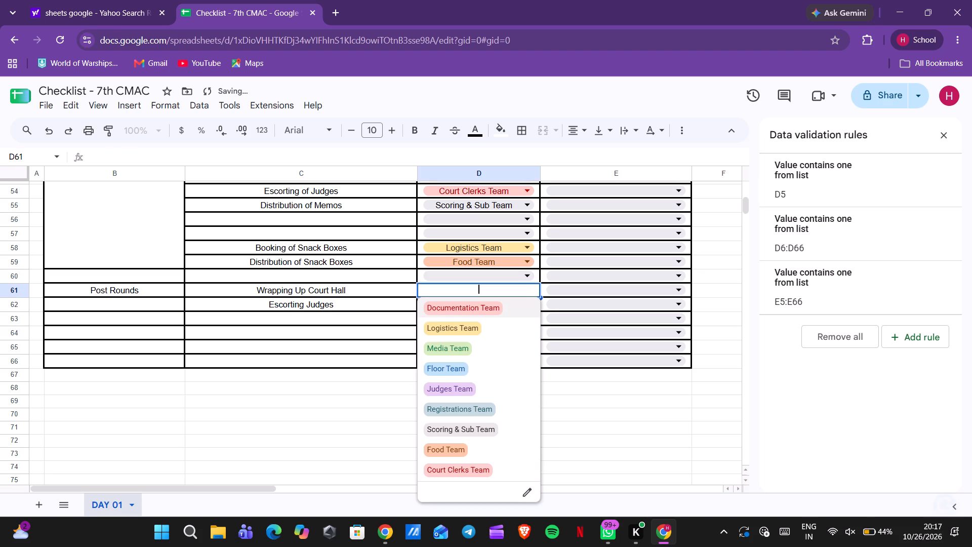
{"action": "left_click", "coordinate": [458, 374]}
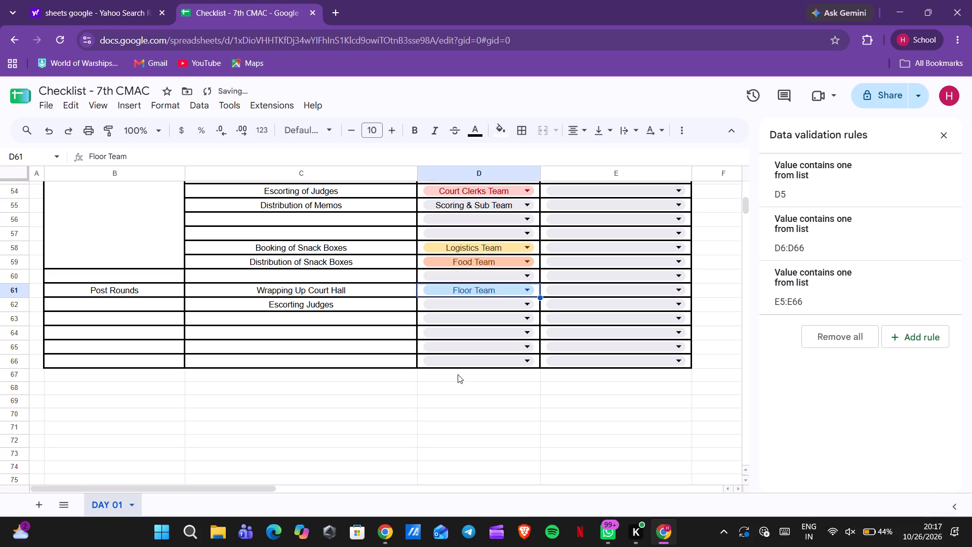
{"action": "left_click", "coordinate": [482, 307]}
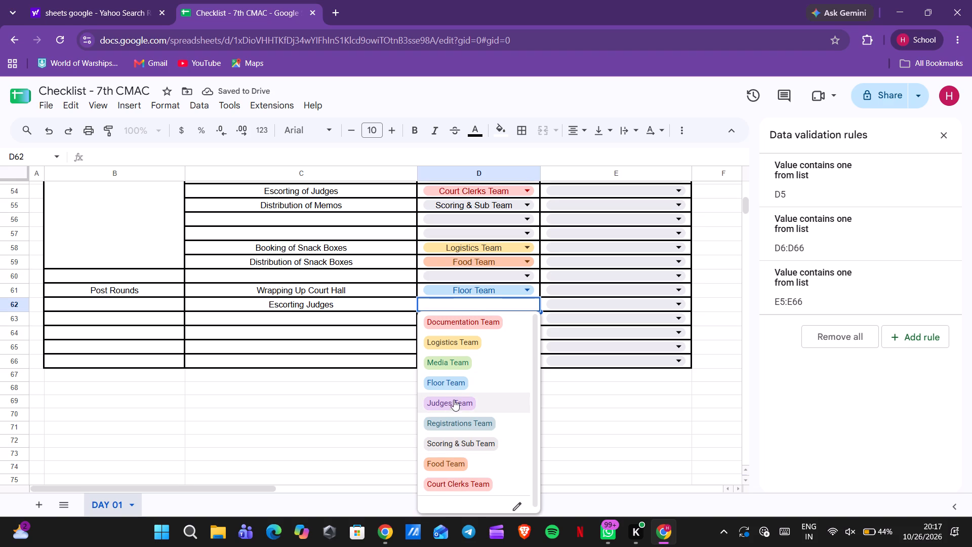
{"action": "left_click", "coordinate": [453, 405]}
Add the task "Dinner Setup" in C63 under Post Rounds and assign it to the Food Team.
{"action": "left_click", "coordinate": [346, 316]}
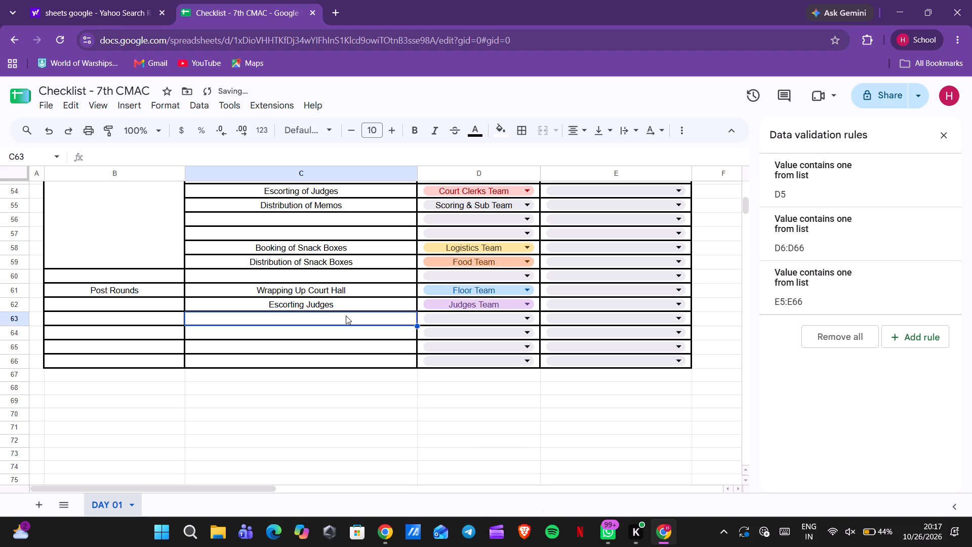
{"action": "double_click", "coordinate": [338, 318]}
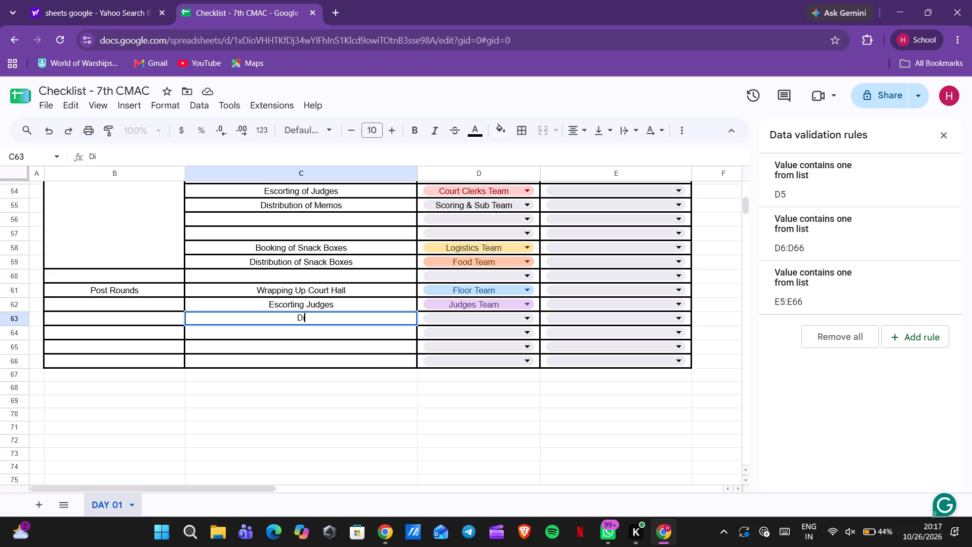
{"action": "type", "text": "etup"}
{"action": "left_click", "coordinate": [506, 323]}
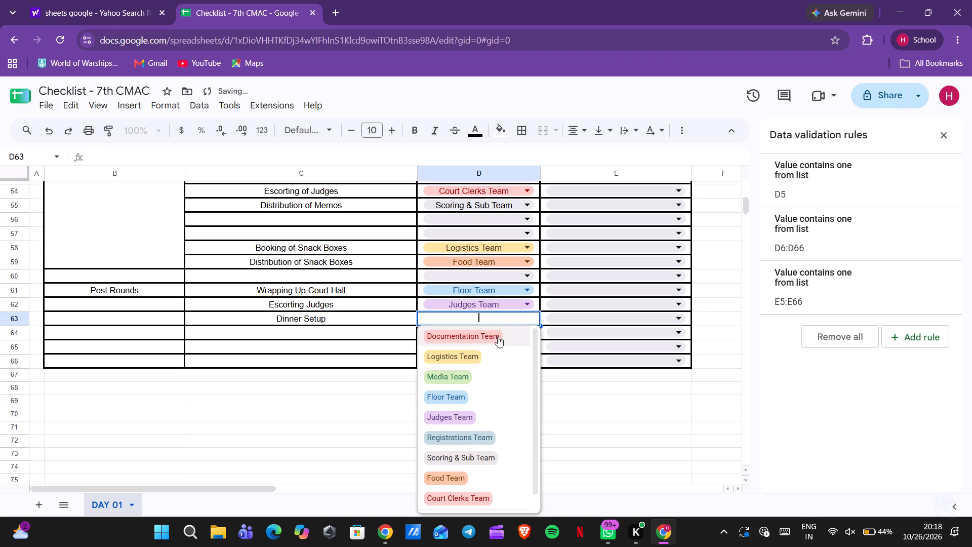
{"action": "scroll", "coordinate": [467, 426], "scroll_direction": "down", "scroll_amount": 1}
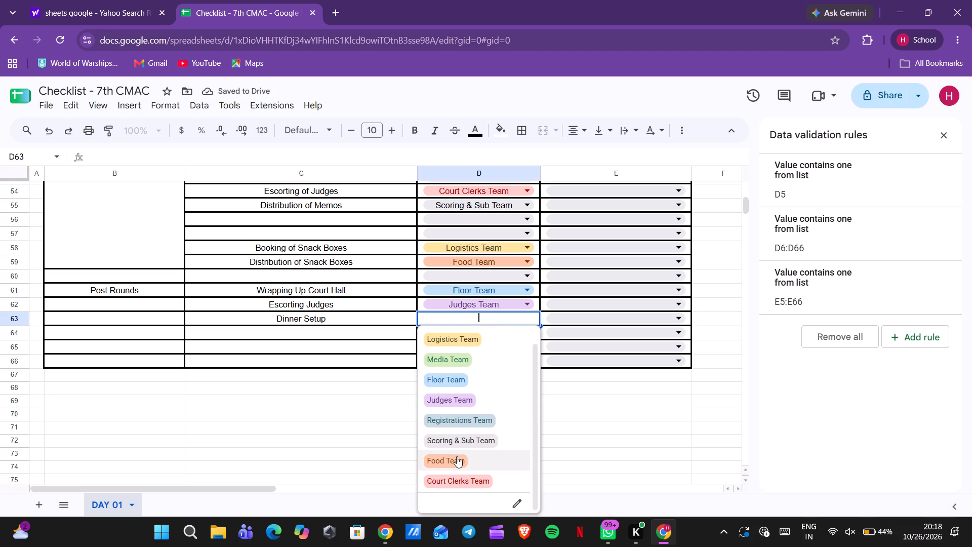
{"action": "left_click", "coordinate": [457, 456]}
Review the whole DAY 01 checklist, from the Inaugration section to the rows below Post Rounds, for completeness.
{"action": "left_click", "coordinate": [343, 350]}
{"action": "scroll", "coordinate": [343, 350], "scroll_direction": "up", "scroll_amount": 1}
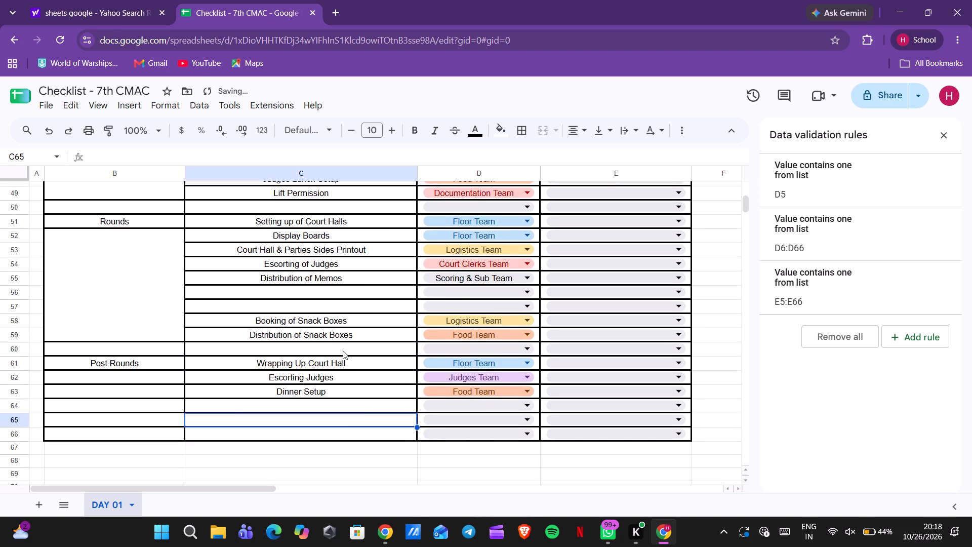
{"action": "scroll", "coordinate": [343, 350], "scroll_direction": "up", "scroll_amount": 3}
{"action": "scroll", "coordinate": [343, 350], "scroll_direction": "down", "scroll_amount": 3}
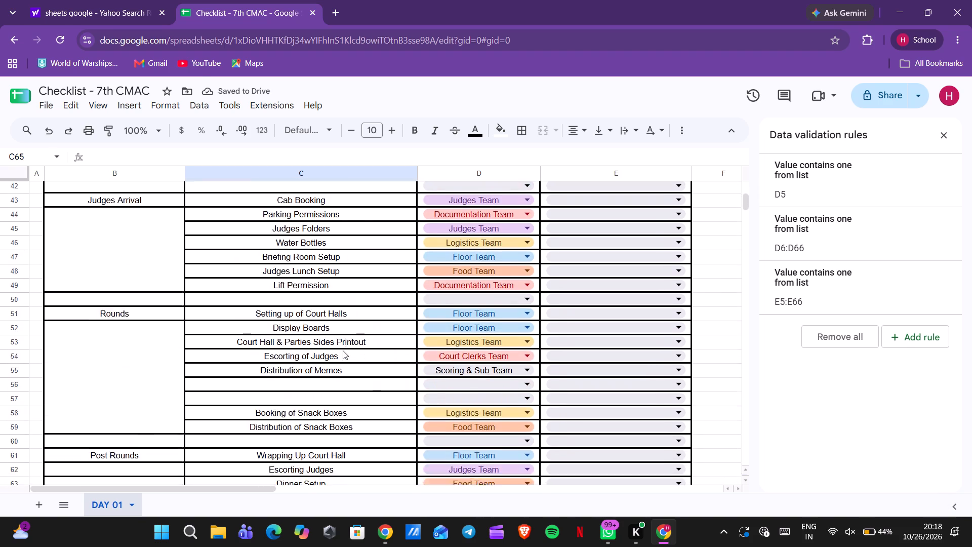
{"action": "scroll", "coordinate": [343, 350], "scroll_direction": "down", "scroll_amount": 2}
{"action": "scroll", "coordinate": [343, 350], "scroll_direction": "right", "scroll_amount": 2}
{"action": "scroll", "coordinate": [343, 350], "scroll_direction": "up", "scroll_amount": 6}
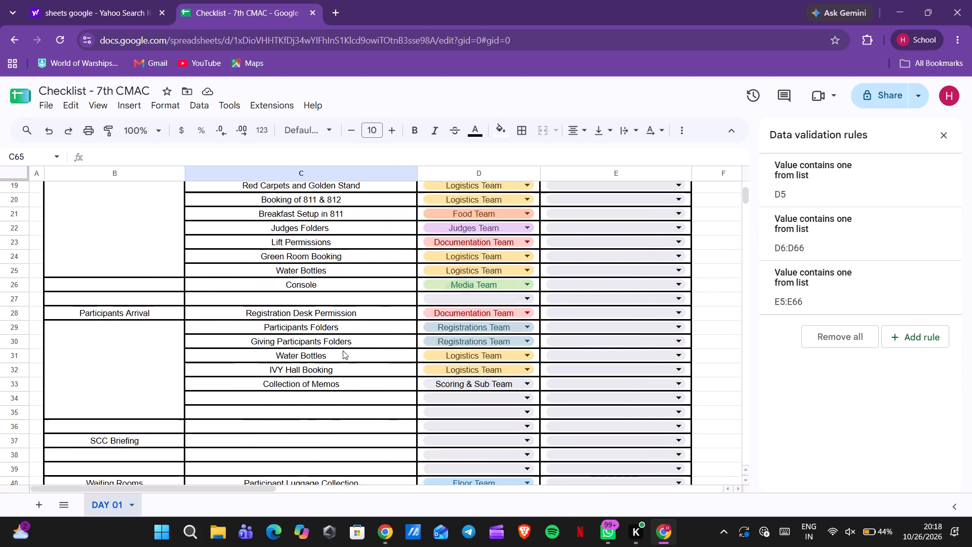
{"action": "scroll", "coordinate": [343, 350], "scroll_direction": "up", "scroll_amount": 1}
{"action": "scroll", "coordinate": [343, 350], "scroll_direction": "down", "scroll_amount": 7}
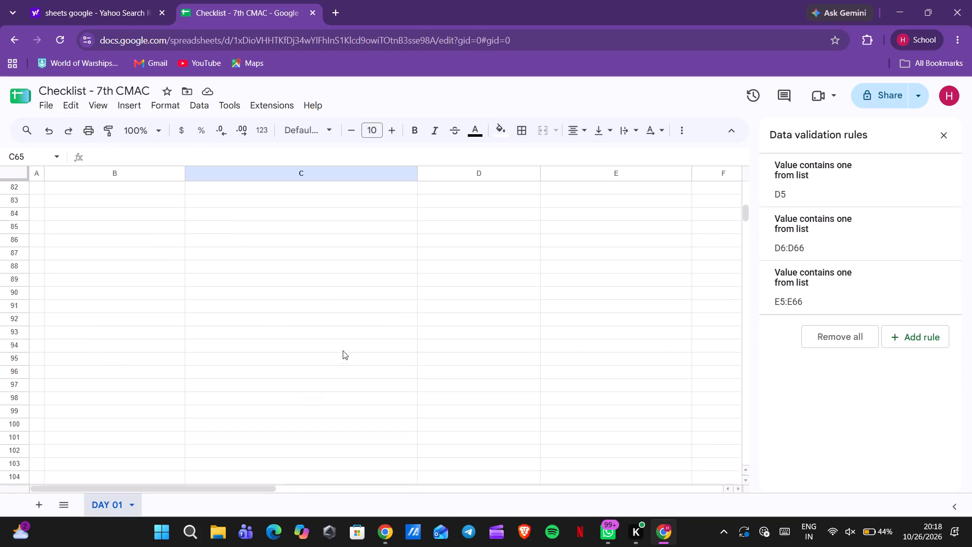
{"action": "scroll", "coordinate": [343, 350], "scroll_direction": "up", "scroll_amount": 5}
{"action": "scroll", "coordinate": [343, 350], "scroll_direction": "down", "scroll_amount": 1}
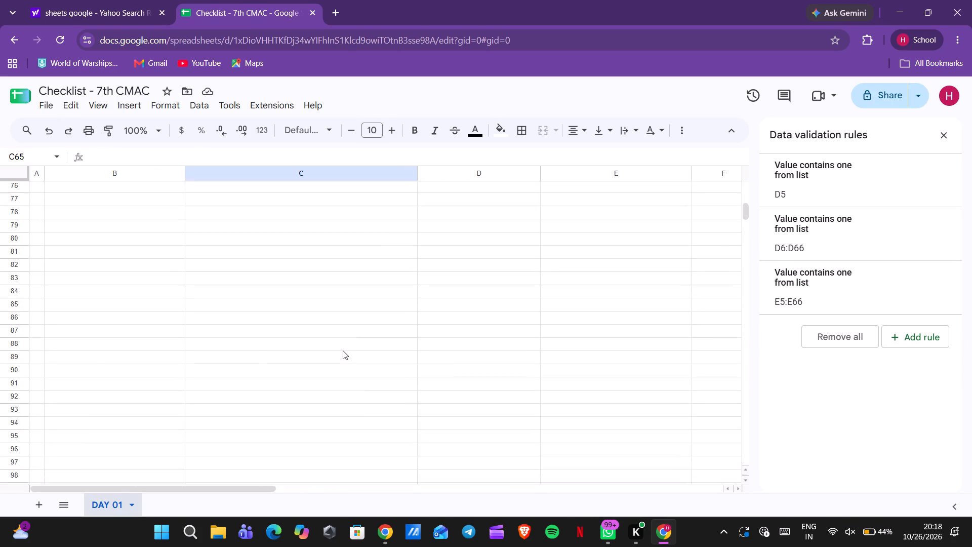
{"action": "scroll", "coordinate": [343, 350], "scroll_direction": "up", "scroll_amount": 7}
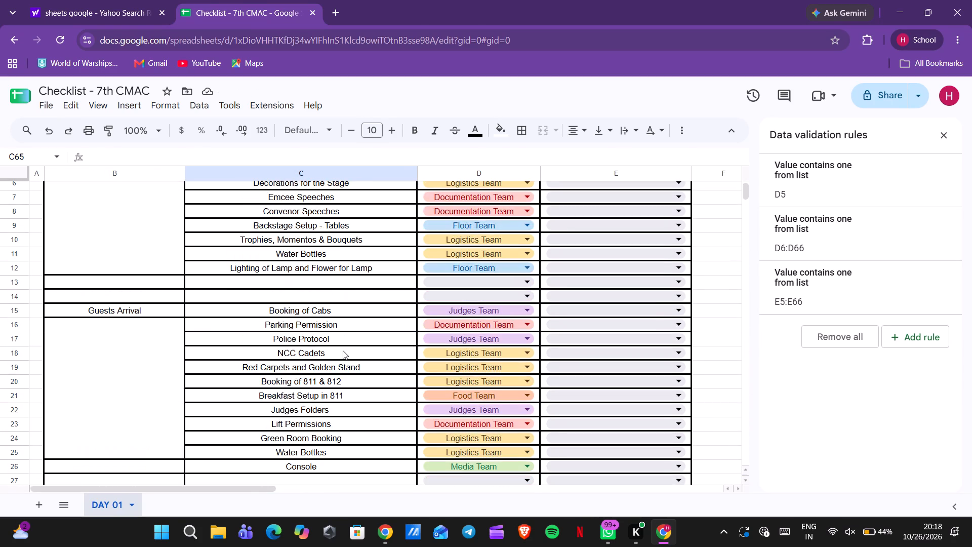
{"action": "scroll", "coordinate": [343, 350], "scroll_direction": "down", "scroll_amount": 4}
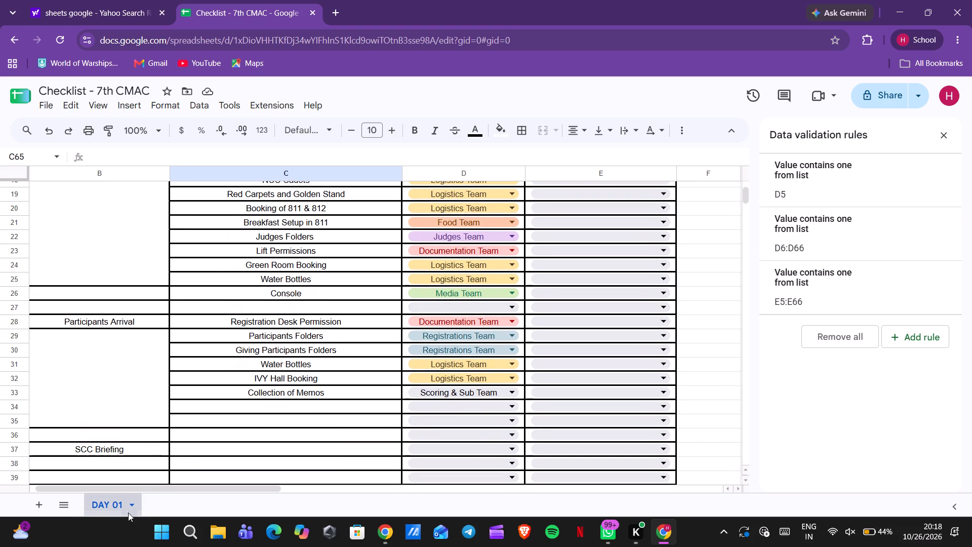
Duplicate the DAY 01 sheet.
{"action": "left_click", "coordinate": [130, 507]}
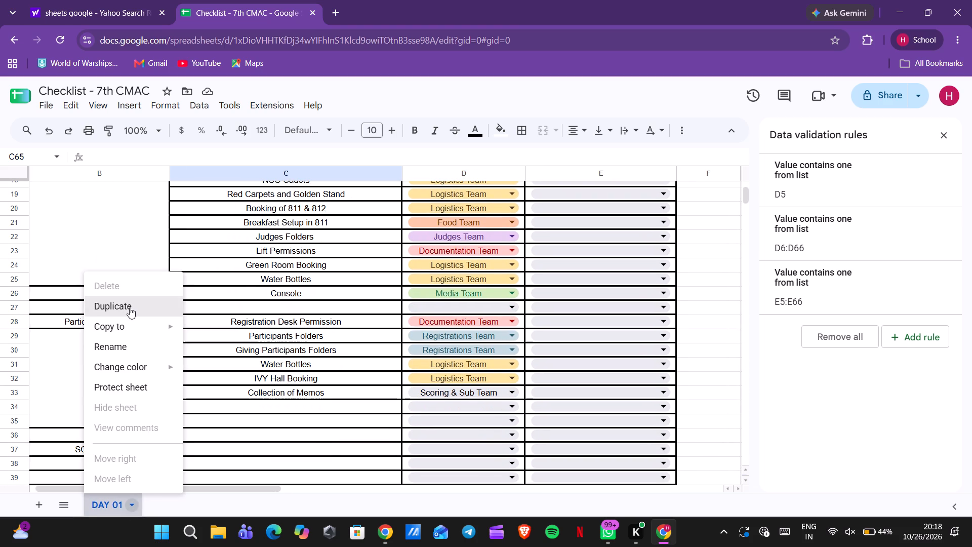
{"action": "left_click", "coordinate": [130, 307]}
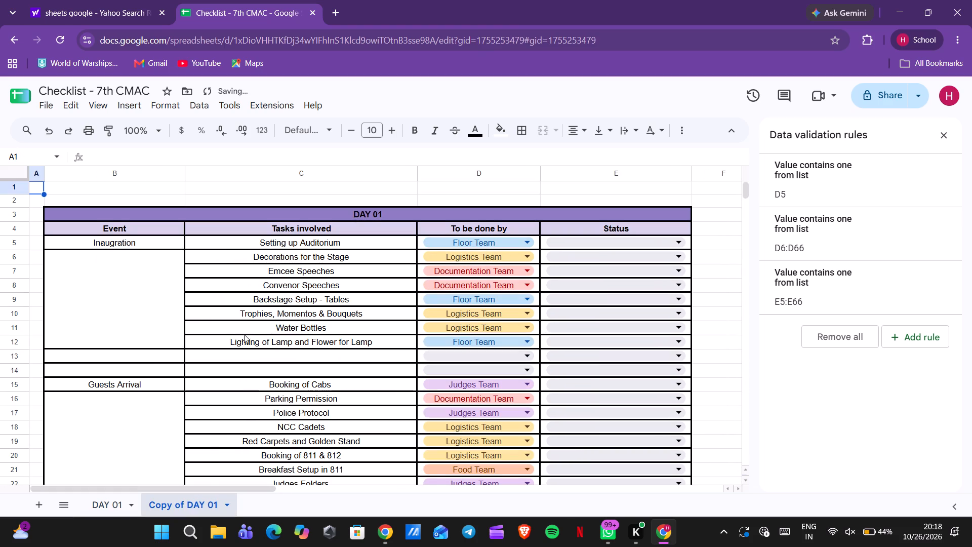
Rename the duplicated sheet as DAY 02.
{"action": "left_click", "coordinate": [211, 505]}
{"action": "left_click", "coordinate": [229, 512]}
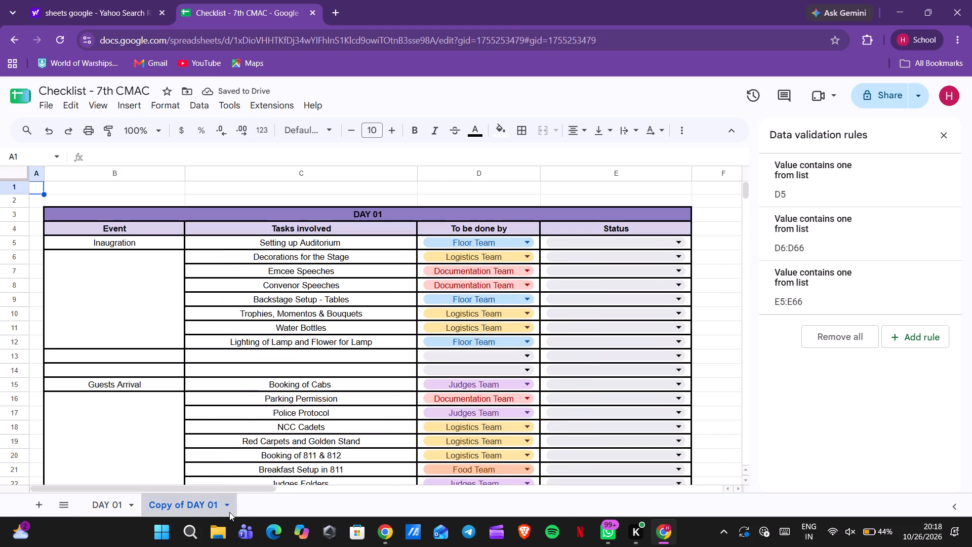
{"action": "left_click", "coordinate": [227, 507]}
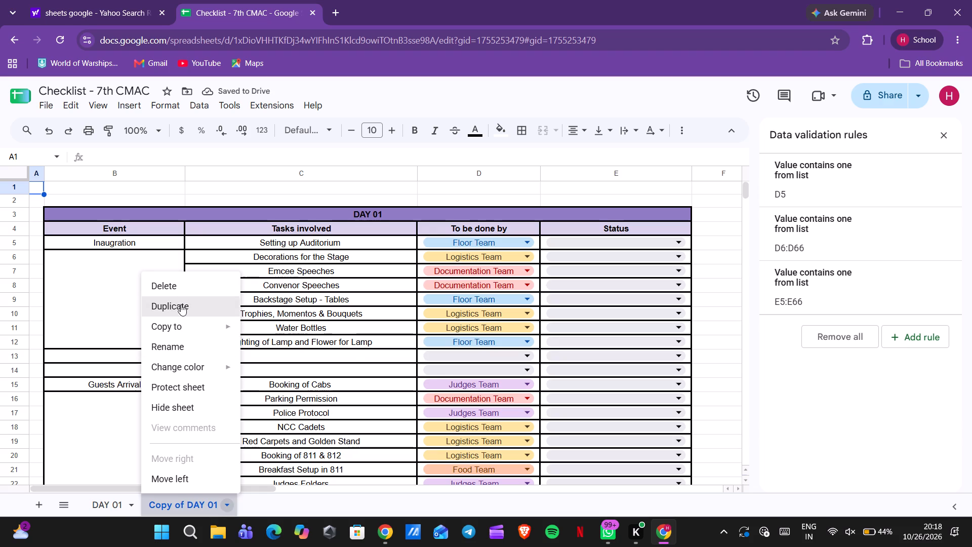
{"action": "left_click", "coordinate": [180, 341]}
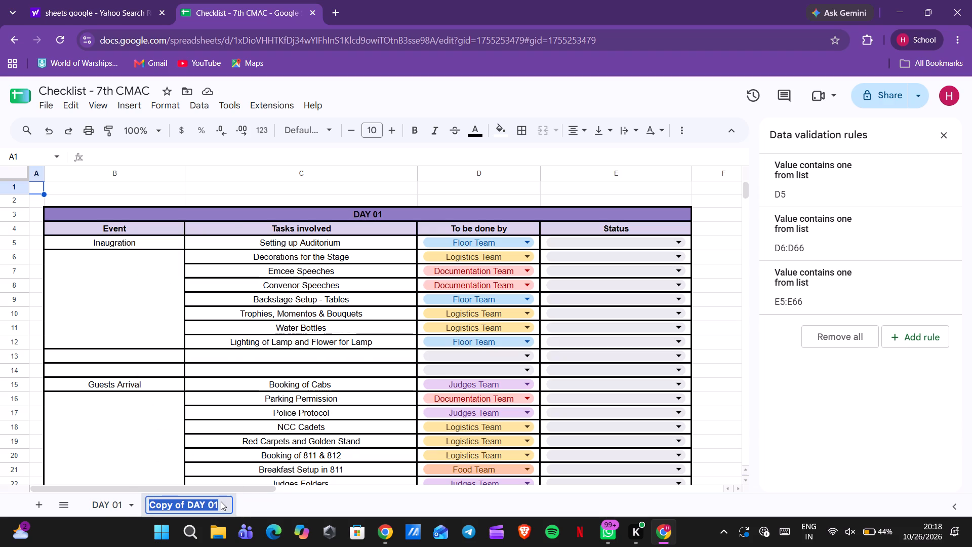
{"action": "type", "text": "DAY"}
{"action": "key", "text": "space"}
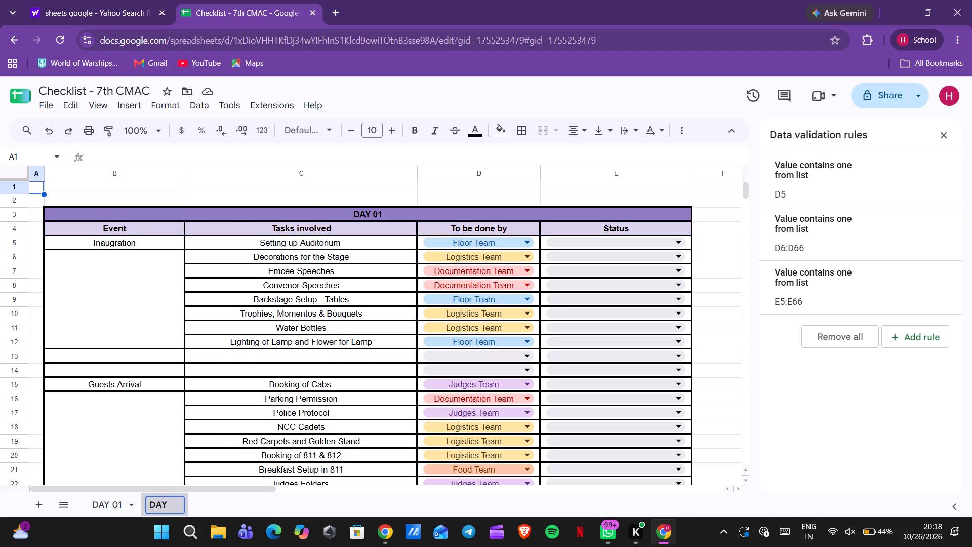
{"action": "type", "text": "02"}
{"action": "key", "text": "Return"}
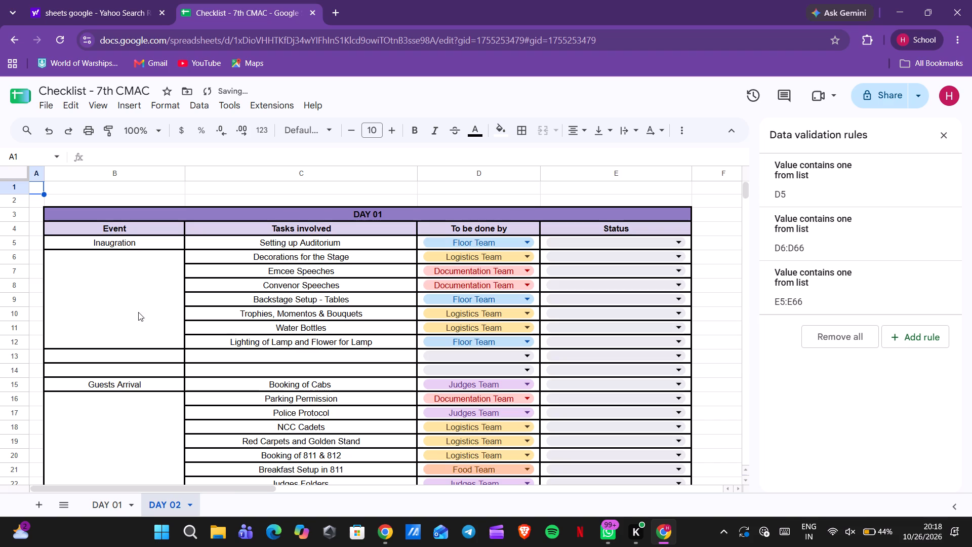
Change the checklist's title row on the duplicated sheet to "DAY 02".
{"action": "double_click", "coordinate": [394, 219]}
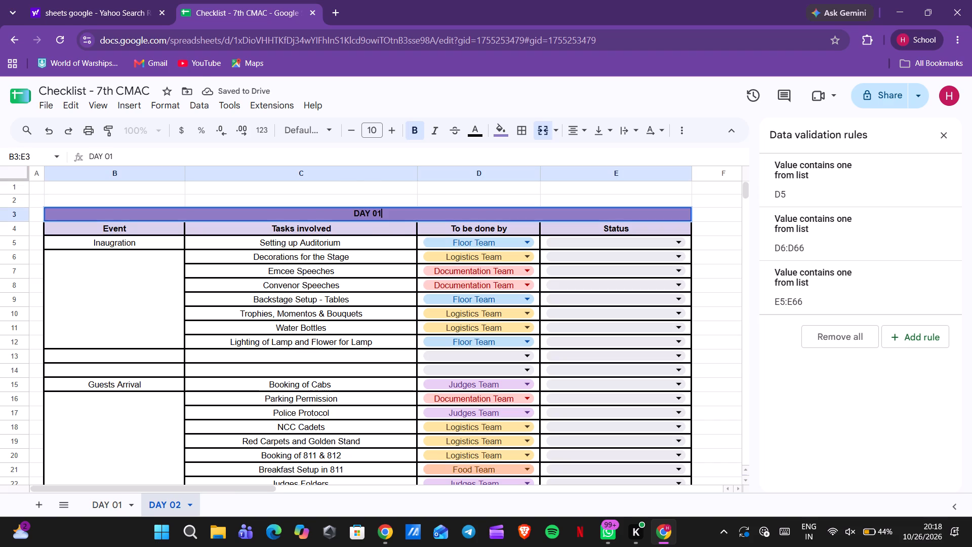
{"action": "key", "text": "BackSpace"}
{"action": "key", "text": "2"}
{"action": "left_click", "coordinate": [393, 187]}
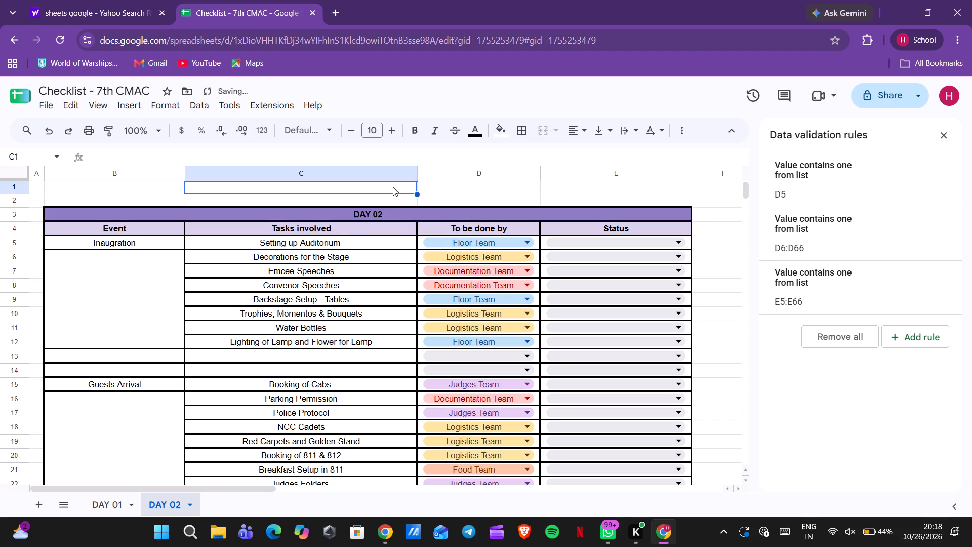
{"action": "scroll", "coordinate": [386, 253], "scroll_direction": "down", "scroll_amount": 1}
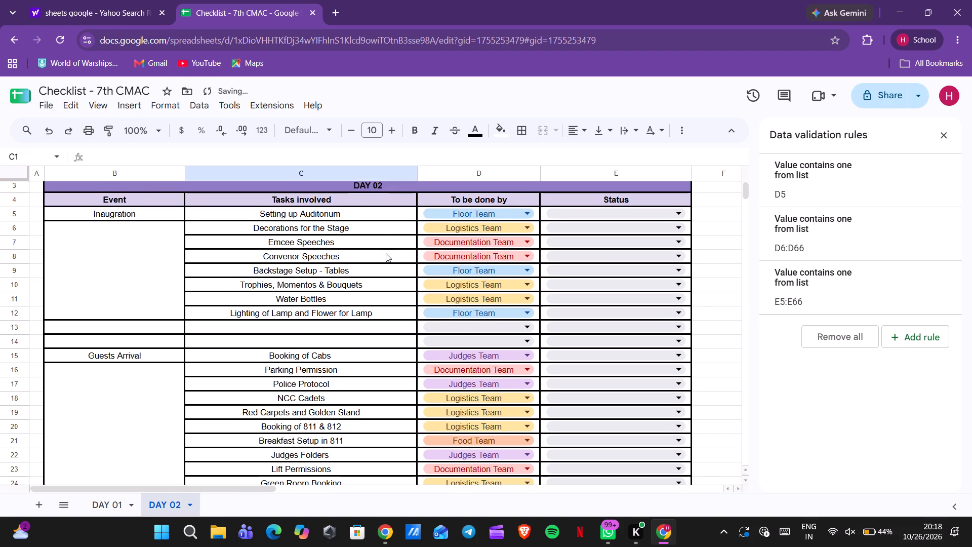
Clear the DAY 02 checklist contents from the Inaugration section through the rows below SCC Briefing (B5:E39).
{"action": "scroll", "coordinate": [386, 253], "scroll_direction": "down", "scroll_amount": 1}
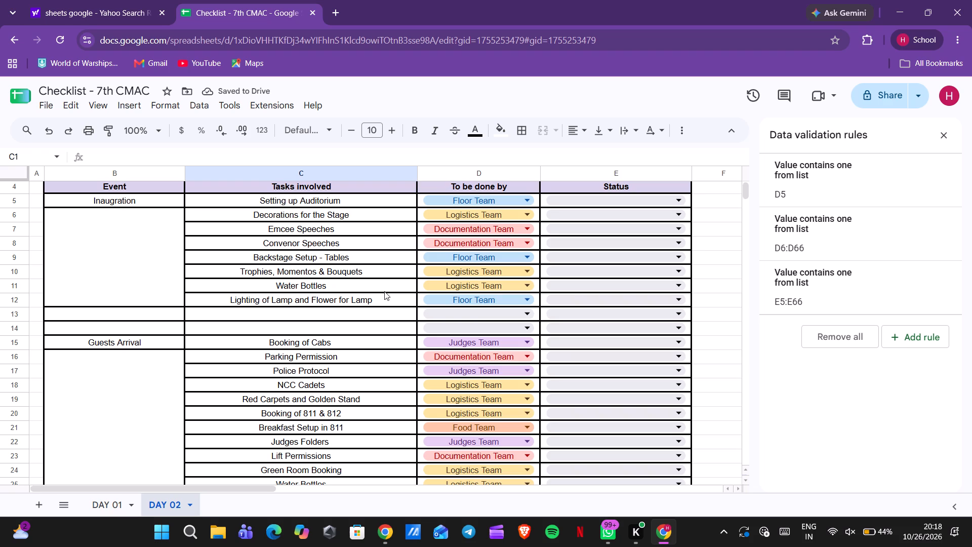
{"action": "scroll", "coordinate": [384, 291], "scroll_direction": "down", "scroll_amount": 5}
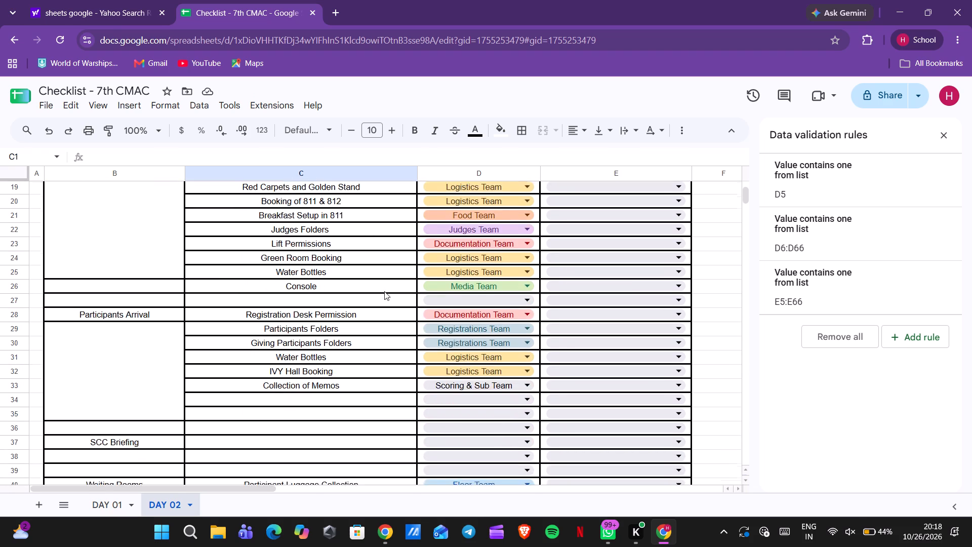
{"action": "scroll", "coordinate": [384, 291], "scroll_direction": "down", "scroll_amount": 2}
{"action": "scroll", "coordinate": [384, 291], "scroll_direction": "up", "scroll_amount": 1}
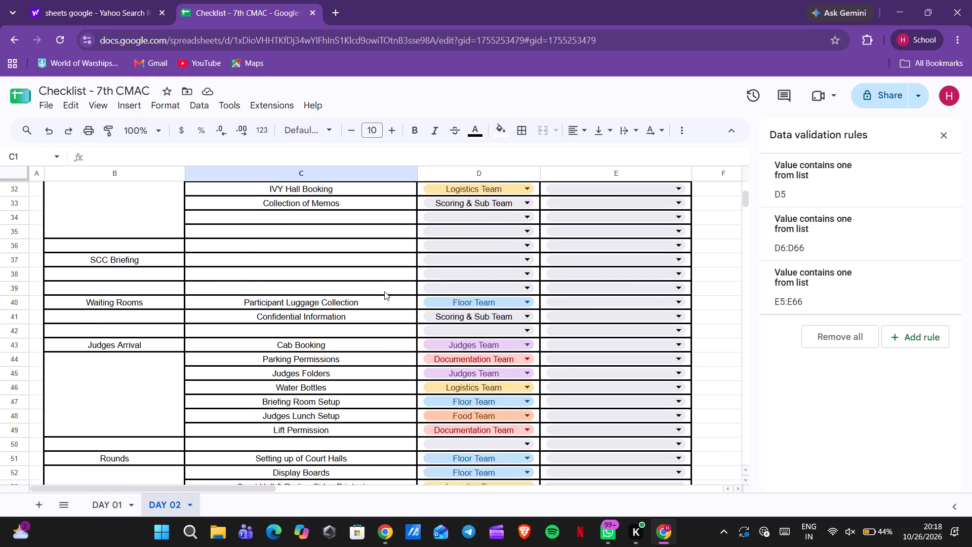
{"action": "scroll", "coordinate": [384, 291], "scroll_direction": "up", "scroll_amount": 1}
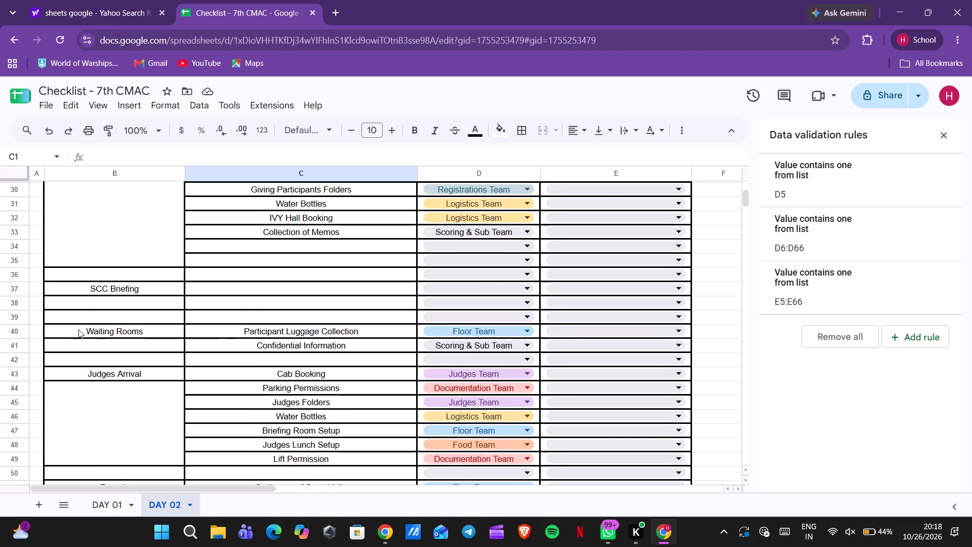
{"action": "scroll", "coordinate": [279, 260], "scroll_direction": "up", "scroll_amount": 4}
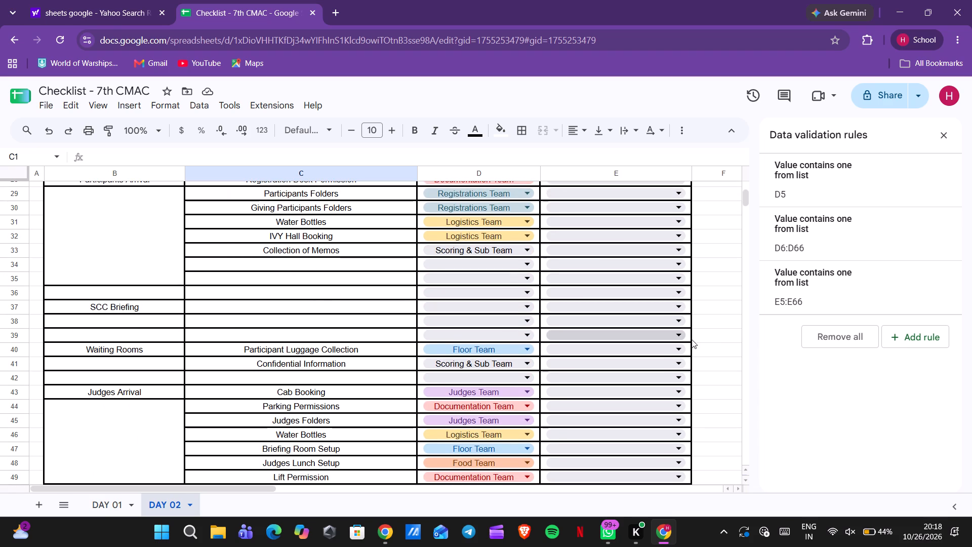
{"action": "left_click", "coordinate": [688, 338]}
{"action": "scroll", "coordinate": [688, 338], "scroll_direction": "up", "scroll_amount": 3}
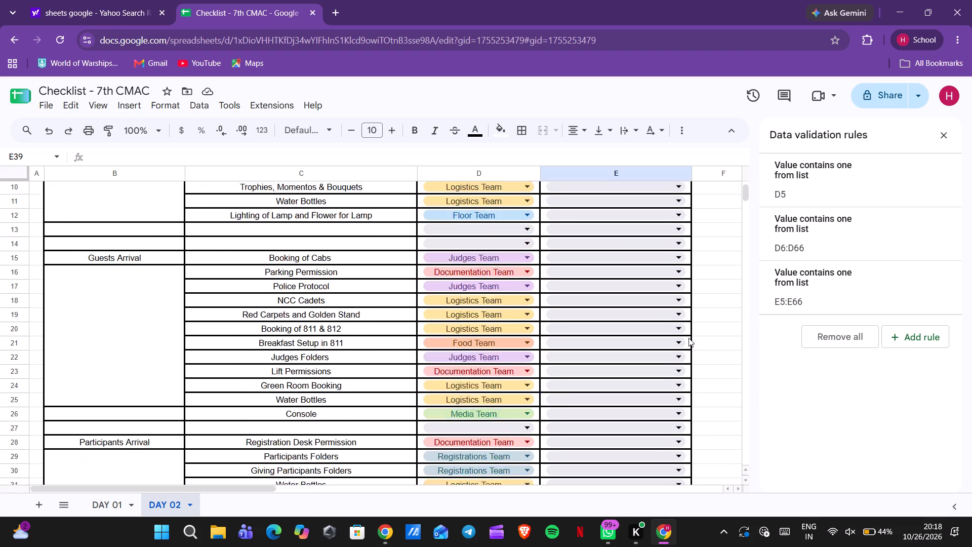
{"action": "scroll", "coordinate": [688, 338], "scroll_direction": "up", "scroll_amount": 1}
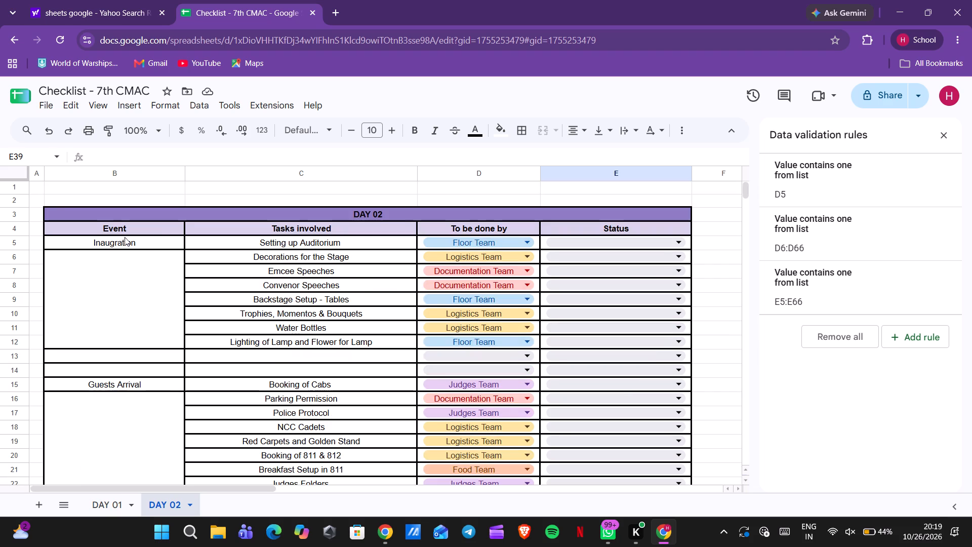
{"action": "left_click", "coordinate": [121, 243], "text": "shift"}
{"action": "key", "text": "Delete"}
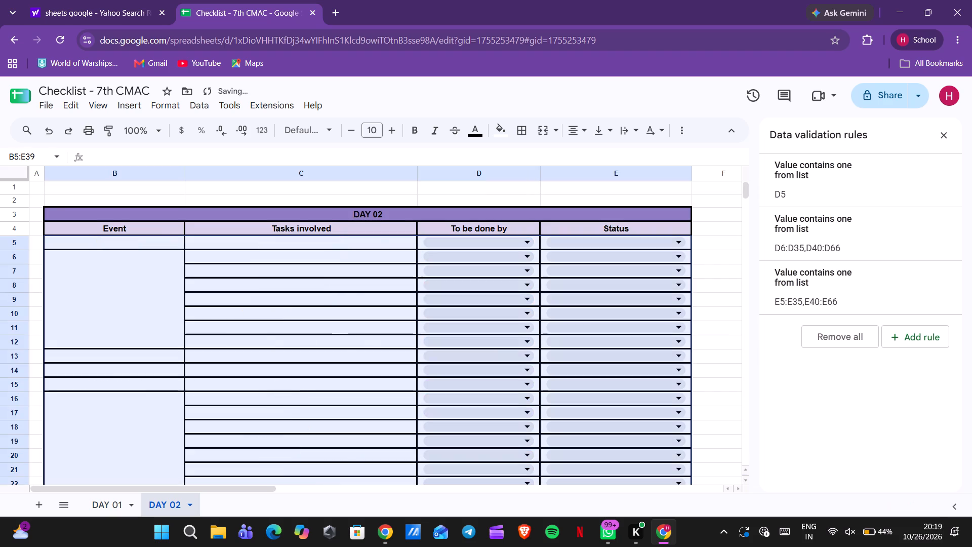
Copy the block from Waiting Rooms through the blank rows below Post Rounds (B40:E66) into the DAY 02 table starting at B5.
{"action": "scroll", "coordinate": [170, 333], "scroll_direction": "down", "scroll_amount": 6}
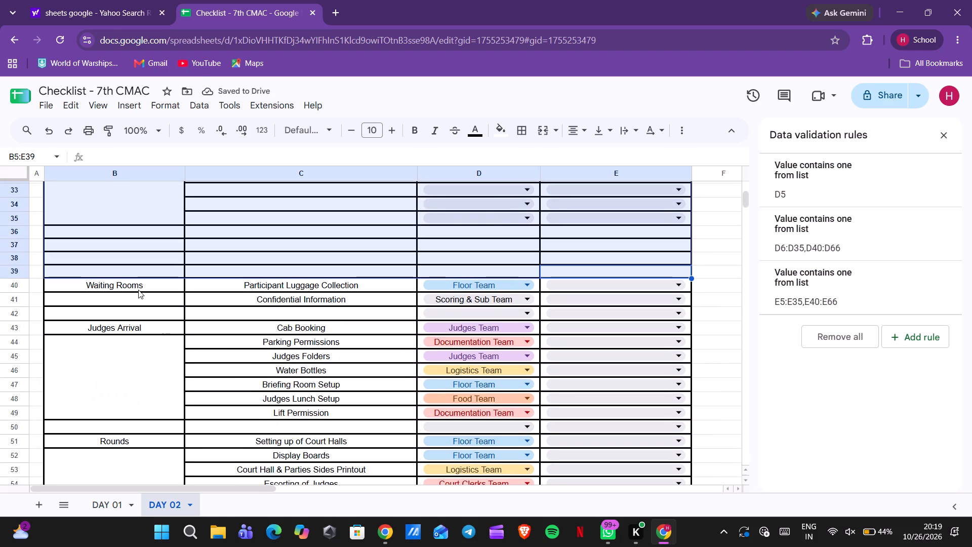
{"action": "left_click", "coordinate": [138, 289]}
{"action": "scroll", "coordinate": [138, 289], "scroll_direction": "down", "scroll_amount": 2}
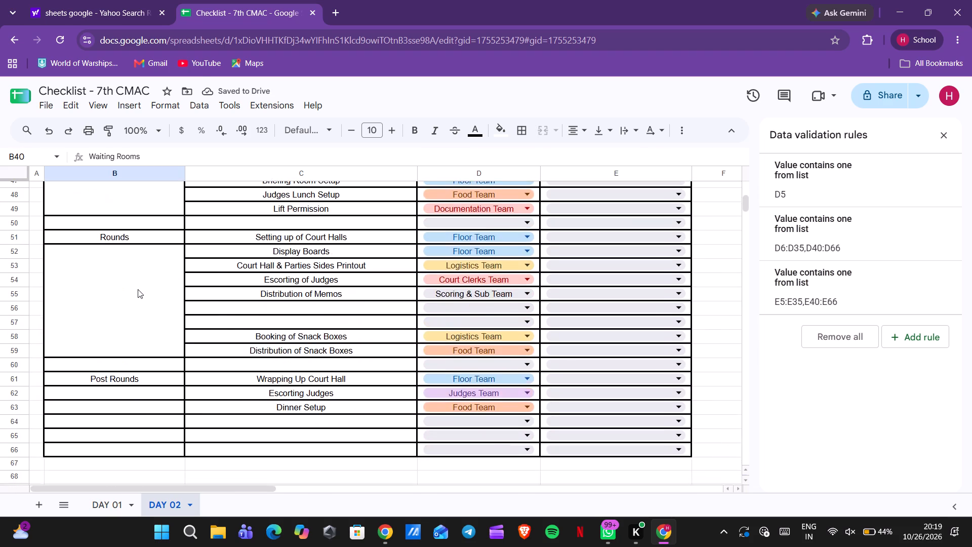
{"action": "scroll", "coordinate": [138, 289], "scroll_direction": "down", "scroll_amount": 1}
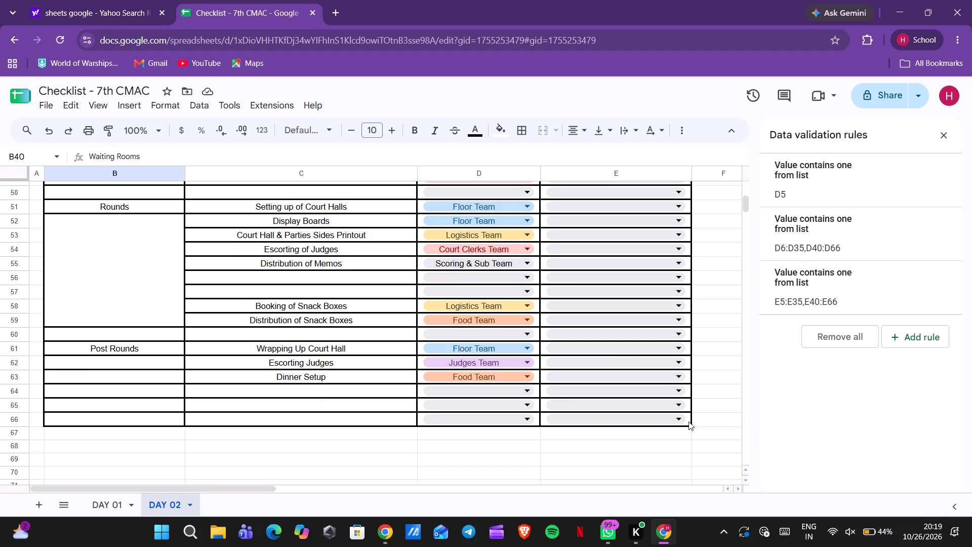
{"action": "left_click", "coordinate": [688, 421], "text": "shift"}
{"action": "key", "text": "ctrl+c"}
{"action": "scroll", "coordinate": [688, 421], "scroll_direction": "up", "scroll_amount": 5}
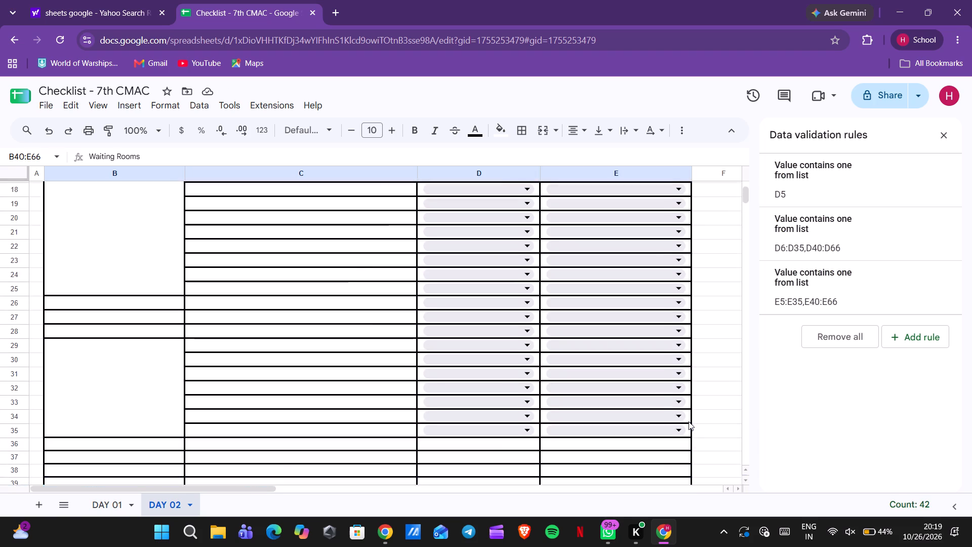
{"action": "scroll", "coordinate": [688, 421], "scroll_direction": "up", "scroll_amount": 2}
{"action": "left_click", "coordinate": [151, 240]}
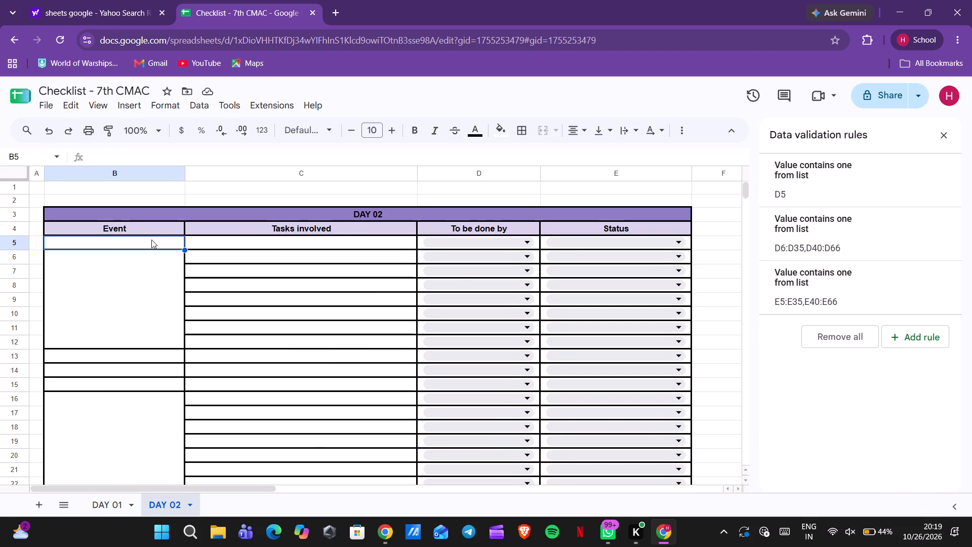
{"action": "key", "text": "ctrl+v"}
Change the "Rounds" event in B16 of the DAY 02 sheet to "Quarter Rounds".
{"action": "left_click", "coordinate": [166, 306]}
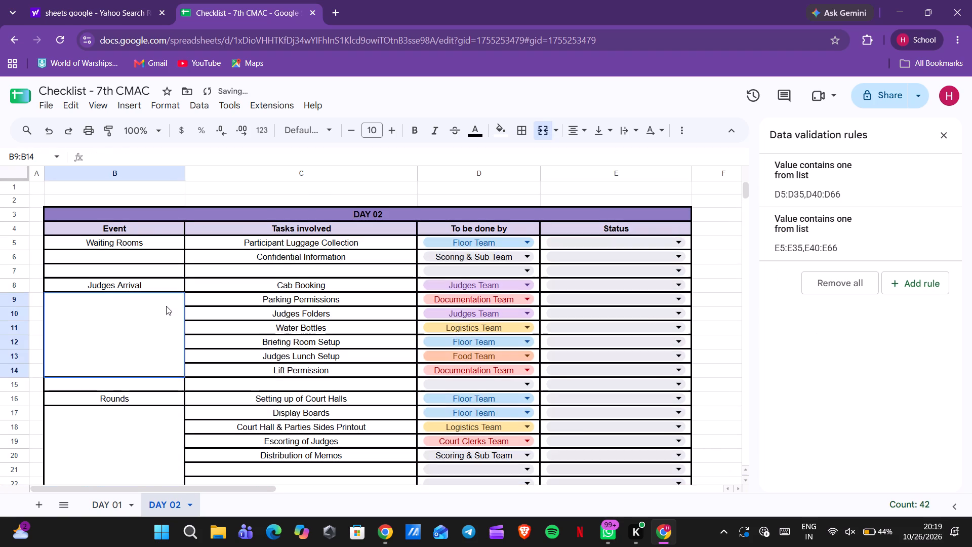
{"action": "scroll", "coordinate": [166, 306], "scroll_direction": "down", "scroll_amount": 3}
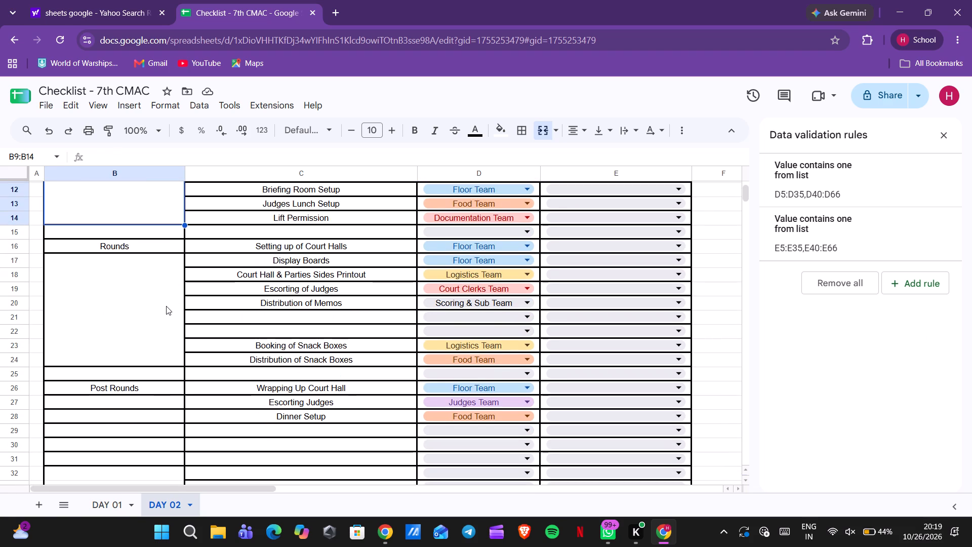
{"action": "left_click", "coordinate": [166, 306]}
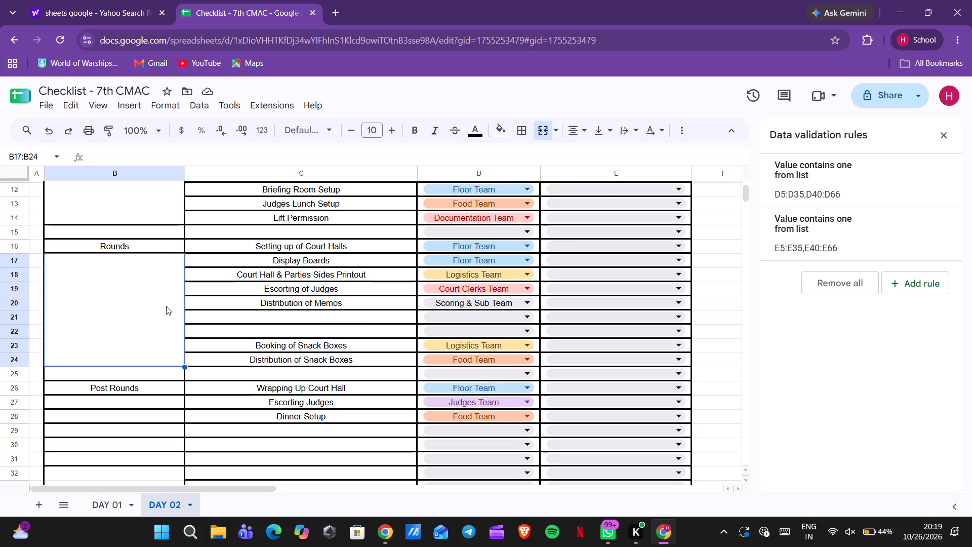
{"action": "scroll", "coordinate": [166, 306], "scroll_direction": "down", "scroll_amount": 1}
{"action": "scroll", "coordinate": [166, 306], "scroll_direction": "up", "scroll_amount": 1}
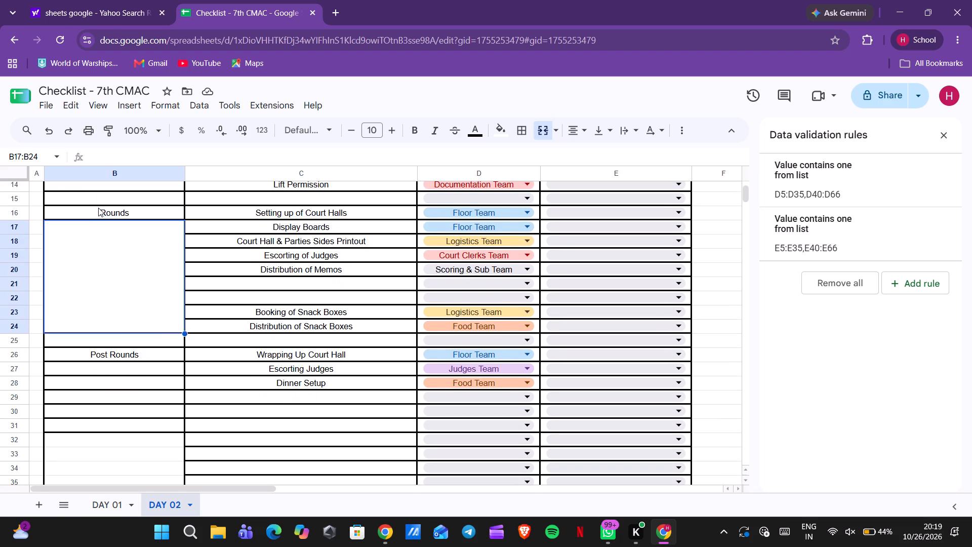
{"action": "double_click", "coordinate": [98, 208]}
{"action": "double_click", "coordinate": [96, 214]}
{"action": "left_click", "coordinate": [96, 214]}
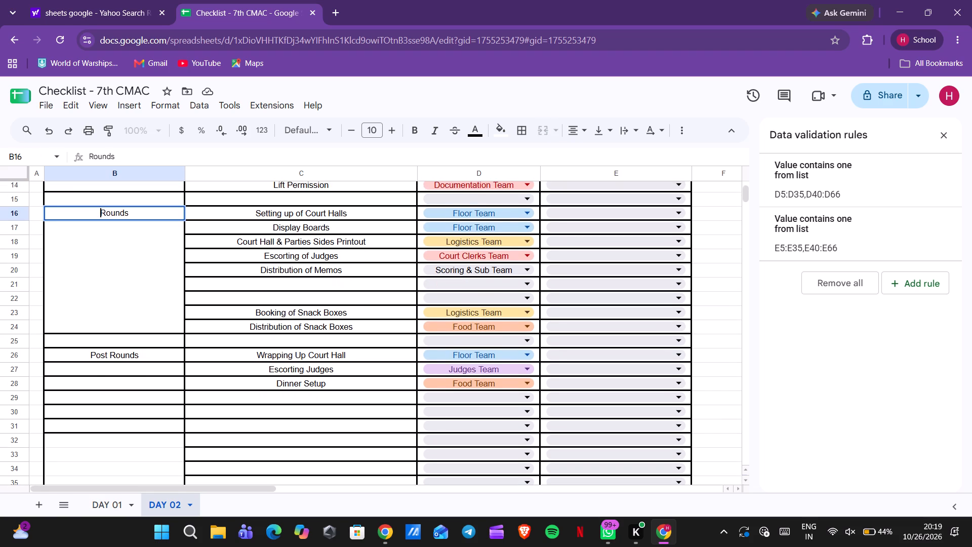
{"action": "key", "text": "q"}
{"action": "key", "text": "BackSpace"}
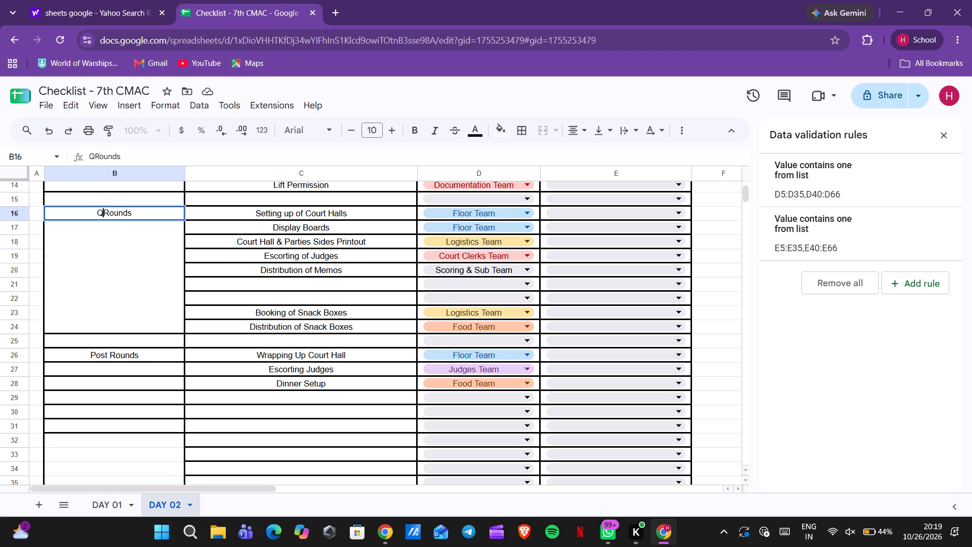
{"action": "type", "text": "uarter"}
{"action": "key", "text": "space"}
Change the "Rounds" event in B51 of the DAY 01 sheet to "Prelim Rounds".
{"action": "left_click", "coordinate": [110, 502]}
{"action": "scroll", "coordinate": [91, 343], "scroll_direction": "down", "scroll_amount": 2}
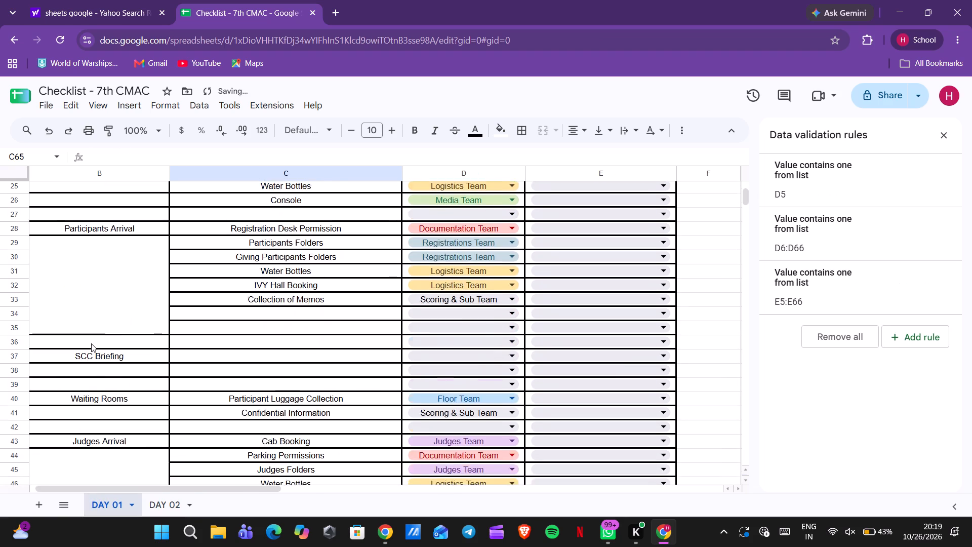
{"action": "scroll", "coordinate": [91, 343], "scroll_direction": "down", "scroll_amount": 1}
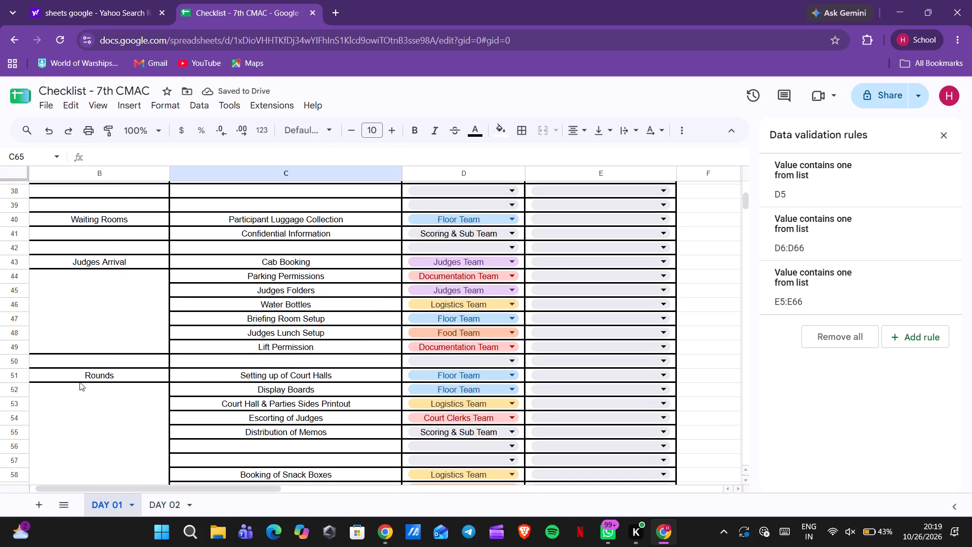
{"action": "double_click", "coordinate": [79, 382]}
{"action": "left_click", "coordinate": [79, 378]}
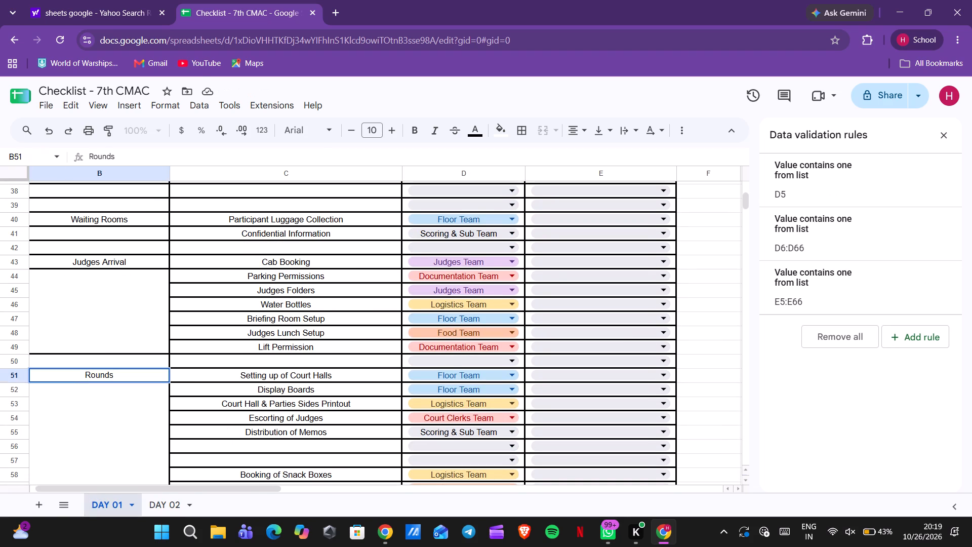
{"action": "key", "text": "o"}
{"action": "key", "text": "BackSpace"}
{"action": "key", "text": "BackSpace"}
{"action": "key", "text": "BackSpace"}
{"action": "type", "text": "relim"}
{"action": "key", "text": "space"}
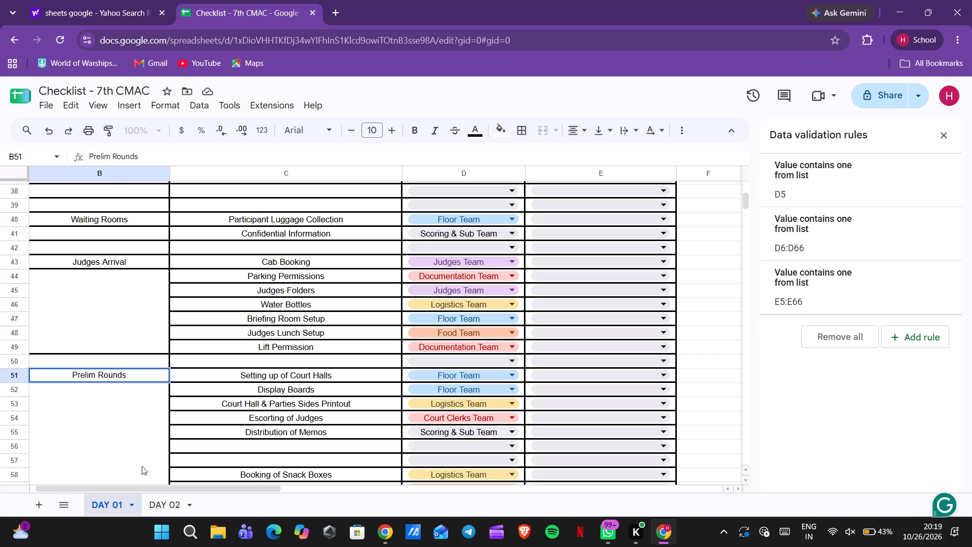
Change the "Quarter Rounds" event on the DAY 02 sheet to "Quarter Final Rounds".
{"action": "left_click", "coordinate": [165, 516]}
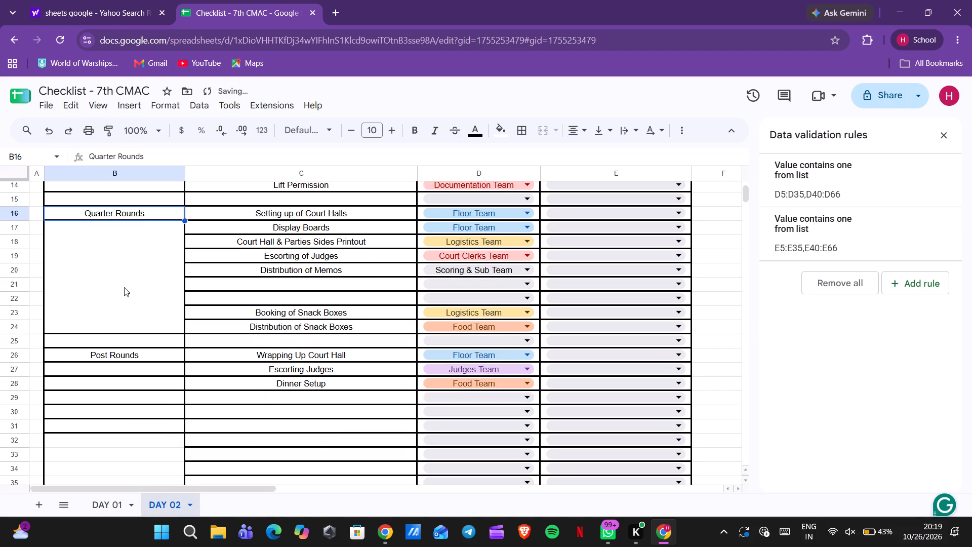
{"action": "scroll", "coordinate": [131, 311], "scroll_direction": "up", "scroll_amount": 1}
{"action": "double_click", "coordinate": [116, 236]}
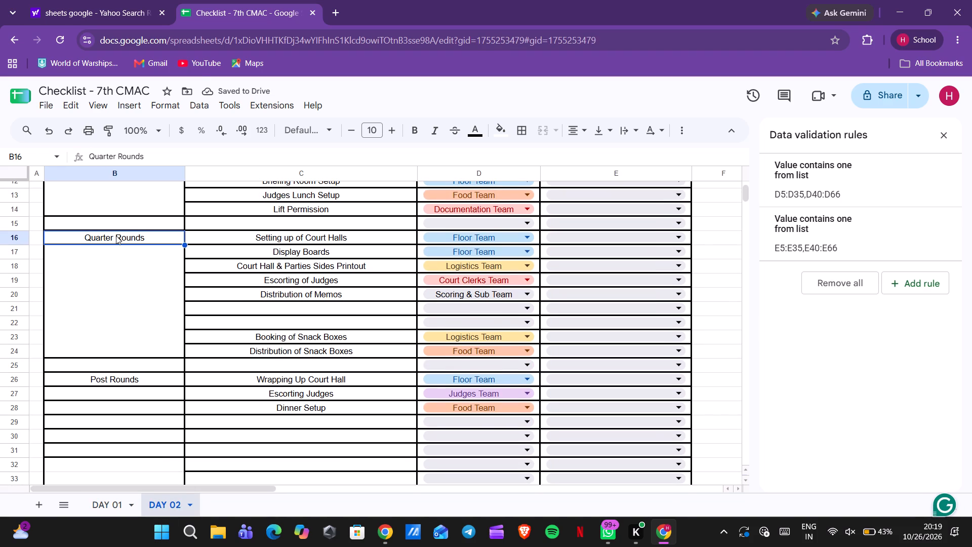
{"action": "left_click", "coordinate": [116, 236]}
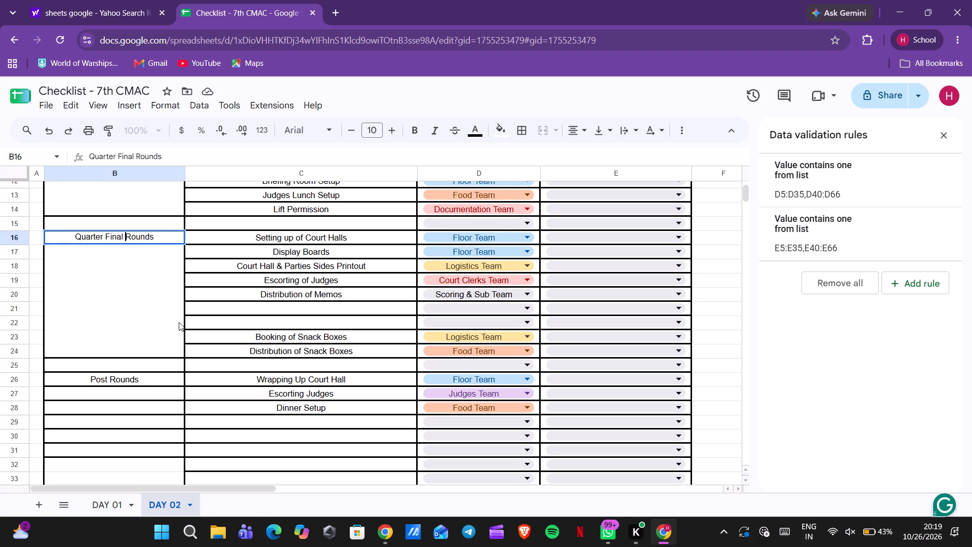
{"action": "scroll", "coordinate": [179, 322], "scroll_direction": "down", "scroll_amount": 1}
{"action": "left_click", "coordinate": [167, 306]}
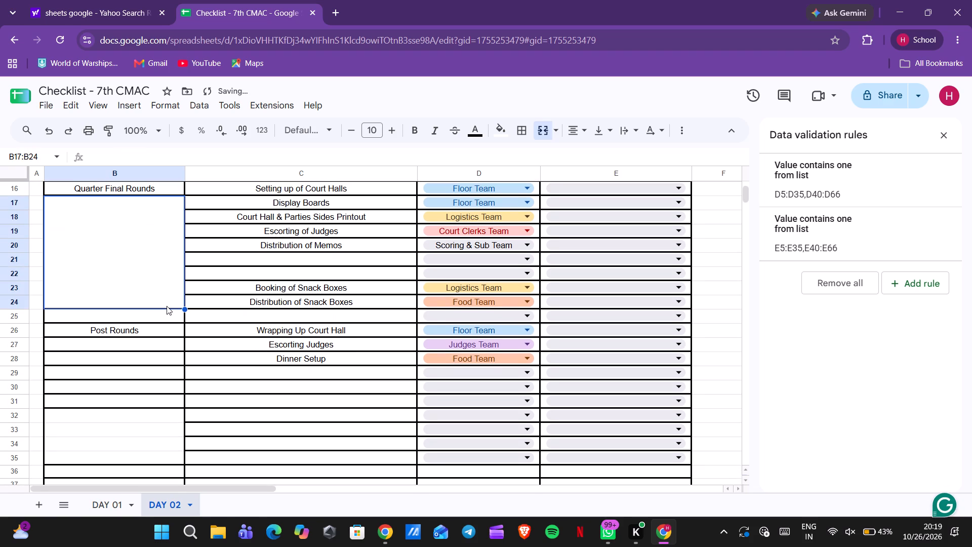
Review the DAY 02 checklist from Waiting Rooms to the blank rows below Post Rounds.
{"action": "scroll", "coordinate": [167, 306], "scroll_direction": "up", "scroll_amount": 2}
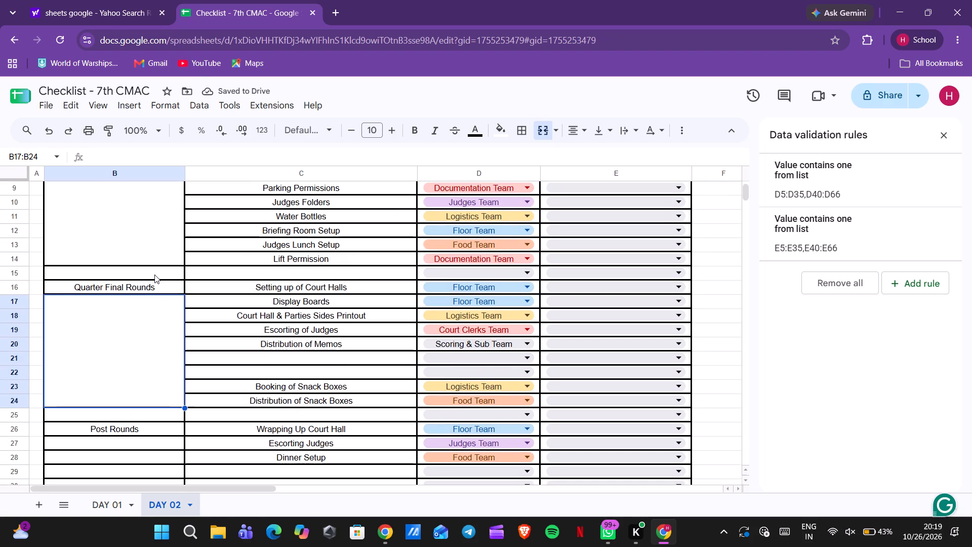
{"action": "left_click", "coordinate": [154, 275]}
{"action": "left_click", "coordinate": [145, 290]}
{"action": "scroll", "coordinate": [145, 290], "scroll_direction": "down", "scroll_amount": 1}
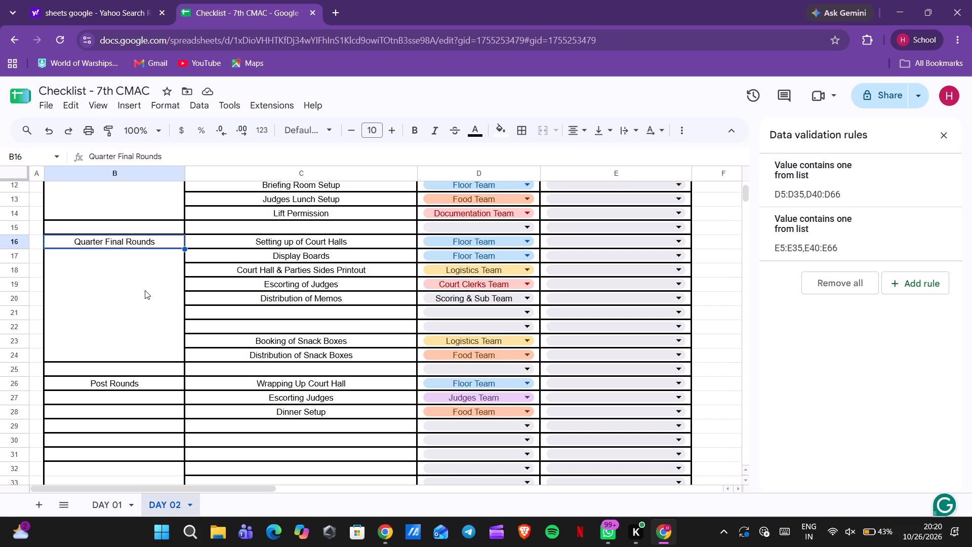
{"action": "scroll", "coordinate": [145, 290], "scroll_direction": "up", "scroll_amount": 2}
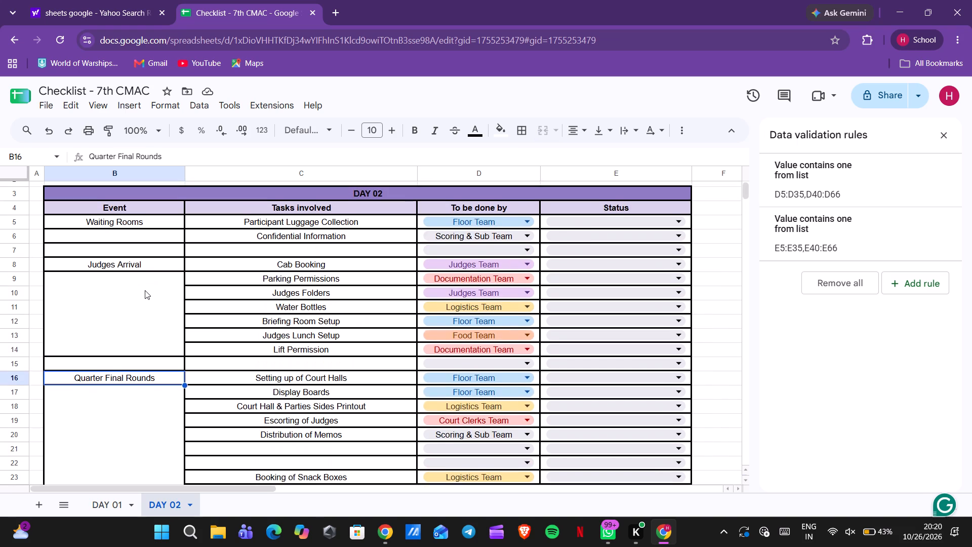
{"action": "scroll", "coordinate": [145, 290], "scroll_direction": "up", "scroll_amount": 1}
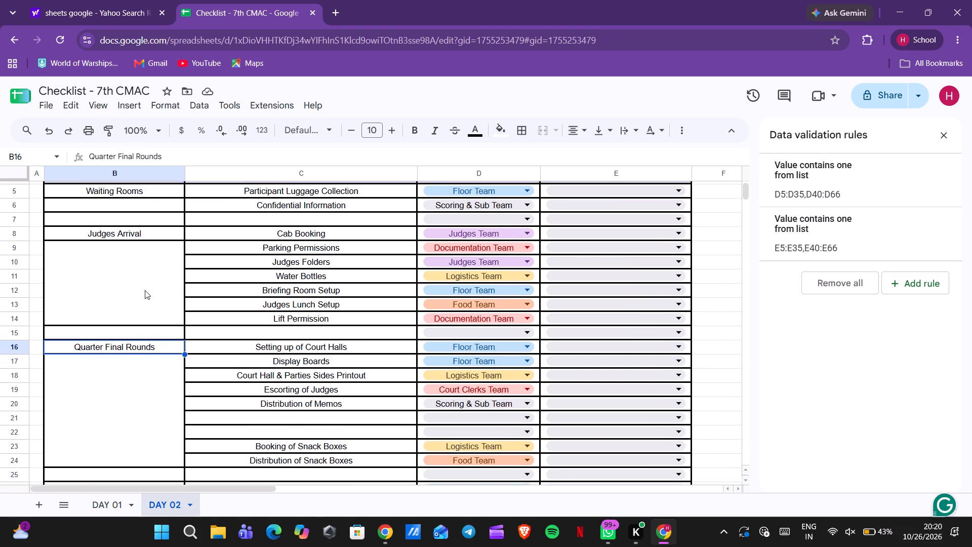
{"action": "scroll", "coordinate": [145, 290], "scroll_direction": "up", "scroll_amount": 1}
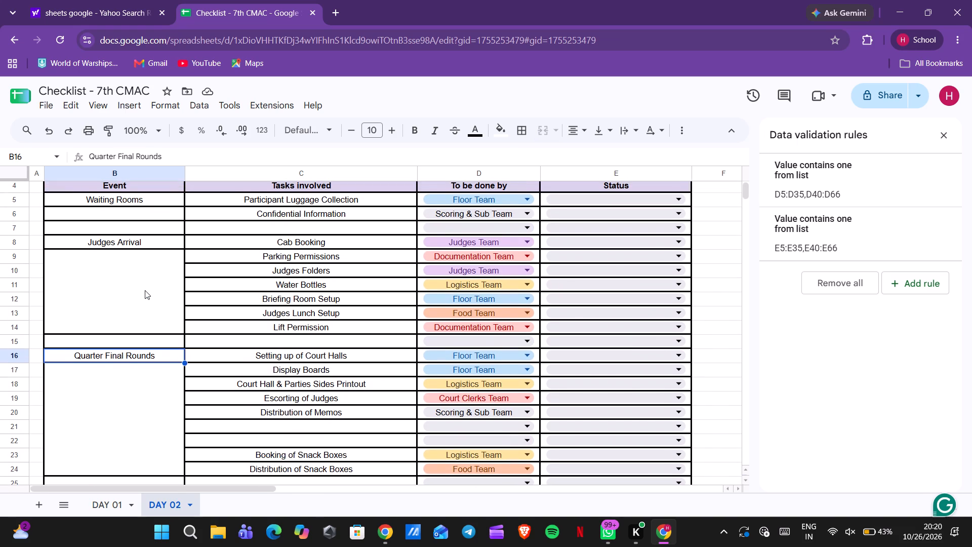
{"action": "scroll", "coordinate": [145, 290], "scroll_direction": "down", "scroll_amount": 3}
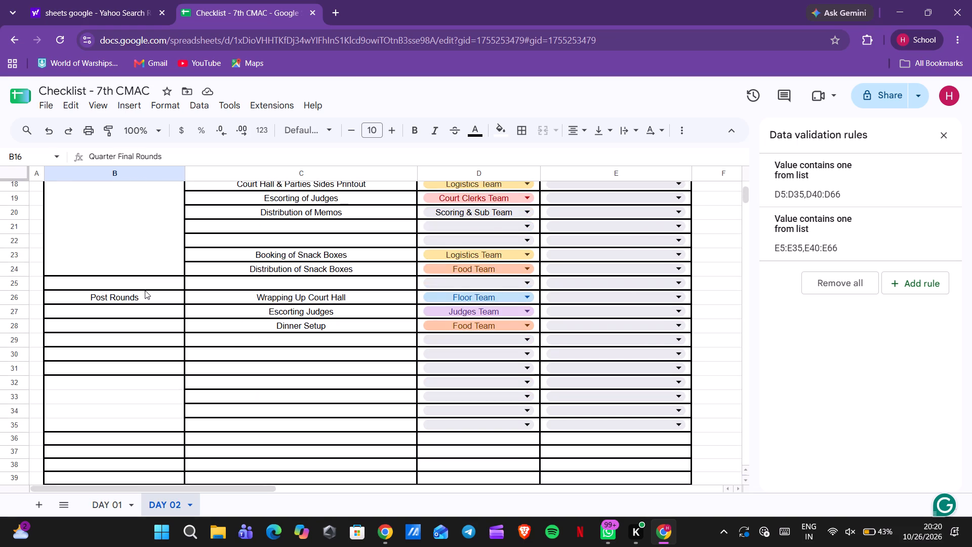
{"action": "scroll", "coordinate": [145, 290], "scroll_direction": "up", "scroll_amount": 2}
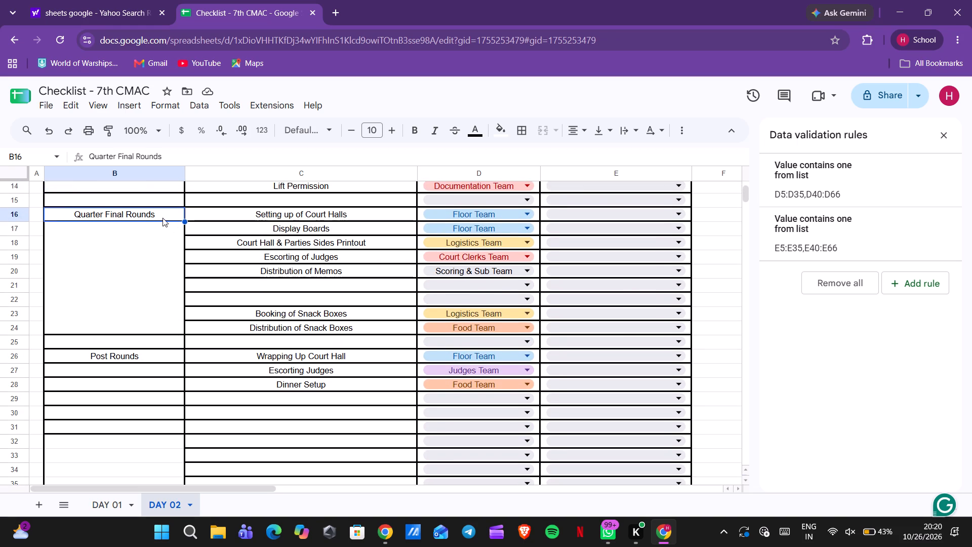
Review the DAY 02 tasks and team assignments from Waiting Rooms through Quarter Final Rounds.
{"action": "left_click_drag", "start_coordinate": [165, 214], "coordinate": [530, 269]}
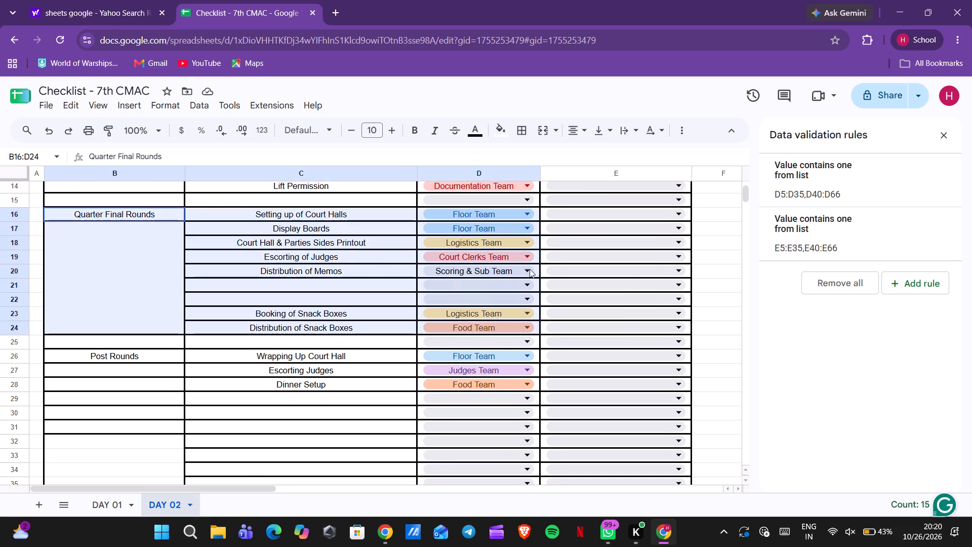
{"action": "left_click_drag", "start_coordinate": [530, 269], "coordinate": [540, 264]}
{"action": "left_click", "coordinate": [700, 255]}
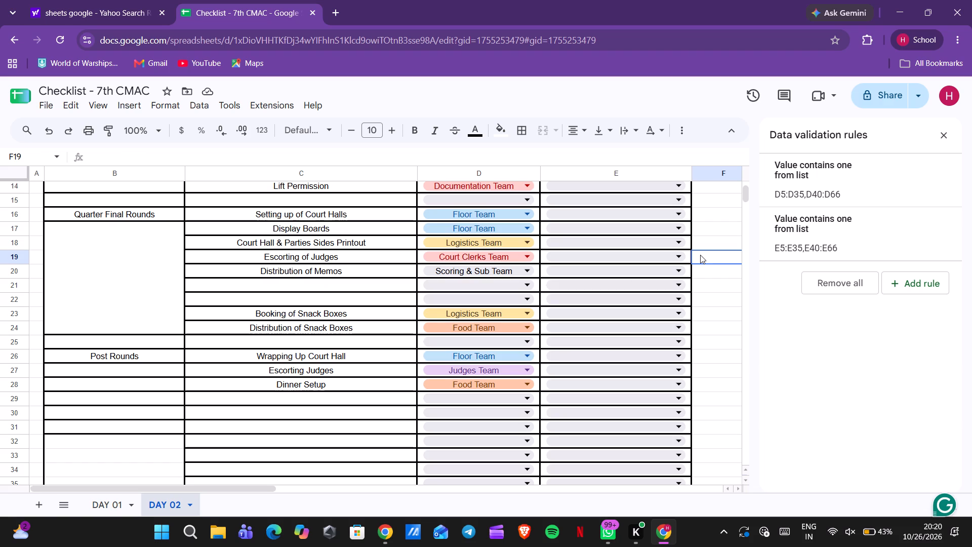
{"action": "scroll", "coordinate": [700, 255], "scroll_direction": "up", "scroll_amount": 2}
{"action": "scroll", "coordinate": [700, 255], "scroll_direction": "down", "scroll_amount": 1}
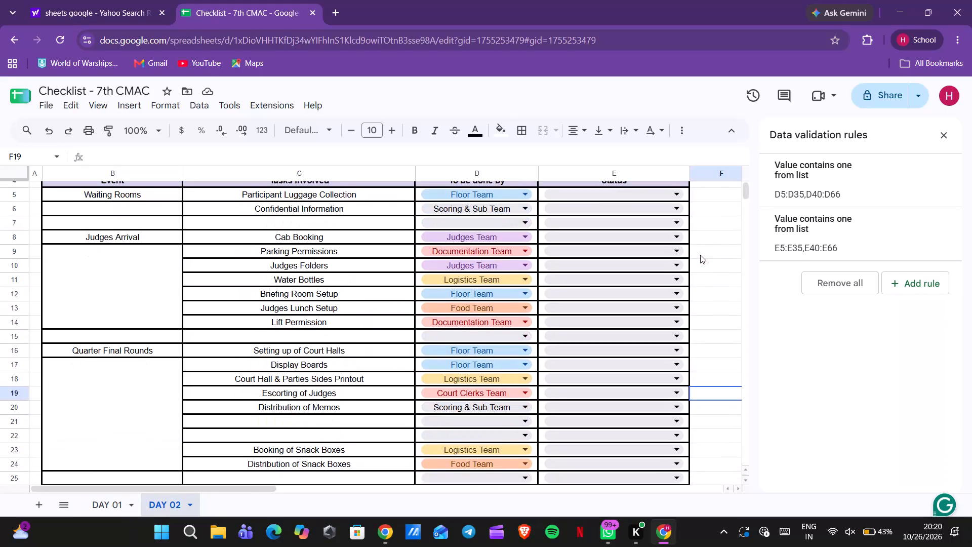
{"action": "scroll", "coordinate": [700, 255], "scroll_direction": "down", "scroll_amount": 1}
{"action": "scroll", "coordinate": [700, 255], "scroll_direction": "up", "scroll_amount": 1}
{"action": "scroll", "coordinate": [700, 255], "scroll_direction": "down", "scroll_amount": 1}
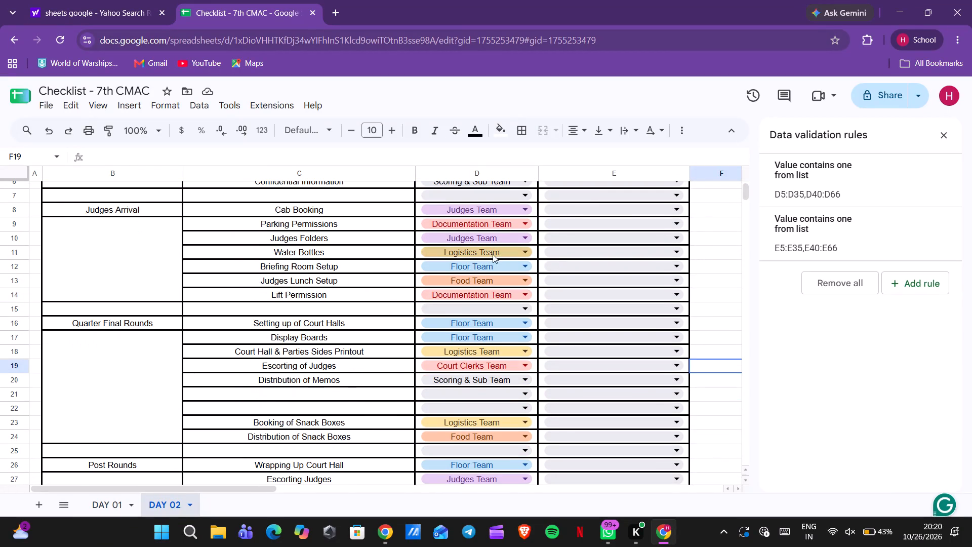
Add "Quarter Final" in front of the "Judges Arrival" event in B8 of the DAY 02 sheet.
{"action": "double_click", "coordinate": [312, 280]}
{"action": "double_click", "coordinate": [80, 212]}
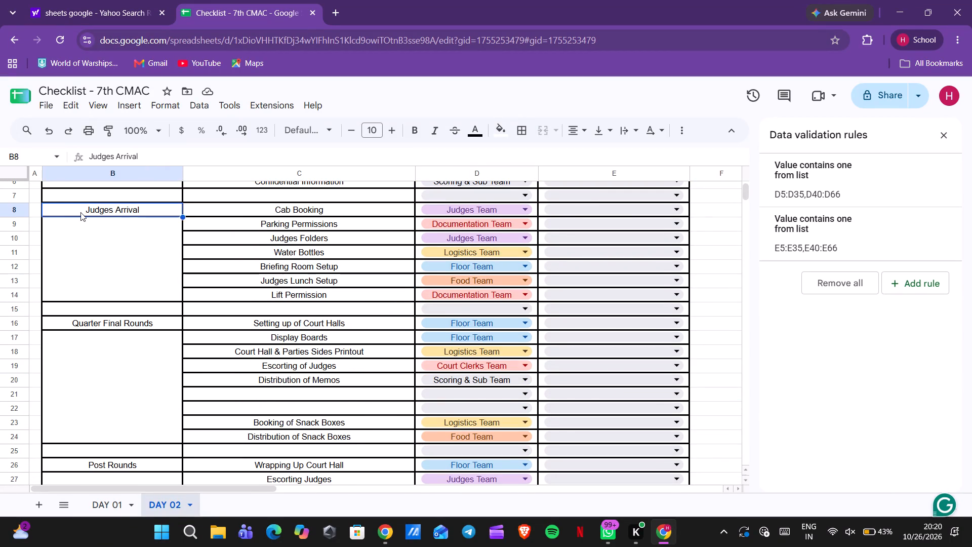
{"action": "left_click", "coordinate": [80, 212]}
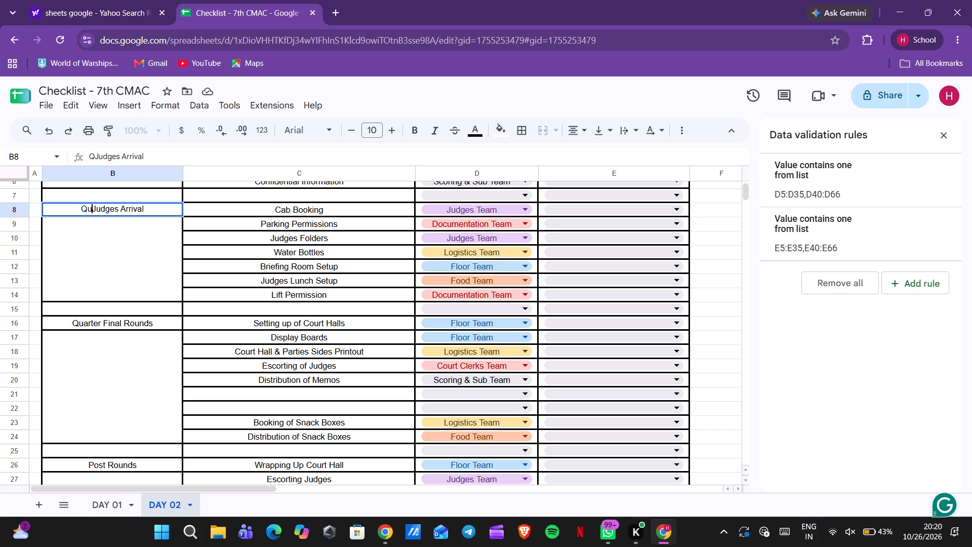
{"action": "type", "text": "rr"}
{"action": "key", "text": "BackSpace"}
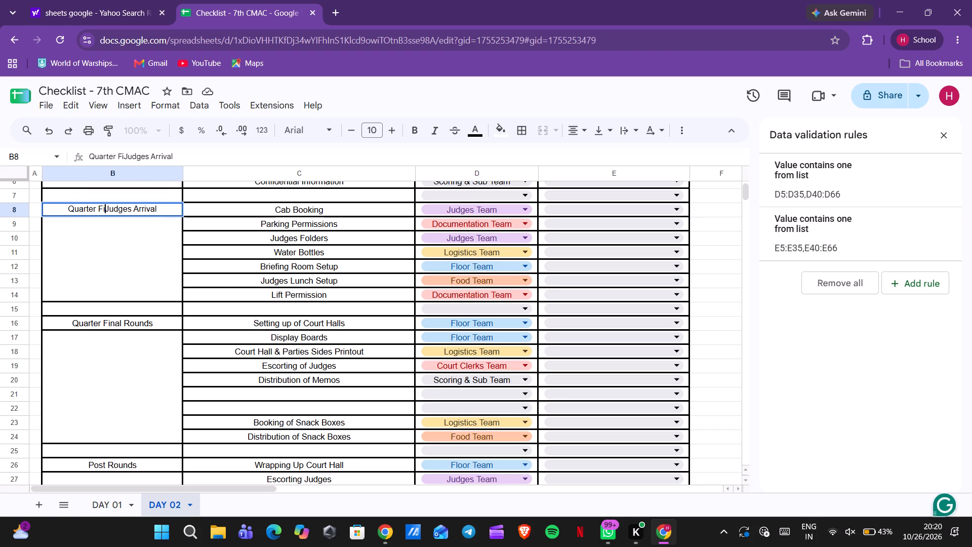
{"action": "key", "text": "Return"}
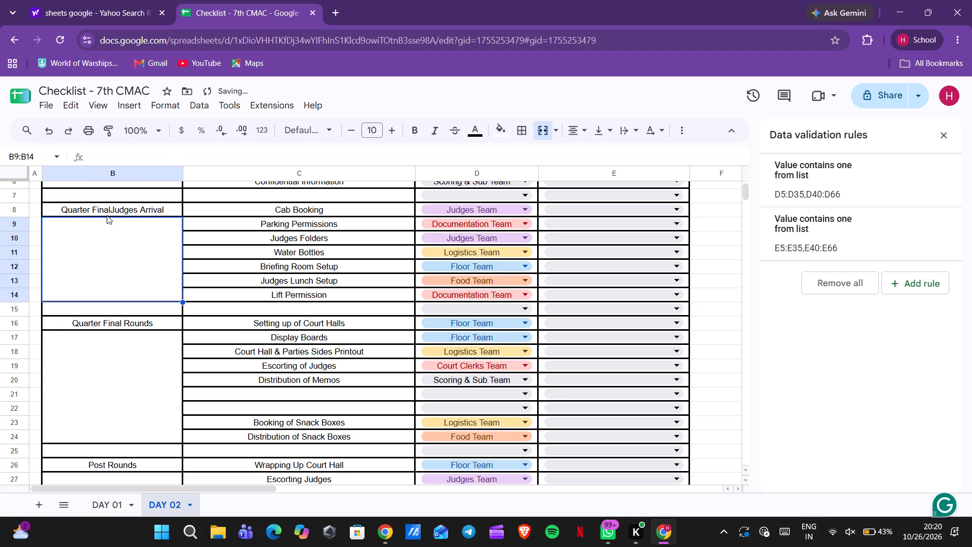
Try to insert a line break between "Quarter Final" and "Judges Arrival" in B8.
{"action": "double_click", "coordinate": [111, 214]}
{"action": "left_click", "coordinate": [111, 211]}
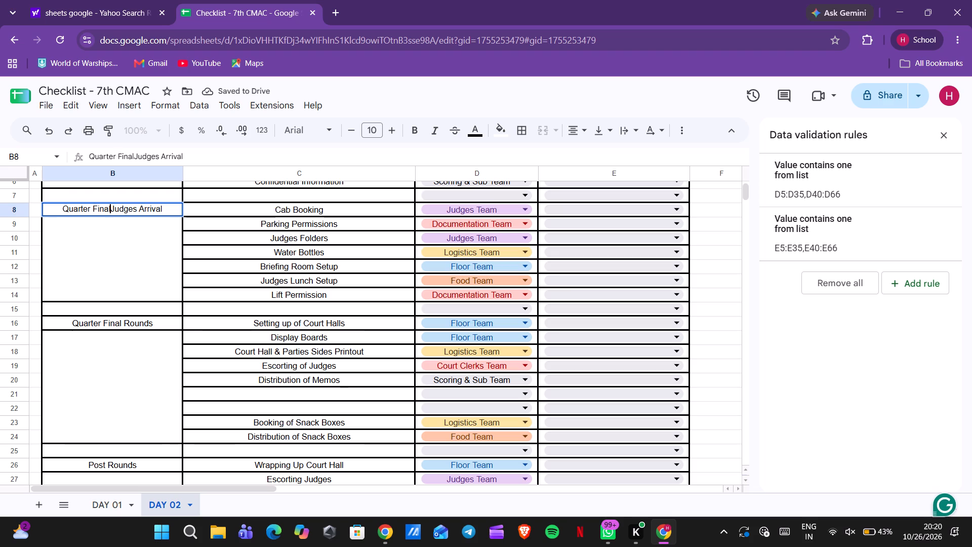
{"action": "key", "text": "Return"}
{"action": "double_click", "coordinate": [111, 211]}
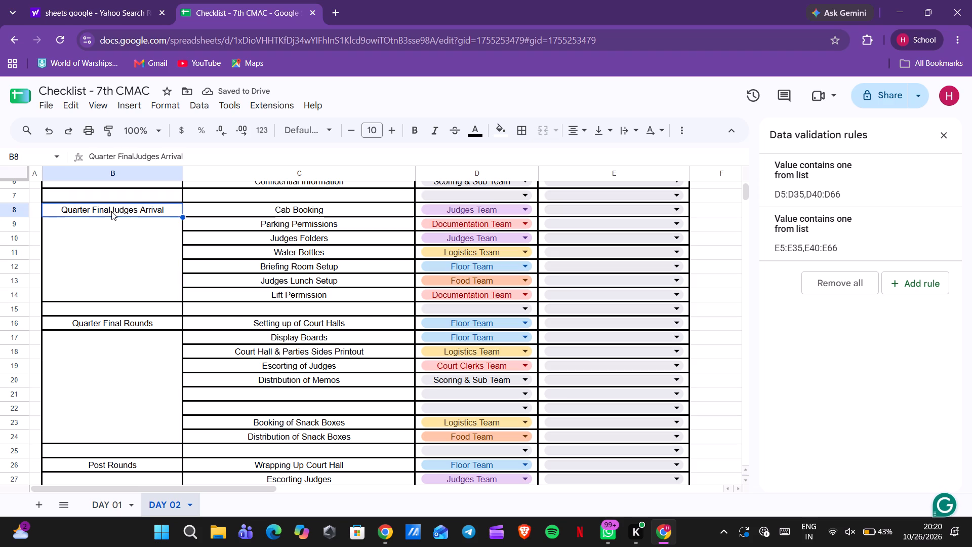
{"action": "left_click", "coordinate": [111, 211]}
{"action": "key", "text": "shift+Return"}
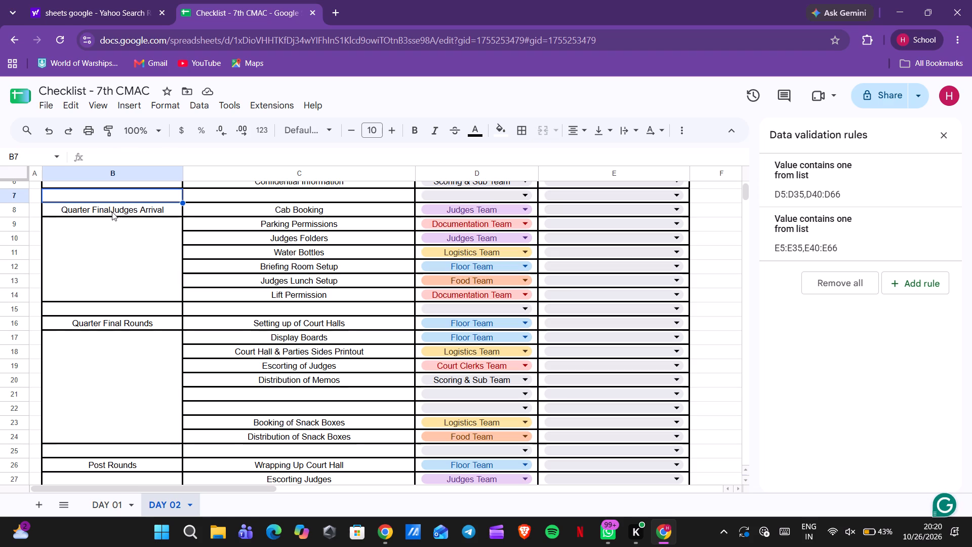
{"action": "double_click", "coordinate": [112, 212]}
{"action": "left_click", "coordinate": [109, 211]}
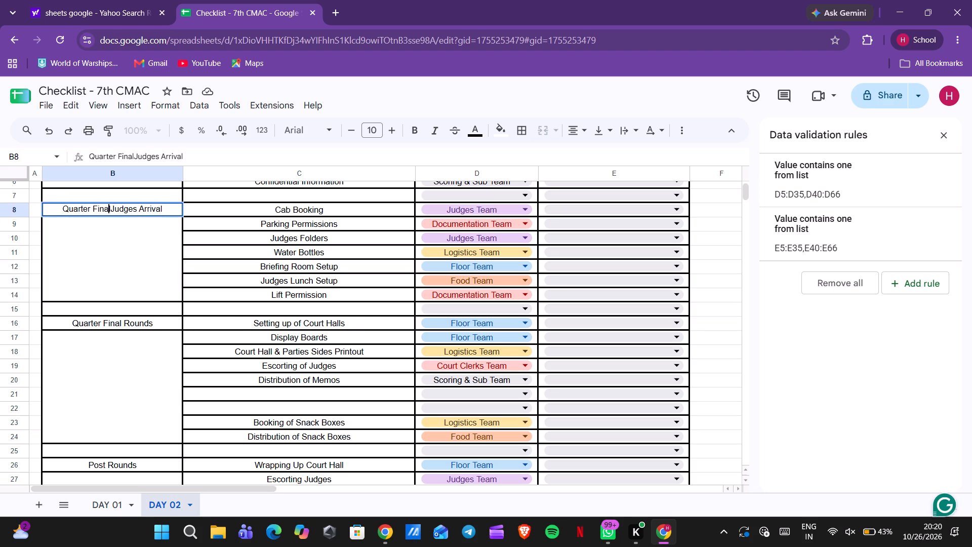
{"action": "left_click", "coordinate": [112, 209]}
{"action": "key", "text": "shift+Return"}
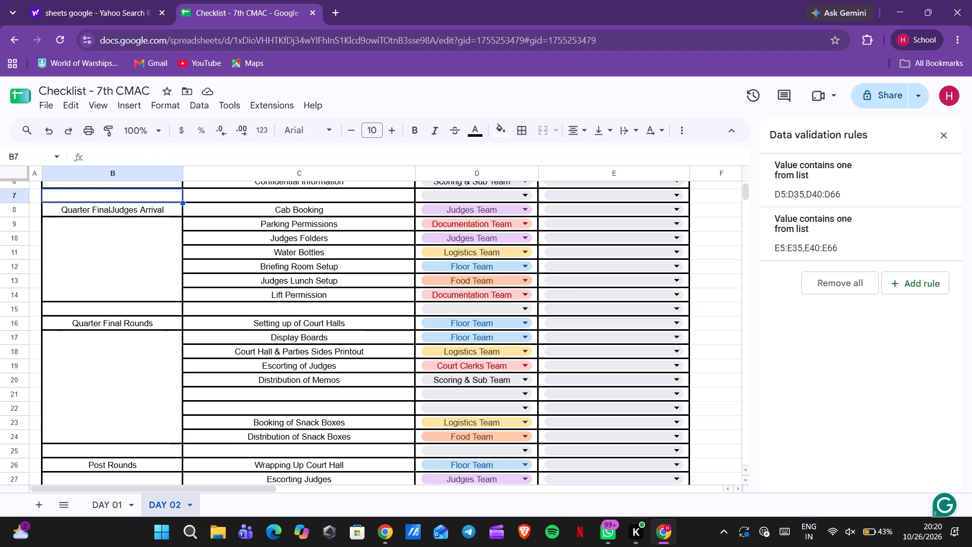
Insert the missing space in B8 so the event reads "Quarter Final Judges Arrival".
{"action": "triple_click", "coordinate": [113, 210]}
{"action": "left_click", "coordinate": [111, 210]}
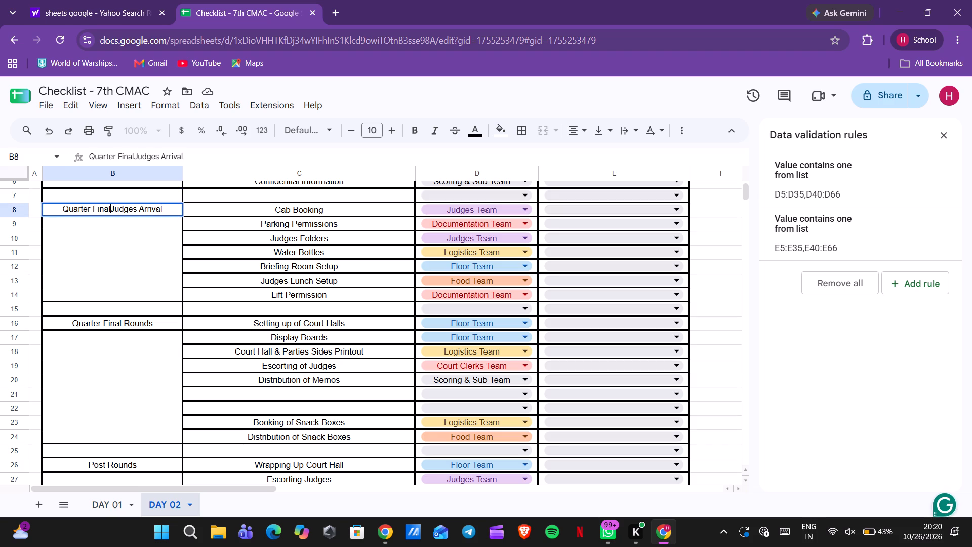
{"action": "key", "text": "space"}
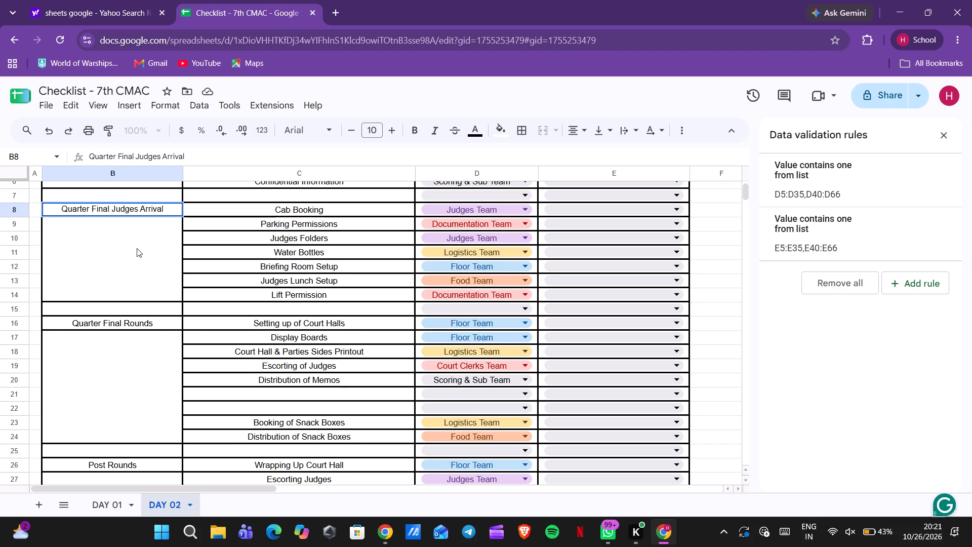
{"action": "left_click", "coordinate": [264, 224]}
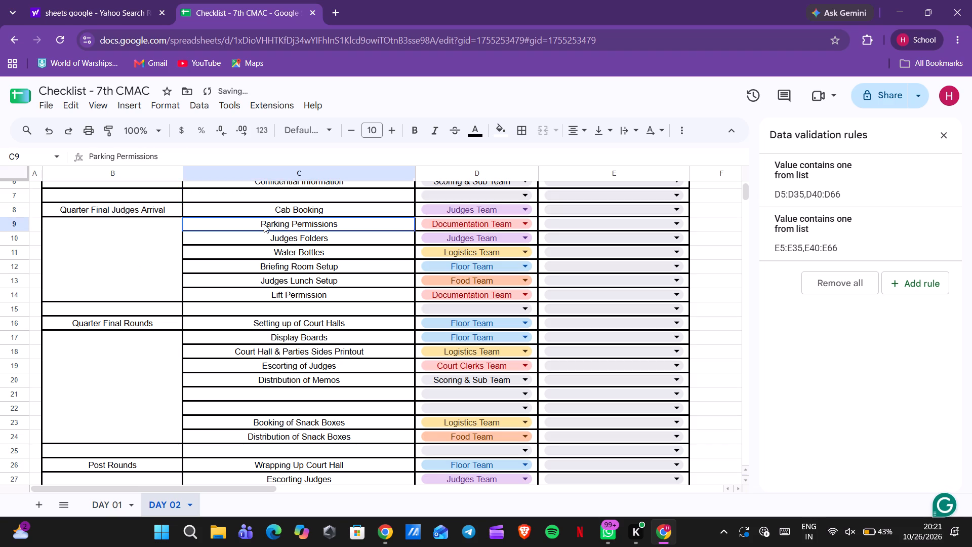
Change the "Judges Lunch Setup" task in C13 of the DAY 02 sheet to "Judges Breakfast Setup".
{"action": "scroll", "coordinate": [264, 224], "scroll_direction": "down", "scroll_amount": 1}
{"action": "scroll", "coordinate": [264, 224], "scroll_direction": "up", "scroll_amount": 1}
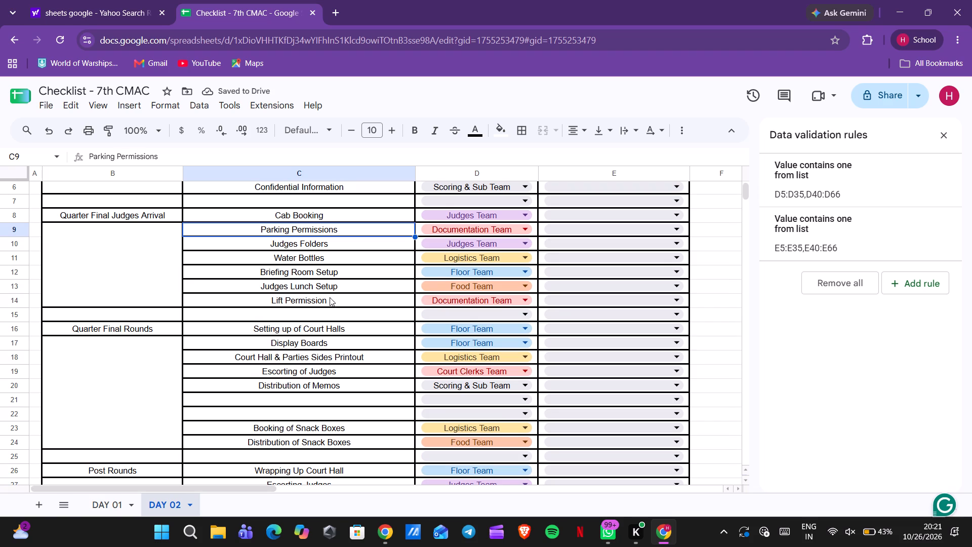
{"action": "double_click", "coordinate": [312, 288]}
{"action": "left_click", "coordinate": [312, 288]}
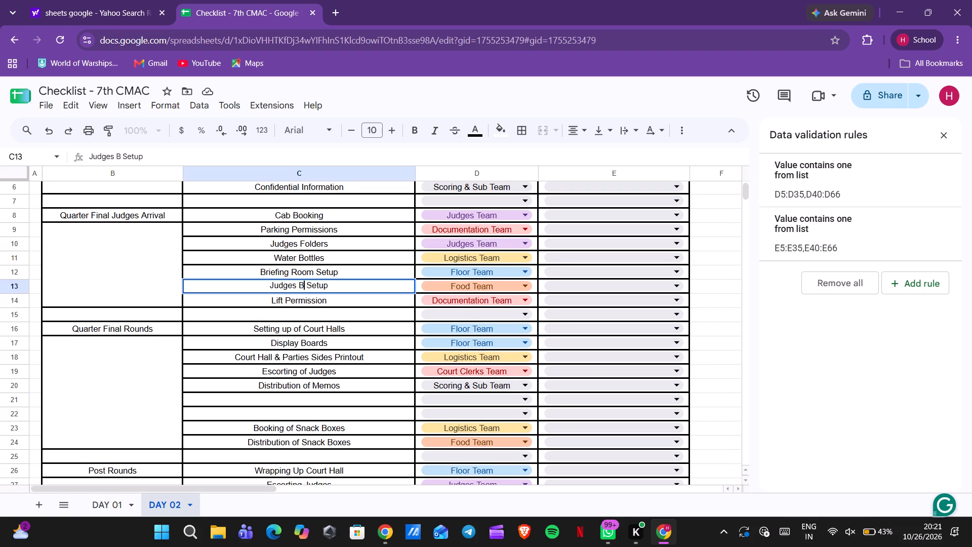
{"action": "type", "text": "reakf"}
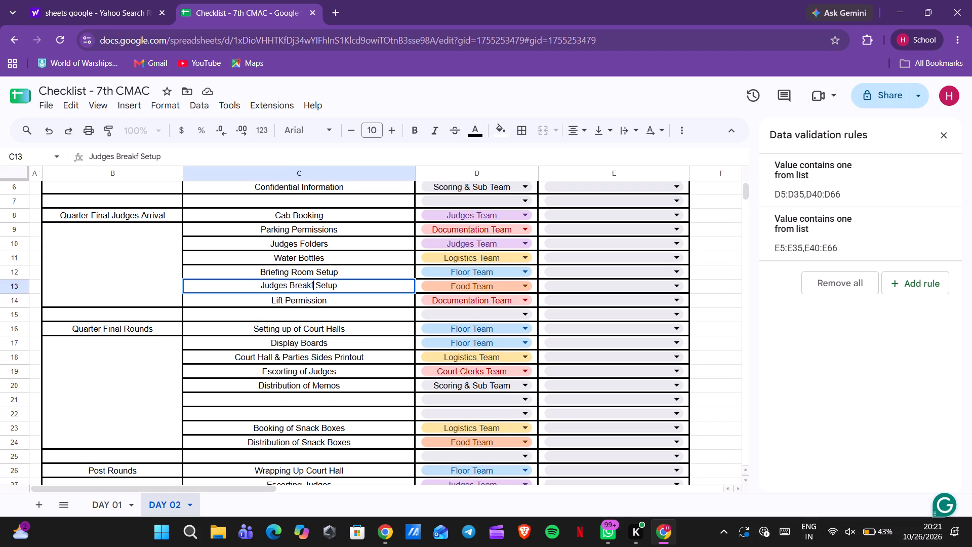
{"action": "key", "text": "BackSpace"}
{"action": "key", "text": "BackSpace"}
{"action": "type", "text": "ast"}
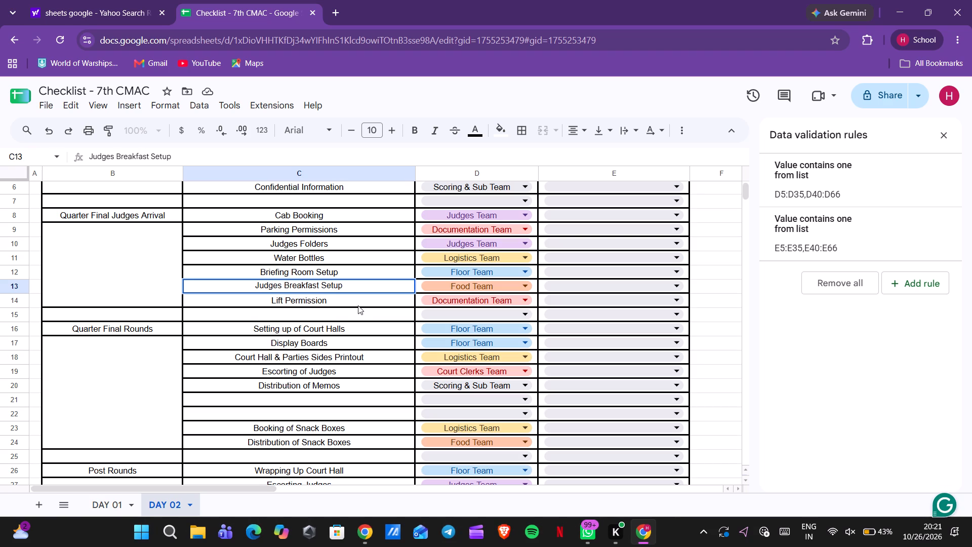
{"action": "left_click", "coordinate": [350, 321]}
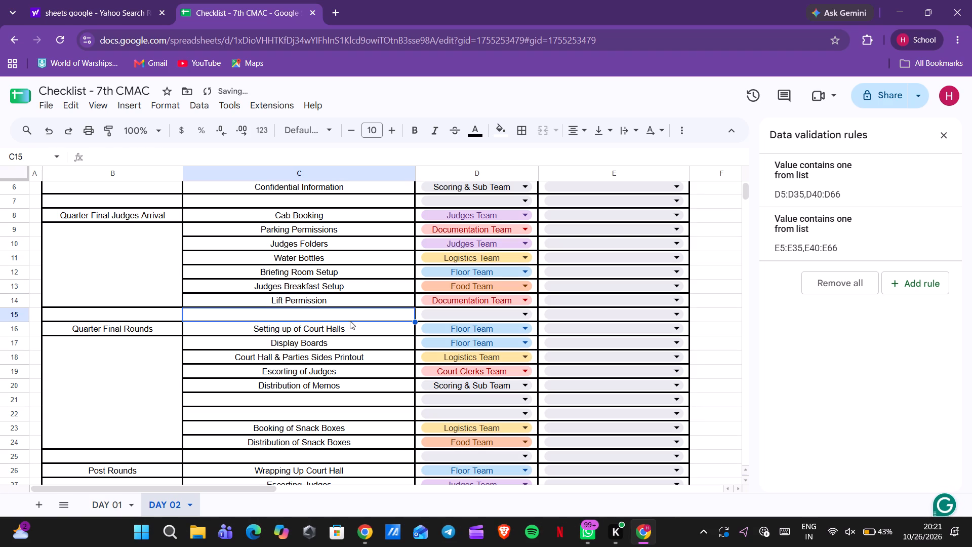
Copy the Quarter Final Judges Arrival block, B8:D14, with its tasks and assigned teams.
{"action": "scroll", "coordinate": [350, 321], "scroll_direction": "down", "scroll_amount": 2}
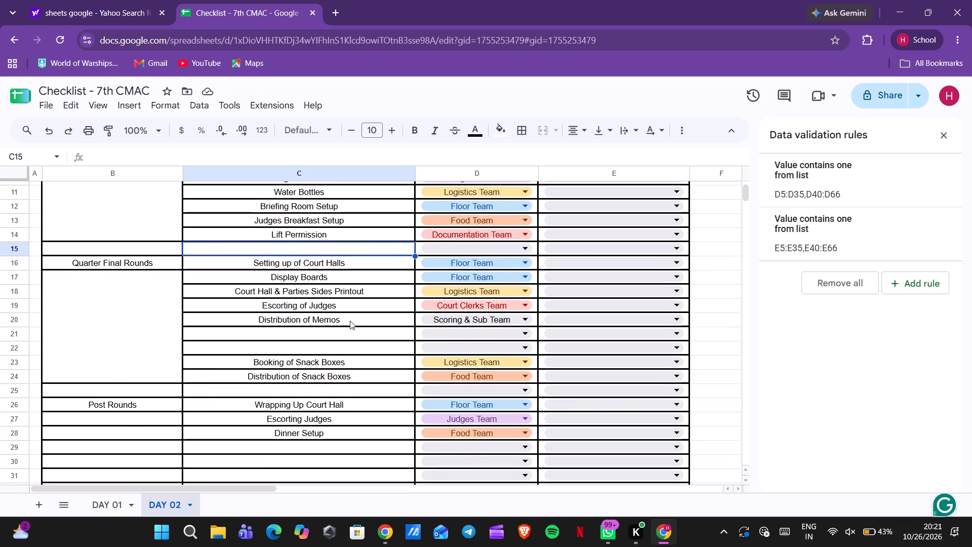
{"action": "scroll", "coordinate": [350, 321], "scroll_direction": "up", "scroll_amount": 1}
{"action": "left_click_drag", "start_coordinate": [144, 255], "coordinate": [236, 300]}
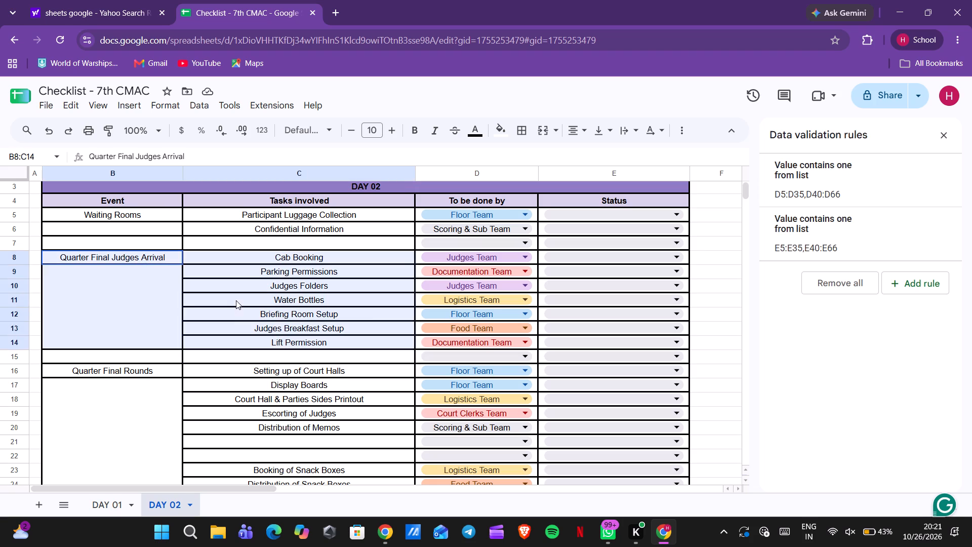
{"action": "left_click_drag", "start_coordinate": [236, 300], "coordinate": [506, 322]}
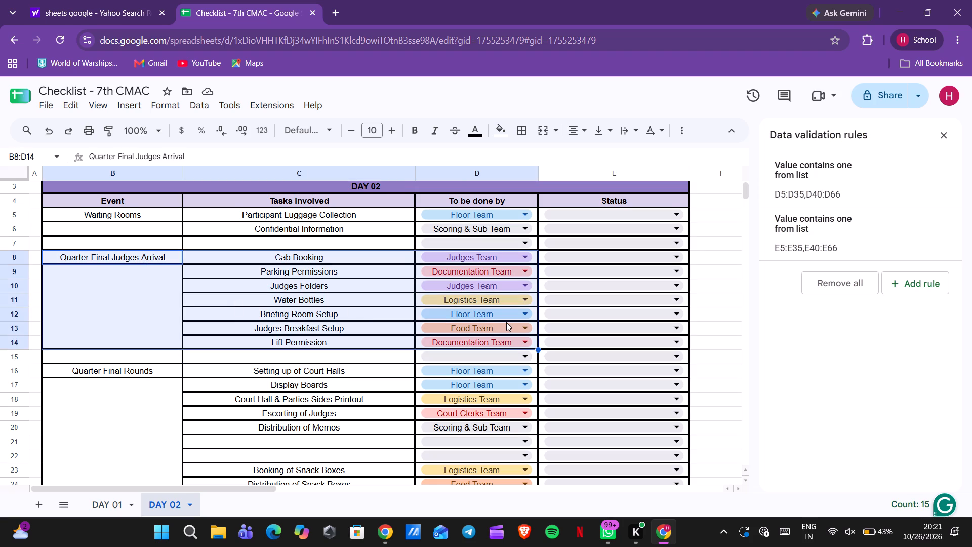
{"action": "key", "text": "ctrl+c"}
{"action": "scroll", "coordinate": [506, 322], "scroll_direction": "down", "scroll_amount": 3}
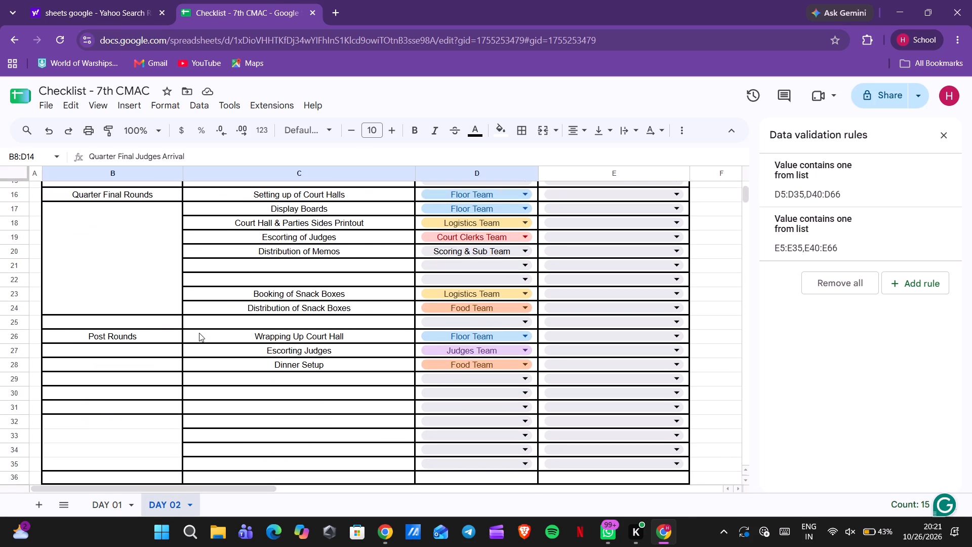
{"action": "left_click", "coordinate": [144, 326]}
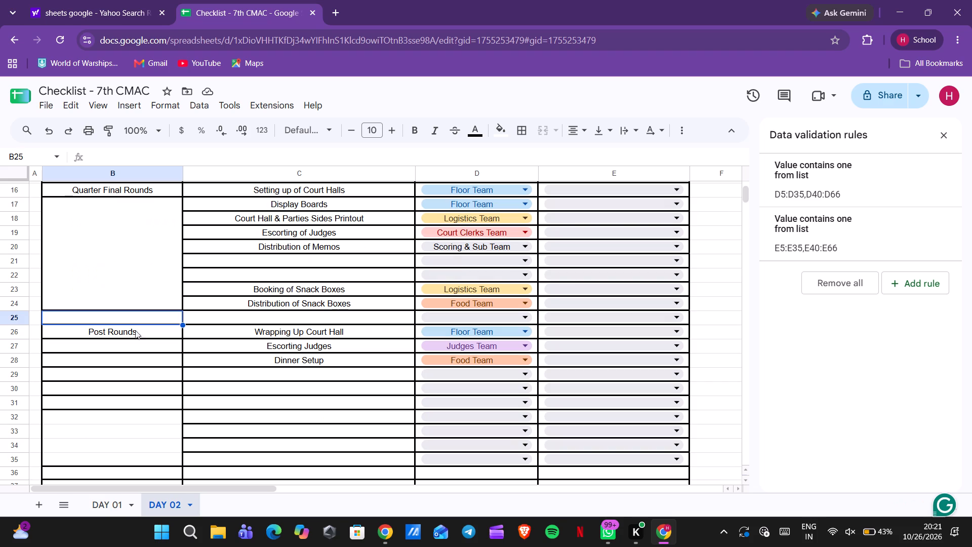
Cut the Post Rounds block, B26:D28, and look for a spot for it in the blank rows below, around B32.
{"action": "left_click_drag", "start_coordinate": [135, 331], "coordinate": [527, 356]}
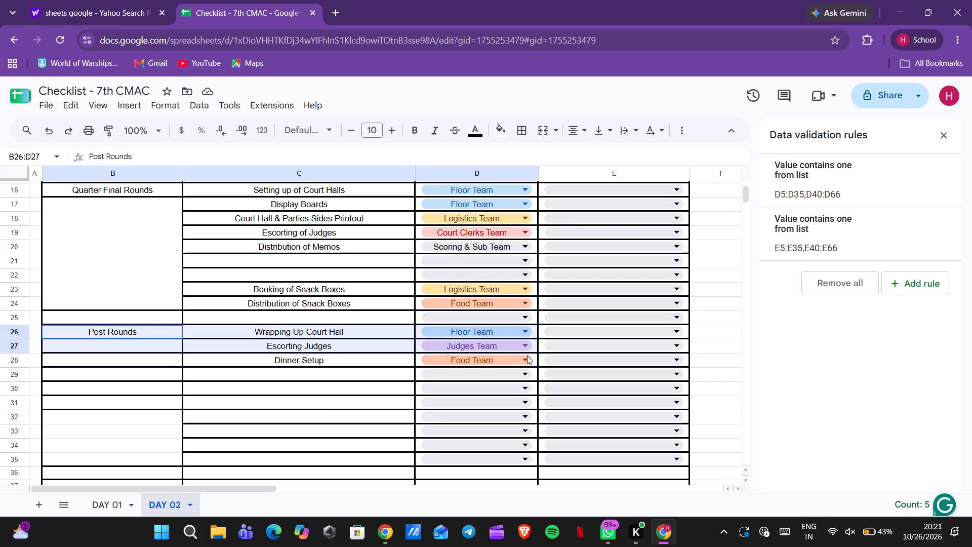
{"action": "left_click_drag", "start_coordinate": [527, 356], "coordinate": [532, 361]}
{"action": "key", "text": "ctrl+x"}
{"action": "scroll", "coordinate": [532, 361], "scroll_direction": "down", "scroll_amount": 3}
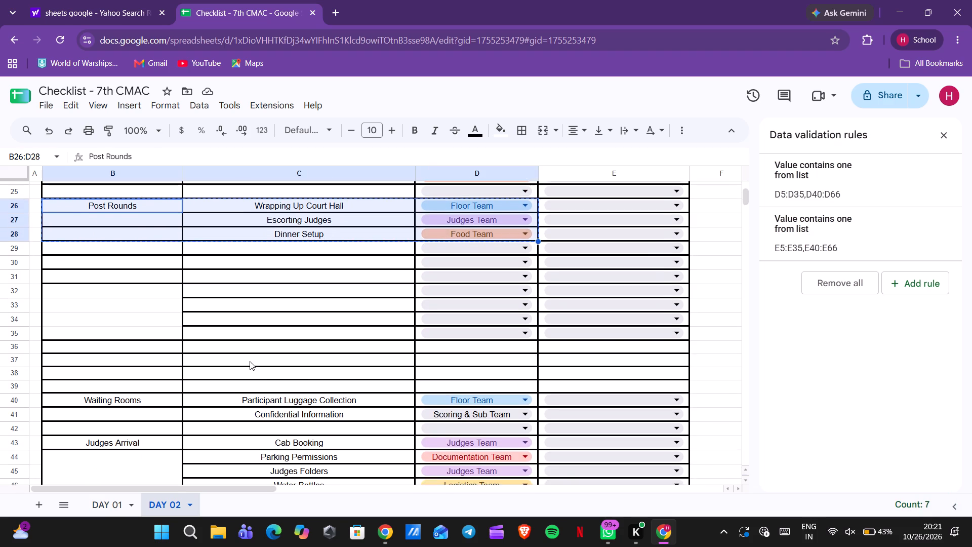
{"action": "scroll", "coordinate": [212, 357], "scroll_direction": "down", "scroll_amount": 3}
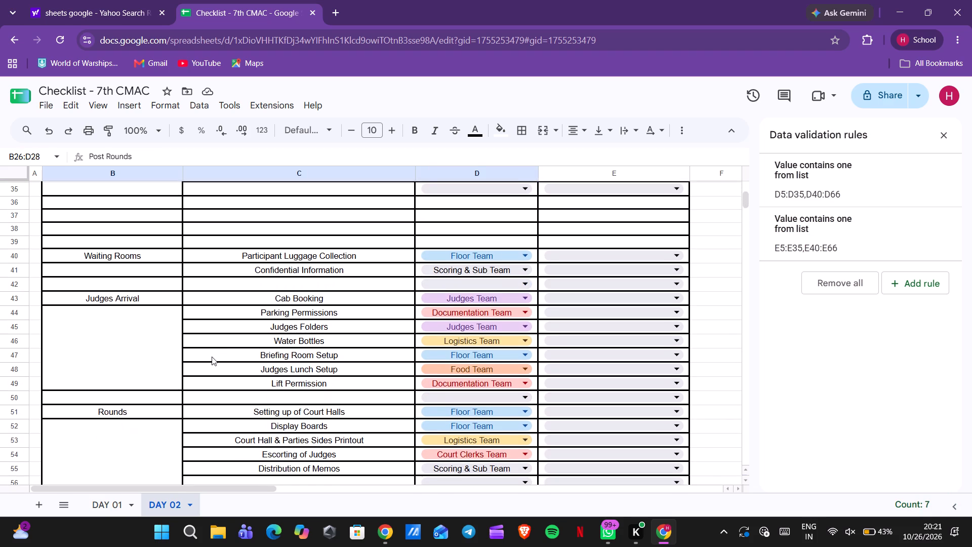
{"action": "scroll", "coordinate": [212, 357], "scroll_direction": "down", "scroll_amount": 4}
{"action": "scroll", "coordinate": [212, 357], "scroll_direction": "up", "scroll_amount": 3}
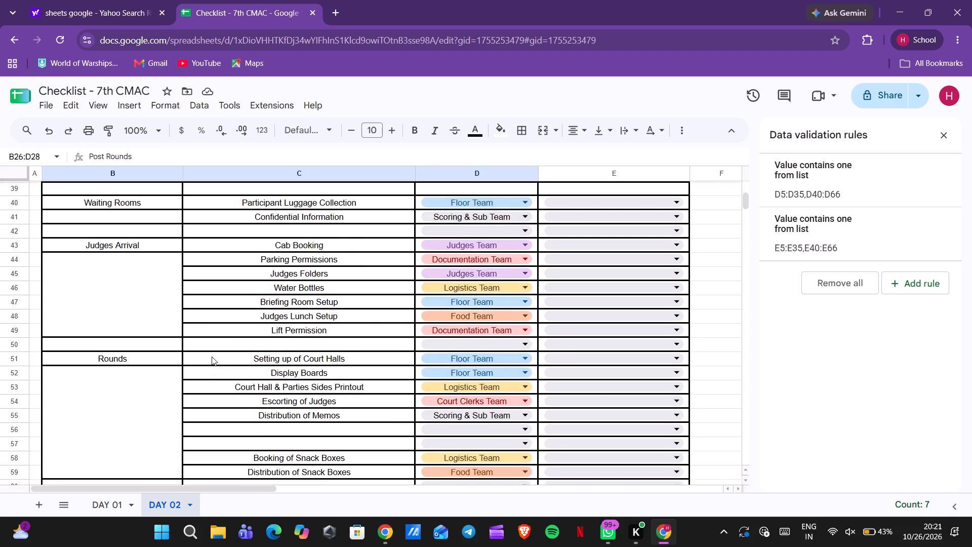
{"action": "scroll", "coordinate": [212, 357], "scroll_direction": "up", "scroll_amount": 4}
{"action": "scroll", "coordinate": [212, 357], "scroll_direction": "down", "scroll_amount": 3}
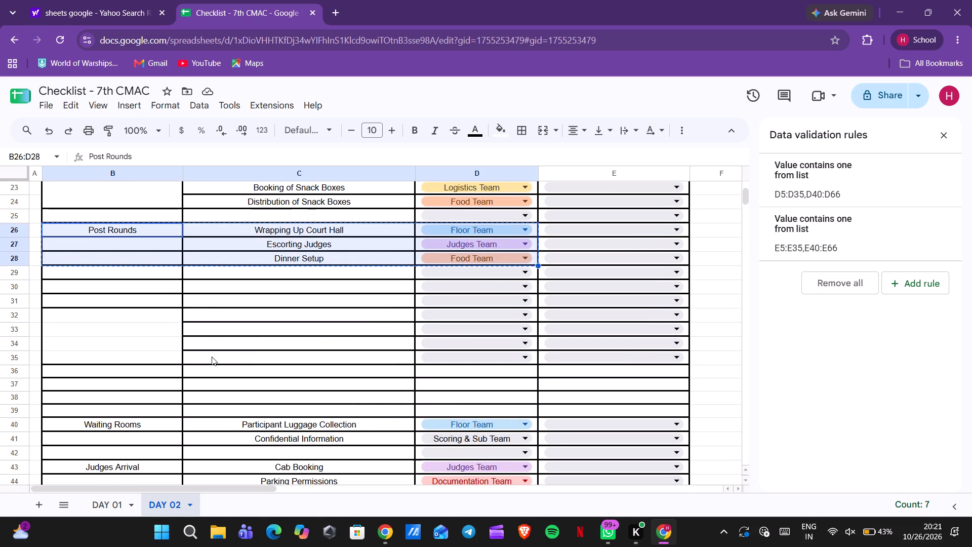
{"action": "left_click", "coordinate": [160, 317]}
{"action": "scroll", "coordinate": [110, 254], "scroll_direction": "up", "scroll_amount": 2}
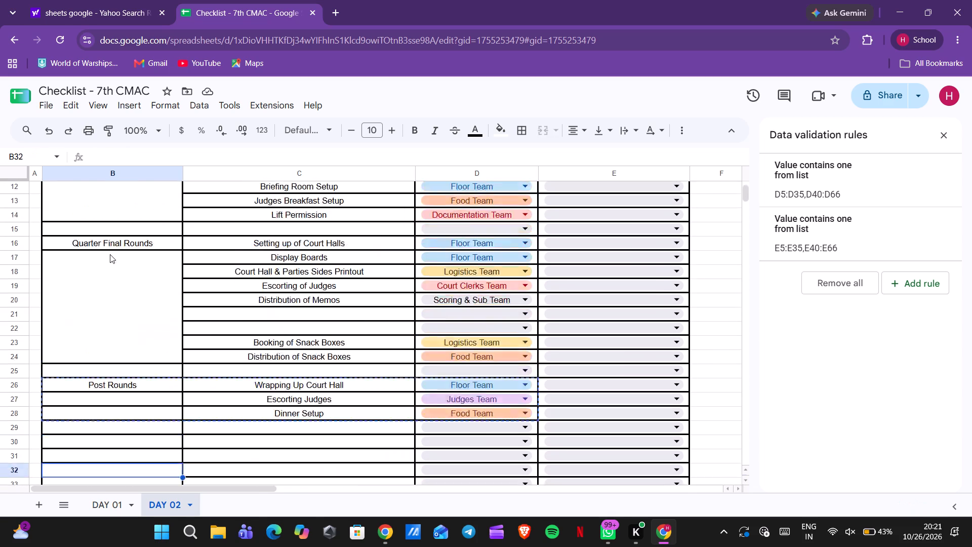
{"action": "scroll", "coordinate": [110, 254], "scroll_direction": "up", "scroll_amount": 3}
{"action": "scroll", "coordinate": [79, 251], "scroll_direction": "down", "scroll_amount": 1}
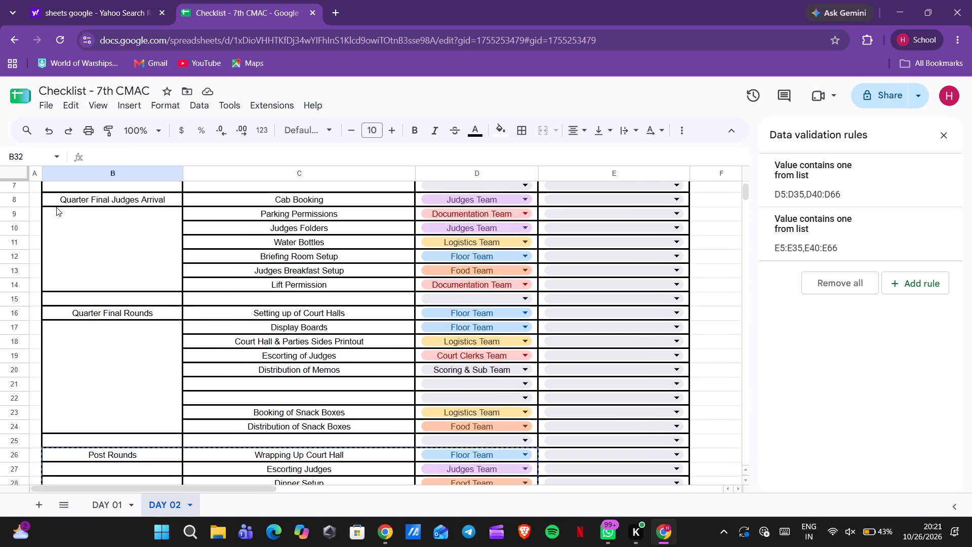
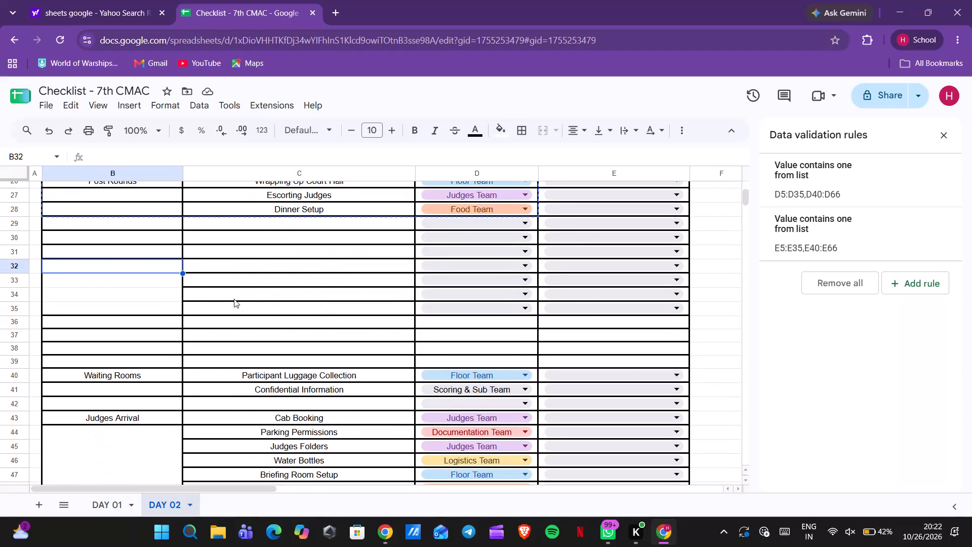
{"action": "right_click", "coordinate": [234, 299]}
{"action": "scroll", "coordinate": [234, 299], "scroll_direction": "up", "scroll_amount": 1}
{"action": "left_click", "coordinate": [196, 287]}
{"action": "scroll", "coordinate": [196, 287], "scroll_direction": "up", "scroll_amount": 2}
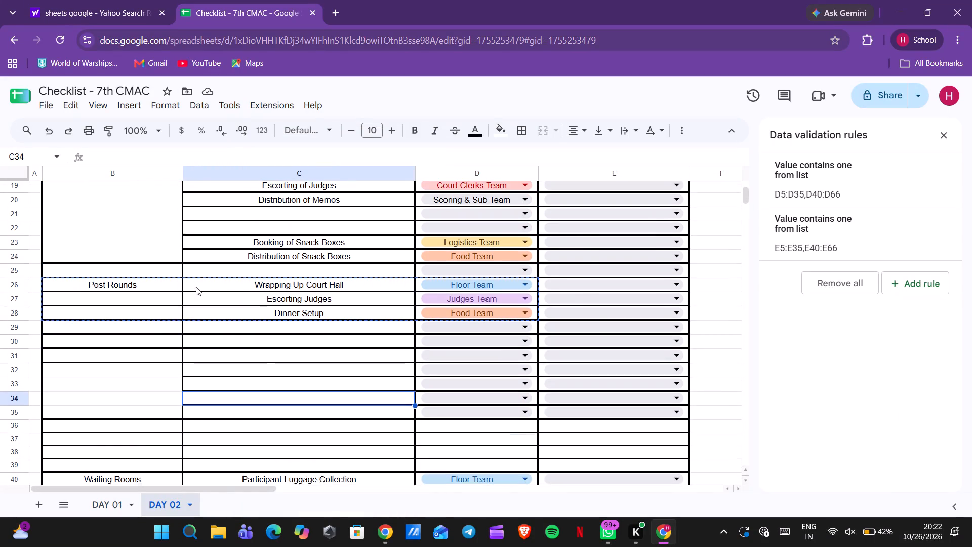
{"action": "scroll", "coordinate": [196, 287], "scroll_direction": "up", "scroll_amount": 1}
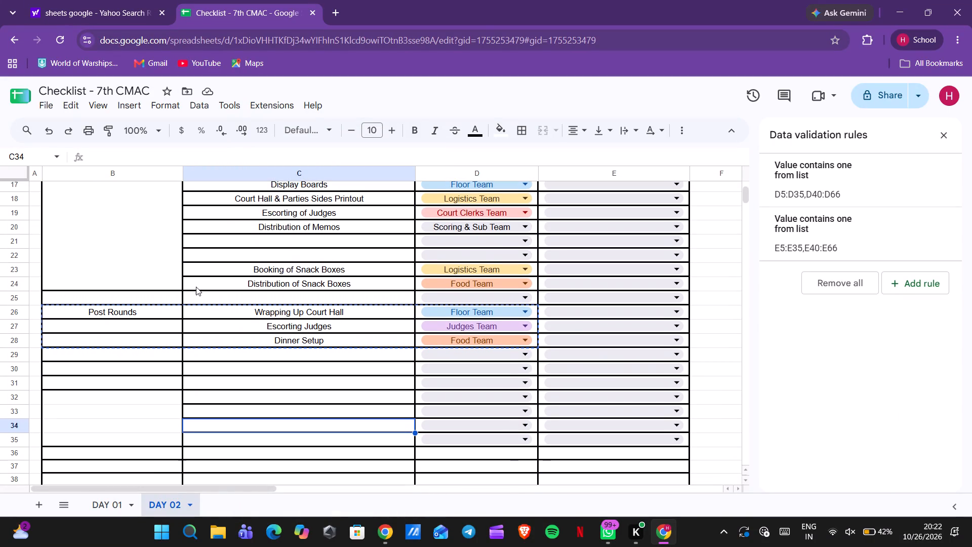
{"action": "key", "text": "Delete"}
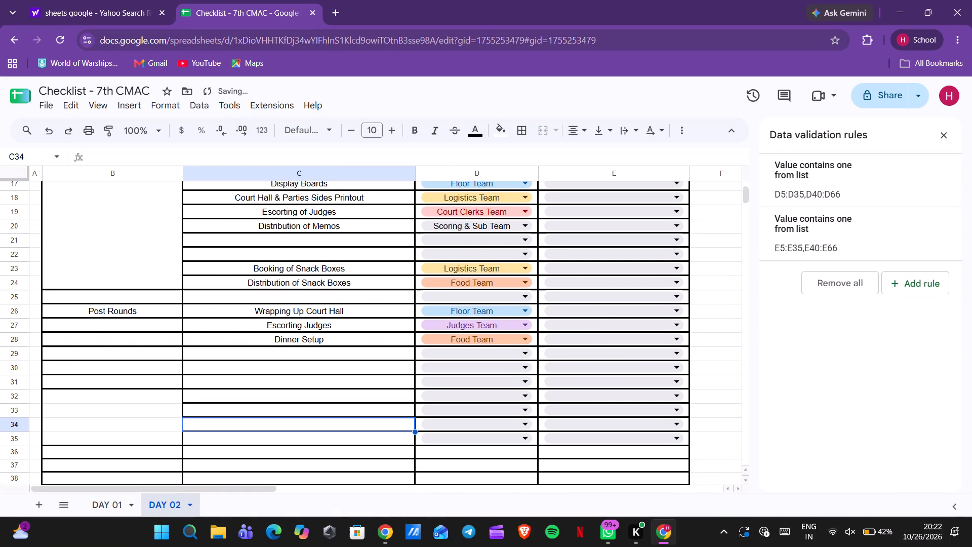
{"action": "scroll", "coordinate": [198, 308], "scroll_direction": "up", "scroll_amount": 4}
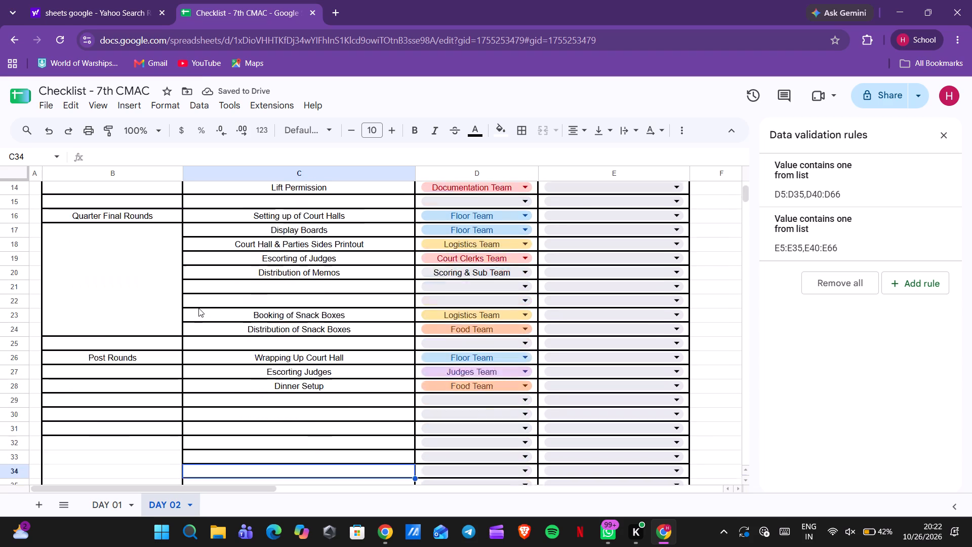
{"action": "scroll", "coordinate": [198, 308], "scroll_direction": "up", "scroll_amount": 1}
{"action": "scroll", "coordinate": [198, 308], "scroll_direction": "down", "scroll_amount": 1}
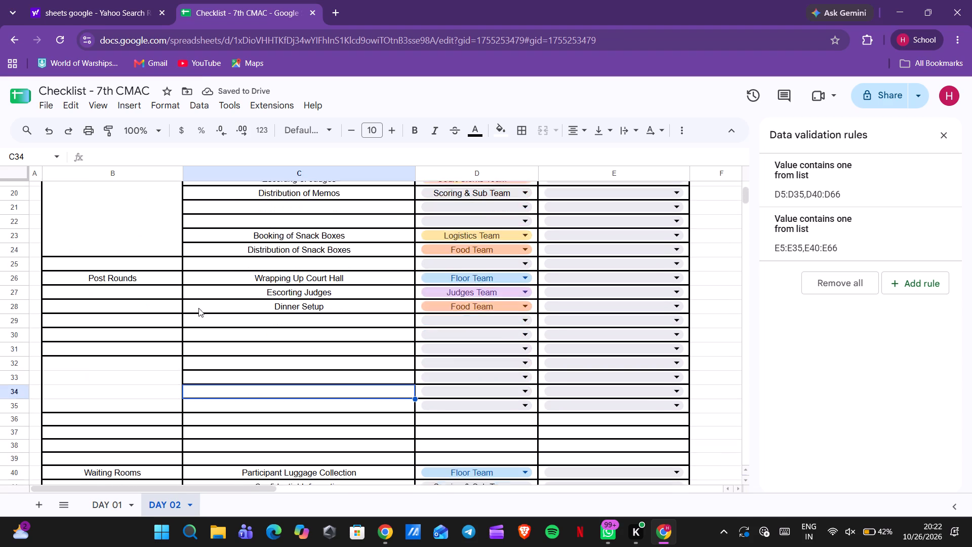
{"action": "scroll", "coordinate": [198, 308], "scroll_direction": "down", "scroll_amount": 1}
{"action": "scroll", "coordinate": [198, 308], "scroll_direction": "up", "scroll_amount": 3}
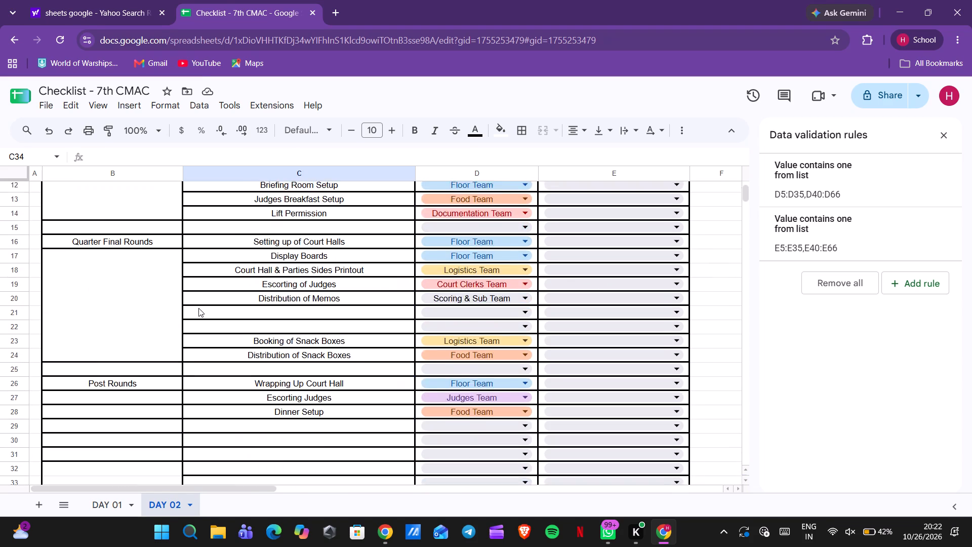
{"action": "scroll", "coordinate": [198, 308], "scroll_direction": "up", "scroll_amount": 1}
Copy the Quarter Final Judges Arrival and Quarter Final Rounds blocks, B8:D25, and paste them over the rows starting at B26.
{"action": "double_click", "coordinate": [130, 252]}
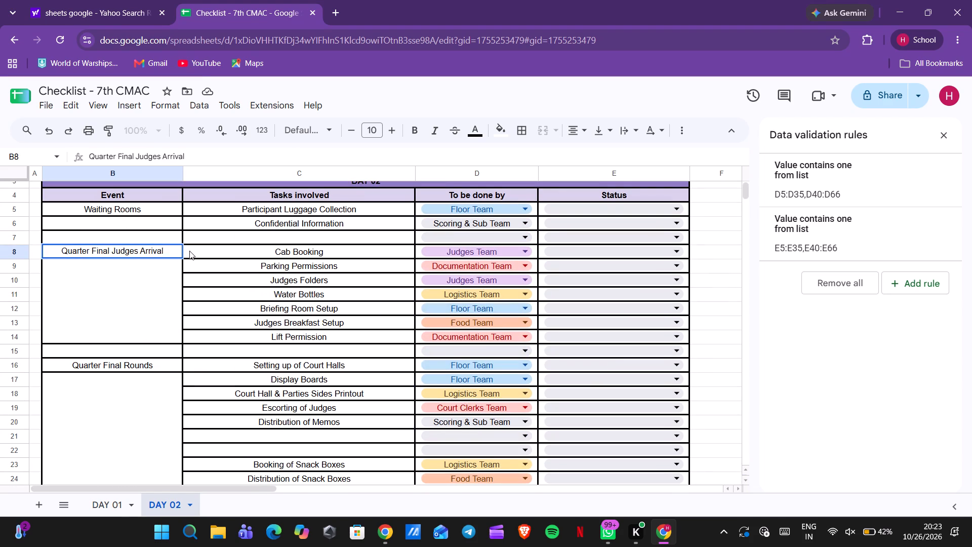
{"action": "left_click", "coordinate": [189, 251]}
{"action": "left_click", "coordinate": [173, 251]}
{"action": "scroll", "coordinate": [173, 251], "scroll_direction": "down", "scroll_amount": 3}
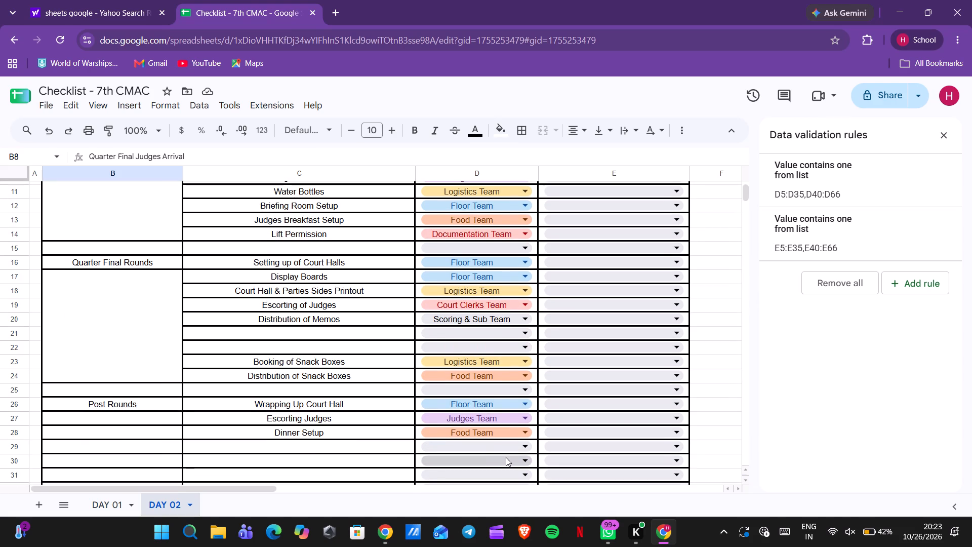
{"action": "left_click", "coordinate": [537, 452], "text": "shift"}
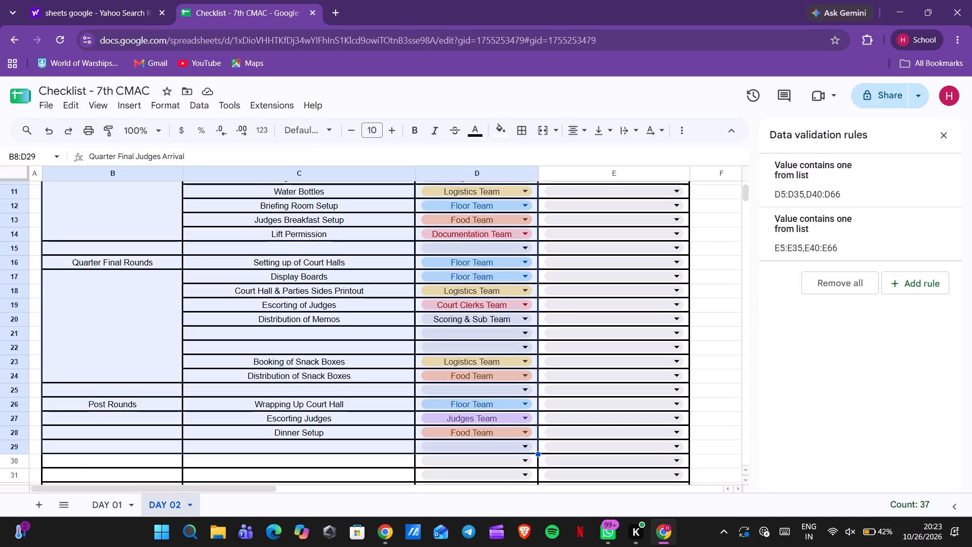
{"action": "scroll", "coordinate": [366, 382], "scroll_direction": "up", "scroll_amount": 2}
{"action": "left_click", "coordinate": [106, 218]}
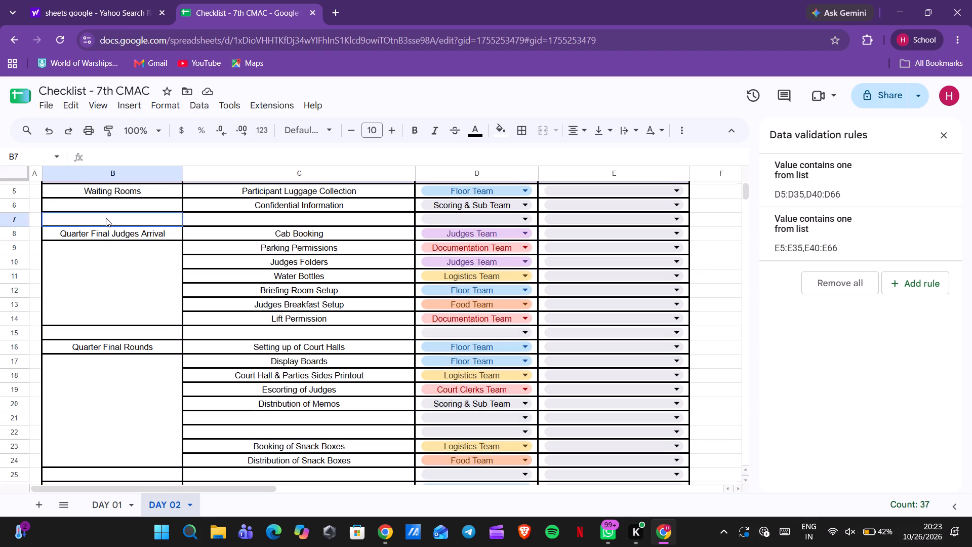
{"action": "left_click", "coordinate": [102, 235]}
{"action": "scroll", "coordinate": [260, 335], "scroll_direction": "down", "scroll_amount": 2}
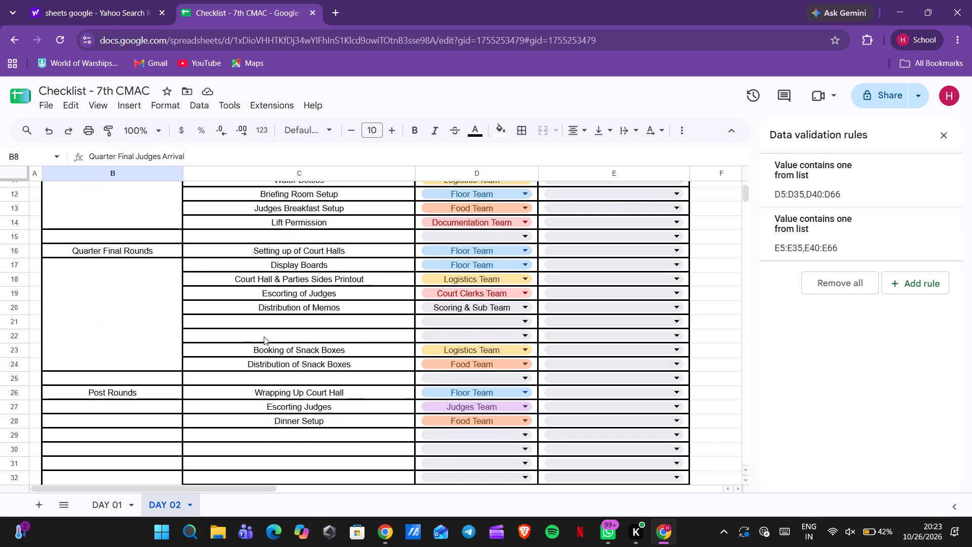
{"action": "left_click", "coordinate": [534, 380], "text": "shift"}
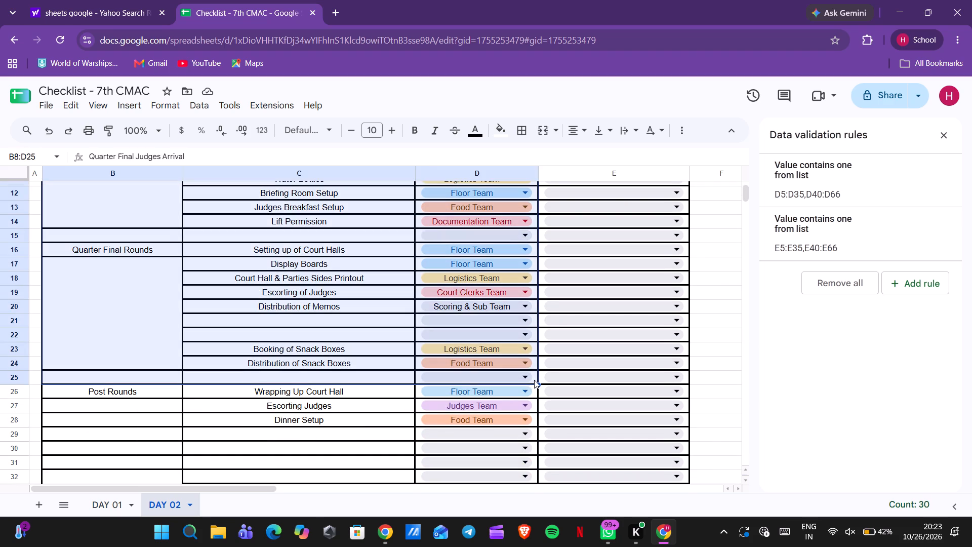
{"action": "key", "text": "ctrl+c"}
{"action": "scroll", "coordinate": [534, 380], "scroll_direction": "down", "scroll_amount": 2}
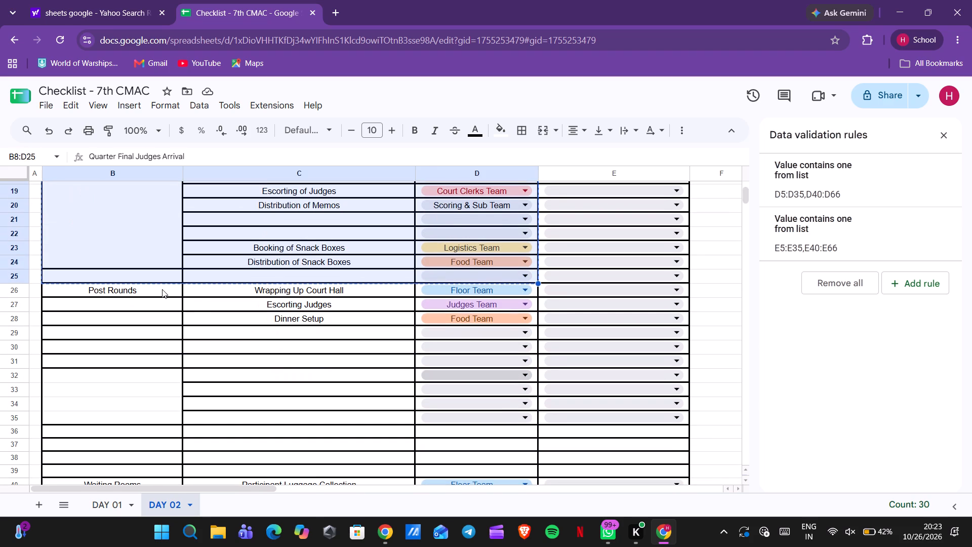
{"action": "left_click", "coordinate": [162, 289]}
{"action": "key", "text": "ctrl+v"}
{"action": "scroll", "coordinate": [162, 289], "scroll_direction": "down", "scroll_amount": 1}
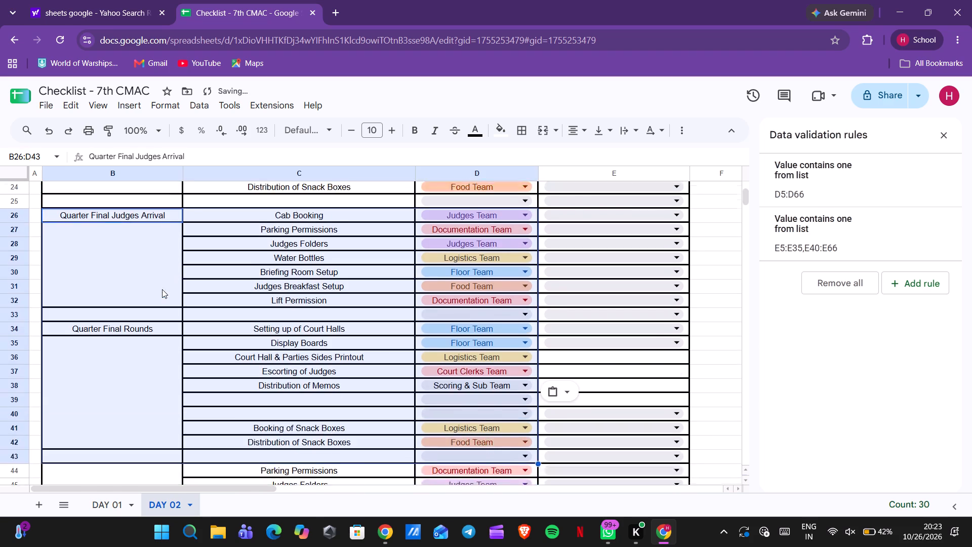
Clear the contents of the old Rounds block, B51:D60, below the pasted blocks.
{"action": "scroll", "coordinate": [162, 289], "scroll_direction": "down", "scroll_amount": 4}
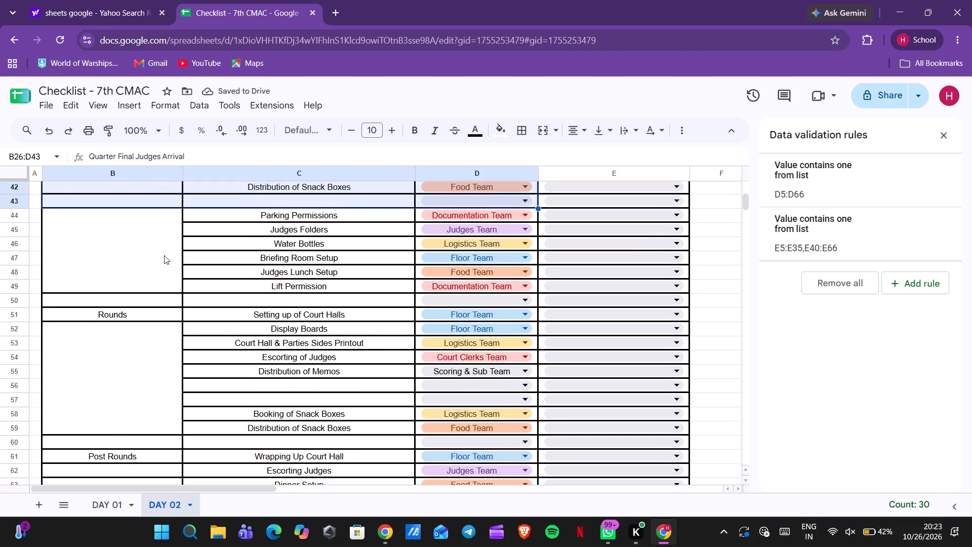
{"action": "left_click", "coordinate": [148, 221]}
{"action": "scroll", "coordinate": [148, 221], "scroll_direction": "down", "scroll_amount": 2}
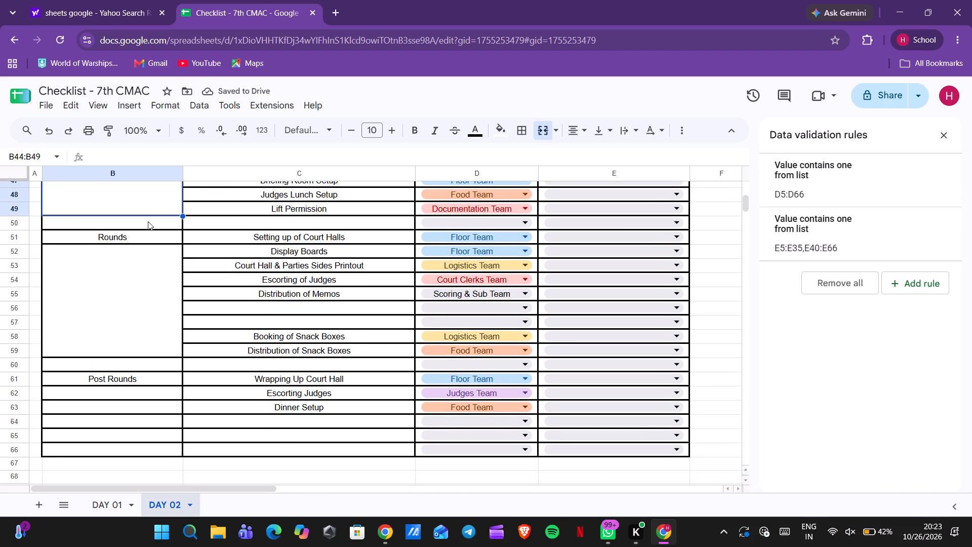
{"action": "left_click_drag", "start_coordinate": [456, 368], "coordinate": [398, 360], "text": "shift"}
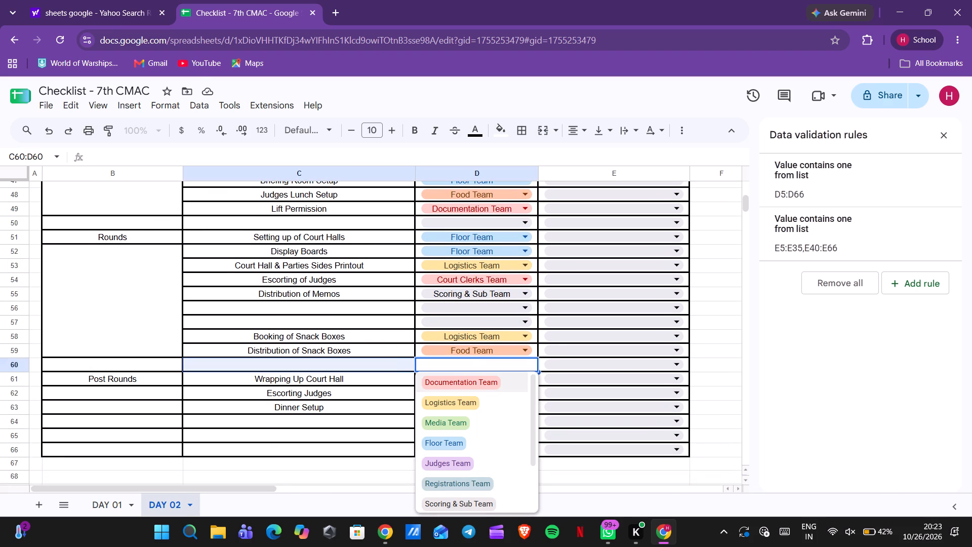
{"action": "left_click", "coordinate": [400, 364]}
{"action": "left_click", "coordinate": [535, 367]}
{"action": "scroll", "coordinate": [535, 367], "scroll_direction": "up", "scroll_amount": 1}
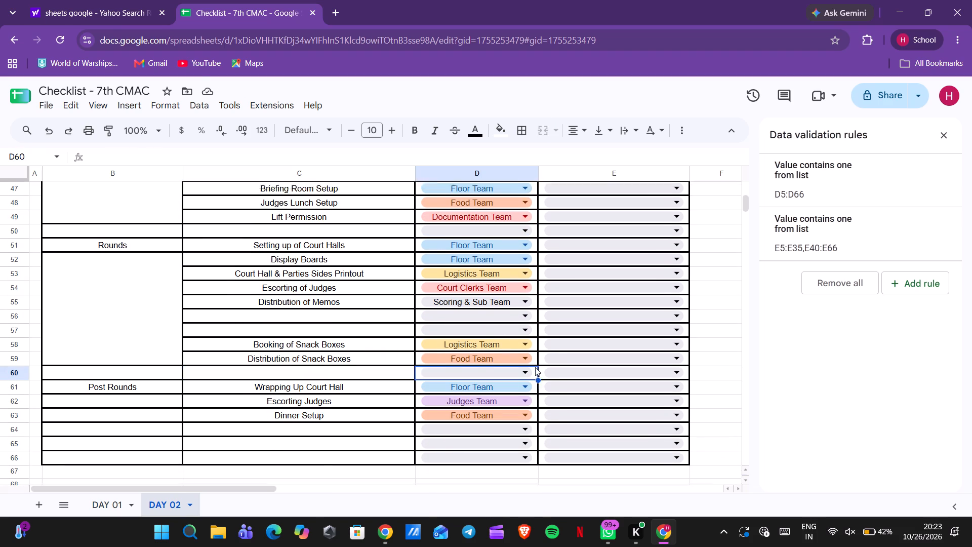
{"action": "scroll", "coordinate": [535, 367], "scroll_direction": "up", "scroll_amount": 6}
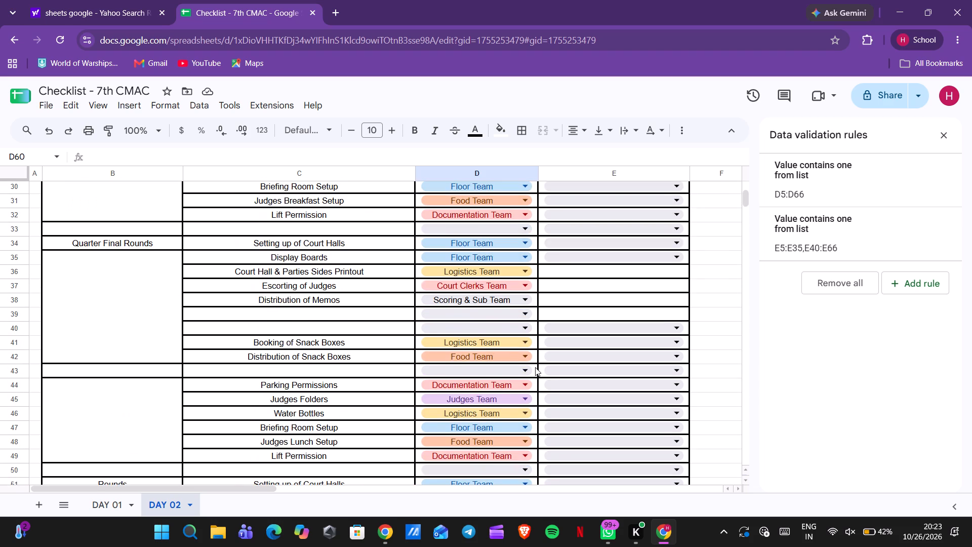
{"action": "scroll", "coordinate": [535, 367], "scroll_direction": "down", "scroll_amount": 2}
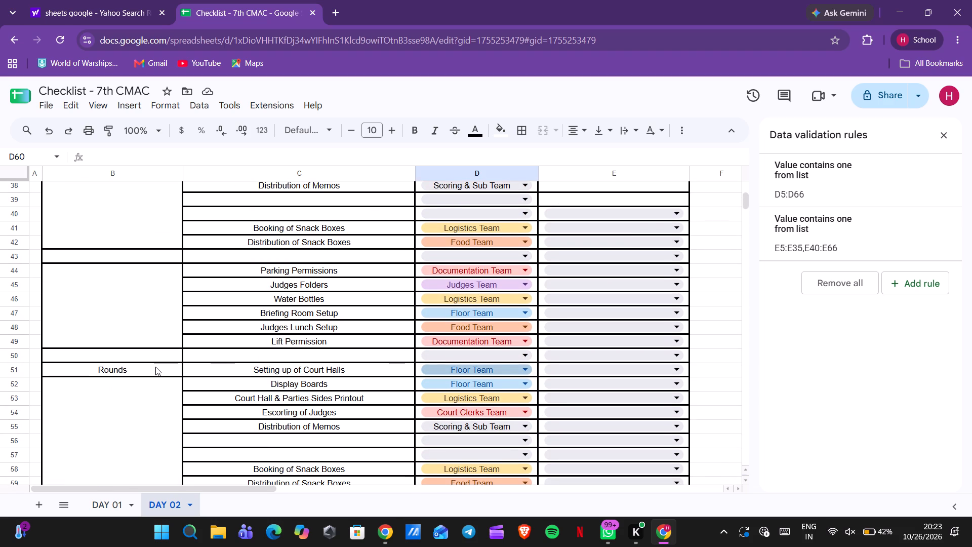
{"action": "left_click", "coordinate": [155, 367], "text": "shift"}
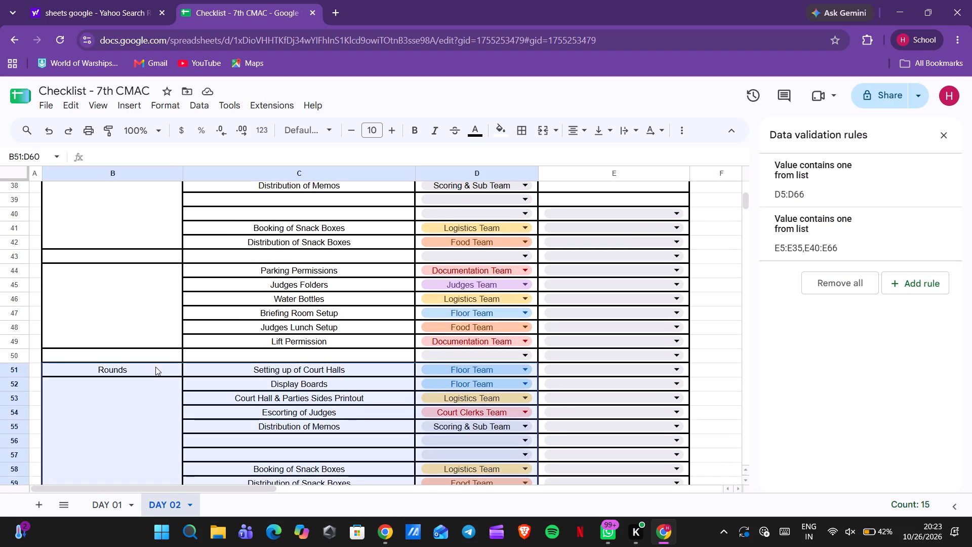
{"action": "key", "text": "Delete"}
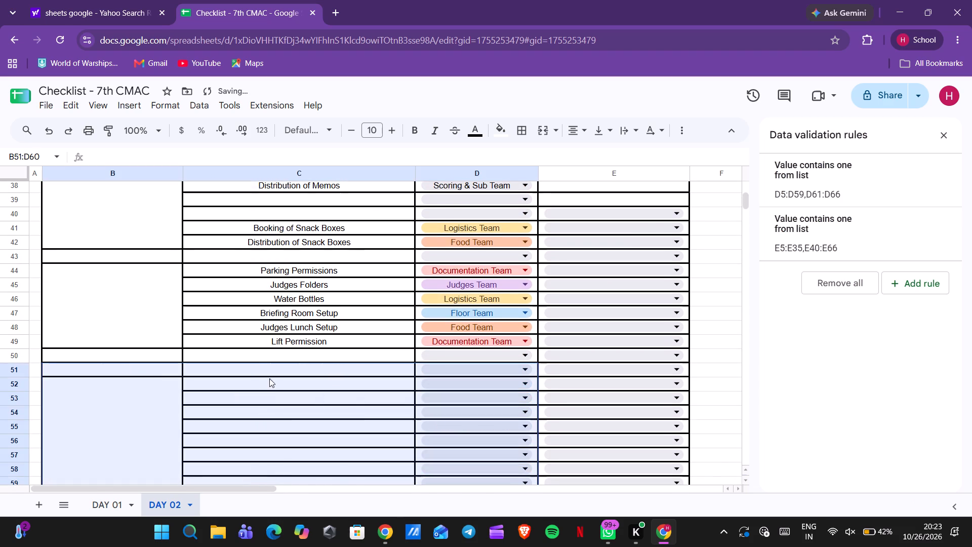
{"action": "left_click", "coordinate": [264, 360]}
Rename the copied event in B26 as "Semi Final Judges Arrival".
{"action": "scroll", "coordinate": [264, 360], "scroll_direction": "up", "scroll_amount": 1}
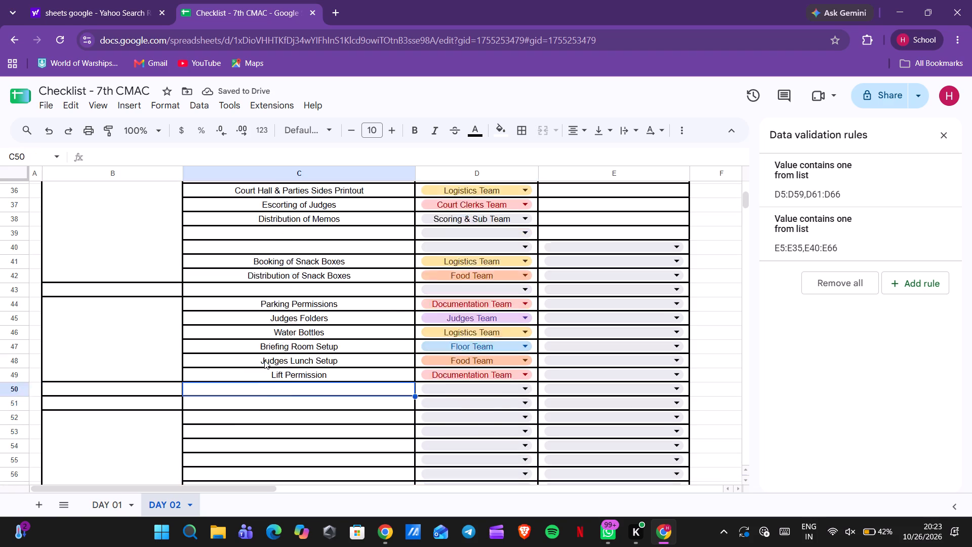
{"action": "scroll", "coordinate": [264, 360], "scroll_direction": "up", "scroll_amount": 1}
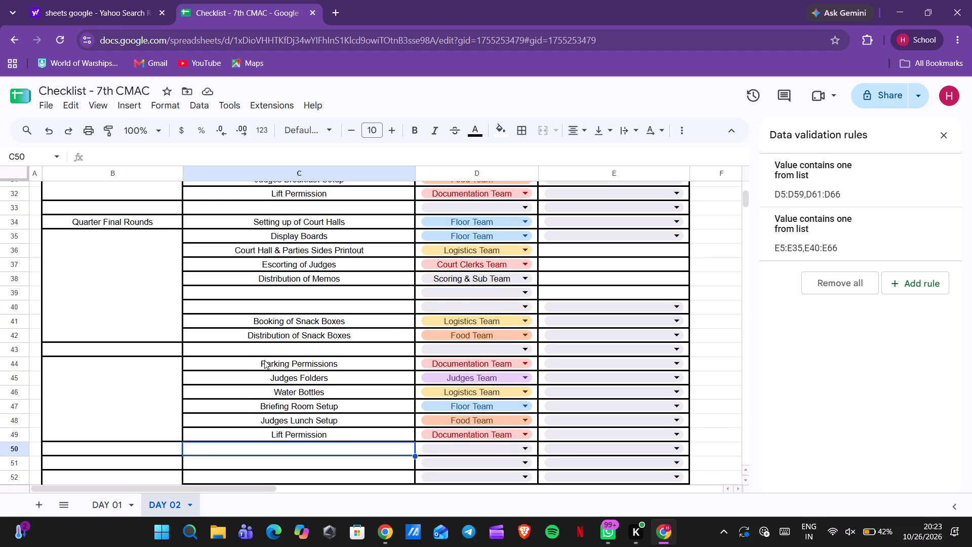
{"action": "scroll", "coordinate": [304, 317], "scroll_direction": "up", "scroll_amount": 5}
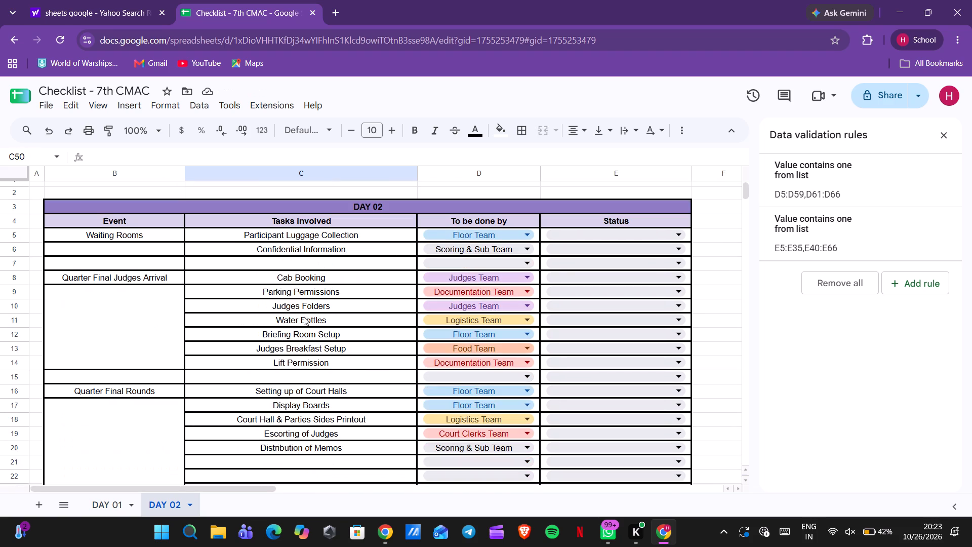
{"action": "scroll", "coordinate": [304, 317], "scroll_direction": "up", "scroll_amount": 1}
{"action": "scroll", "coordinate": [304, 317], "scroll_direction": "down", "scroll_amount": 2}
{"action": "scroll", "coordinate": [207, 335], "scroll_direction": "down", "scroll_amount": 1}
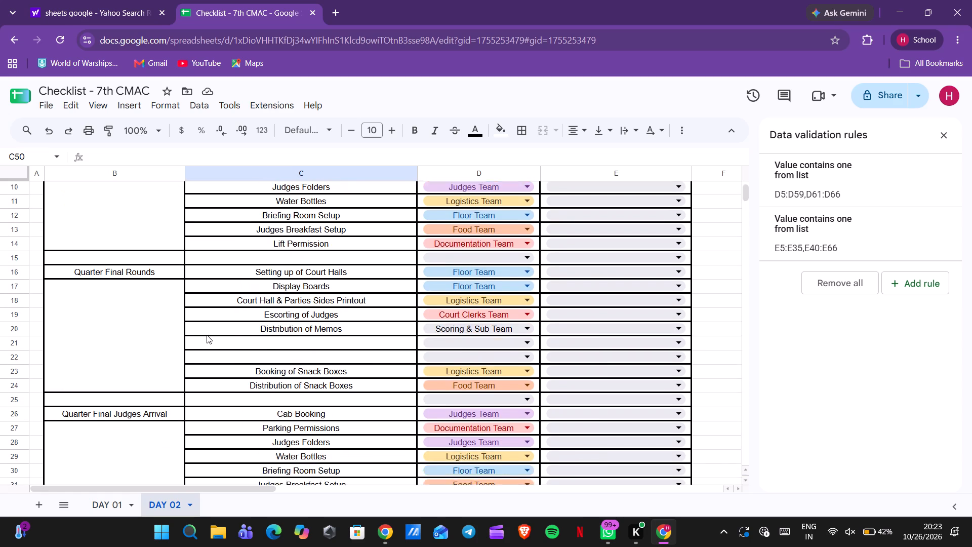
{"action": "scroll", "coordinate": [207, 335], "scroll_direction": "down", "scroll_amount": 1}
{"action": "double_click", "coordinate": [92, 376]}
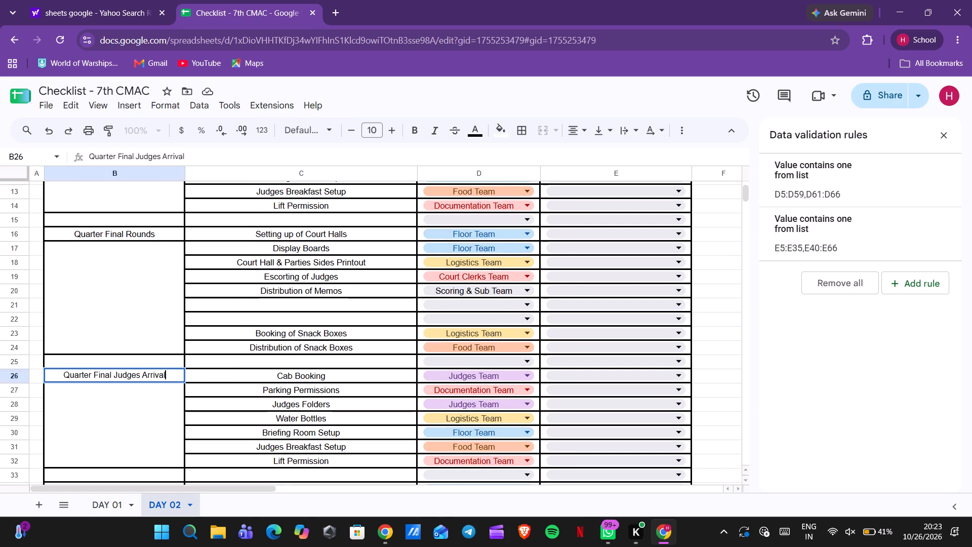
{"action": "left_click", "coordinate": [91, 376]}
{"action": "key", "text": "BackSpace"}
{"action": "key", "text": "BackSpace"}
{"action": "key", "text": "BackSpace"}
{"action": "key", "text": "BackSpace"}
{"action": "key", "text": "BackSpace"}
{"action": "key", "text": "BackSpace"}
{"action": "key", "text": "BackSpace"}
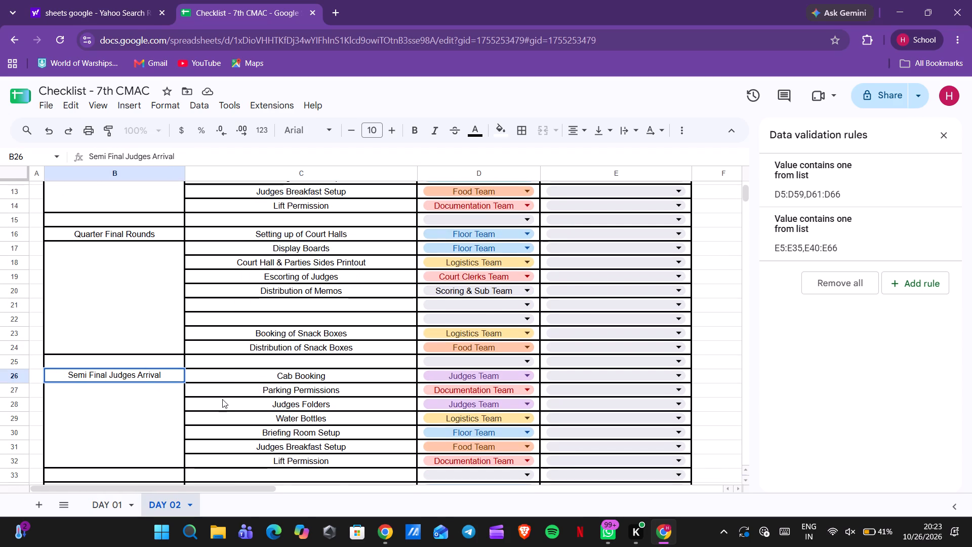
{"action": "scroll", "coordinate": [222, 399], "scroll_direction": "down", "scroll_amount": 1}
{"action": "left_click", "coordinate": [205, 320]}
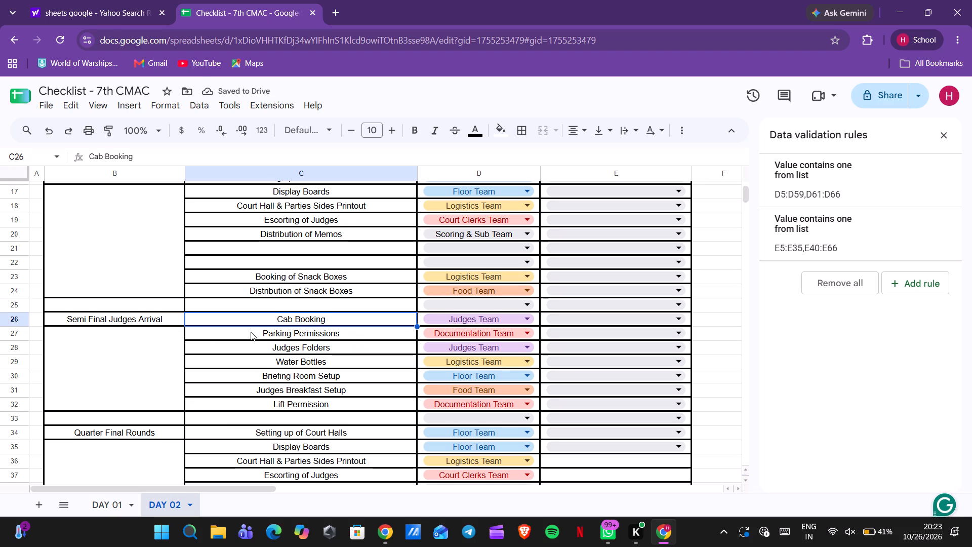
Change the breakfast task in C31 of the Semi Final Judges Arrival block to "Judges Lunch Setup".
{"action": "scroll", "coordinate": [251, 332], "scroll_direction": "down", "scroll_amount": 1}
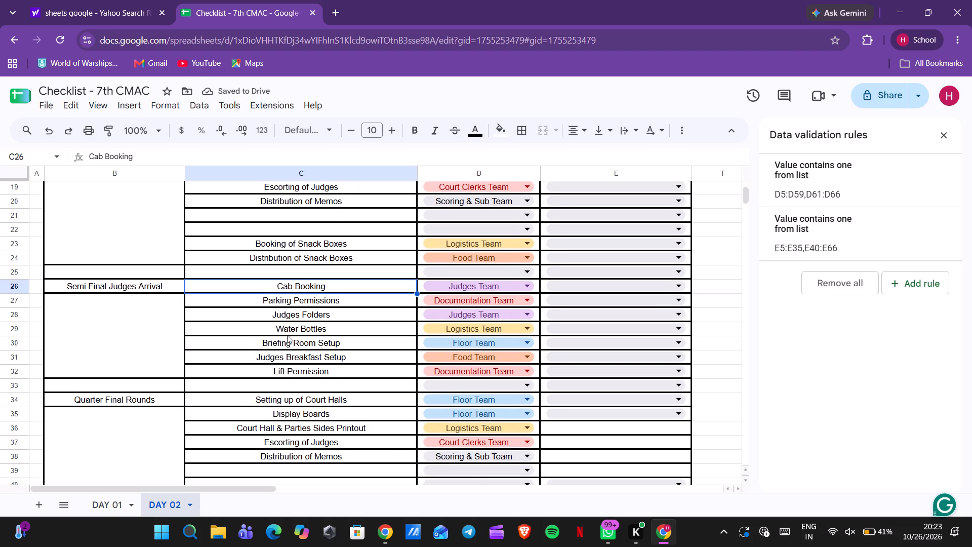
{"action": "double_click", "coordinate": [322, 357]}
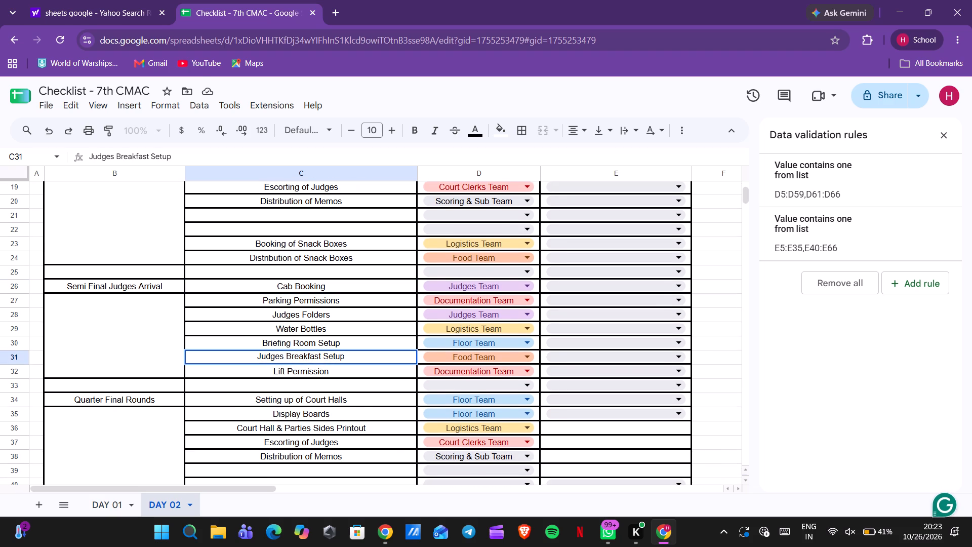
{"action": "left_click", "coordinate": [321, 357]}
{"action": "key", "text": "BackSpace"}
{"action": "key", "text": "BackSpace"}
{"action": "key", "text": "BackSpace"}
{"action": "key", "text": "BackSpace"}
{"action": "key", "text": "BackSpace"}
{"action": "key", "text": "BackSpace"}
{"action": "key", "text": "BackSpace"}
{"action": "key", "text": "BackSpace"}
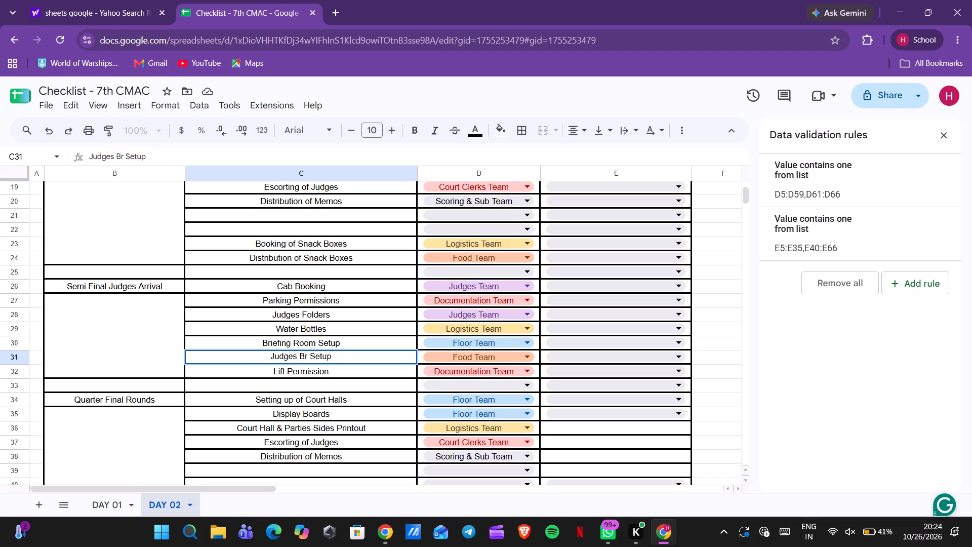
{"action": "key", "text": "BackSpace"}
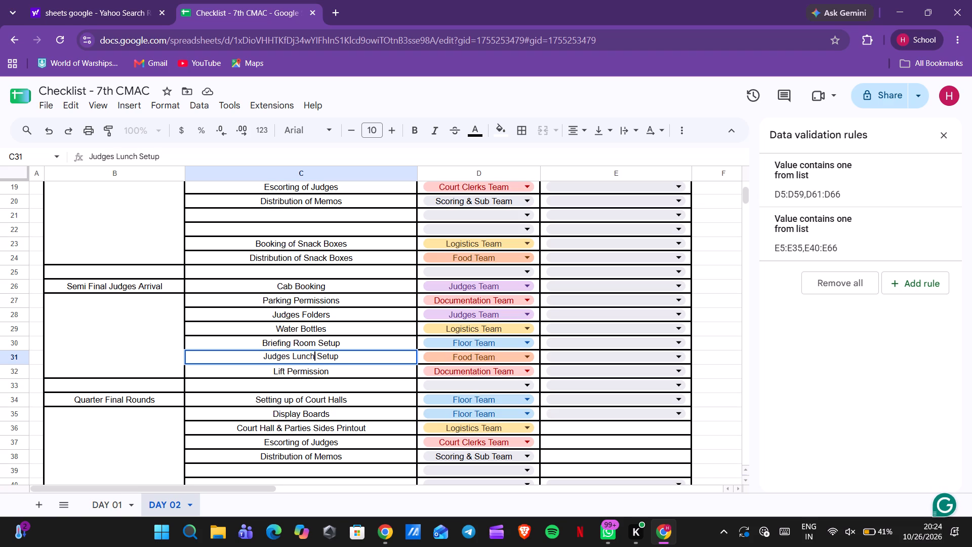
{"action": "left_click", "coordinate": [379, 390]}
Rename the copied rounds event in B34 as "Semi Final Rounds".
{"action": "scroll", "coordinate": [379, 390], "scroll_direction": "down", "scroll_amount": 2}
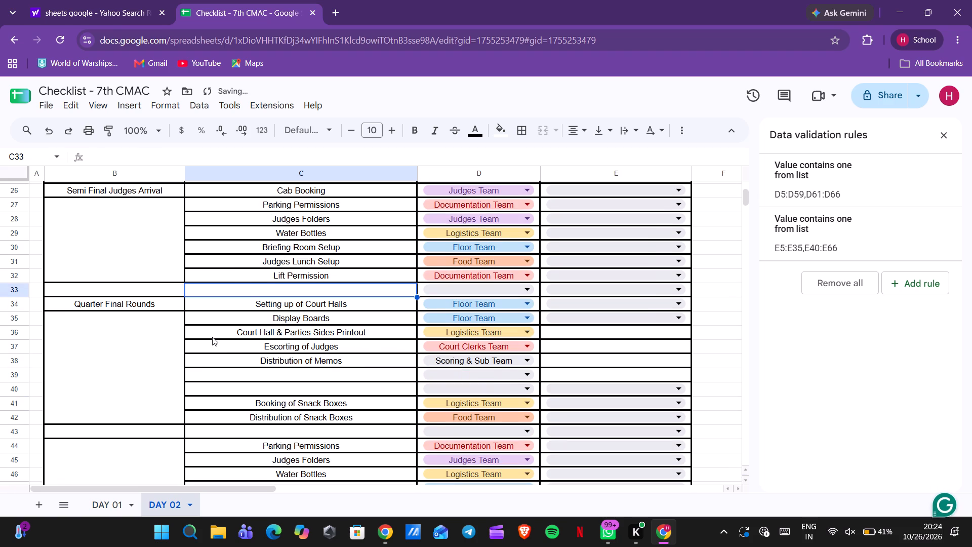
{"action": "double_click", "coordinate": [104, 305]}
{"action": "left_click", "coordinate": [104, 305]}
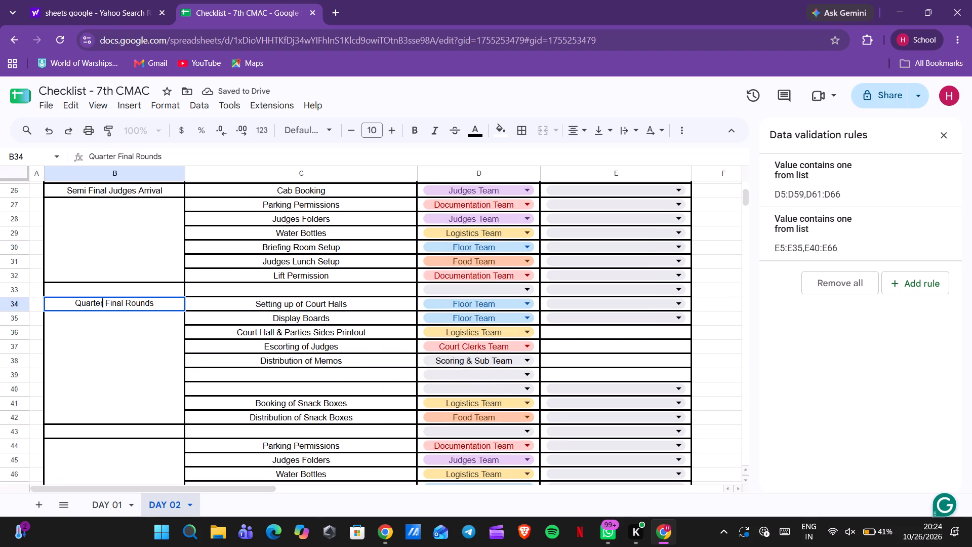
{"action": "key", "text": "BackSpace"}
{"action": "key", "text": "BackSpace"}
{"action": "key", "text": "BackSpace"}
{"action": "key", "text": "BackSpace"}
{"action": "key", "text": "BackSpace"}
{"action": "key", "text": "BackSpace"}
{"action": "key", "text": "BackSpace"}
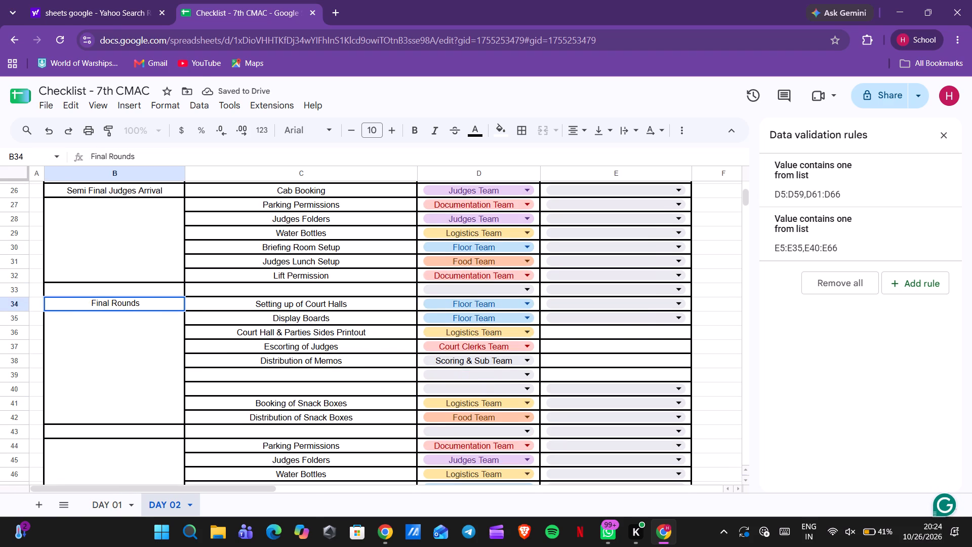
{"action": "left_click", "coordinate": [180, 316]}
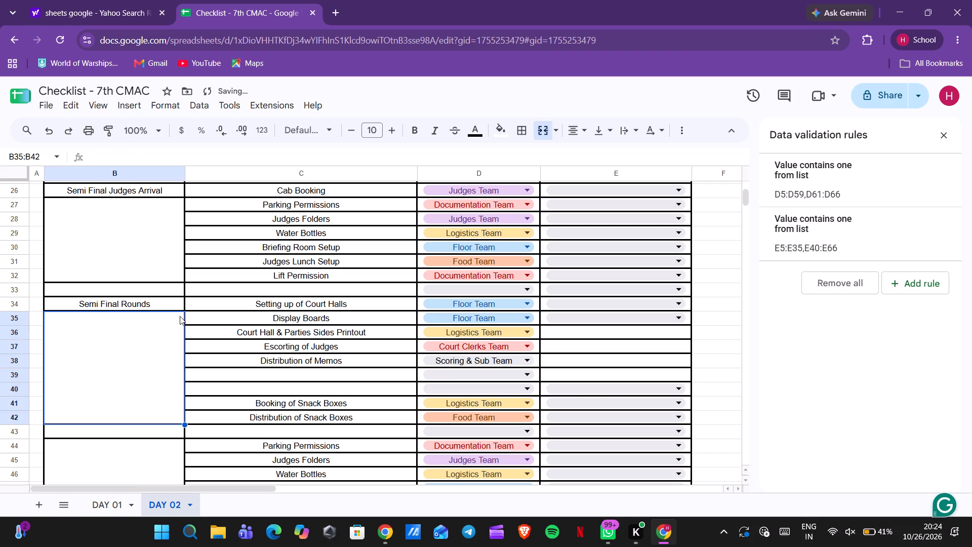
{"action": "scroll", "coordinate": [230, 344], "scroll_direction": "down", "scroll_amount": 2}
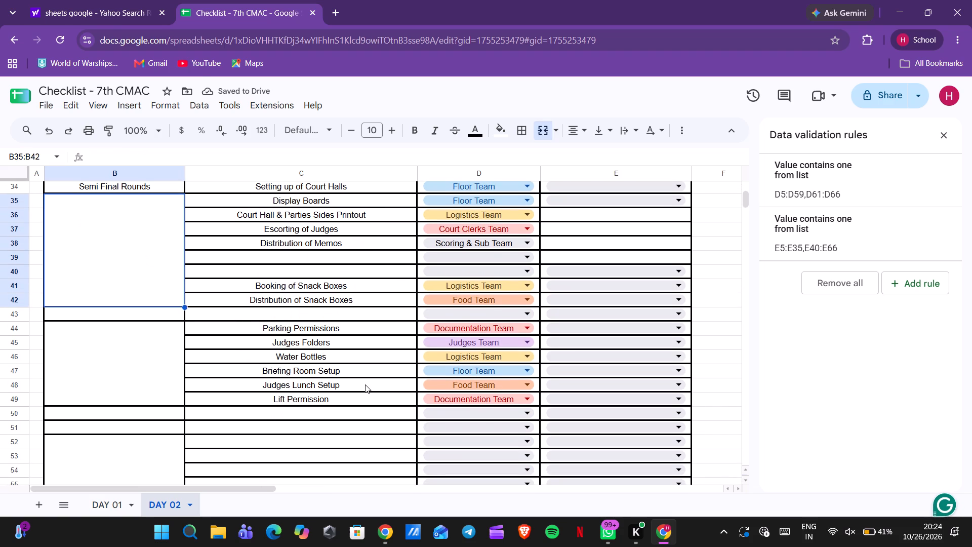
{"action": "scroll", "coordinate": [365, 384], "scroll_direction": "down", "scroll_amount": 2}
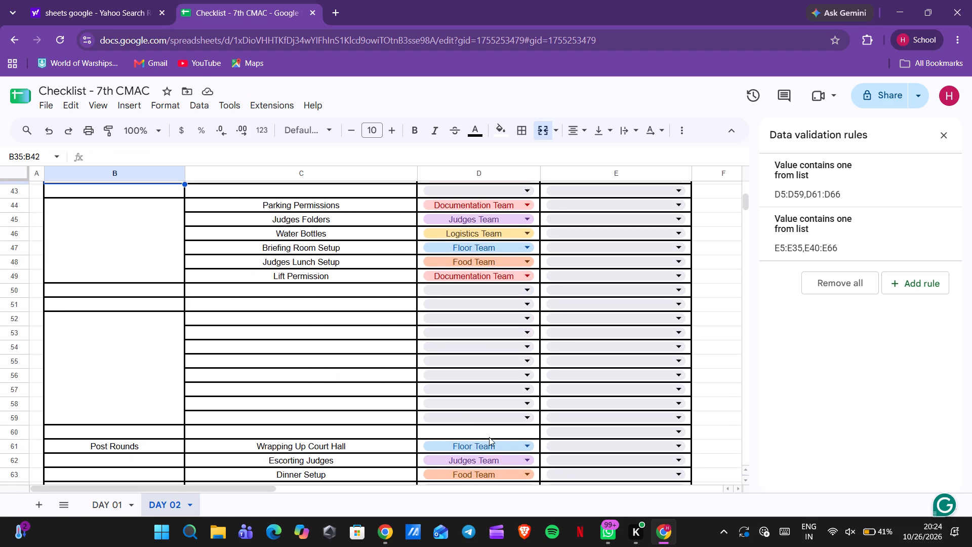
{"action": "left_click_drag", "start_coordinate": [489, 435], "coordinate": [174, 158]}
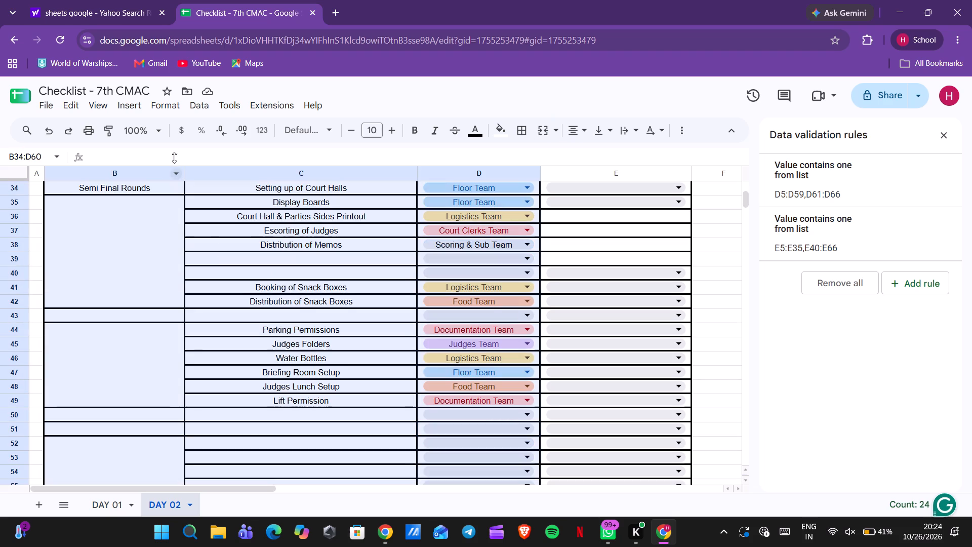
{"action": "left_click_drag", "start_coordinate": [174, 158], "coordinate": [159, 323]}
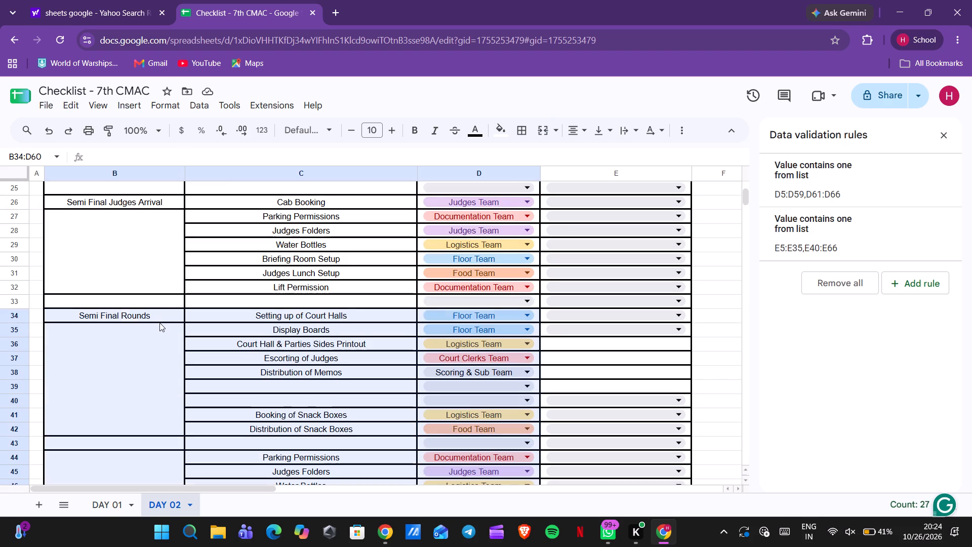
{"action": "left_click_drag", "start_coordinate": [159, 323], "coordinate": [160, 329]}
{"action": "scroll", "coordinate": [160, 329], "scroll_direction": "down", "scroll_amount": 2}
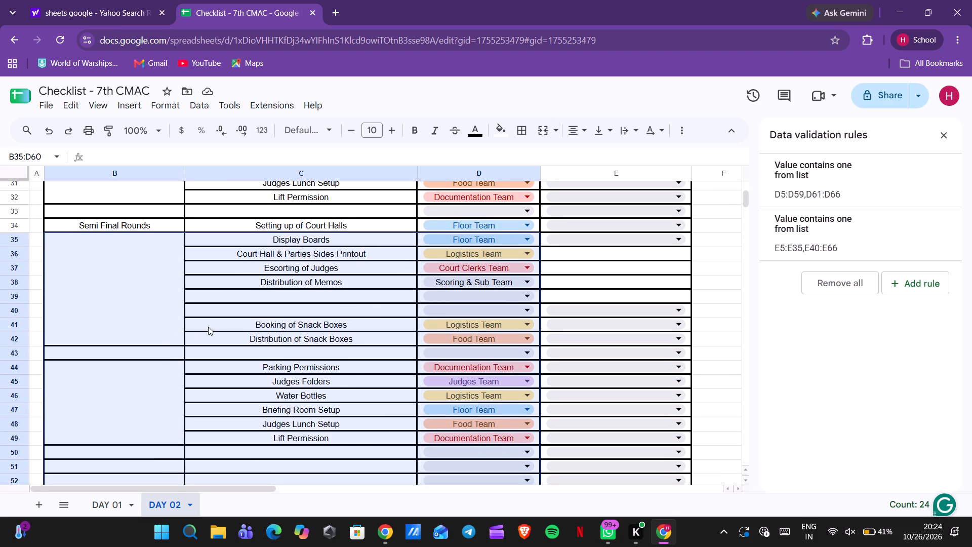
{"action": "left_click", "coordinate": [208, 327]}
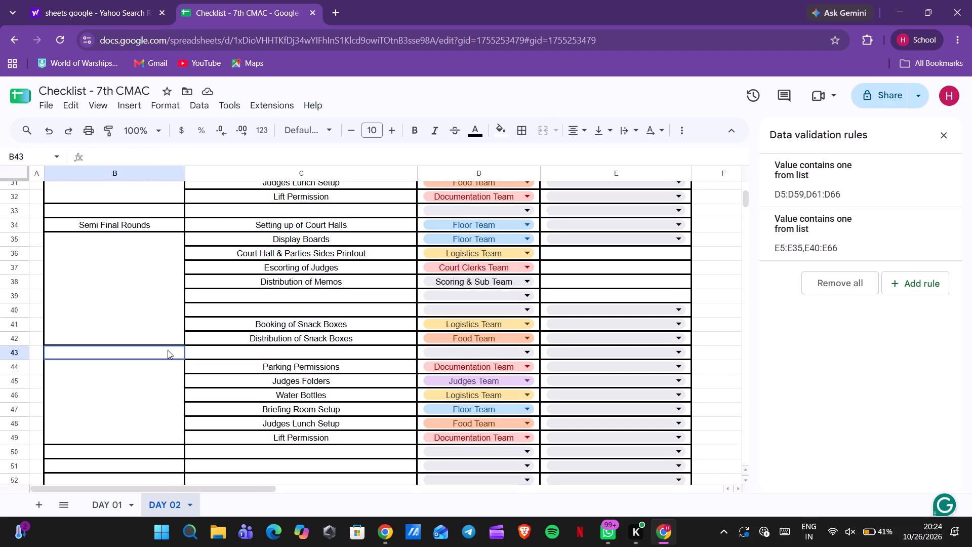
Clear the leftover judges arrival tasks and empty rows below the Semi Final Rounds block, B43:D59.
{"action": "left_click", "coordinate": [168, 350]}
{"action": "scroll", "coordinate": [168, 350], "scroll_direction": "down", "scroll_amount": 3}
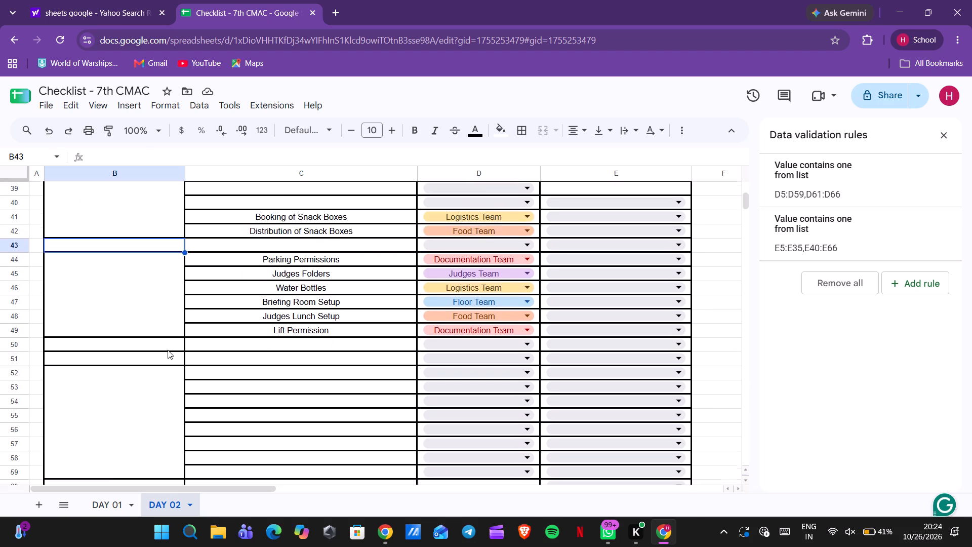
{"action": "scroll", "coordinate": [168, 350], "scroll_direction": "down", "scroll_amount": 2}
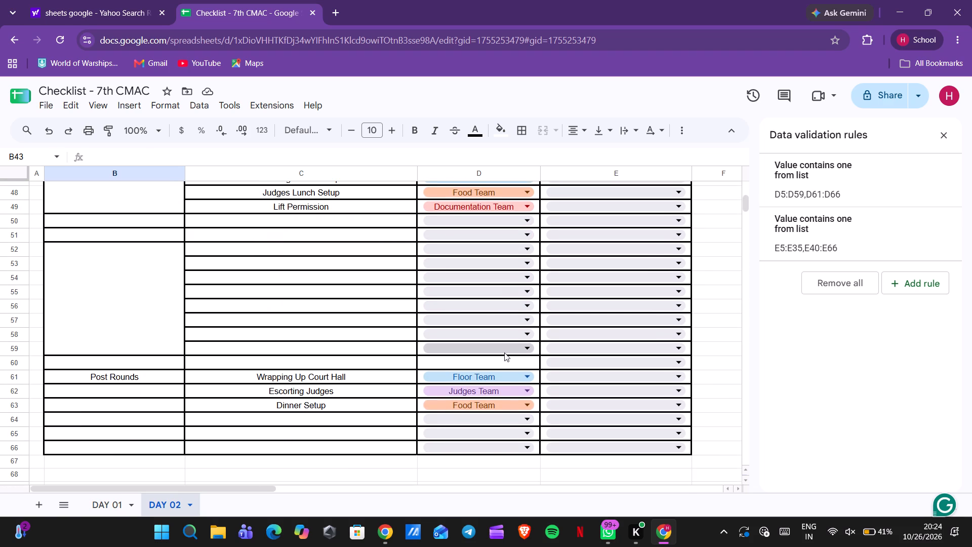
{"action": "left_click", "coordinate": [537, 354], "text": "shift"}
{"action": "key", "text": "Delete"}
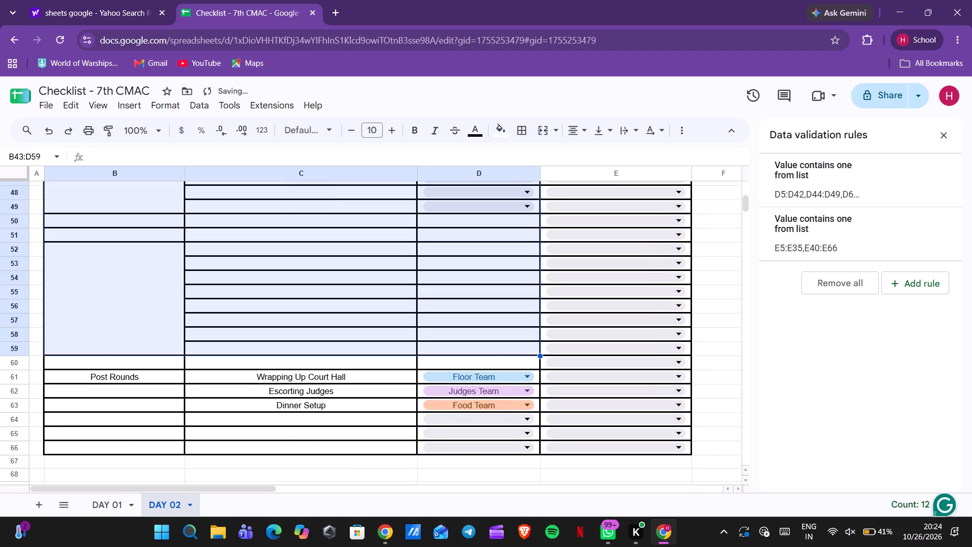
Move the Post Rounds block, B61:D66, up to the rows starting at B44, below the Semi Final Rounds block.
{"action": "left_click", "coordinate": [157, 372]}
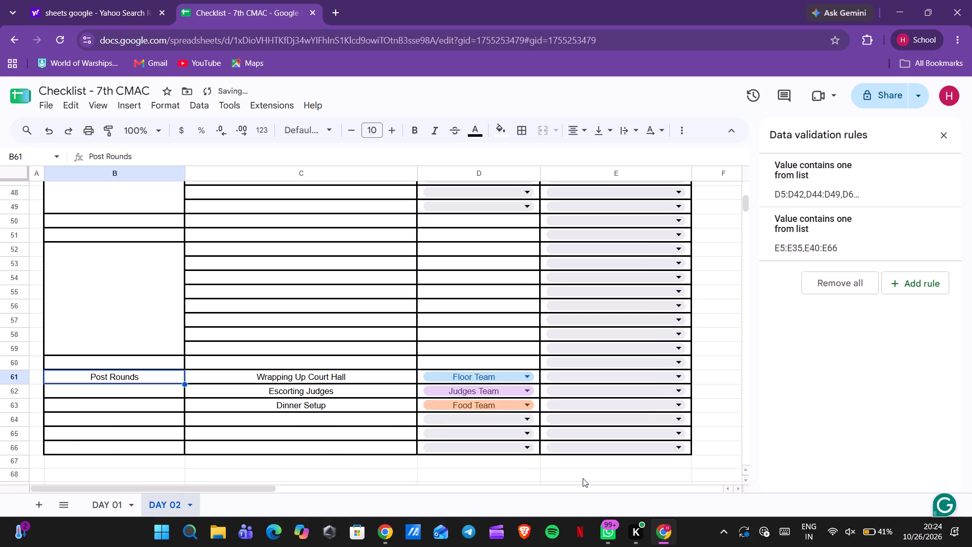
{"action": "left_click", "coordinate": [538, 452], "text": "ctrl"}
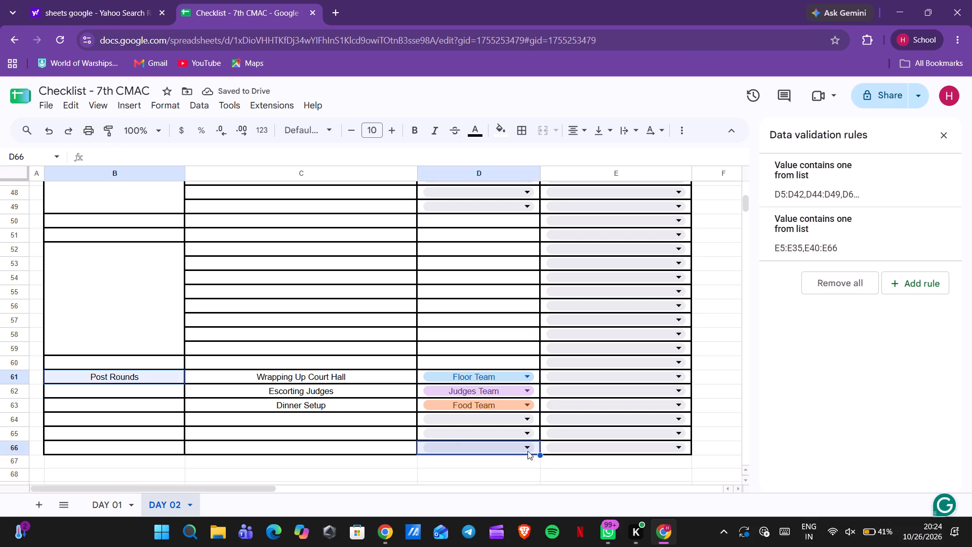
{"action": "left_click", "coordinate": [150, 366]}
{"action": "left_click", "coordinate": [151, 372]}
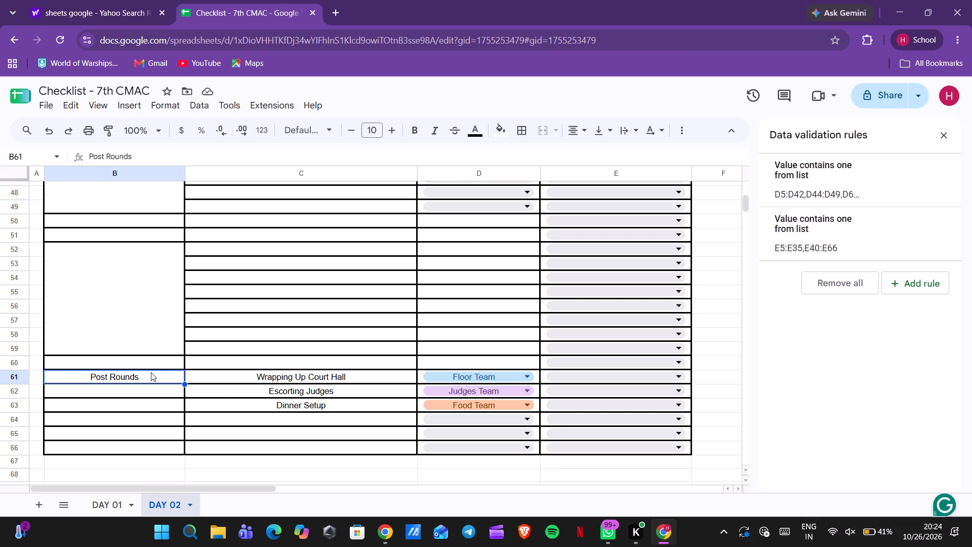
{"action": "left_click", "coordinate": [537, 450], "text": "shift"}
{"action": "key", "text": "ctrl+x"}
{"action": "scroll", "coordinate": [537, 450], "scroll_direction": "up", "scroll_amount": 1}
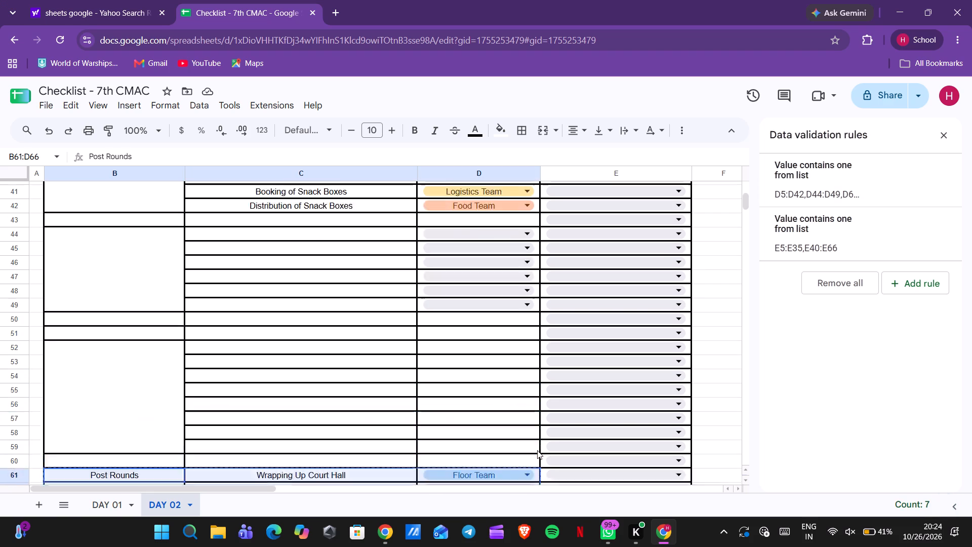
{"action": "scroll", "coordinate": [537, 450], "scroll_direction": "up", "scroll_amount": 2}
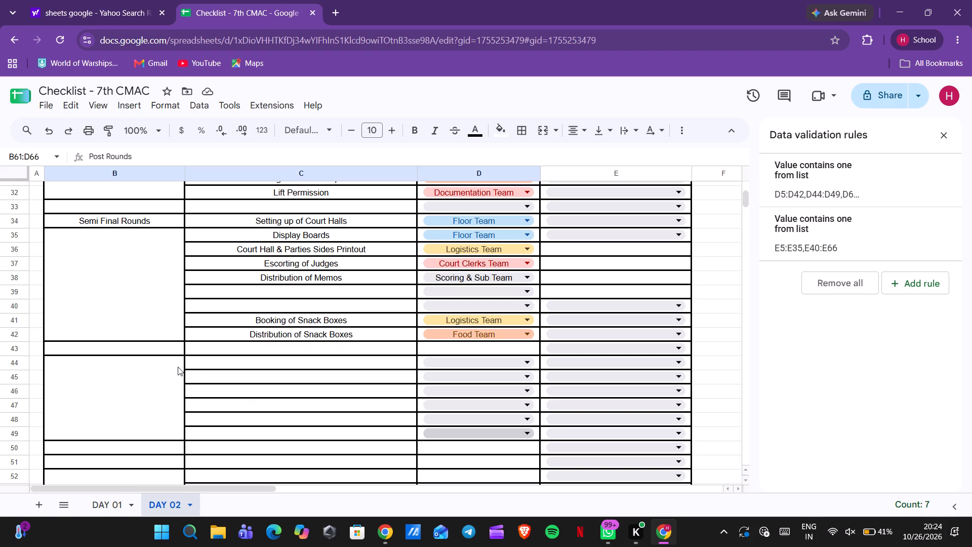
{"action": "left_click", "coordinate": [178, 367]}
{"action": "key", "text": "ctrl+v"}
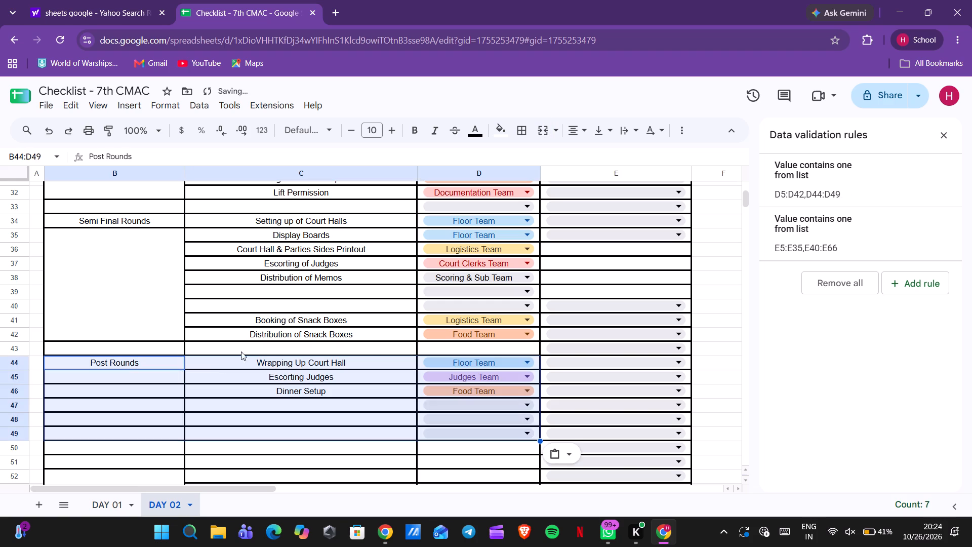
Merge the empty event cells B45:B46 beneath the Post Rounds label.
{"action": "left_click", "coordinate": [133, 381]}
{"action": "left_click_drag", "start_coordinate": [133, 381], "coordinate": [136, 390]}
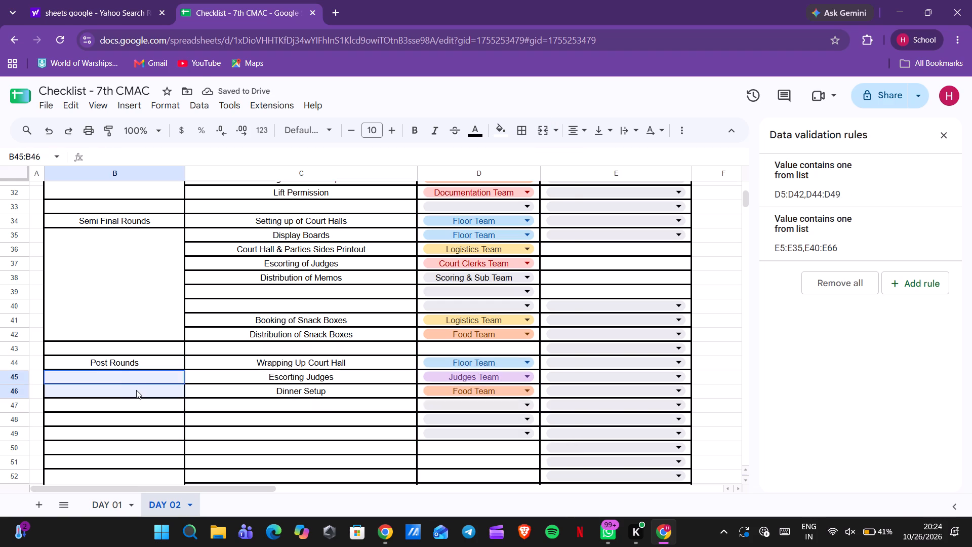
{"action": "left_click_drag", "start_coordinate": [136, 390], "coordinate": [137, 391]}
{"action": "left_click", "coordinate": [546, 130]}
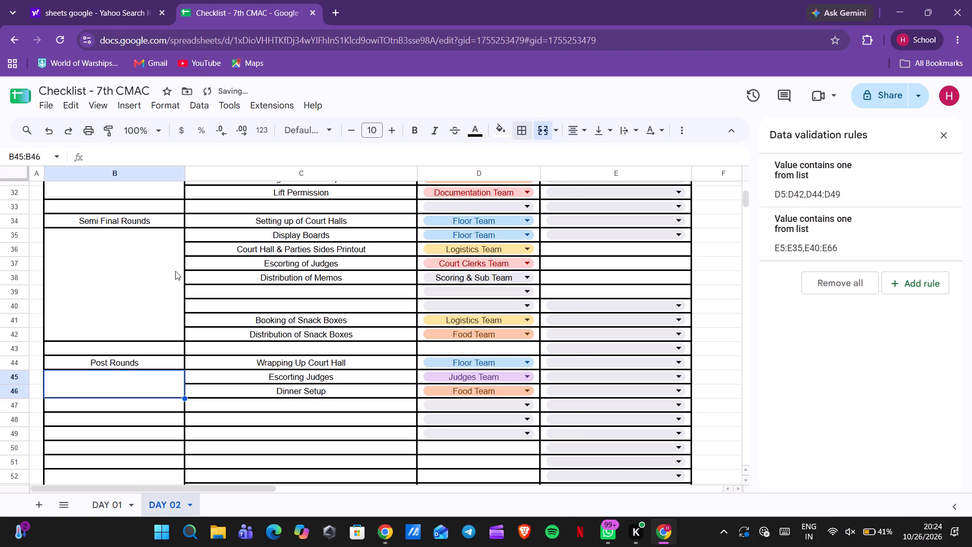
Review the DAY 02 checklist from its title row down through the Post Rounds block and the leftover rows below.
{"action": "left_click", "coordinate": [140, 279]}
{"action": "scroll", "coordinate": [180, 320], "scroll_direction": "up", "scroll_amount": 3}
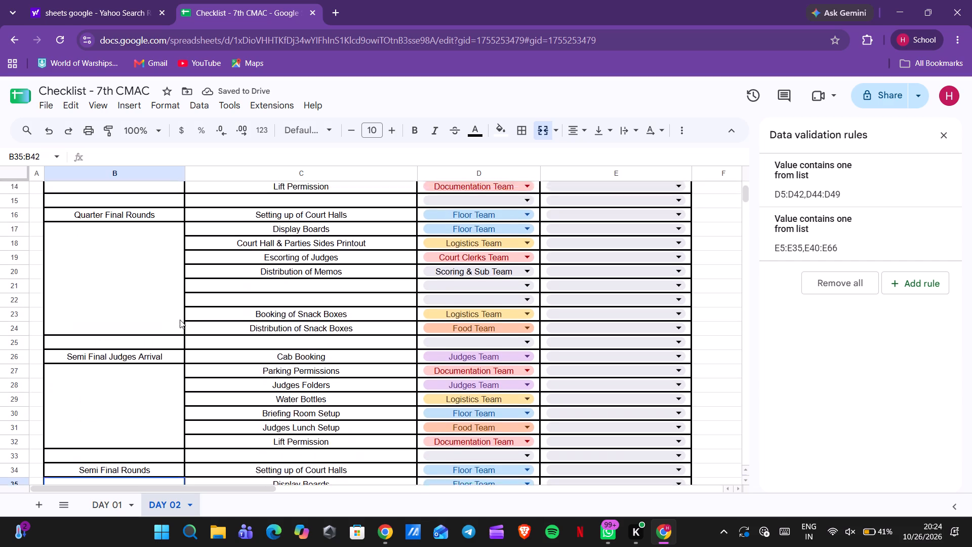
{"action": "scroll", "coordinate": [180, 320], "scroll_direction": "up", "scroll_amount": 1}
{"action": "scroll", "coordinate": [180, 320], "scroll_direction": "down", "scroll_amount": 1}
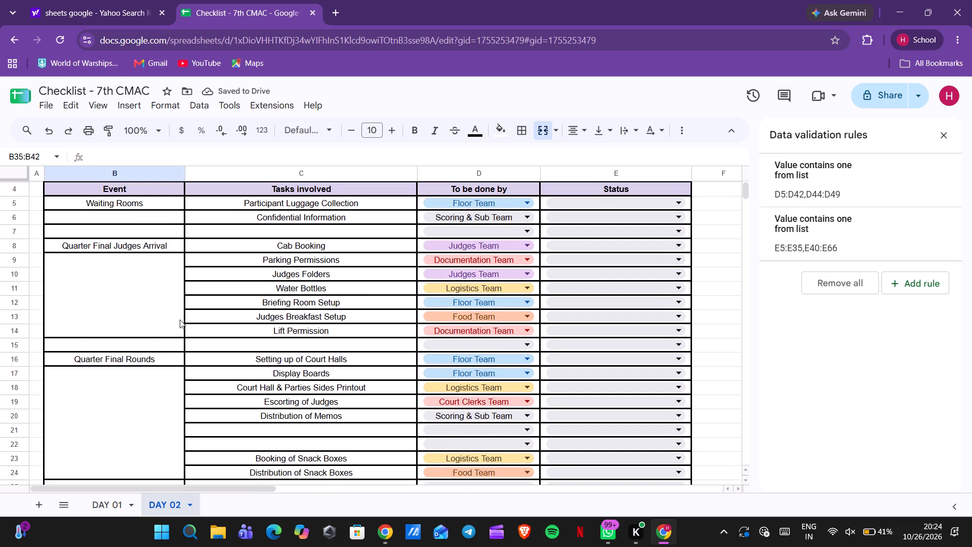
{"action": "scroll", "coordinate": [180, 320], "scroll_direction": "up", "scroll_amount": 2}
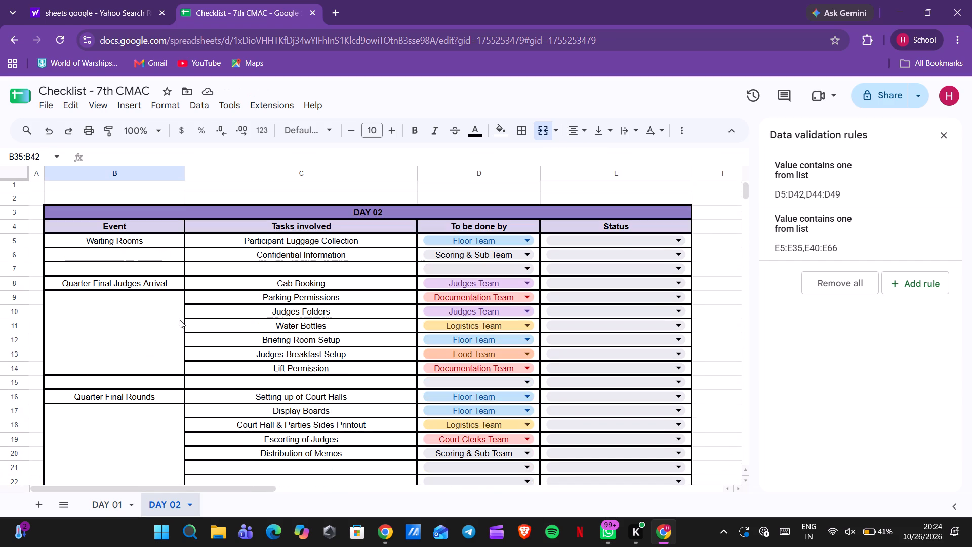
{"action": "scroll", "coordinate": [180, 320], "scroll_direction": "down", "scroll_amount": 1}
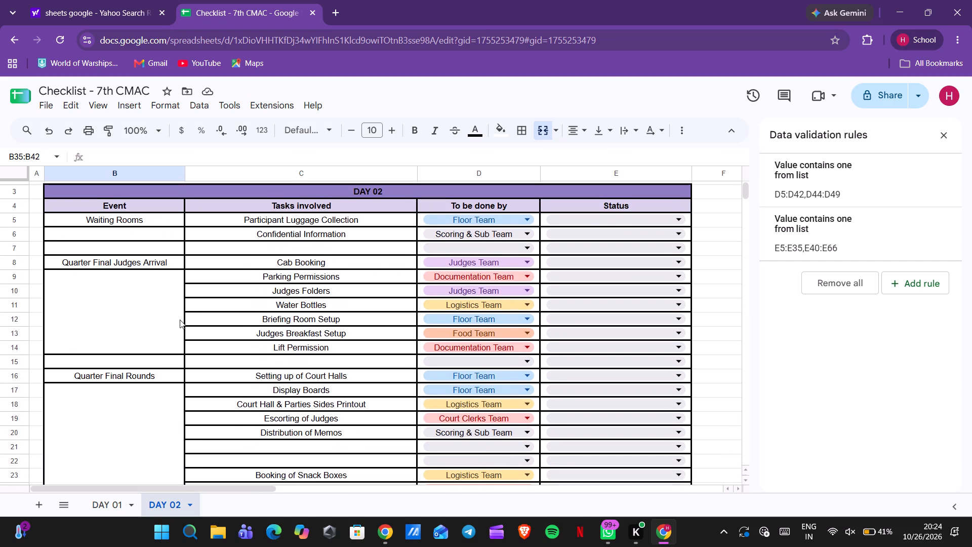
{"action": "scroll", "coordinate": [180, 320], "scroll_direction": "down", "scroll_amount": 5}
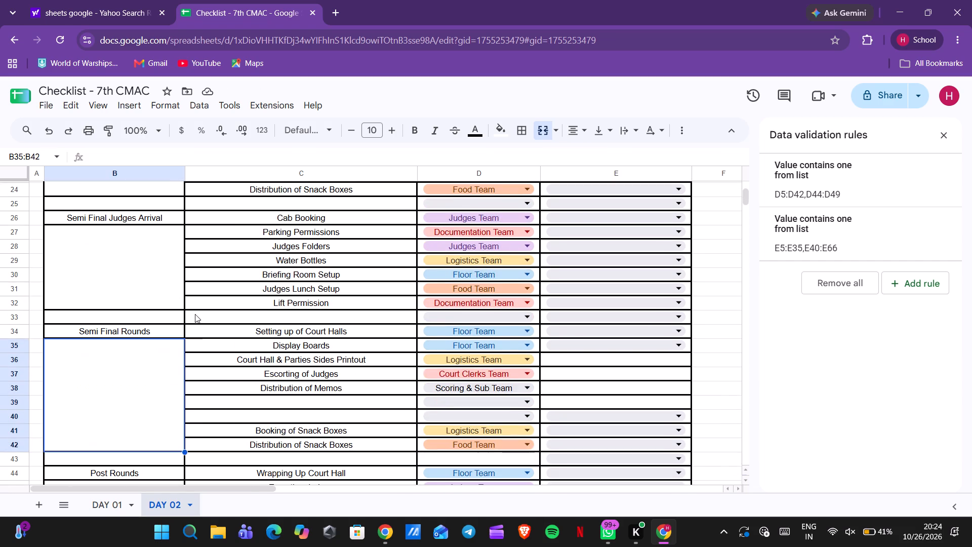
{"action": "left_click", "coordinate": [195, 314]}
{"action": "scroll", "coordinate": [196, 350], "scroll_direction": "down", "scroll_amount": 1}
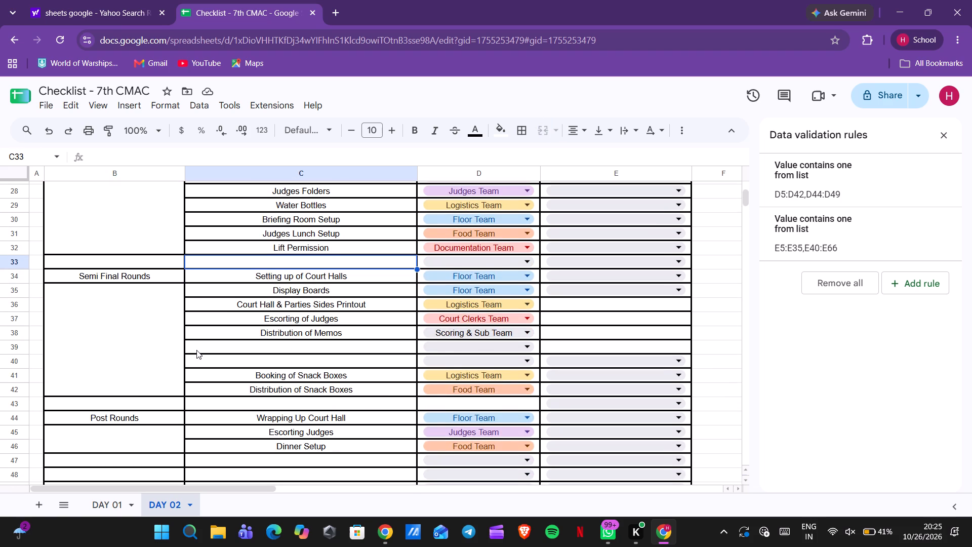
{"action": "scroll", "coordinate": [196, 350], "scroll_direction": "down", "scroll_amount": 3}
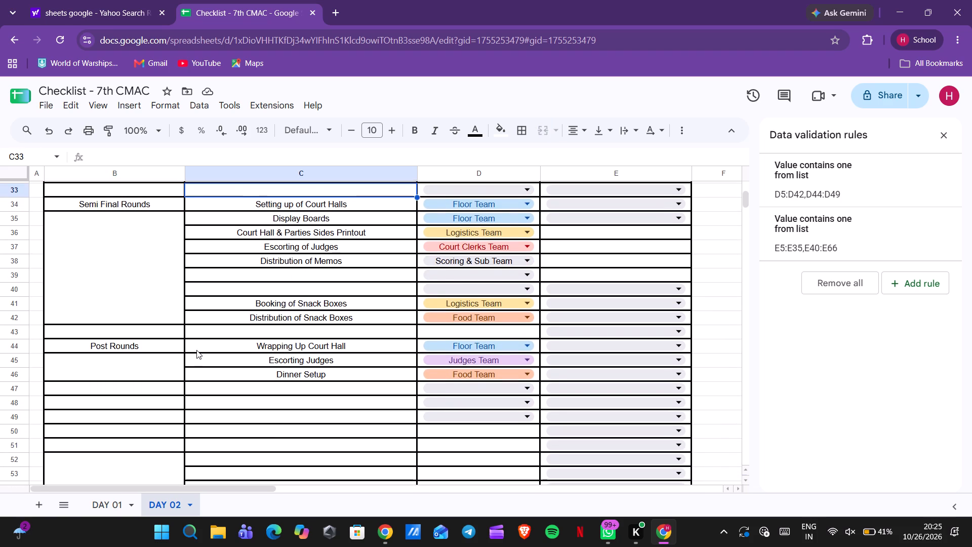
{"action": "scroll", "coordinate": [196, 350], "scroll_direction": "down", "scroll_amount": 3}
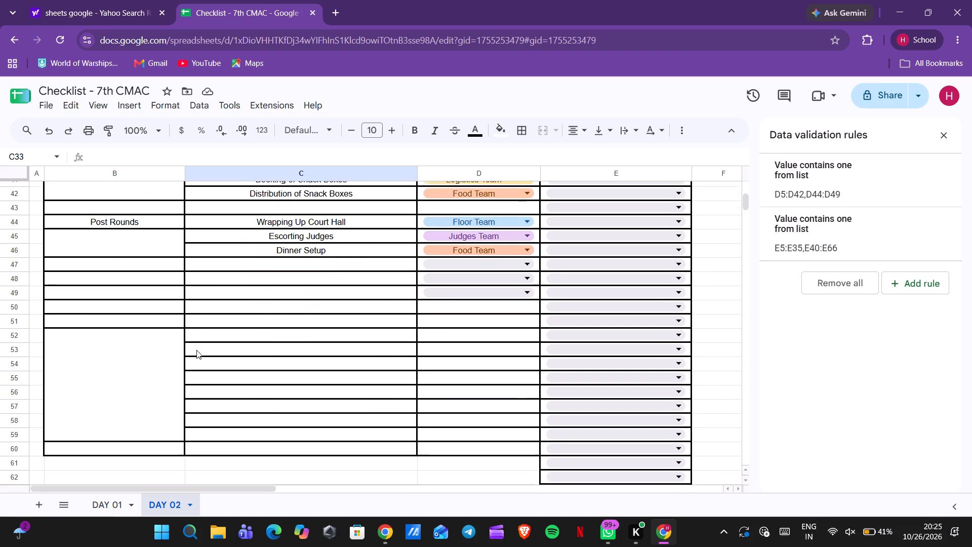
Unmerge the leftover event cells B52:B59 below the Post Rounds block.
{"action": "left_click", "coordinate": [125, 257]}
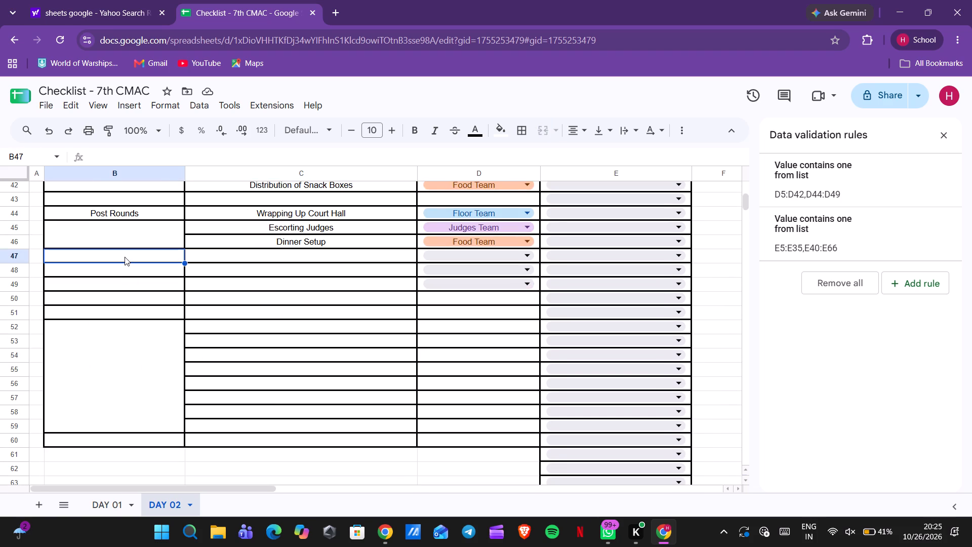
{"action": "left_click", "coordinate": [124, 353]}
{"action": "left_click", "coordinate": [544, 135]}
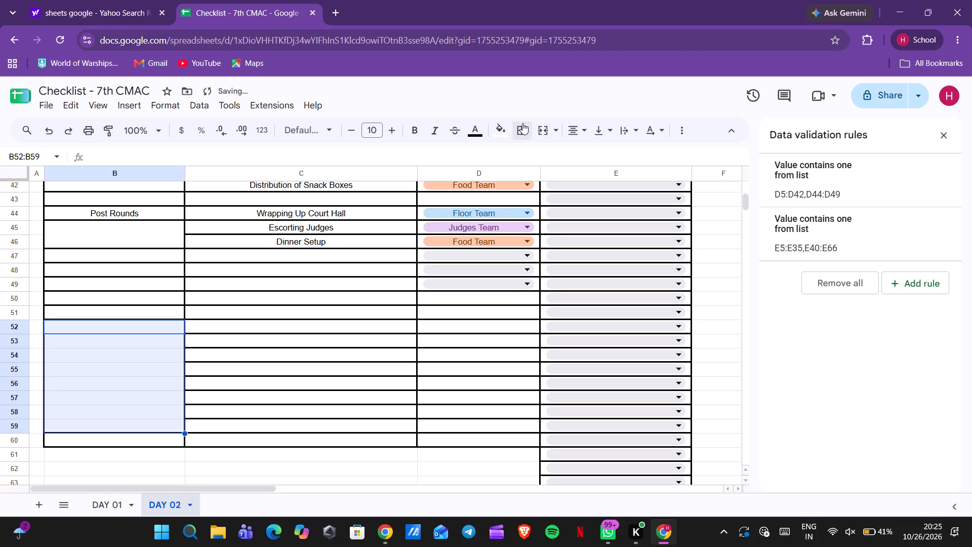
Clear the leftover rows B51:F66, including the Status dropdowns.
{"action": "left_click", "coordinate": [137, 318]}
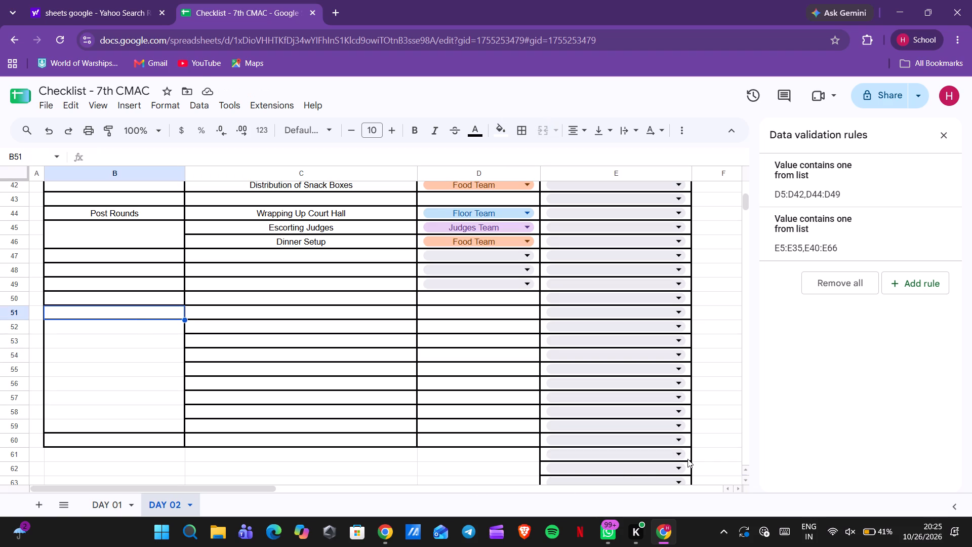
{"action": "scroll", "coordinate": [687, 459], "scroll_direction": "down", "scroll_amount": 2}
{"action": "left_click", "coordinate": [711, 418], "text": "shift"}
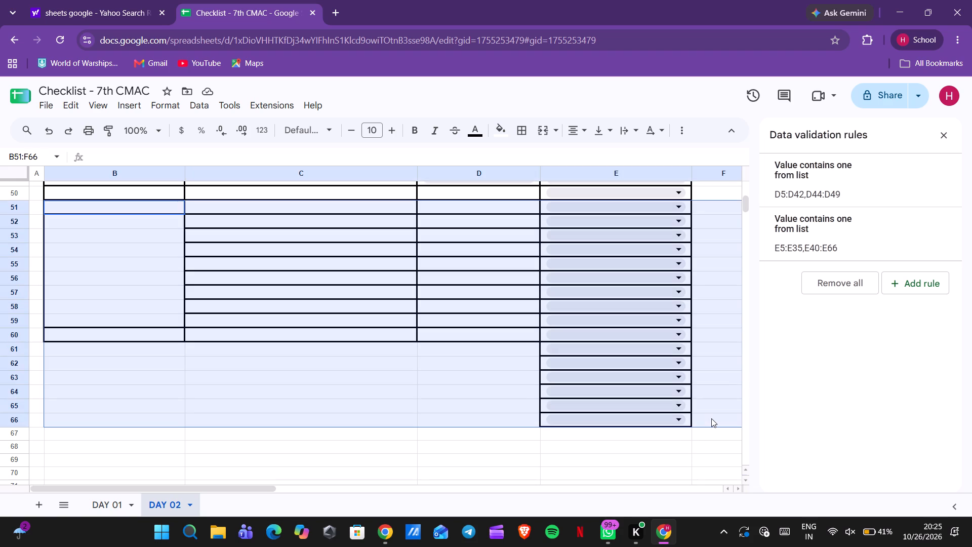
{"action": "key", "text": "Delete"}
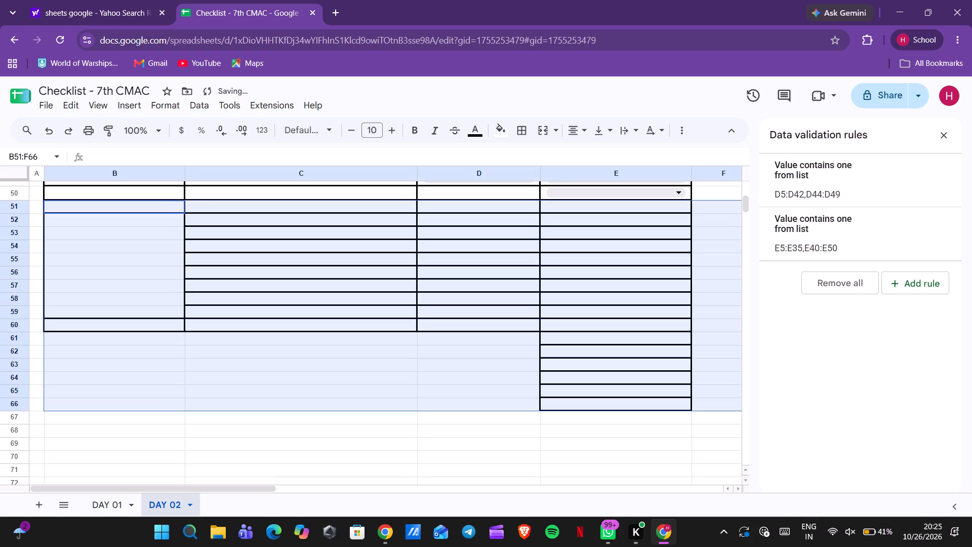
Remove all borders from the cleared leftover rows B51:F66 below the DAY 02 table.
{"action": "left_click", "coordinate": [523, 131]}
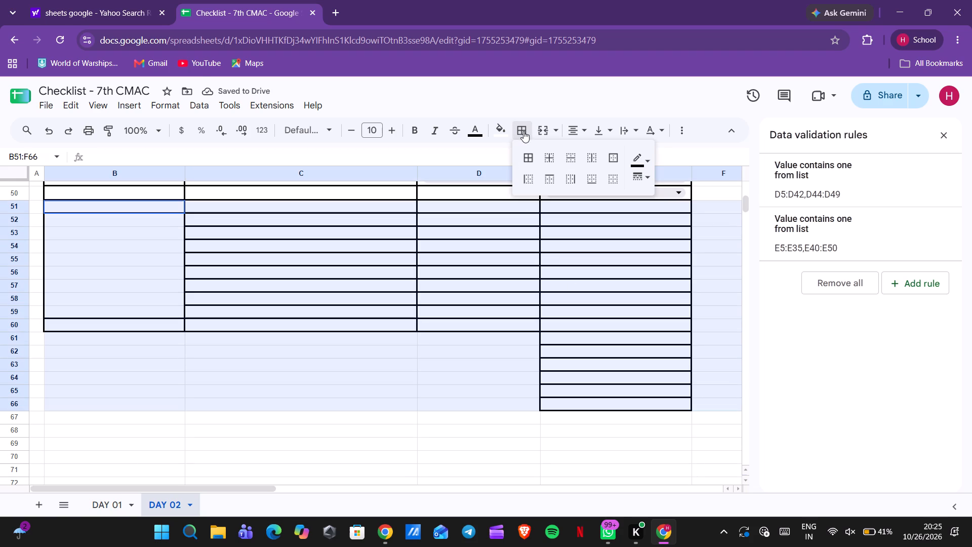
{"action": "left_click", "coordinate": [531, 167]}
{"action": "left_click", "coordinate": [531, 167]}
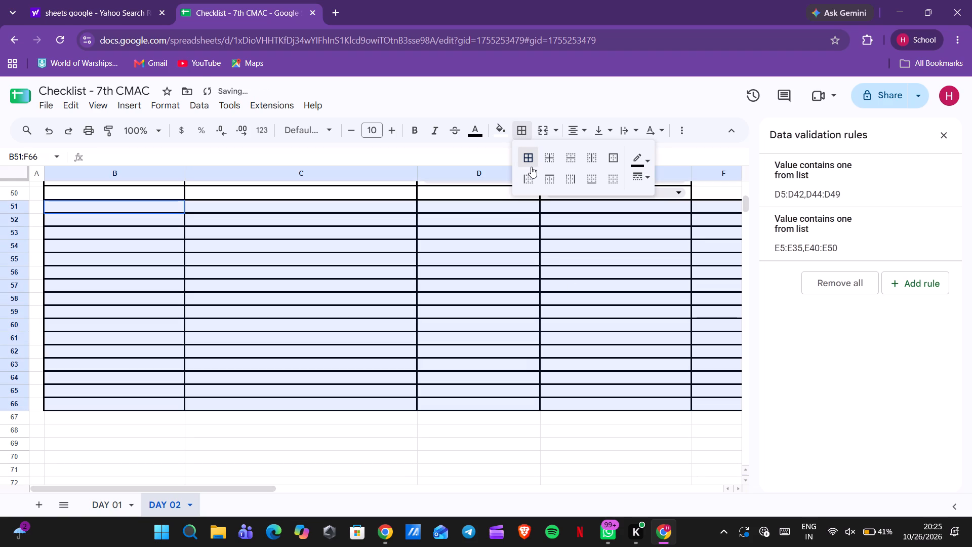
{"action": "left_click", "coordinate": [531, 163]}
{"action": "left_click", "coordinate": [607, 176]}
Apply all borders to B50:E50 so the table's last row is closed off.
{"action": "scroll", "coordinate": [564, 218], "scroll_direction": "up", "scroll_amount": 3}
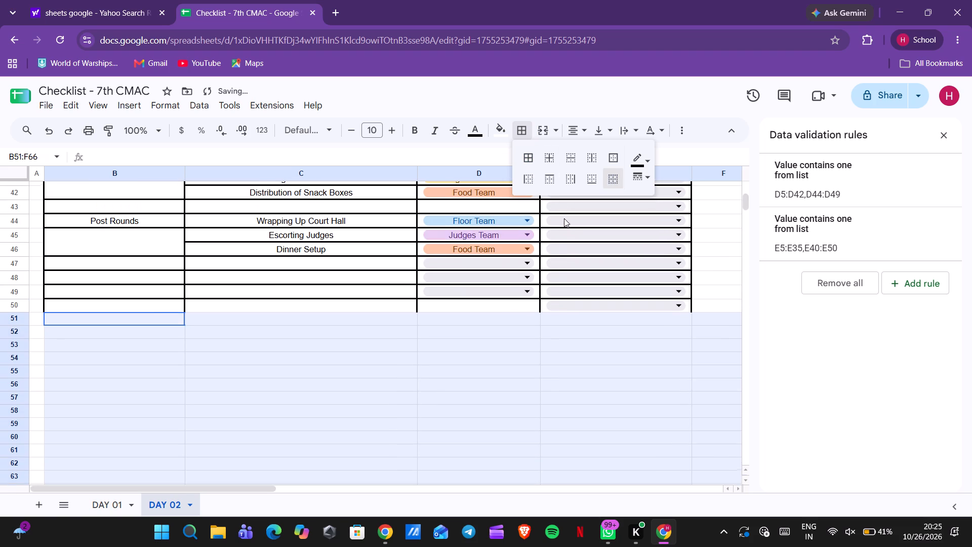
{"action": "left_click", "coordinate": [151, 302]}
{"action": "left_click_drag", "start_coordinate": [151, 302], "coordinate": [673, 290]}
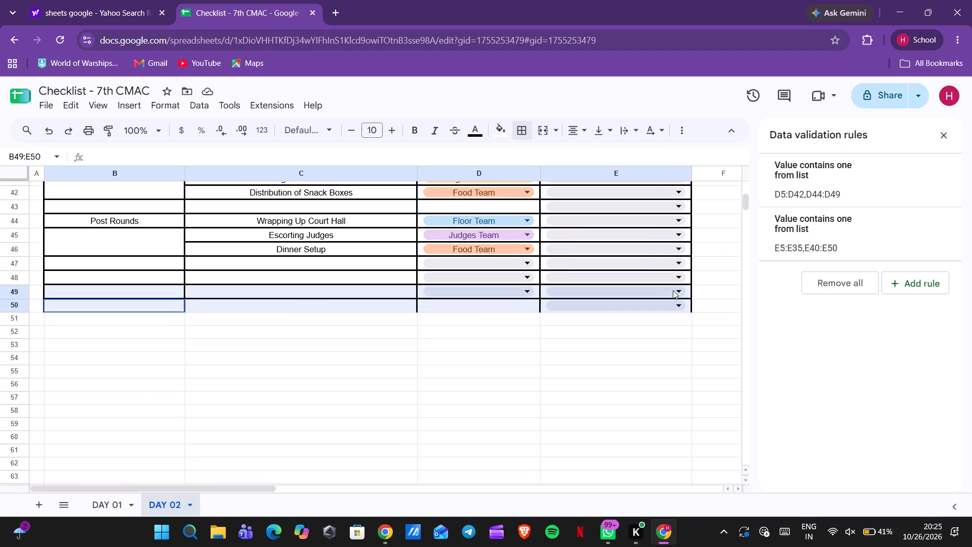
{"action": "left_click_drag", "start_coordinate": [673, 290], "coordinate": [687, 305]}
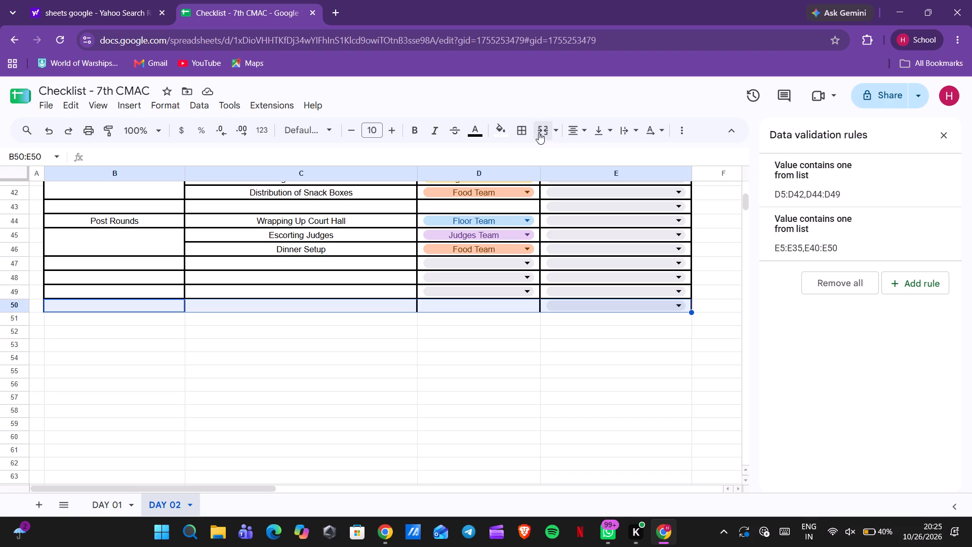
{"action": "left_click", "coordinate": [528, 132]}
{"action": "left_click", "coordinate": [527, 150]}
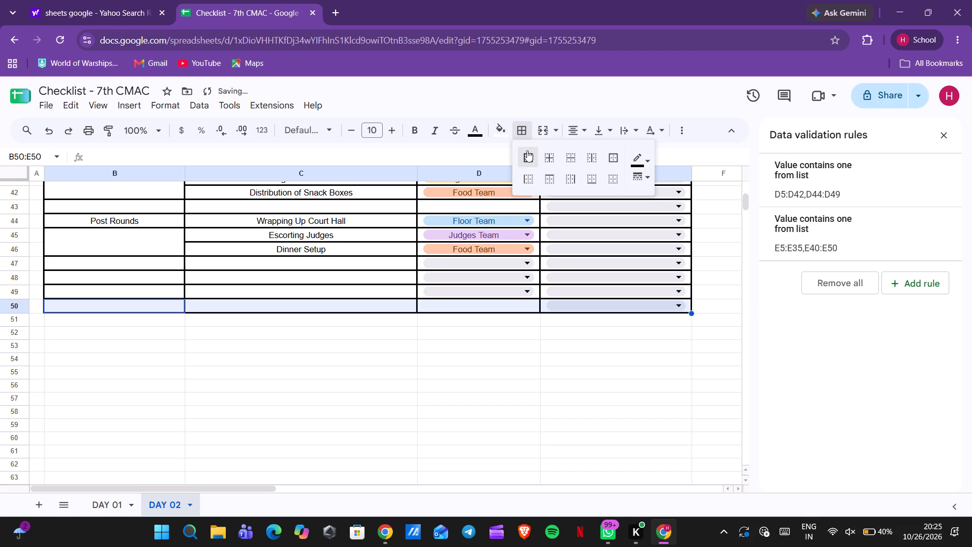
{"action": "left_click", "coordinate": [387, 320]}
Copy the empty team dropdown from D49 into D50.
{"action": "scroll", "coordinate": [387, 320], "scroll_direction": "up", "scroll_amount": 1}
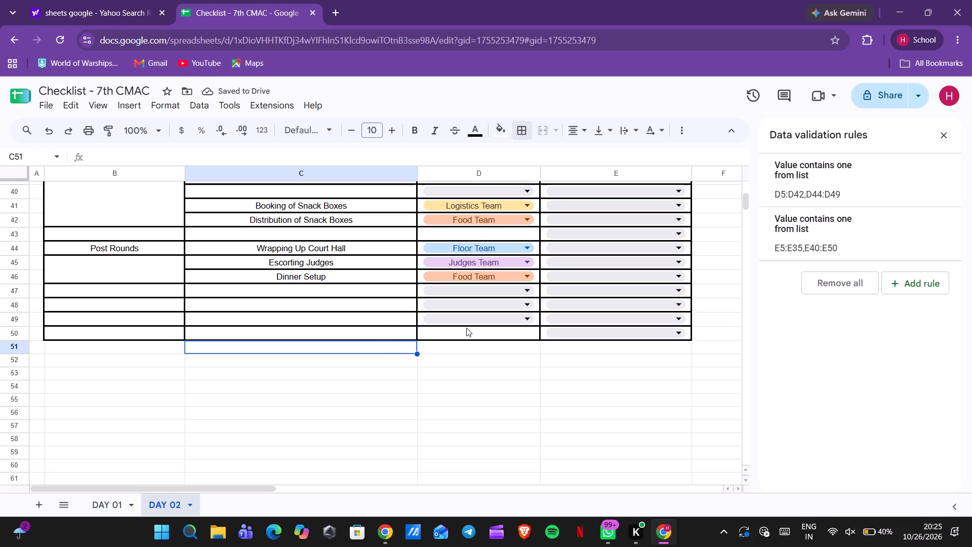
{"action": "left_click", "coordinate": [420, 321]}
{"action": "key", "text": "ctrl+c"}
{"action": "left_click", "coordinate": [424, 329]}
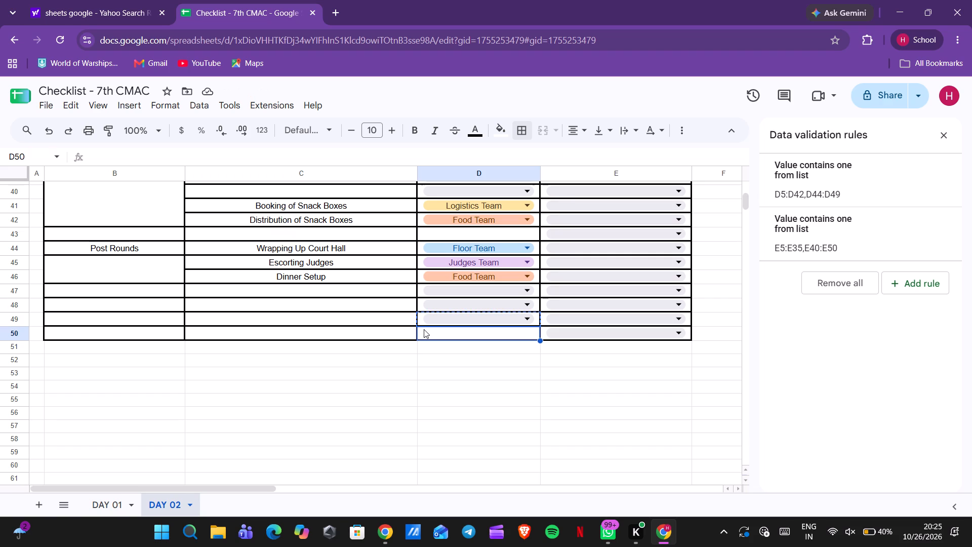
{"action": "key", "text": "ctrl+v"}
{"action": "left_click", "coordinate": [374, 361]}
Extend the first Post Rounds task in C44 to read "Wrapping Up Court Hall & MCH".
{"action": "scroll", "coordinate": [374, 361], "scroll_direction": "up", "scroll_amount": 1}
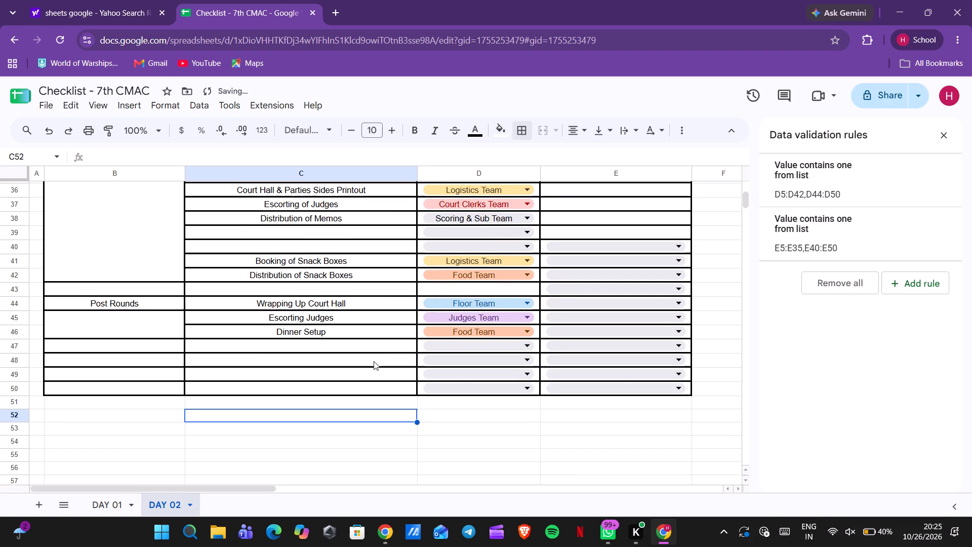
{"action": "scroll", "coordinate": [374, 361], "scroll_direction": "up", "scroll_amount": 7}
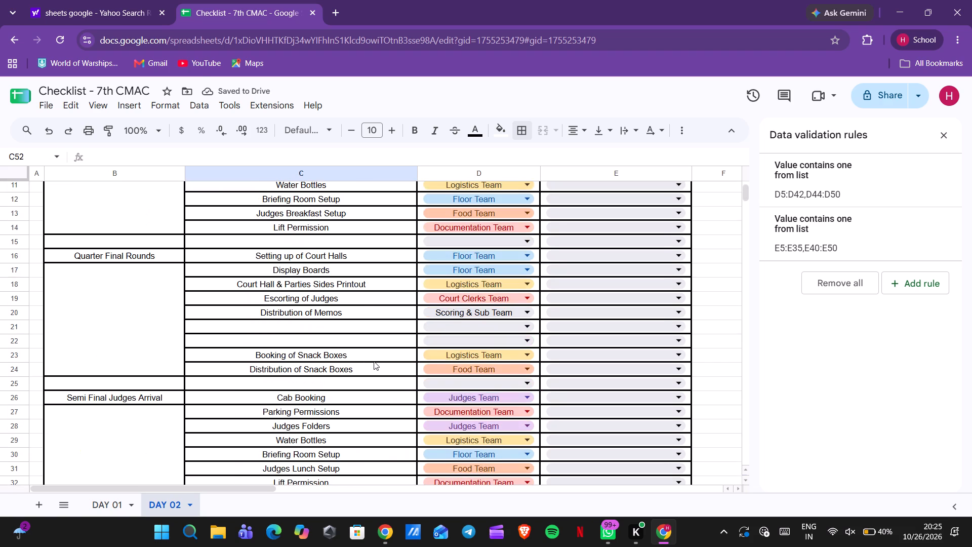
{"action": "scroll", "coordinate": [374, 361], "scroll_direction": "down", "scroll_amount": 7}
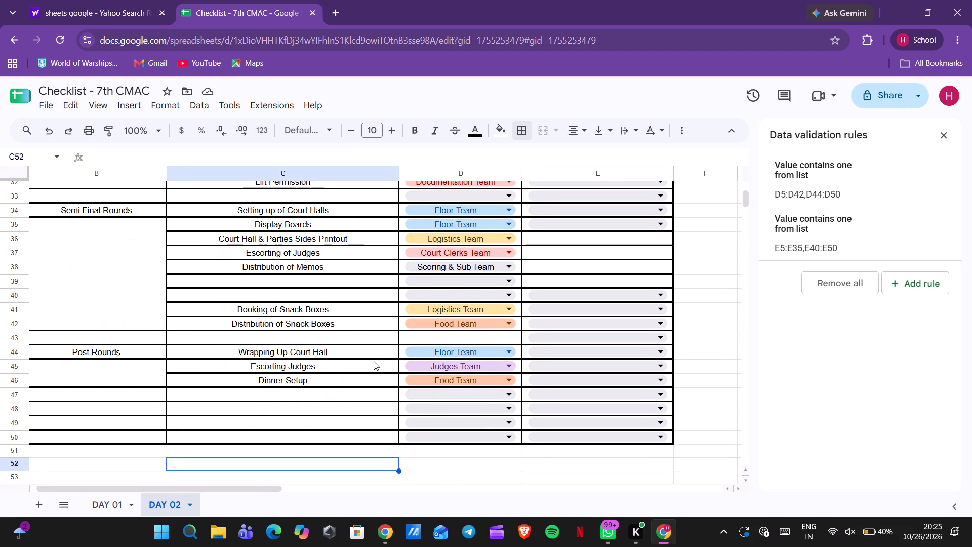
{"action": "scroll", "coordinate": [374, 361], "scroll_direction": "right", "scroll_amount": 2}
{"action": "double_click", "coordinate": [372, 354]}
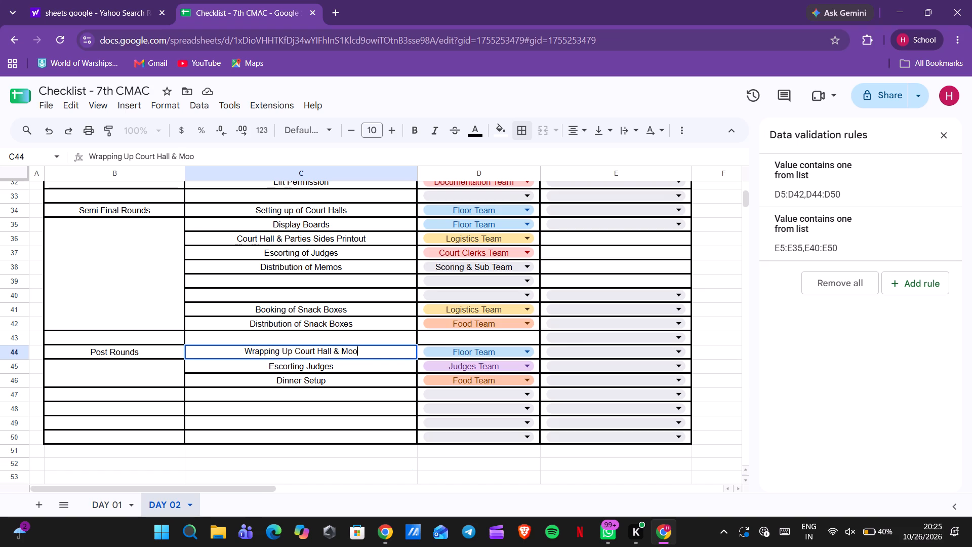
{"action": "key", "text": "BackSpace"}
{"action": "key", "text": "BackSpace"}
{"action": "key", "text": "BackSpace"}
{"action": "key", "text": "BackSpace"}
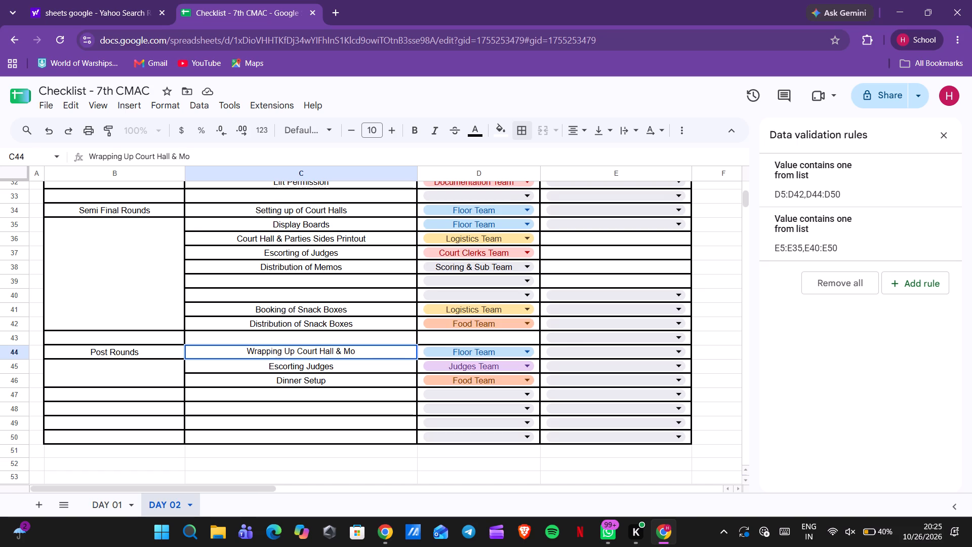
{"action": "key", "text": "BackSpace"}
{"action": "type", "text": "CH"}
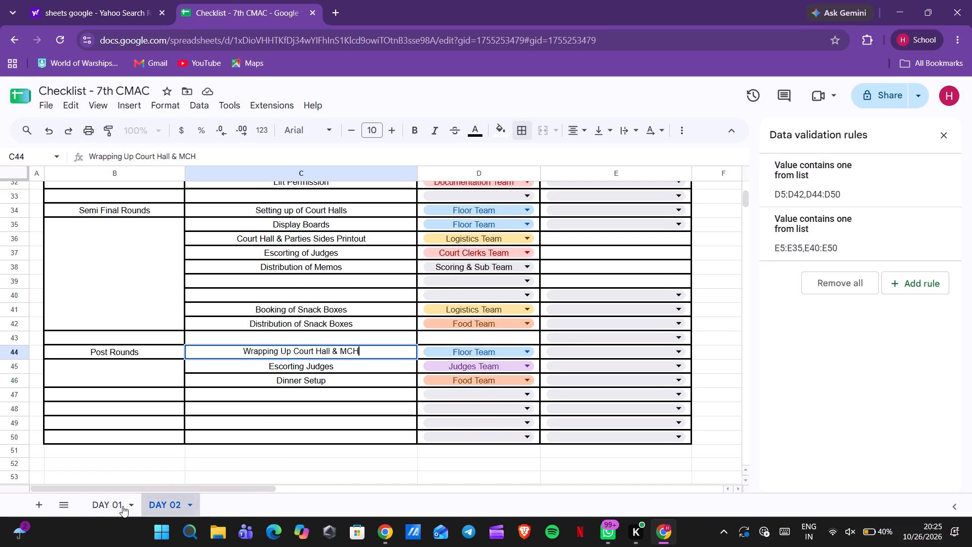
On the DAY 01 sheet, change the Post Rounds task in C61 to "Wrapping Up Court Hall & MCH".
{"action": "left_click", "coordinate": [108, 513]}
{"action": "scroll", "coordinate": [371, 399], "scroll_direction": "down", "scroll_amount": 6}
{"action": "scroll", "coordinate": [371, 399], "scroll_direction": "up", "scroll_amount": 3}
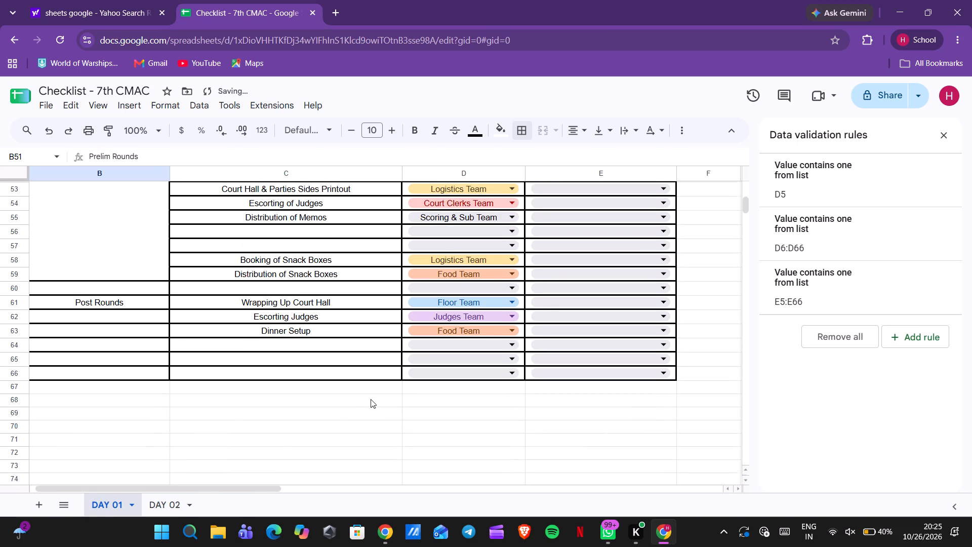
{"action": "double_click", "coordinate": [350, 300]}
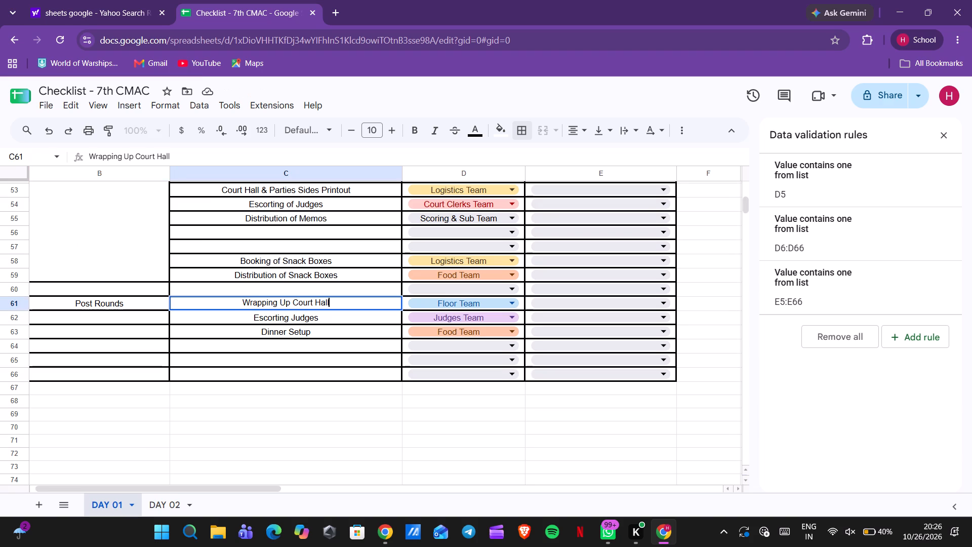
{"action": "key", "text": "c"}
{"action": "key", "text": "BackSpace"}
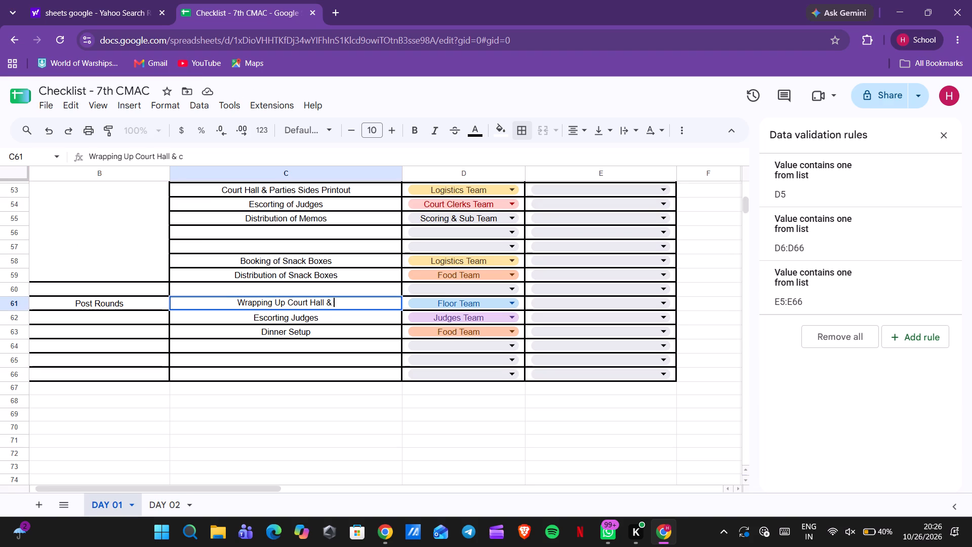
{"action": "type", "text": "mch"}
{"action": "key", "text": "BackSpace"}
{"action": "key", "text": "BackSpace"}
{"action": "key", "text": "BackSpace"}
{"action": "type", "text": "MCH"}
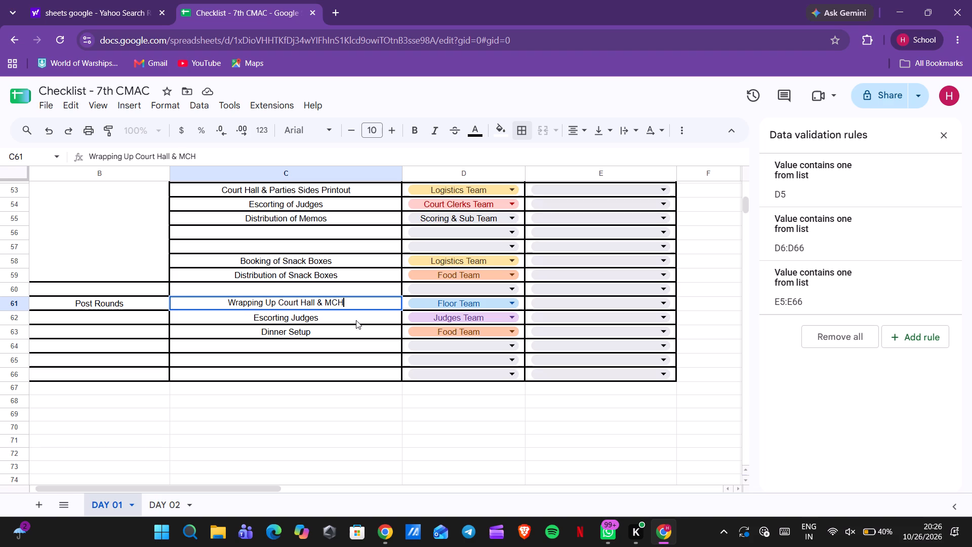
{"action": "left_click", "coordinate": [364, 427]}
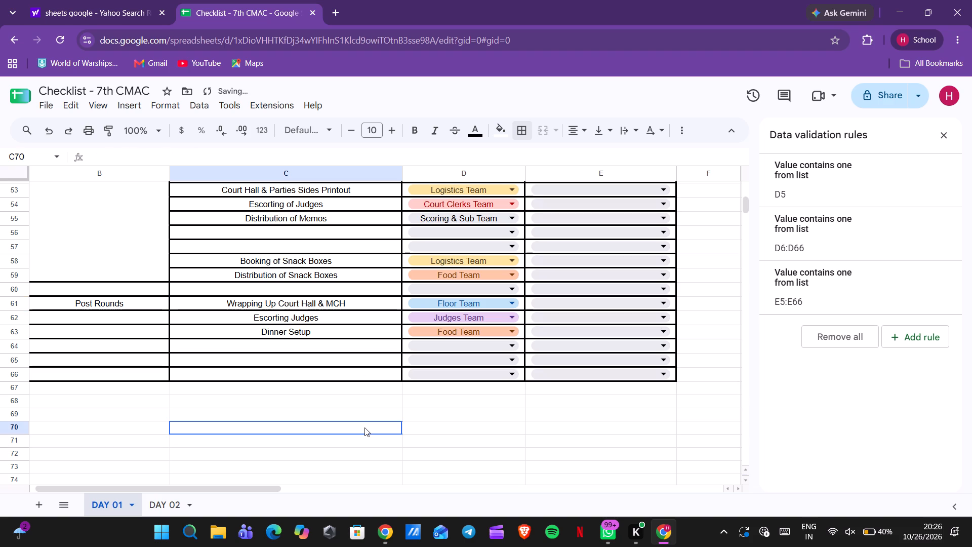
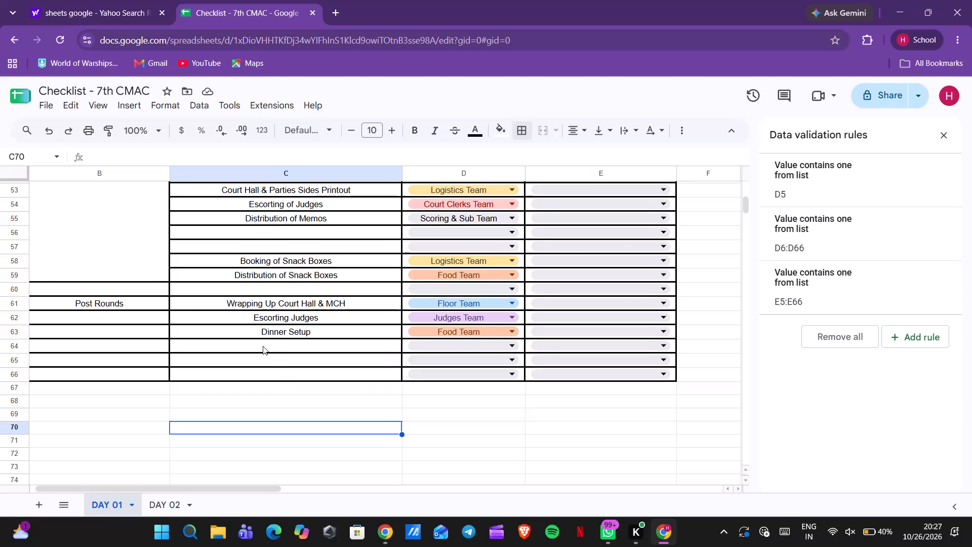
Review the DAY 01 checklist from its first section through to the Post Rounds rows.
{"action": "scroll", "coordinate": [263, 346], "scroll_direction": "right", "scroll_amount": 3}
{"action": "scroll", "coordinate": [263, 346], "scroll_direction": "up", "scroll_amount": 8}
{"action": "scroll", "coordinate": [263, 346], "scroll_direction": "down", "scroll_amount": 2}
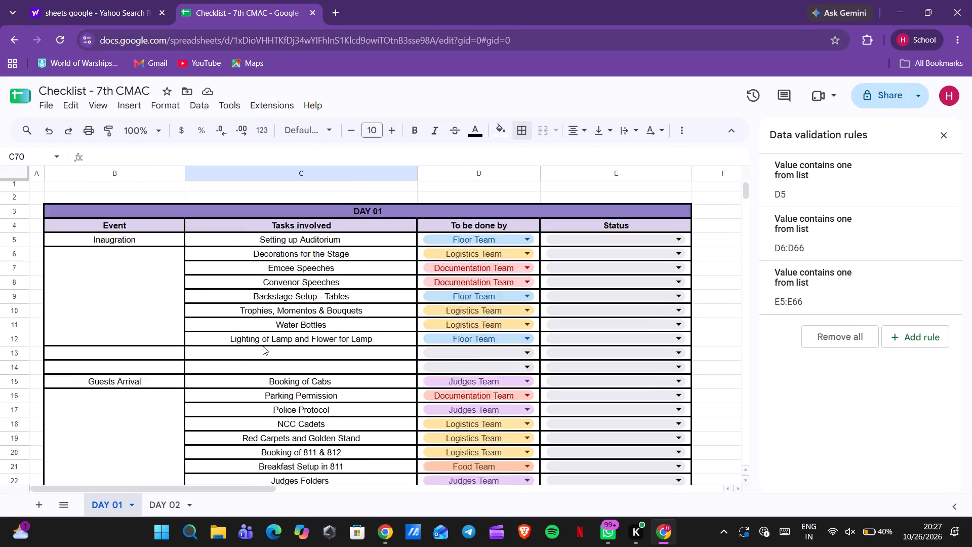
{"action": "scroll", "coordinate": [263, 346], "scroll_direction": "down", "scroll_amount": 3}
{"action": "scroll", "coordinate": [263, 346], "scroll_direction": "up", "scroll_amount": 2}
{"action": "scroll", "coordinate": [263, 346], "scroll_direction": "down", "scroll_amount": 5}
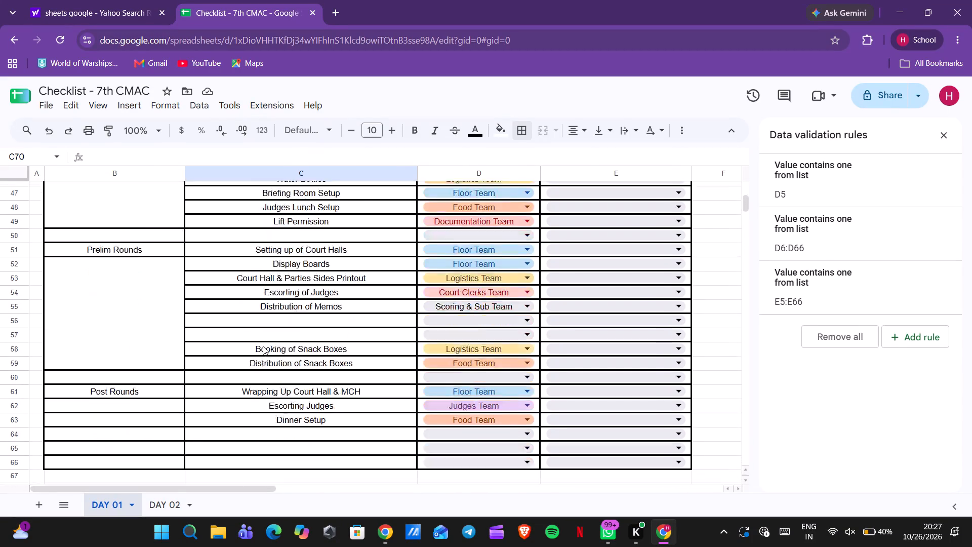
{"action": "scroll", "coordinate": [263, 346], "scroll_direction": "down", "scroll_amount": 4}
Duplicate the DAY 01 sheet and place the copy after DAY 02.
{"action": "left_click", "coordinate": [204, 509]}
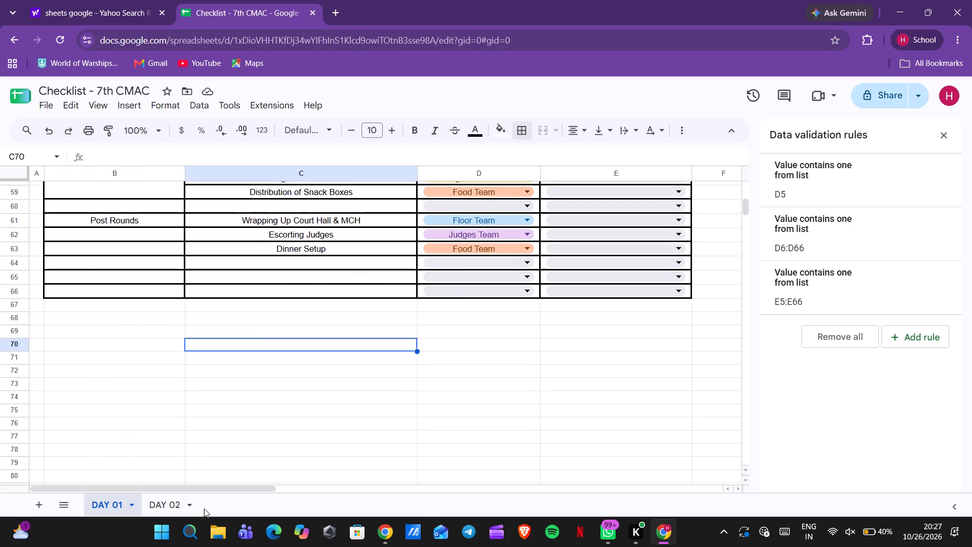
{"action": "left_click", "coordinate": [193, 506]}
{"action": "left_click", "coordinate": [131, 505]}
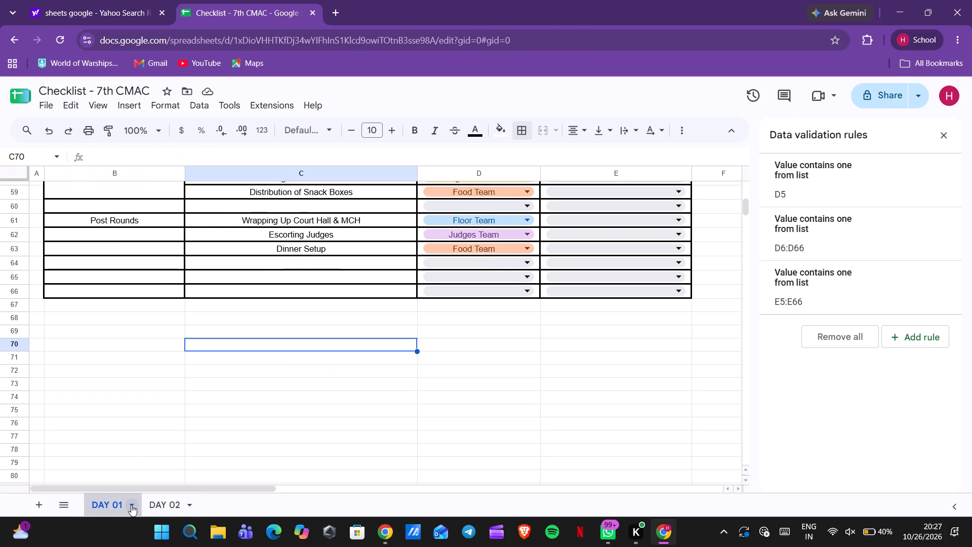
{"action": "left_click", "coordinate": [132, 503]}
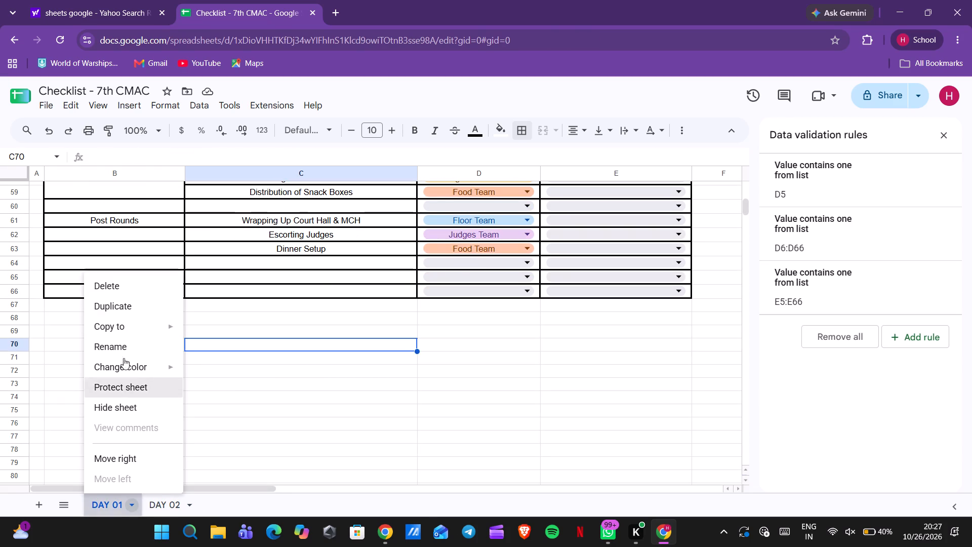
{"action": "left_click", "coordinate": [124, 309]}
{"action": "left_click_drag", "start_coordinate": [180, 505], "coordinate": [200, 501]}
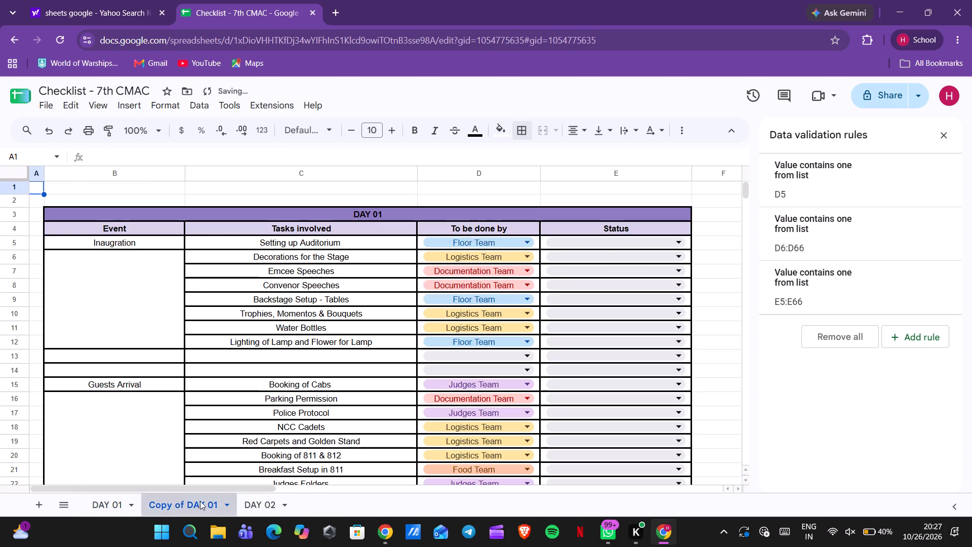
{"action": "left_click_drag", "start_coordinate": [200, 501], "coordinate": [305, 514]}
Rename the copied sheet as DAY 03.
{"action": "left_click", "coordinate": [288, 507]}
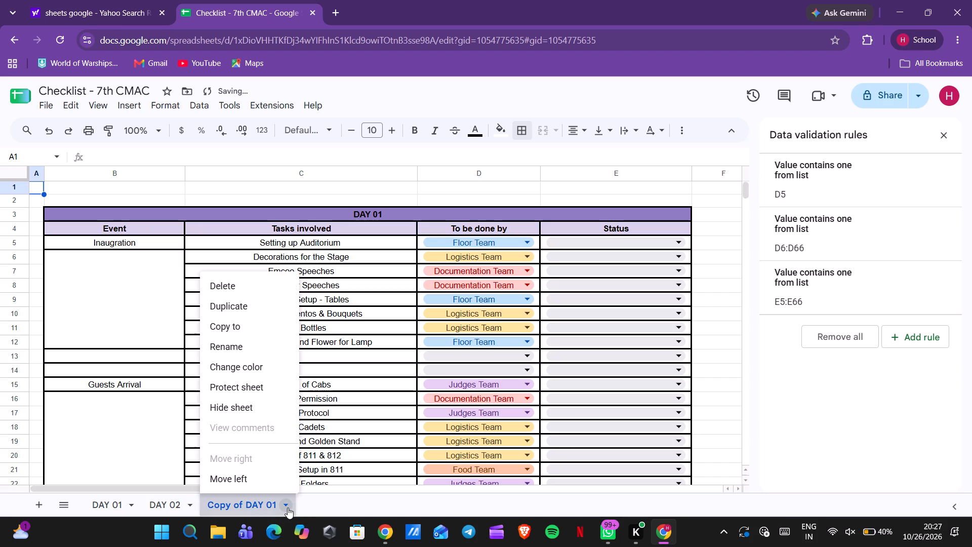
{"action": "left_click", "coordinate": [248, 351]}
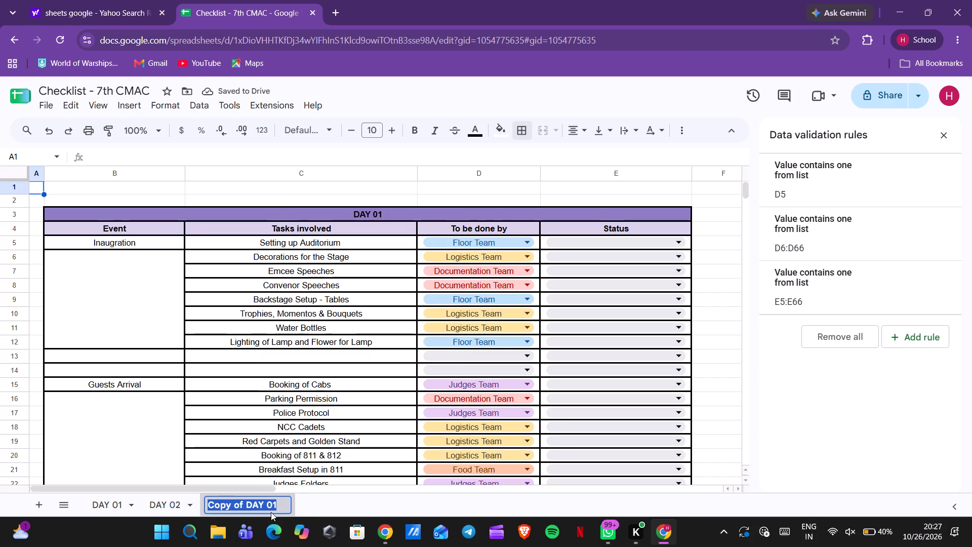
{"action": "type", "text": "DAY 03"}
{"action": "key", "text": "Return"}
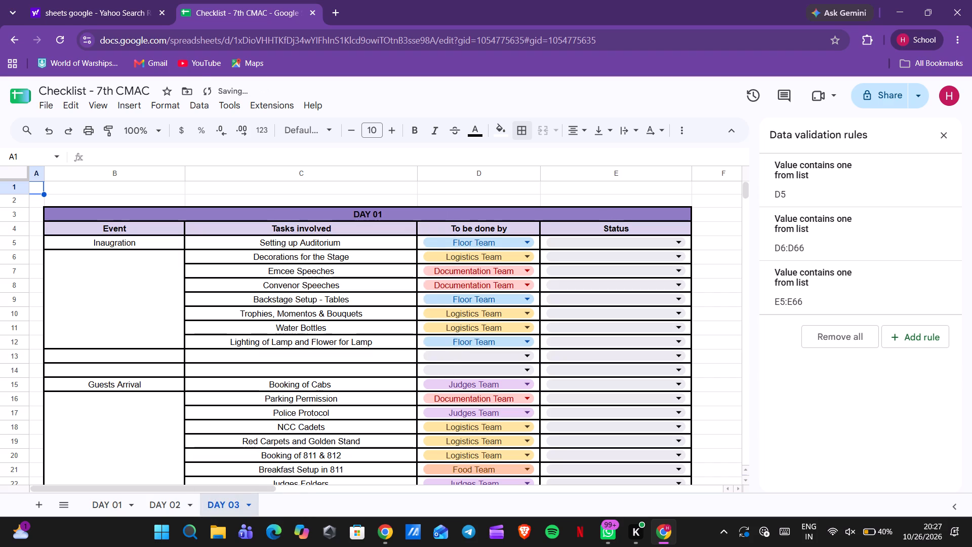
Change the table title in row 3 of the new sheet to "DAY 03".
{"action": "double_click", "coordinate": [384, 210]}
{"action": "key", "text": "BackSpace"}
{"action": "key", "text": "3"}
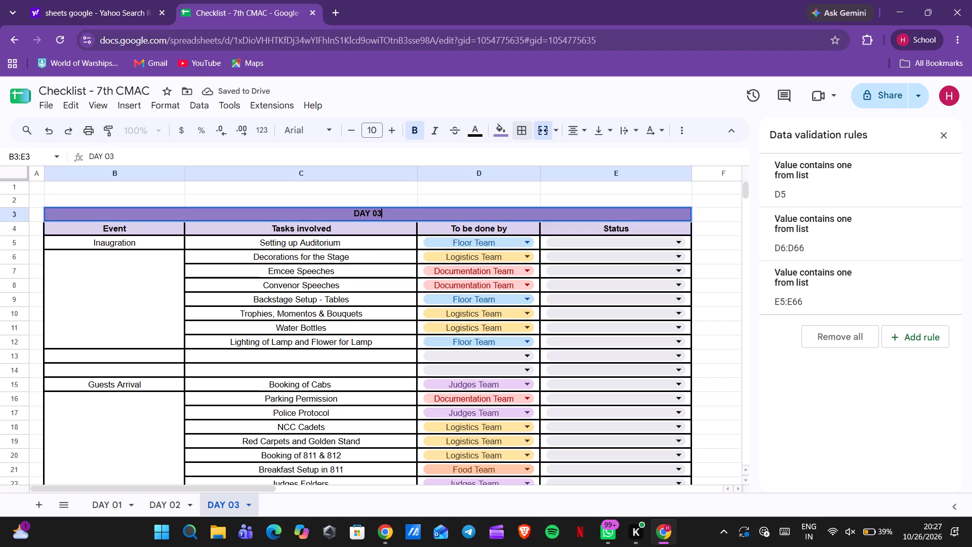
{"action": "left_click", "coordinate": [411, 200]}
Replace the first event name in B5 with "Valedictory".
{"action": "scroll", "coordinate": [411, 200], "scroll_direction": "down", "scroll_amount": 2}
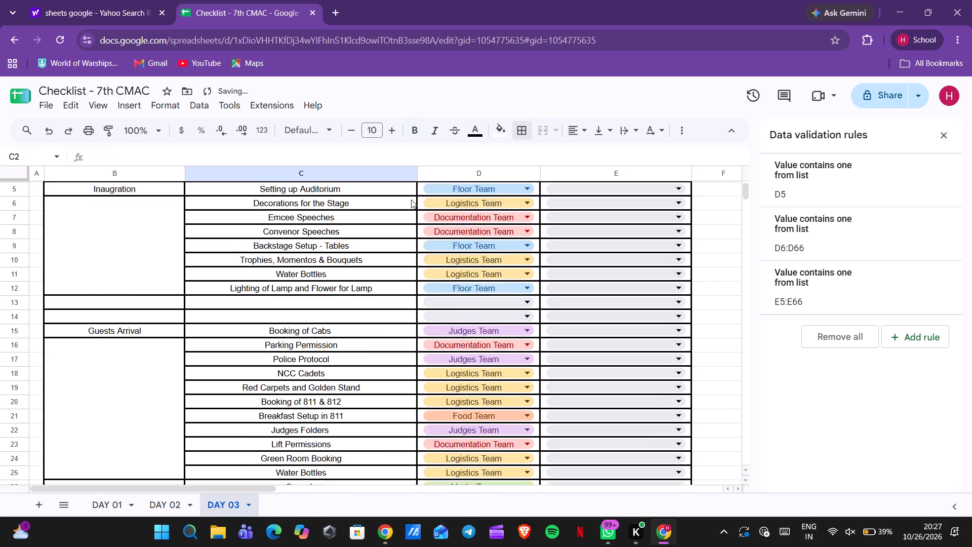
{"action": "scroll", "coordinate": [411, 200], "scroll_direction": "down", "scroll_amount": 1}
{"action": "scroll", "coordinate": [411, 200], "scroll_direction": "up", "scroll_amount": 1}
{"action": "double_click", "coordinate": [139, 243]}
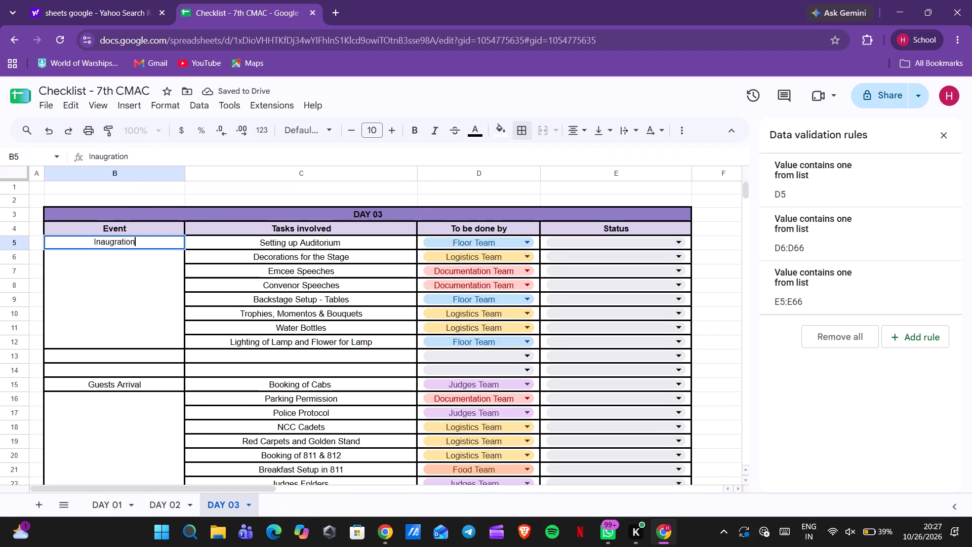
{"action": "key", "text": "BackSpace"}
{"action": "key", "text": "BackSpace"}
{"action": "key", "text": "BackSpace"}
{"action": "key", "text": "BackSpace"}
{"action": "key", "text": "BackSpace"}
{"action": "key", "text": "BackSpace"}
{"action": "key", "text": "BackSpace"}
{"action": "key", "text": "BackSpace"}
{"action": "key", "text": "BackSpace"}
{"action": "key", "text": "BackSpace"}
{"action": "key", "text": "BackSpace"}
{"action": "key", "text": "BackSpace"}
{"action": "key", "text": "BackSpace"}
{"action": "key", "text": "BackSpace"}
{"action": "key", "text": "BackSpace"}
{"action": "key", "text": "BackSpace"}
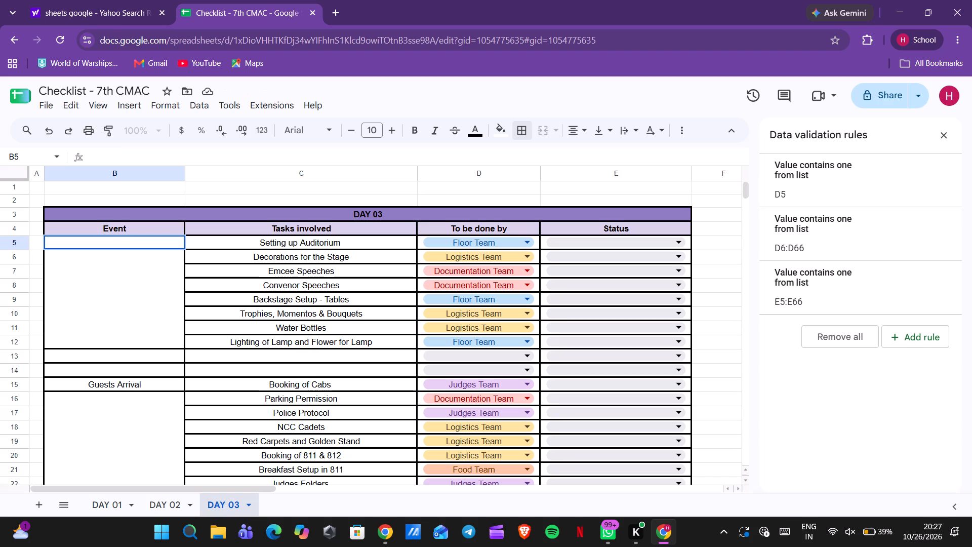
{"action": "key", "text": "v"}
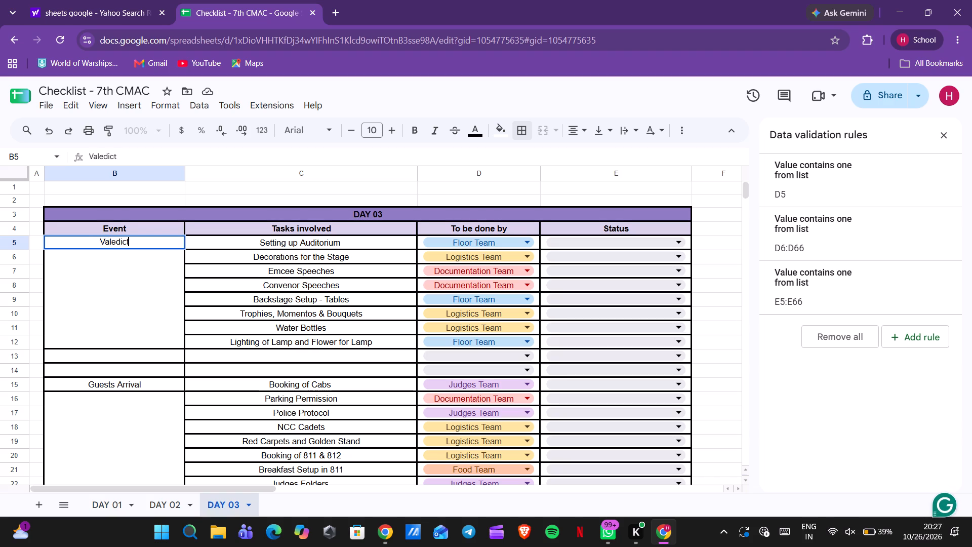
{"action": "left_click", "coordinate": [329, 202]}
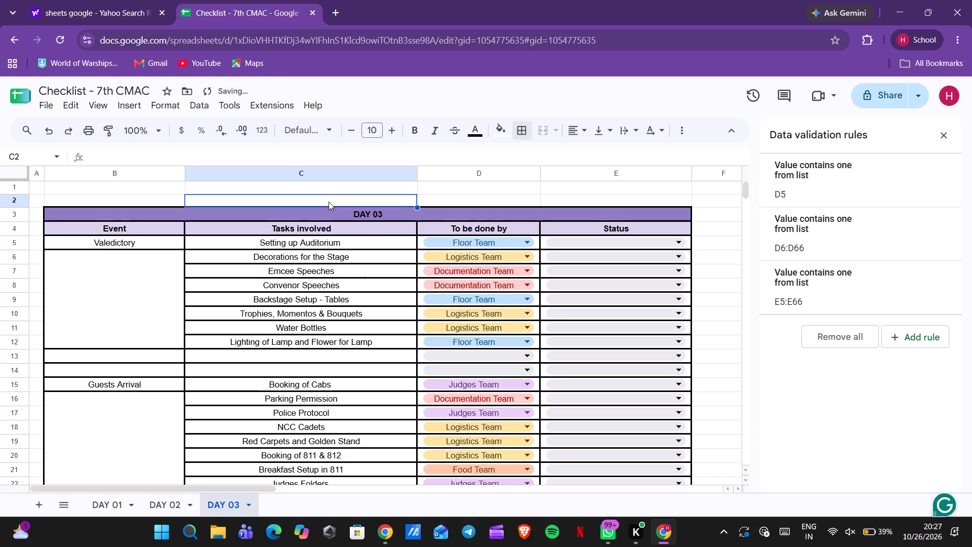
Clear the contents of B37:E66 on DAY 03, from the SCC Briefing row to the table's last row.
{"action": "scroll", "coordinate": [329, 202], "scroll_direction": "down", "scroll_amount": 4}
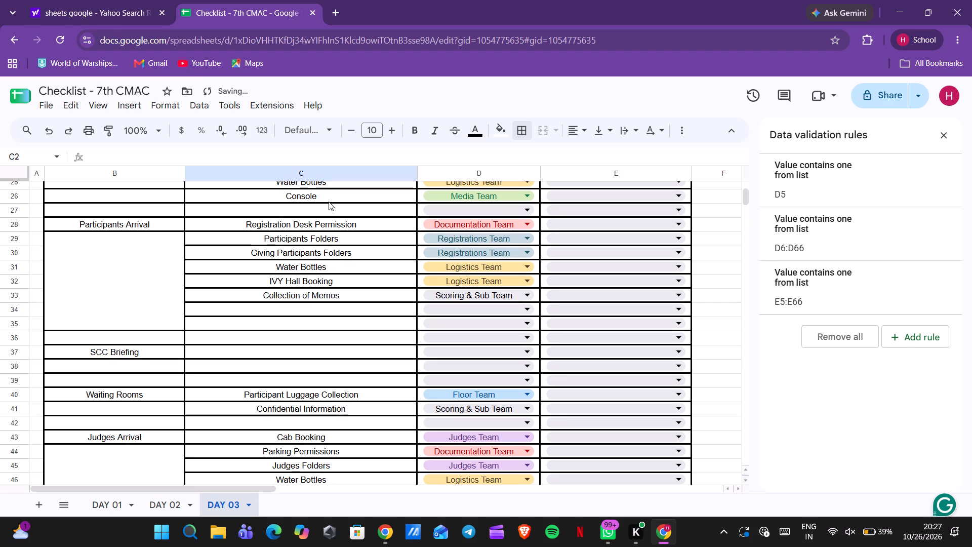
{"action": "scroll", "coordinate": [297, 273], "scroll_direction": "down", "scroll_amount": 2}
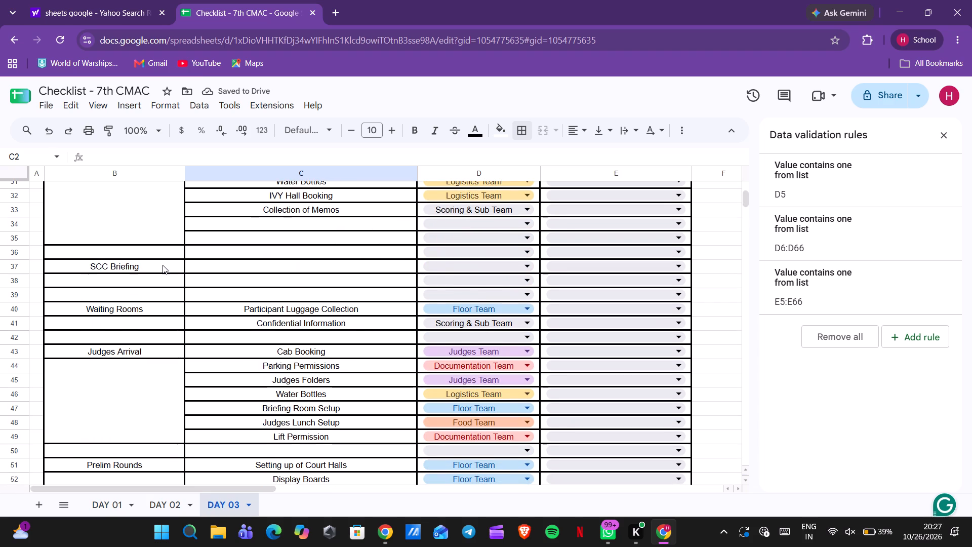
{"action": "left_click", "coordinate": [163, 265]}
{"action": "scroll", "coordinate": [163, 265], "scroll_direction": "down", "scroll_amount": 5}
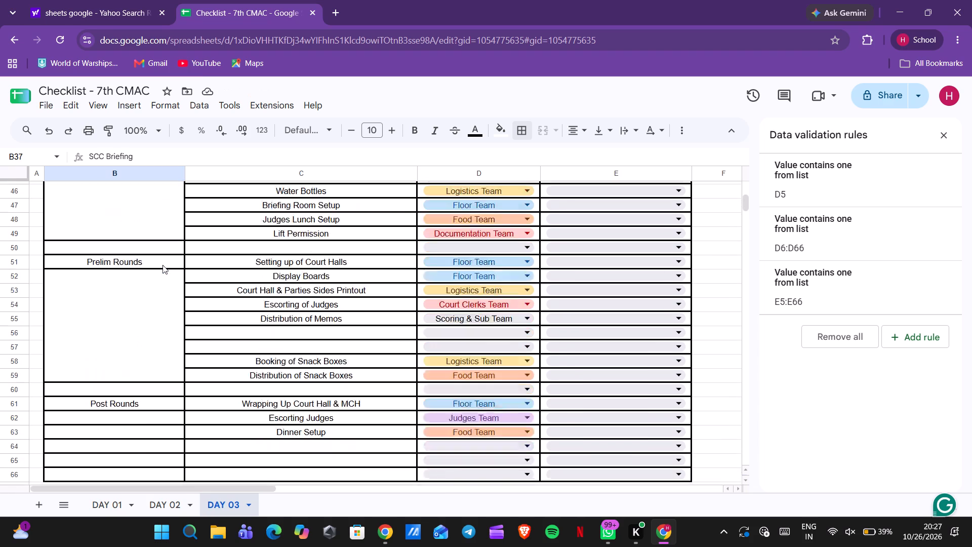
{"action": "scroll", "coordinate": [163, 265], "scroll_direction": "down", "scroll_amount": 1}
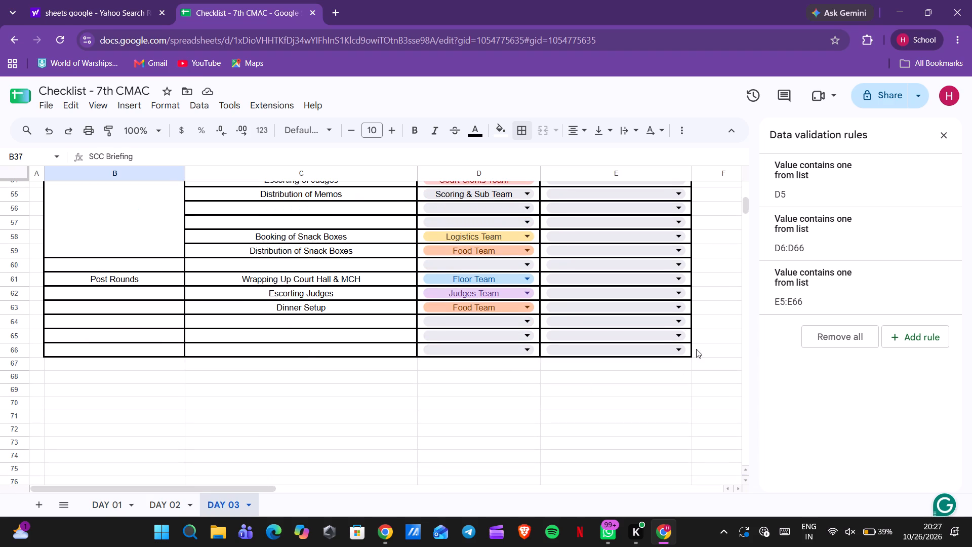
{"action": "left_click", "coordinate": [691, 353], "text": "shift"}
{"action": "key", "text": "Delete"}
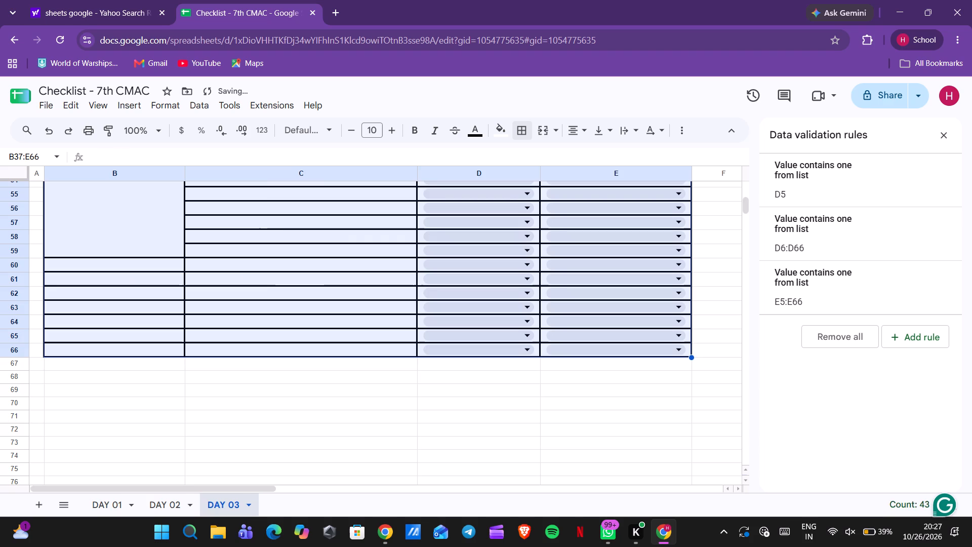
{"action": "scroll", "coordinate": [691, 353], "scroll_direction": "up", "scroll_amount": 6}
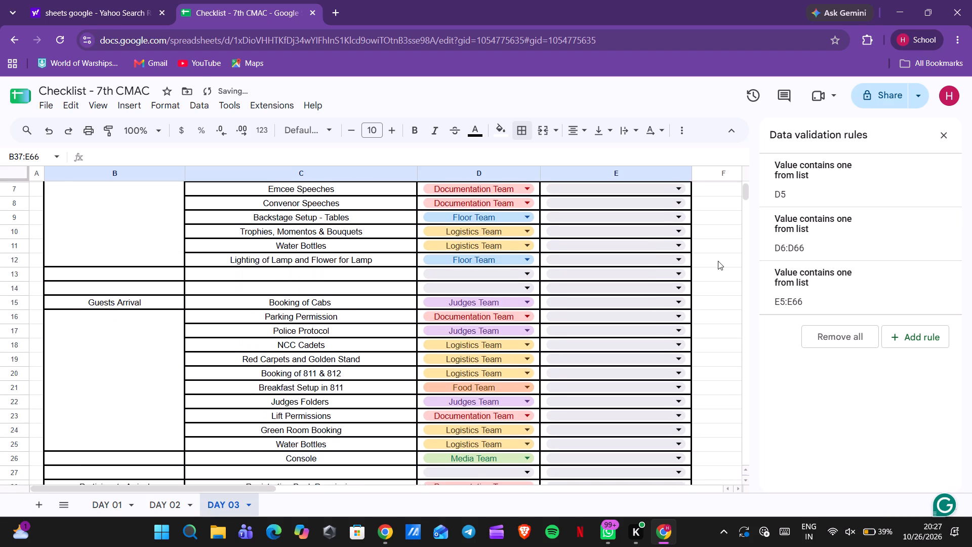
{"action": "left_click", "coordinate": [718, 261]}
{"action": "scroll", "coordinate": [718, 261], "scroll_direction": "up", "scroll_amount": 2}
{"action": "scroll", "coordinate": [718, 261], "scroll_direction": "down", "scroll_amount": 3}
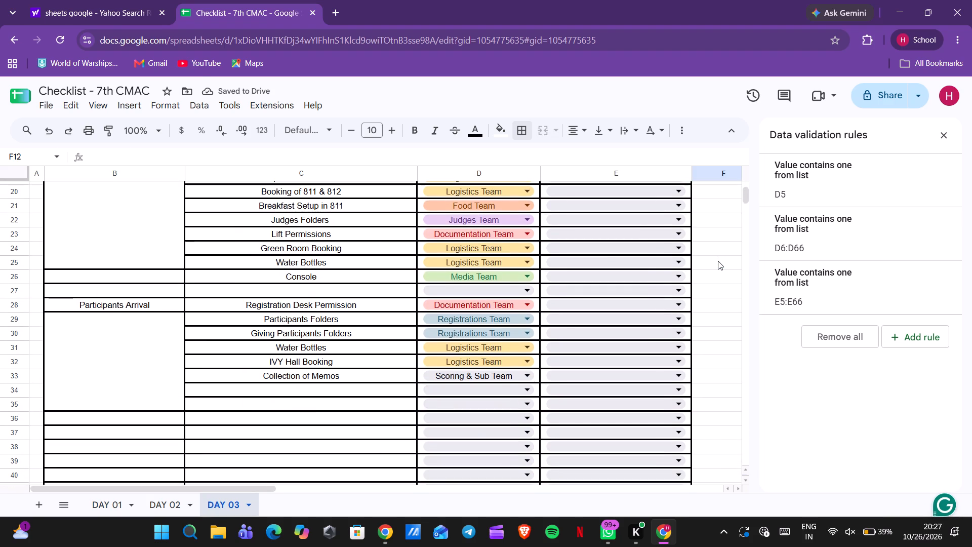
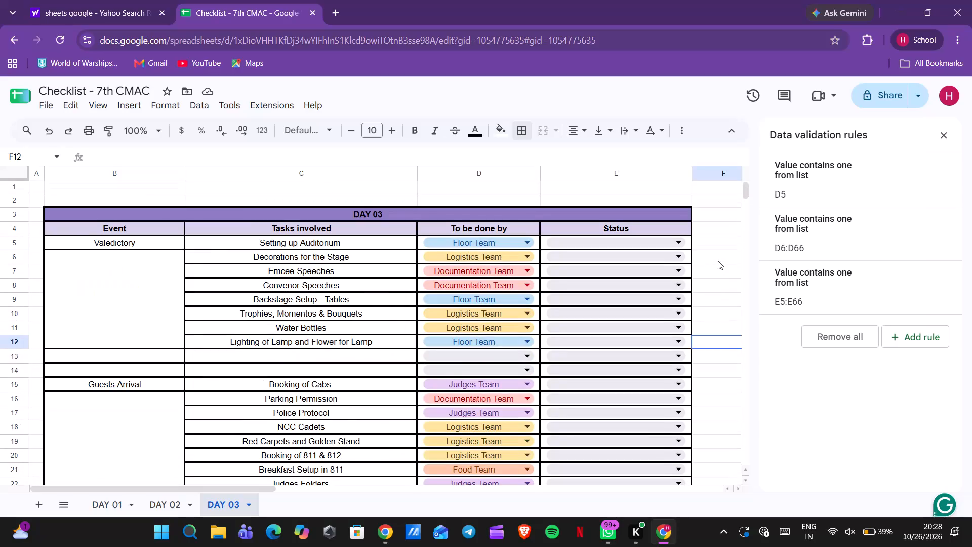
Delete the leftover dropdowns from the empty rows B36:E66 on the DAY 03 sheet.
{"action": "scroll", "coordinate": [718, 261], "scroll_direction": "down", "scroll_amount": 1}
{"action": "scroll", "coordinate": [728, 294], "scroll_direction": "up", "scroll_amount": 1}
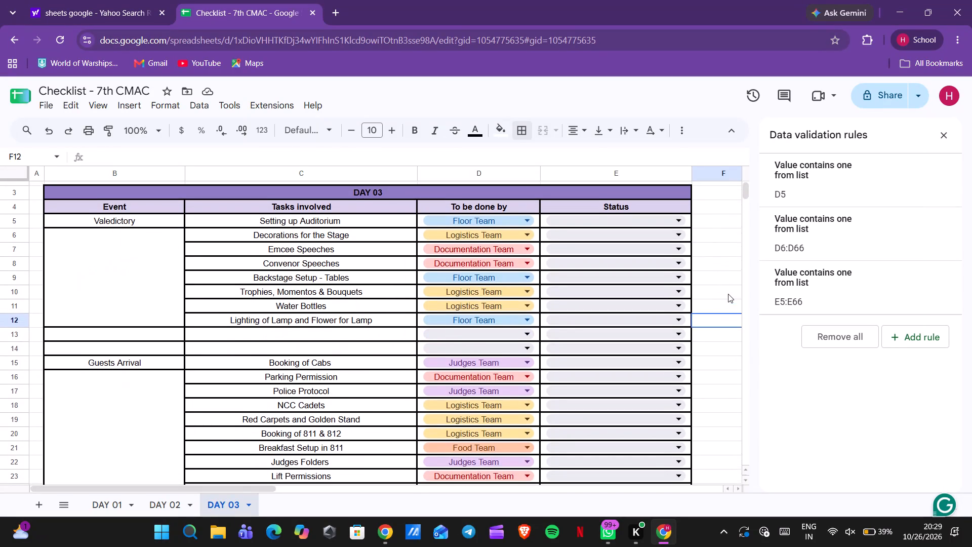
{"action": "scroll", "coordinate": [728, 294], "scroll_direction": "down", "scroll_amount": 1}
{"action": "left_click", "coordinate": [720, 291]}
{"action": "scroll", "coordinate": [720, 291], "scroll_direction": "down", "scroll_amount": 2}
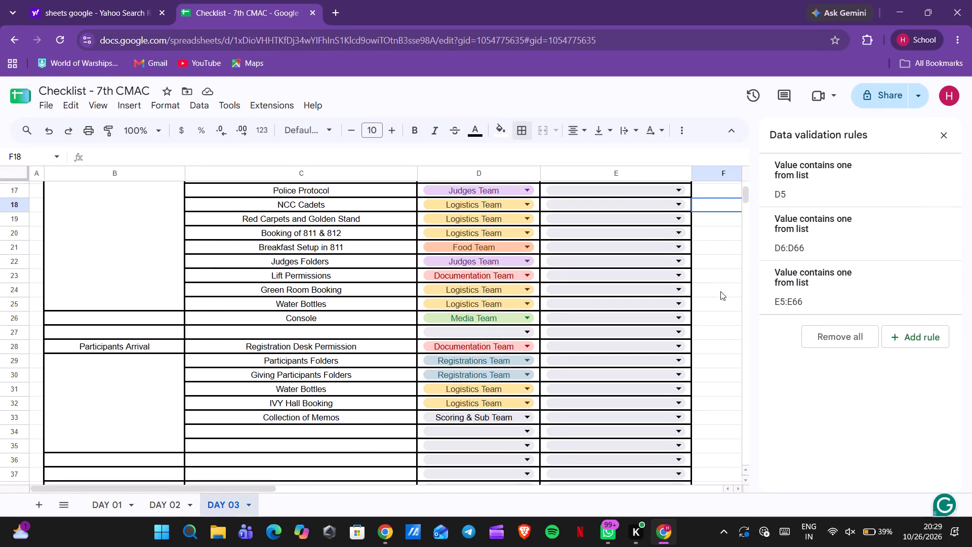
{"action": "scroll", "coordinate": [657, 311], "scroll_direction": "down", "scroll_amount": 1}
{"action": "left_click", "coordinate": [158, 265]}
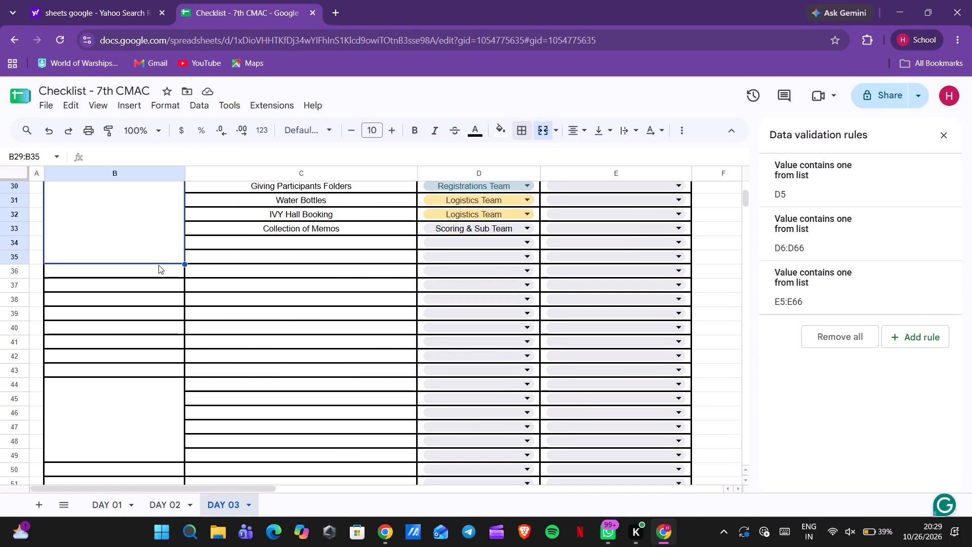
{"action": "scroll", "coordinate": [158, 265], "scroll_direction": "down", "scroll_amount": 1}
{"action": "left_click", "coordinate": [136, 229]}
{"action": "scroll", "coordinate": [136, 229], "scroll_direction": "down", "scroll_amount": 1}
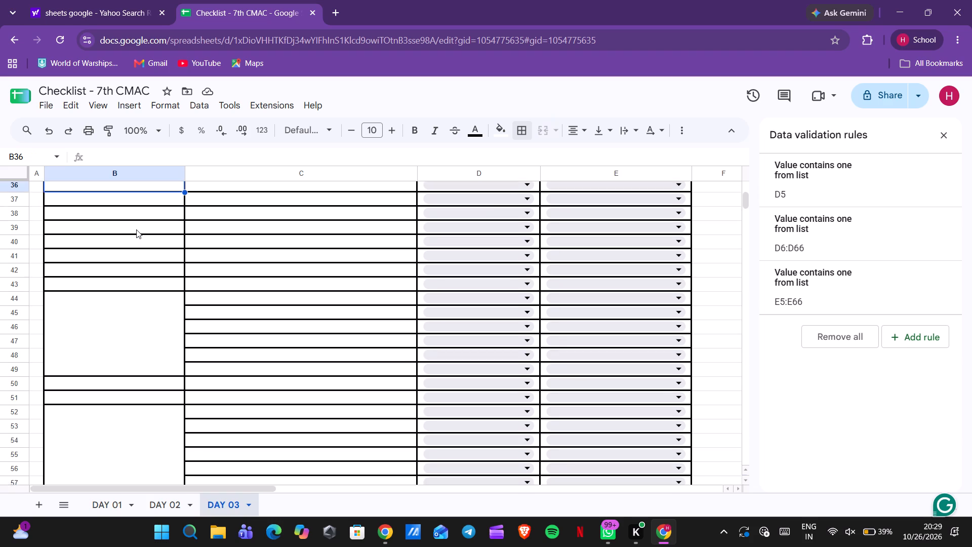
{"action": "scroll", "coordinate": [136, 229], "scroll_direction": "down", "scroll_amount": 4}
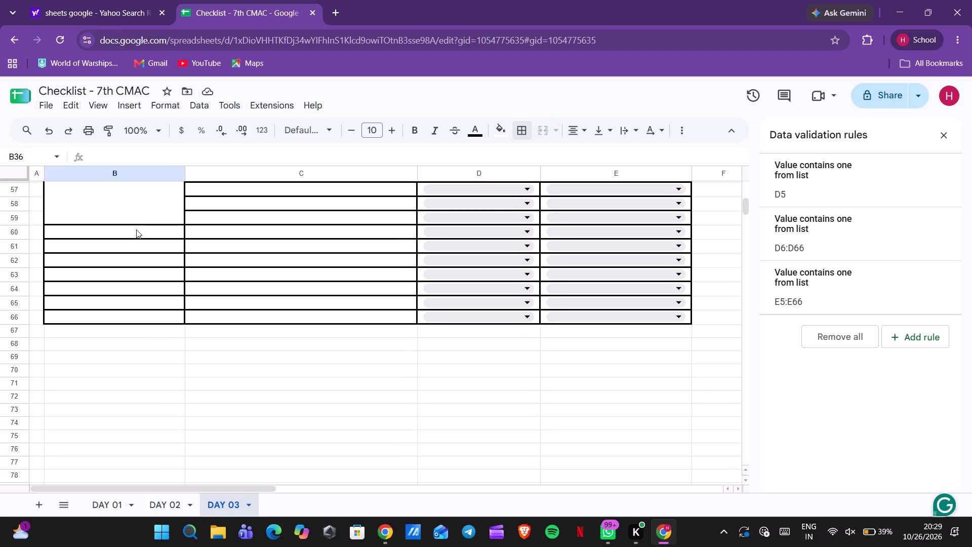
{"action": "left_click", "coordinate": [690, 318], "text": "shift"}
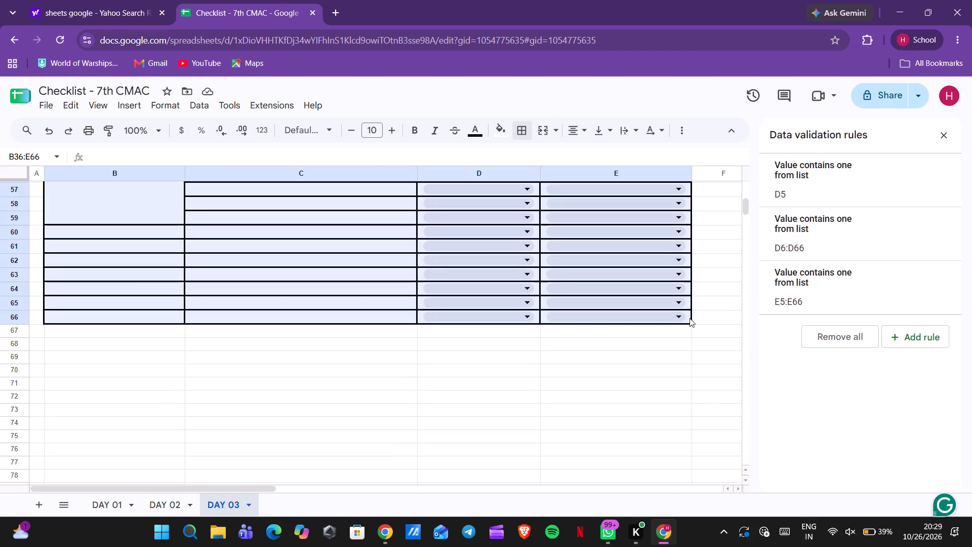
{"action": "key", "text": "Delete"}
Remove all borders from the emptied range B36:E66.
{"action": "scroll", "coordinate": [690, 318], "scroll_direction": "up", "scroll_amount": 1}
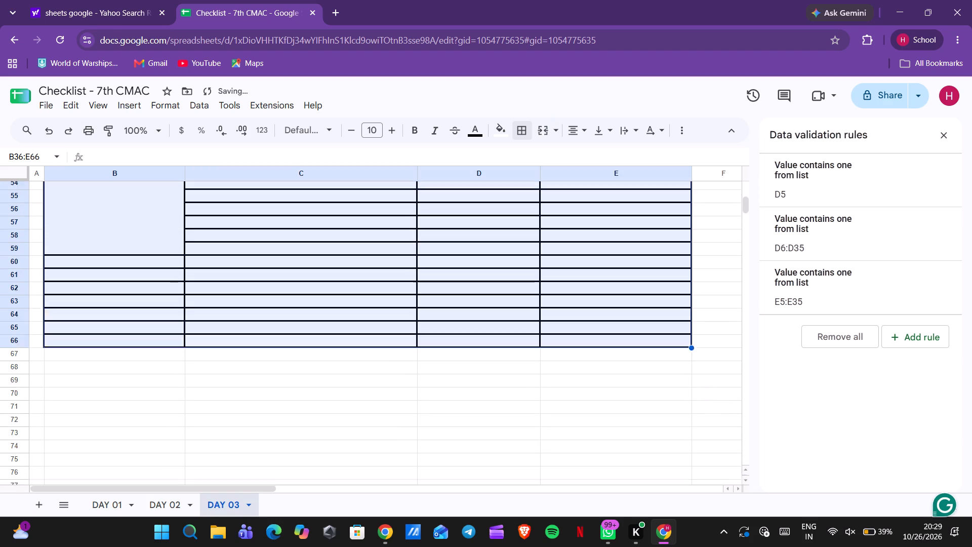
{"action": "scroll", "coordinate": [690, 318], "scroll_direction": "up", "scroll_amount": 3}
{"action": "left_click", "coordinate": [523, 131]}
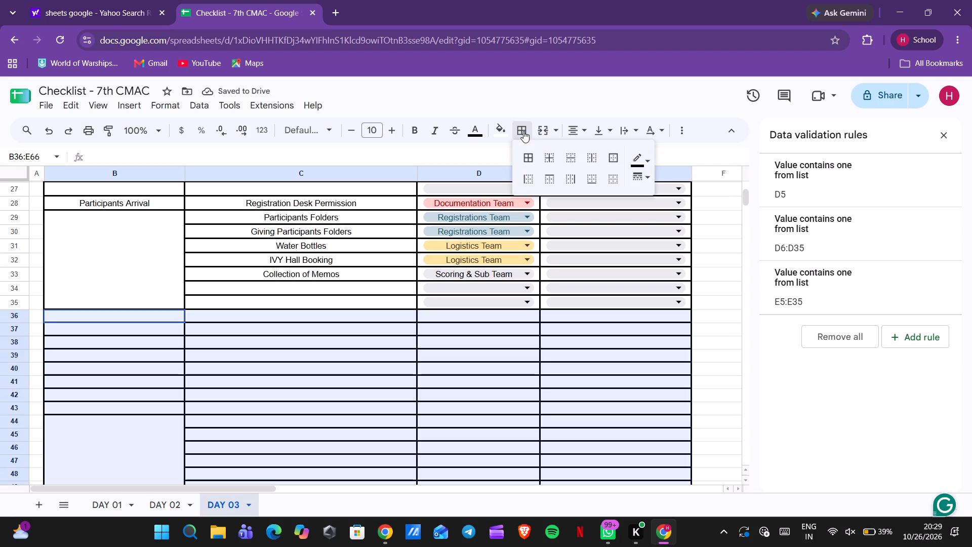
{"action": "left_click", "coordinate": [616, 174]}
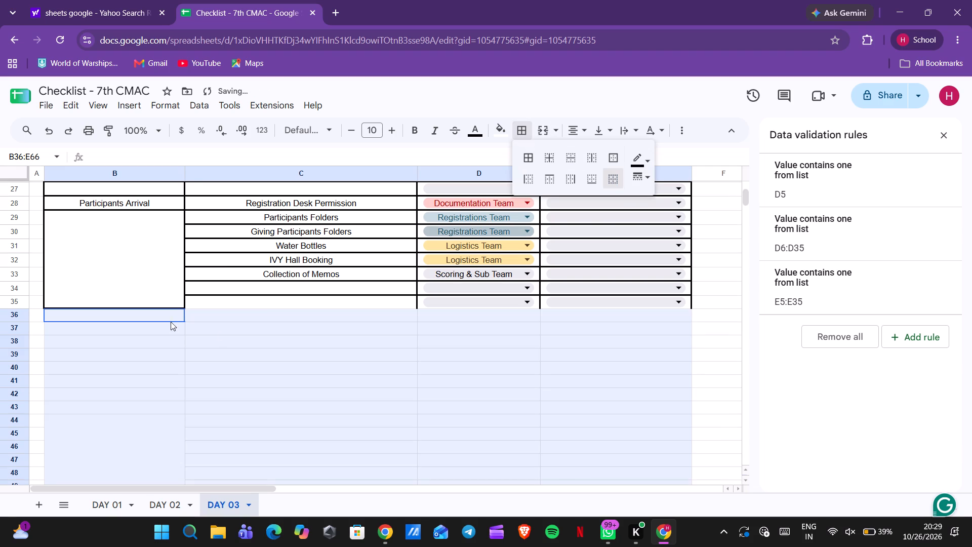
{"action": "left_click", "coordinate": [187, 307]}
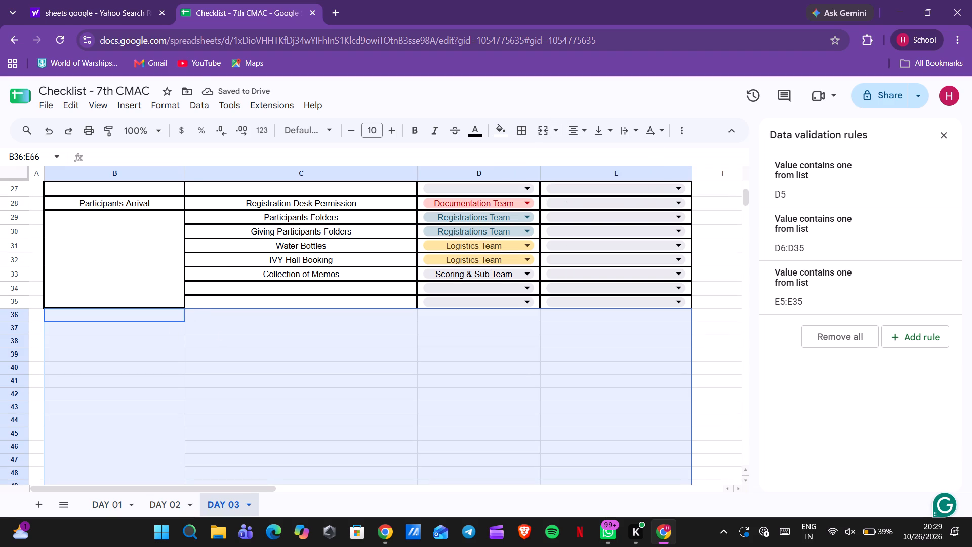
Apply all borders to B29:E36 so the table closes at row 36.
{"action": "left_click", "coordinate": [194, 314]}
{"action": "left_click_drag", "start_coordinate": [590, 314], "coordinate": [170, 265]}
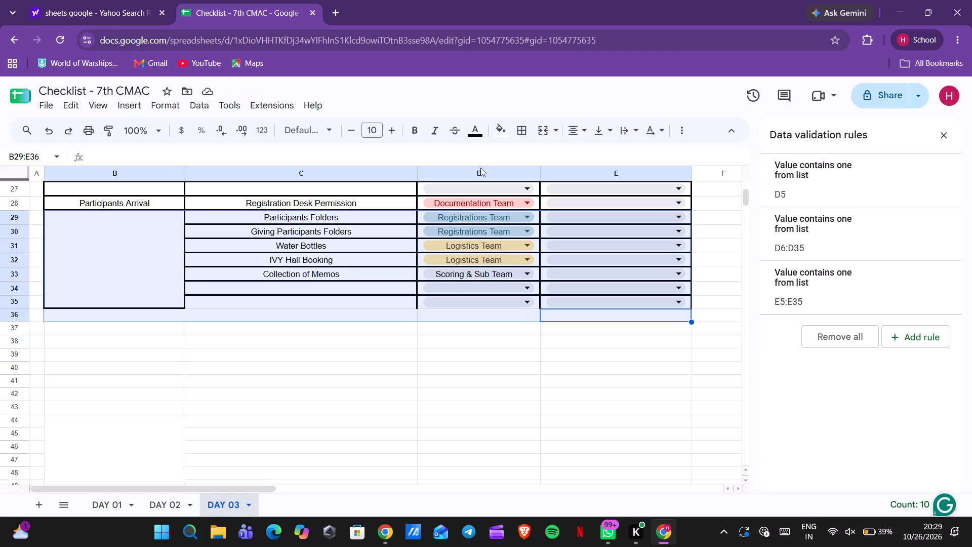
{"action": "left_click", "coordinate": [524, 129]}
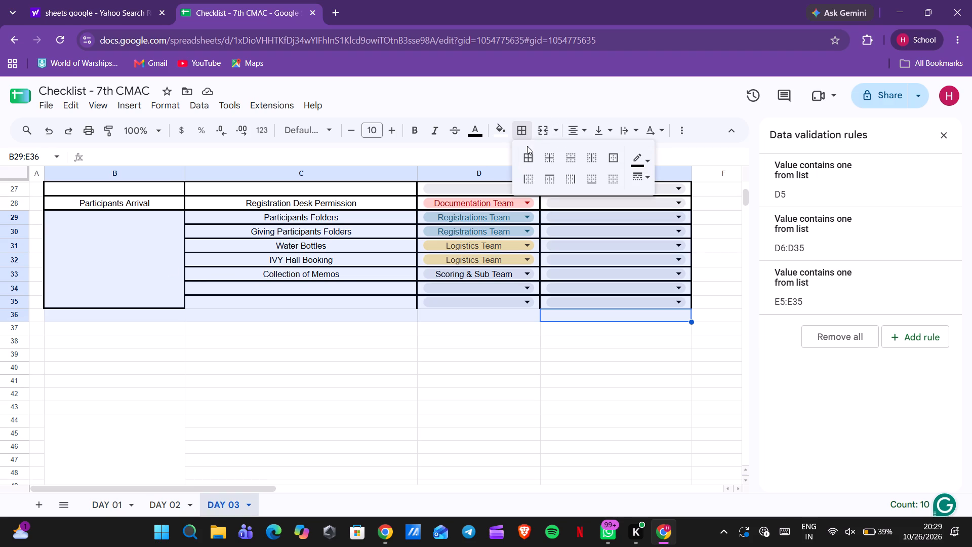
{"action": "left_click", "coordinate": [526, 152]}
{"action": "left_click", "coordinate": [434, 373]}
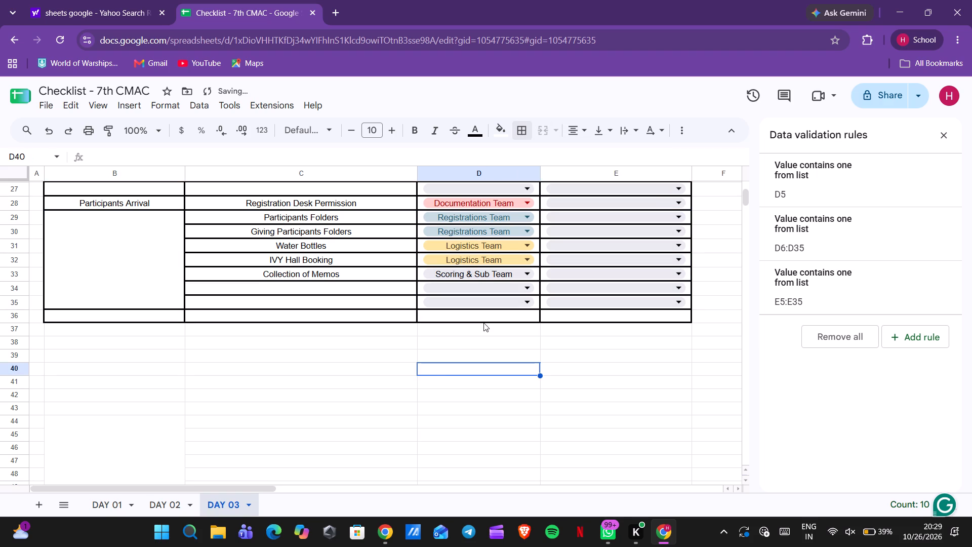
Replace the lamp lighting task in C12 under Valedictory with "Crowd Management".
{"action": "scroll", "coordinate": [448, 346], "scroll_direction": "up", "scroll_amount": 4}
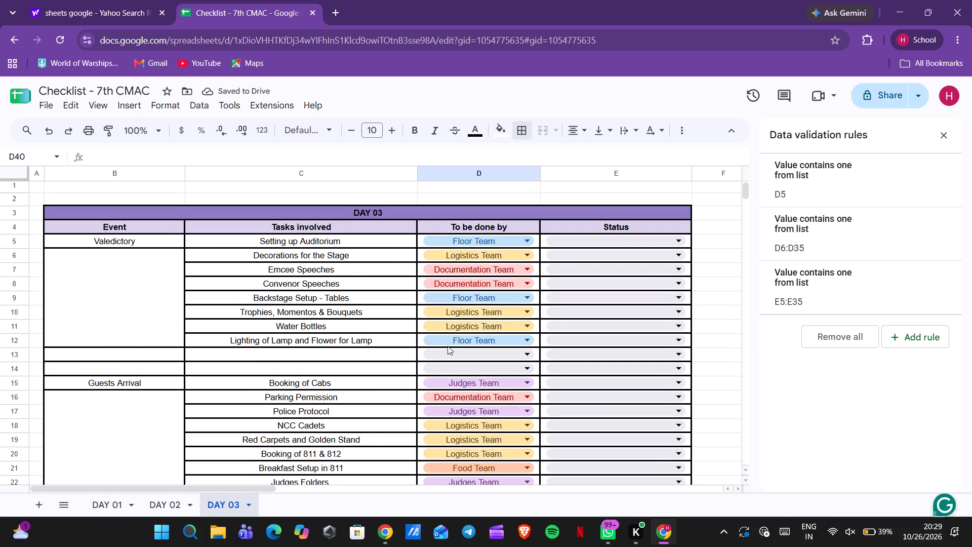
{"action": "double_click", "coordinate": [391, 342]}
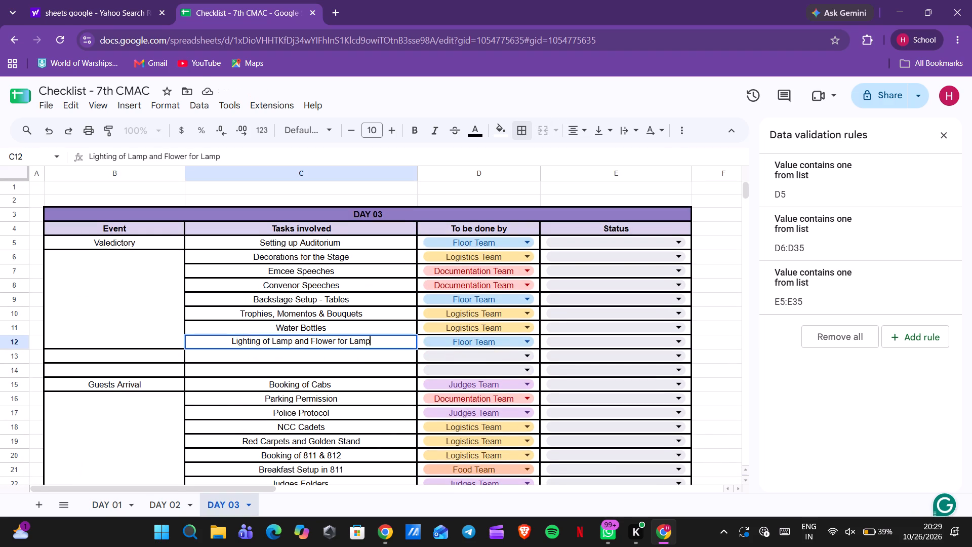
{"action": "left_click_drag", "start_coordinate": [391, 342], "coordinate": [220, 342]}
{"action": "key", "text": "BackSpace"}
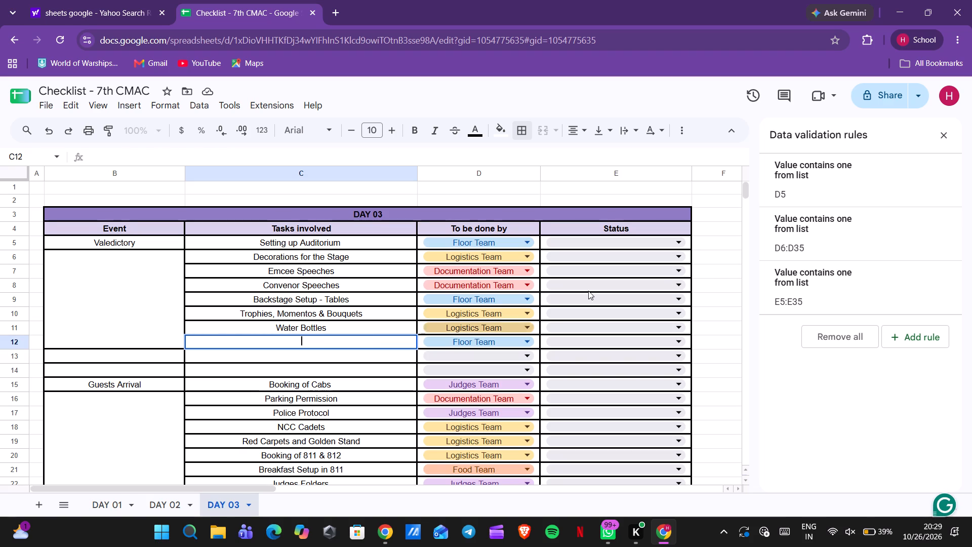
{"action": "left_click", "coordinate": [735, 276]}
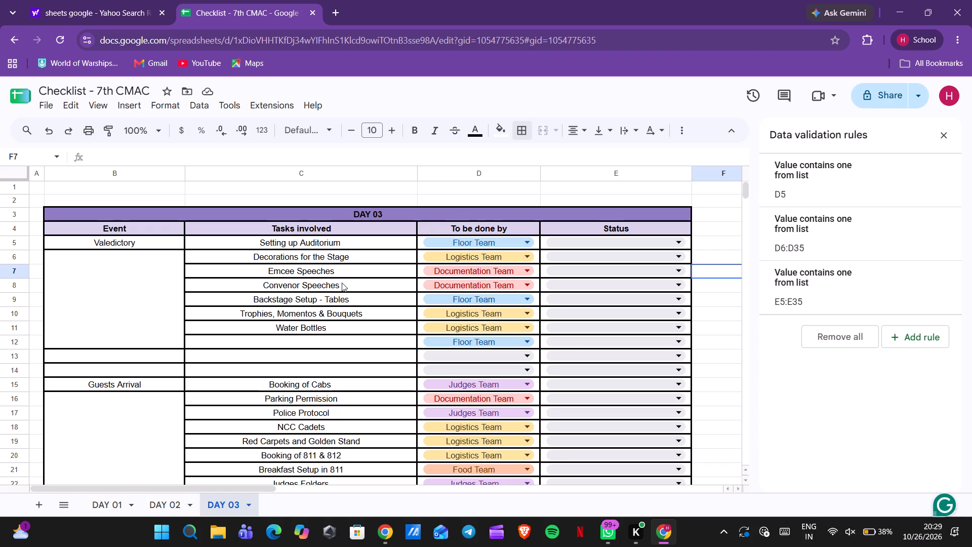
{"action": "double_click", "coordinate": [343, 345]}
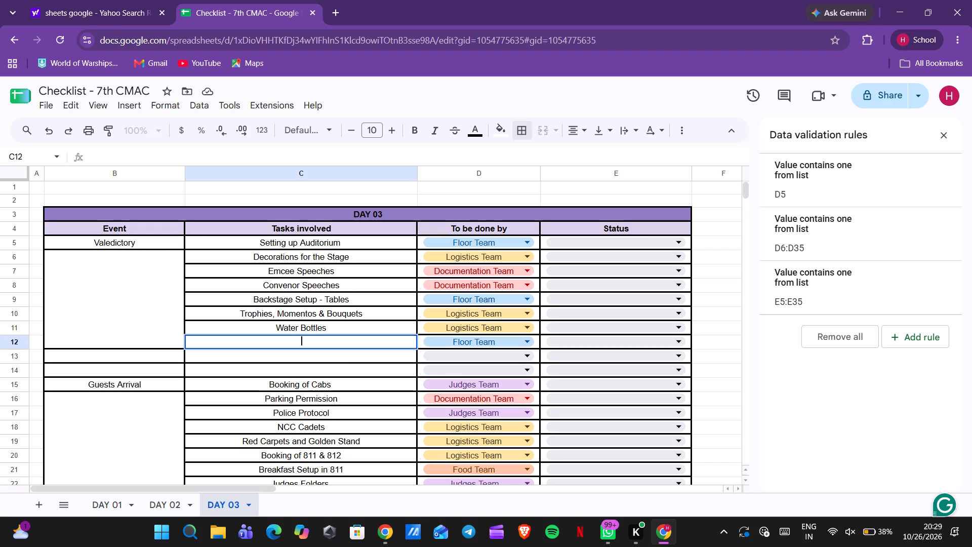
{"action": "key", "text": "BackSpace"}
{"action": "key", "text": "BackSpace"}
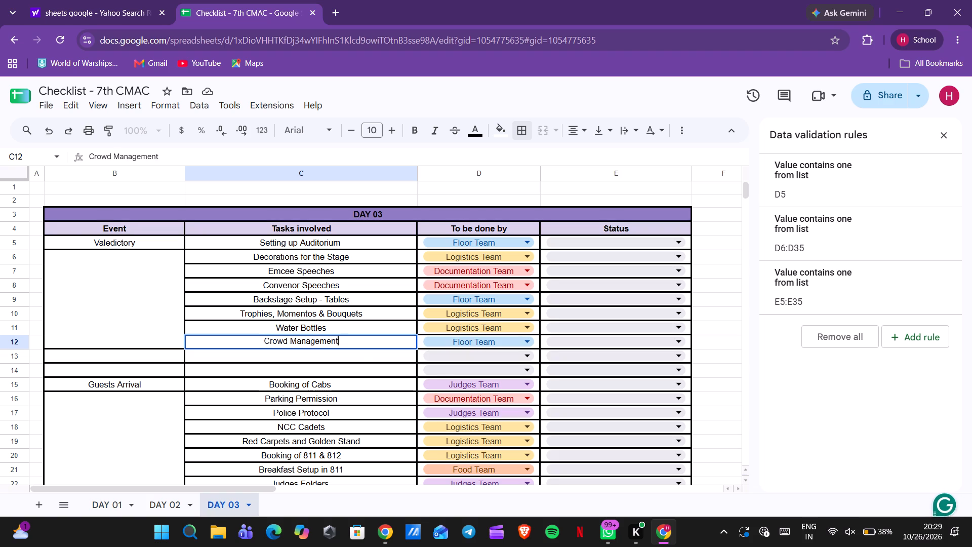
{"action": "left_click", "coordinate": [358, 359]}
Clear the Console task from C26 under Guests Arrival on DAY 03.
{"action": "scroll", "coordinate": [358, 359], "scroll_direction": "down", "scroll_amount": 3}
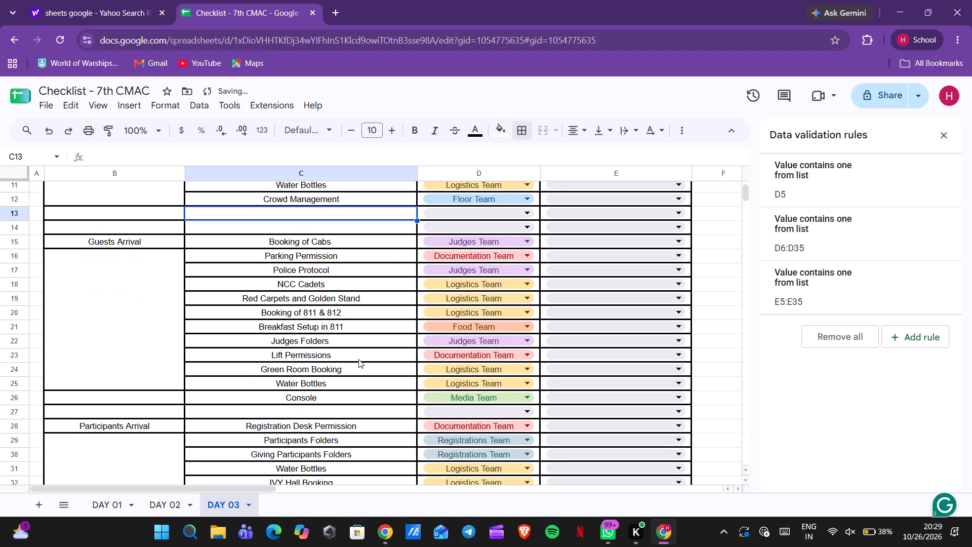
{"action": "scroll", "coordinate": [358, 359], "scroll_direction": "down", "scroll_amount": 1}
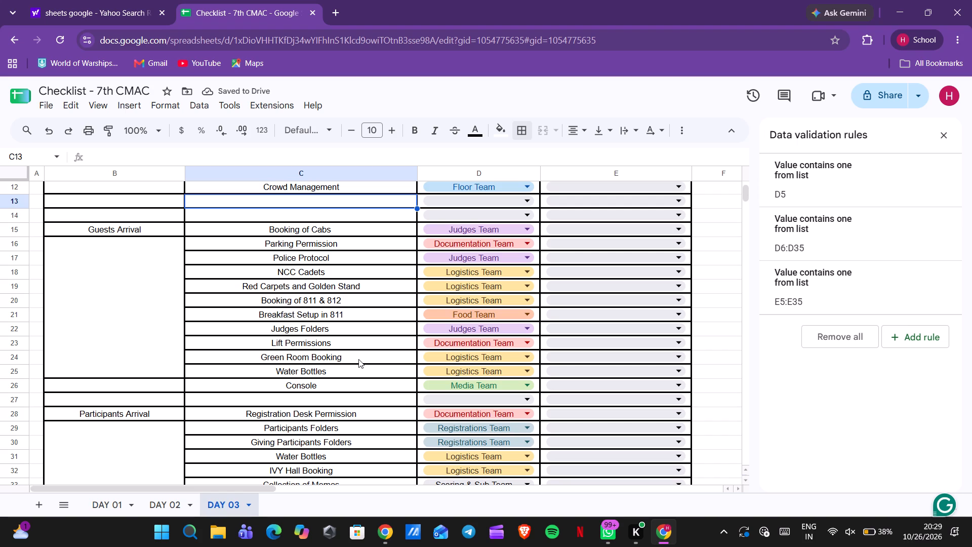
{"action": "left_click", "coordinate": [373, 382]}
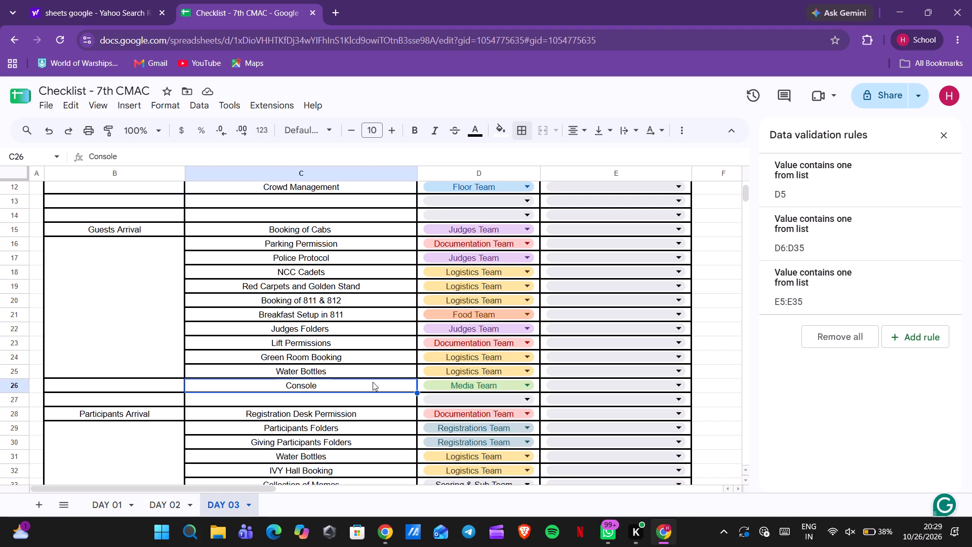
{"action": "double_click", "coordinate": [373, 382]}
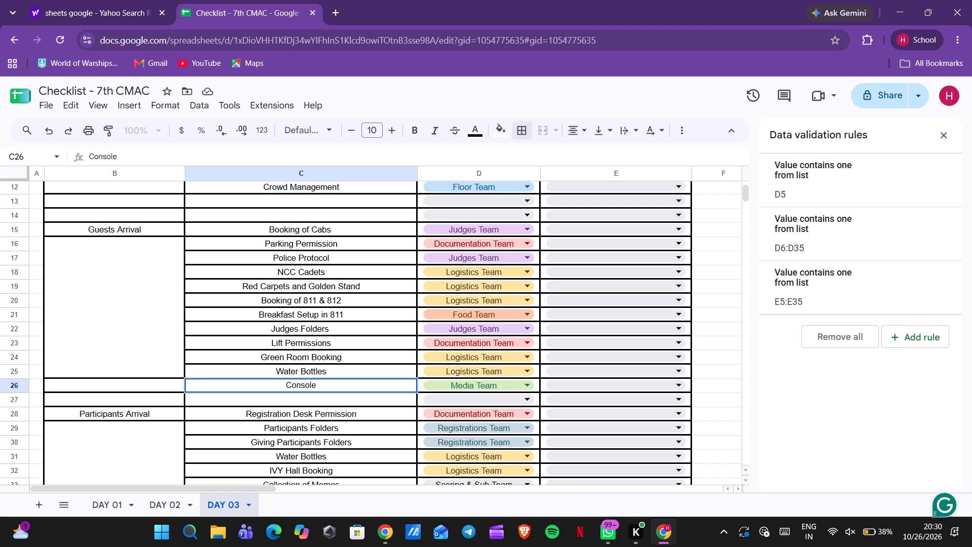
{"action": "key", "text": "BackSpace"}
{"action": "key", "text": "BackSpace"}
{"action": "key", "text": "BackSpace"}
{"action": "key", "text": "BackSpace"}
{"action": "key", "text": "BackSpace"}
{"action": "key", "text": "BackSpace"}
{"action": "key", "text": "BackSpace"}
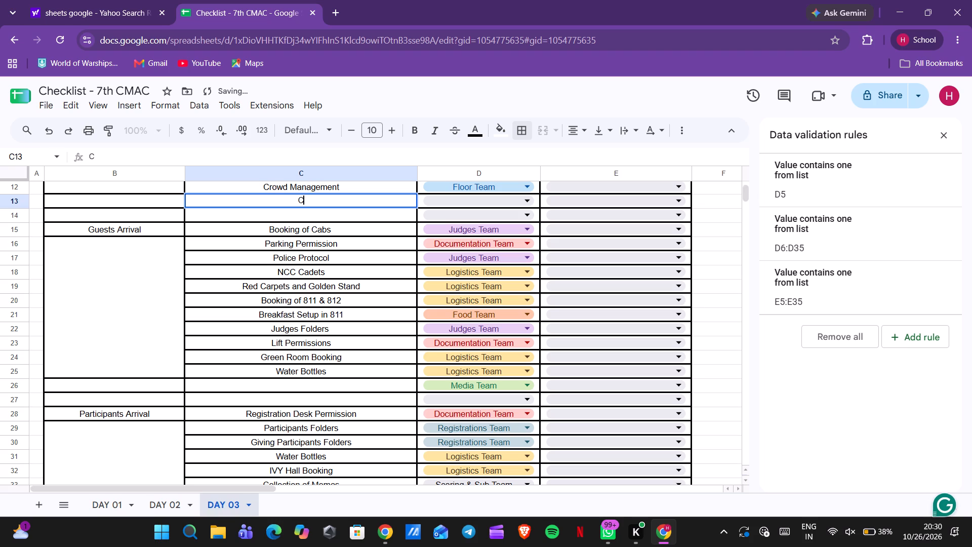
Enter "Console" as a Valedictory task in C13 and assign it to Media Team.
{"action": "key", "text": "BackSpace"}
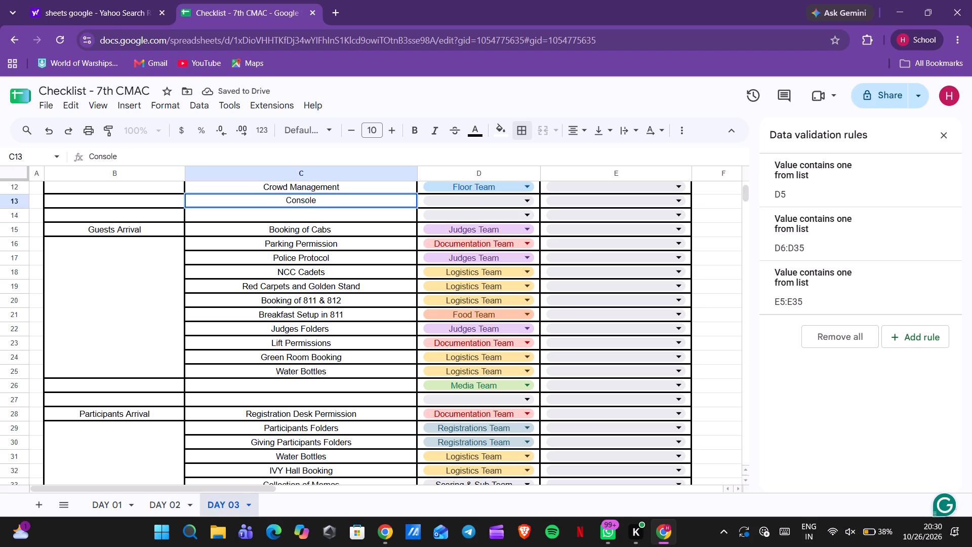
{"action": "left_click", "coordinate": [435, 197]}
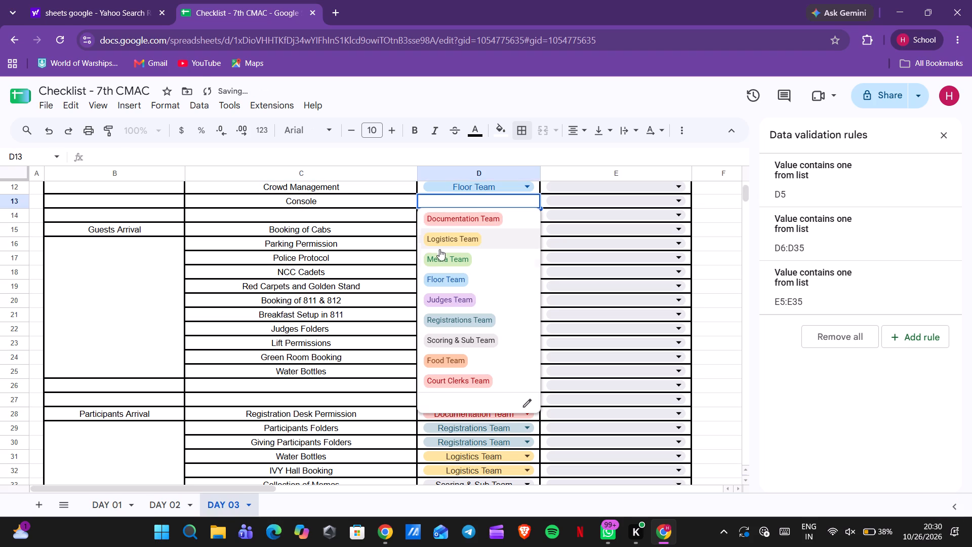
{"action": "left_click", "coordinate": [440, 252]}
Clear the Media Team assignment from D26 under Guests Arrival on DAY 03.
{"action": "left_click", "coordinate": [474, 381]}
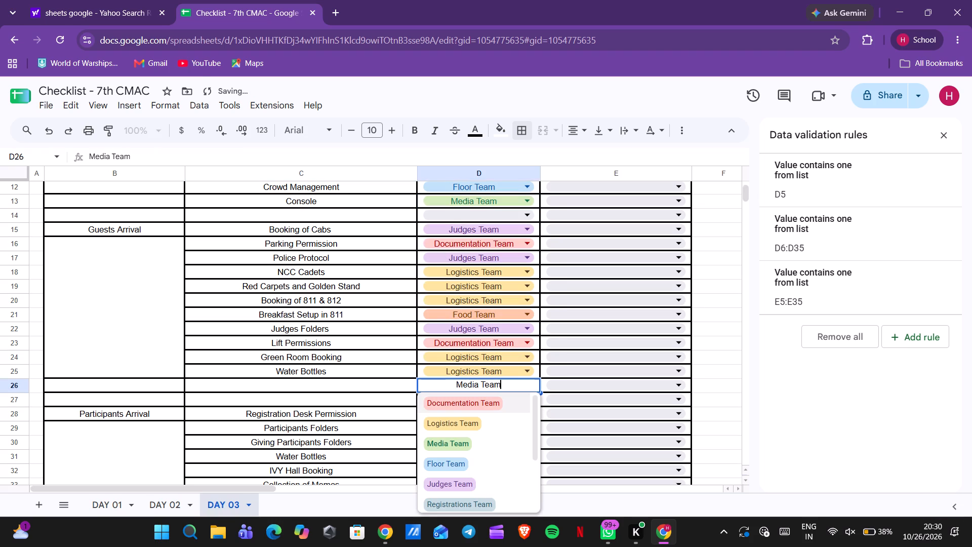
{"action": "key", "text": "BackSpace"}
{"action": "key", "text": "BackSpace"}
{"action": "key", "text": "BackSpace"}
{"action": "key", "text": "BackSpace"}
{"action": "key", "text": "BackSpace"}
{"action": "key", "text": "BackSpace"}
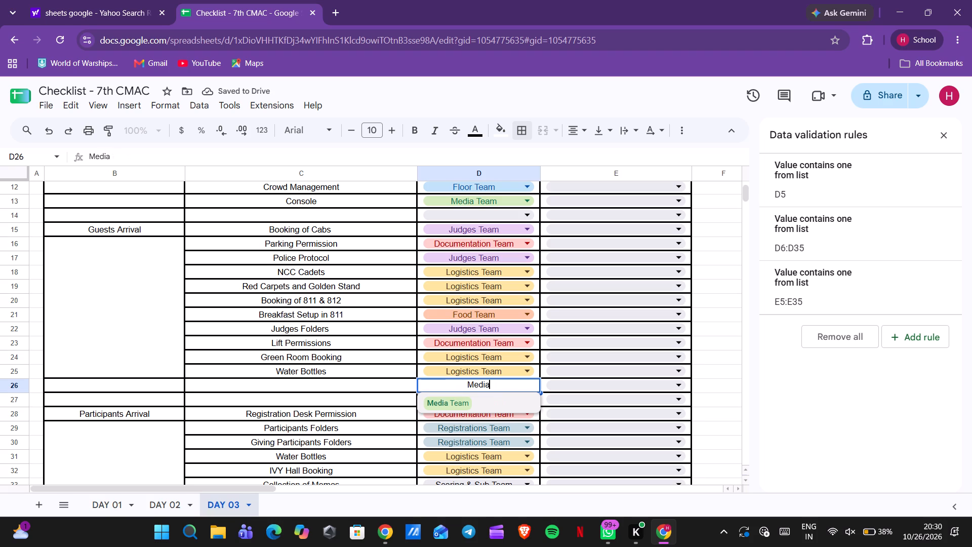
{"action": "key", "text": "BackSpace"}
{"action": "key", "text": "BackSpace"}
{"action": "key", "text": "BackSpace"}
{"action": "key", "text": "BackSpace"}
{"action": "left_click", "coordinate": [395, 394]}
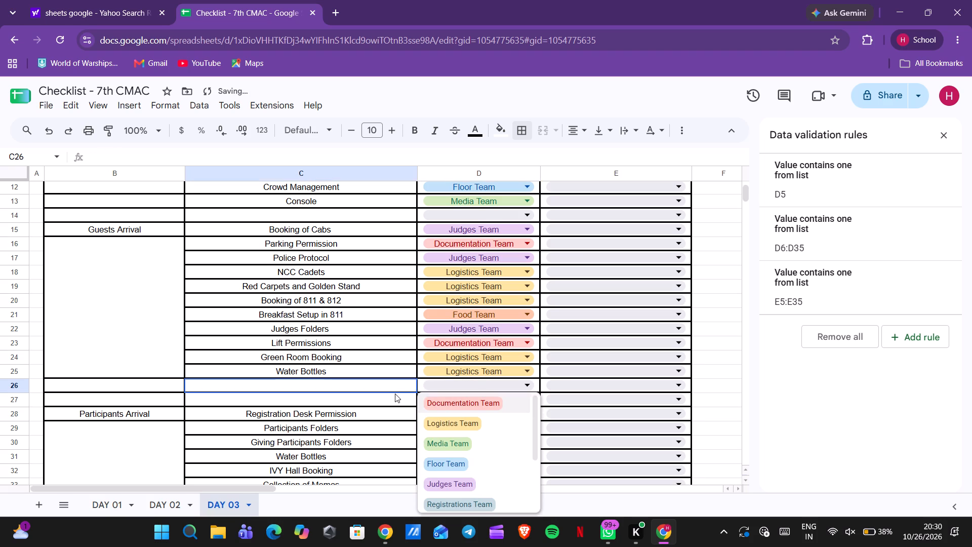
On the DAY 01 sheet, enter "Console" as an inauguration task in C13 and assign it to Media Team.
{"action": "scroll", "coordinate": [395, 394], "scroll_direction": "down", "scroll_amount": 1}
{"action": "left_click", "coordinate": [111, 511]}
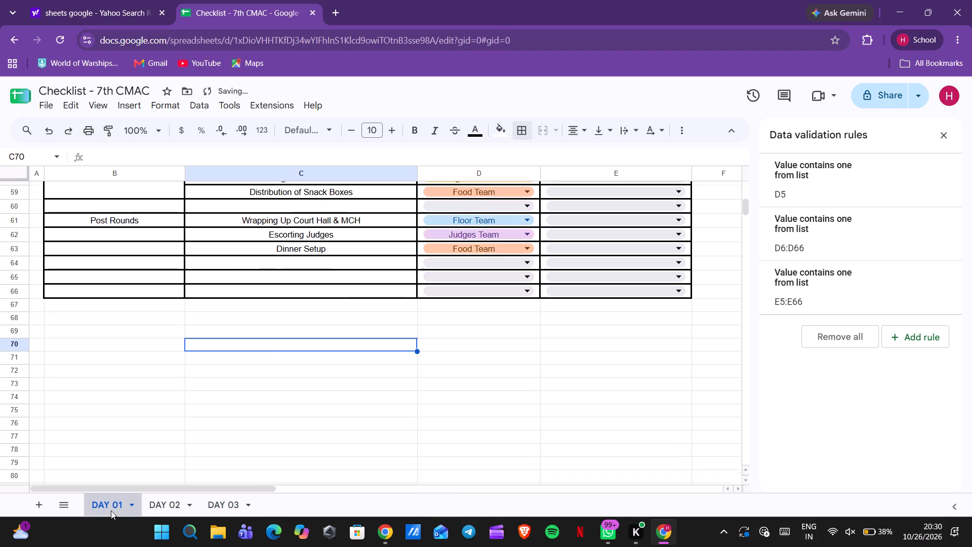
{"action": "scroll", "coordinate": [307, 329], "scroll_direction": "up", "scroll_amount": 8}
{"action": "scroll", "coordinate": [307, 329], "scroll_direction": "down", "scroll_amount": 1}
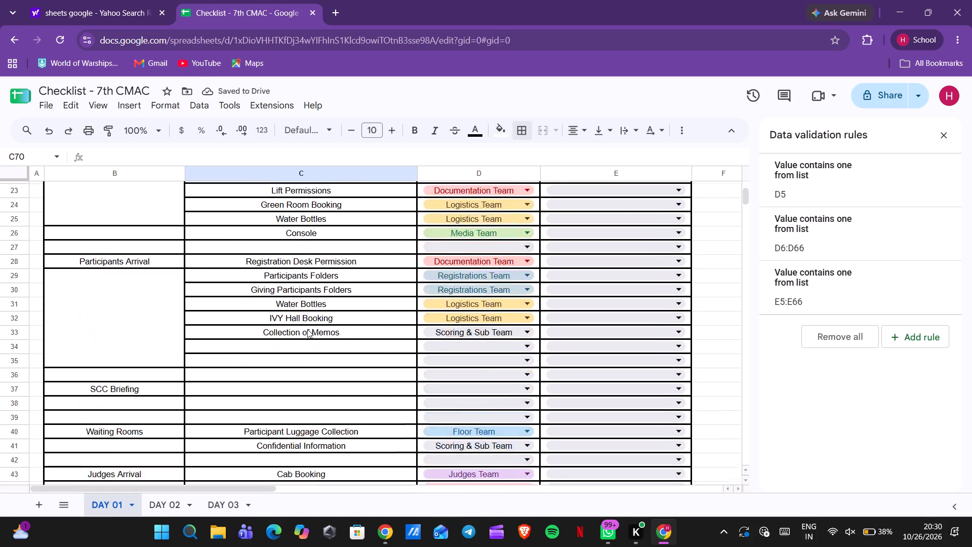
{"action": "scroll", "coordinate": [307, 329], "scroll_direction": "down", "scroll_amount": 2}
{"action": "scroll", "coordinate": [307, 329], "scroll_direction": "up", "scroll_amount": 6}
{"action": "scroll", "coordinate": [330, 328], "scroll_direction": "down", "scroll_amount": 2}
{"action": "double_click", "coordinate": [327, 326]}
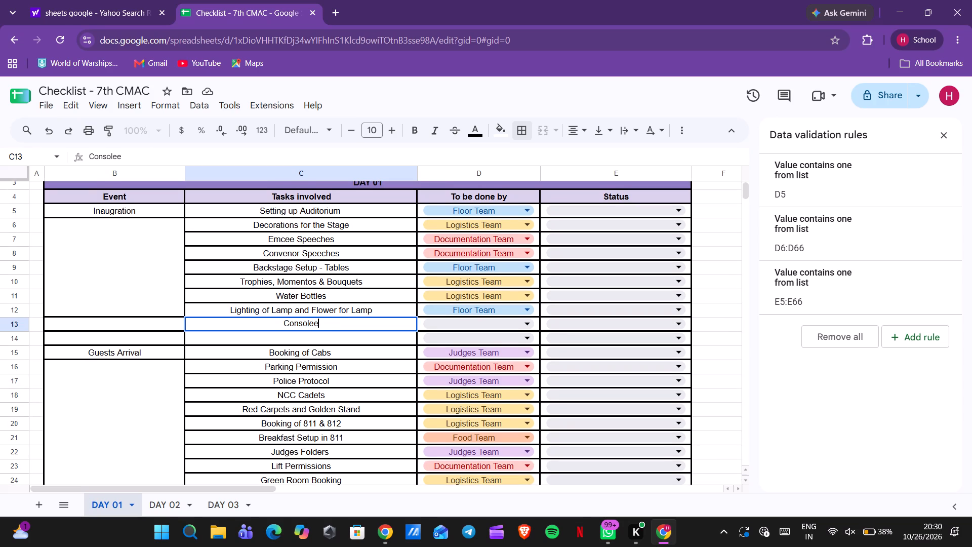
{"action": "key", "text": "BackSpace"}
{"action": "left_click", "coordinate": [481, 323]}
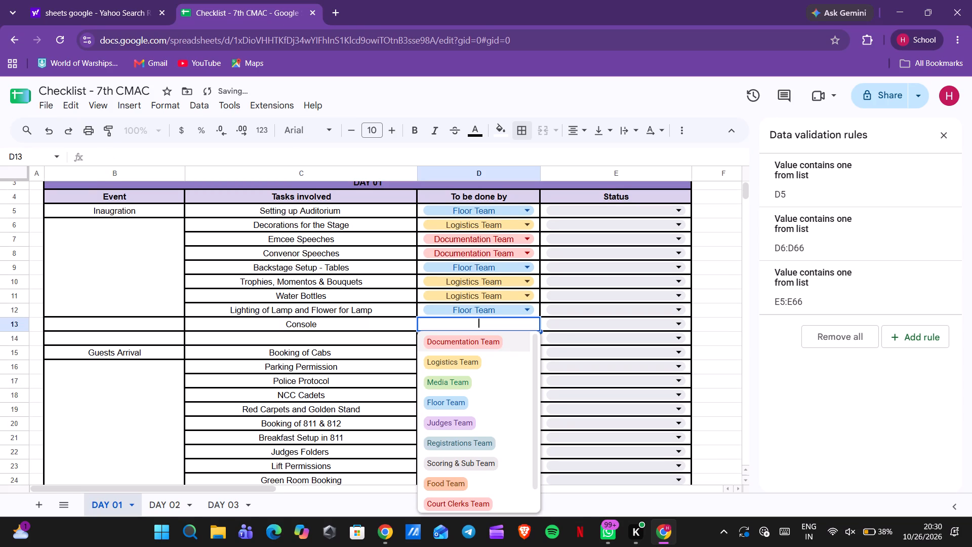
{"action": "left_click", "coordinate": [454, 384]}
Clear the Media Team assignment from D26 under Guests Arrival on DAY 01.
{"action": "scroll", "coordinate": [374, 400], "scroll_direction": "down", "scroll_amount": 2}
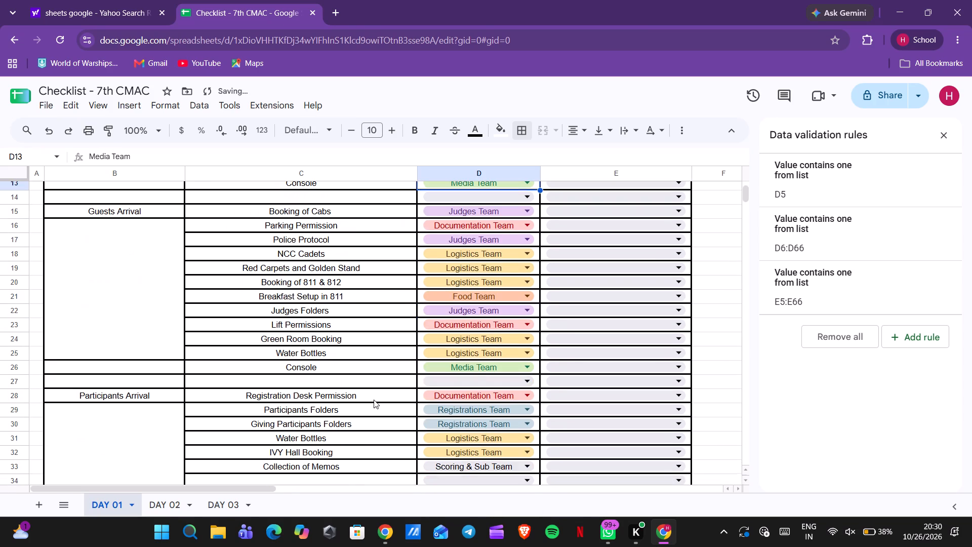
{"action": "left_click", "coordinate": [478, 370]}
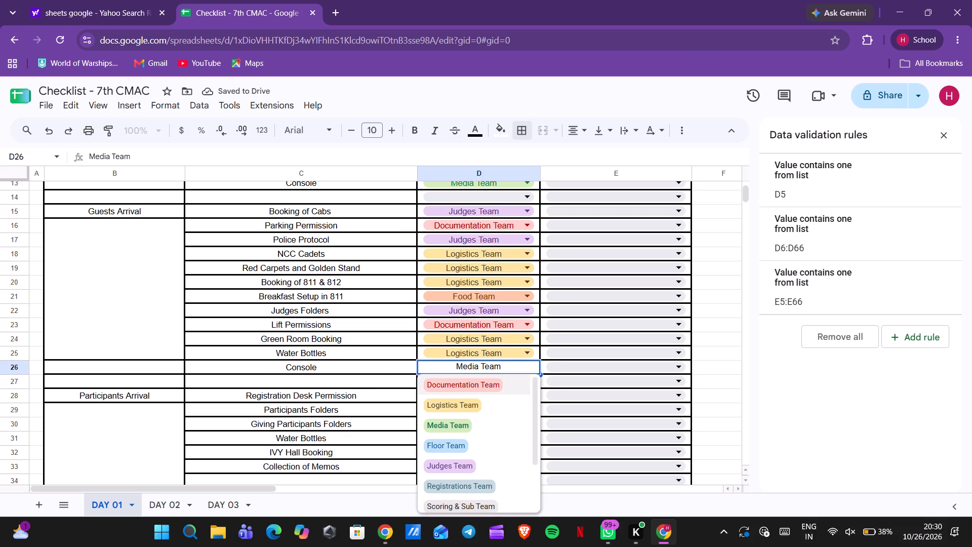
{"action": "key", "text": "BackSpace"}
{"action": "key", "text": "BackSpace"}
{"action": "key", "text": "BackSpace"}
{"action": "key", "text": "BackSpace"}
{"action": "key", "text": "BackSpace"}
{"action": "key", "text": "BackSpace"}
{"action": "key", "text": "BackSpace"}
{"action": "key", "text": "BackSpace"}
{"action": "key", "text": "BackSpace"}
{"action": "key", "text": "BackSpace"}
{"action": "key", "text": "BackSpace"}
{"action": "key", "text": "BackSpace"}
{"action": "key", "text": "BackSpace"}
{"action": "key", "text": "BackSpace"}
{"action": "key", "text": "BackSpace"}
{"action": "key", "text": "BackSpace"}
{"action": "key", "text": "BackSpace"}
{"action": "key", "text": "BackSpace"}
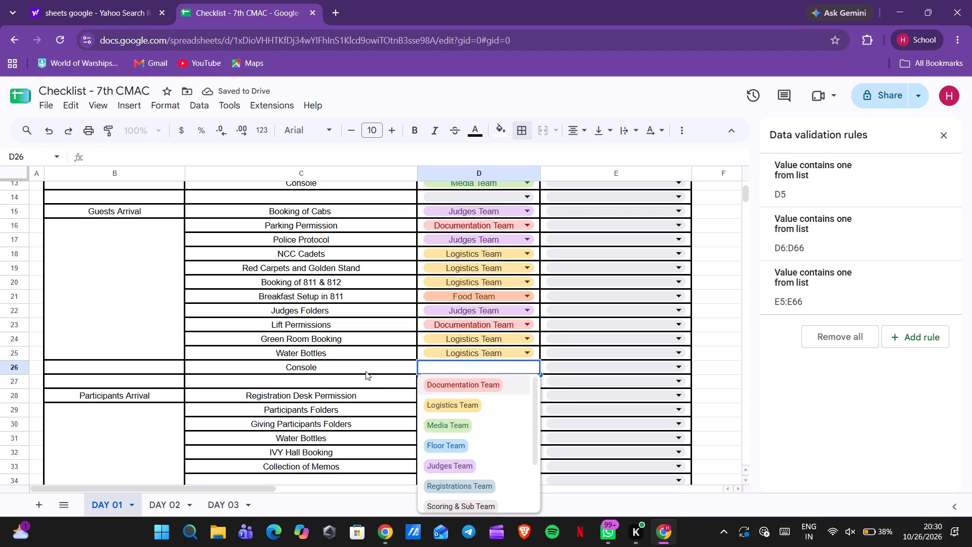
Clear the Console task from C26 under Guests Arrival on DAY 01.
{"action": "double_click", "coordinate": [365, 370]}
{"action": "key", "text": "BackSpace"}
{"action": "key", "text": "BackSpace"}
{"action": "key", "text": "BackSpace"}
{"action": "key", "text": "BackSpace"}
{"action": "key", "text": "BackSpace"}
{"action": "key", "text": "BackSpace"}
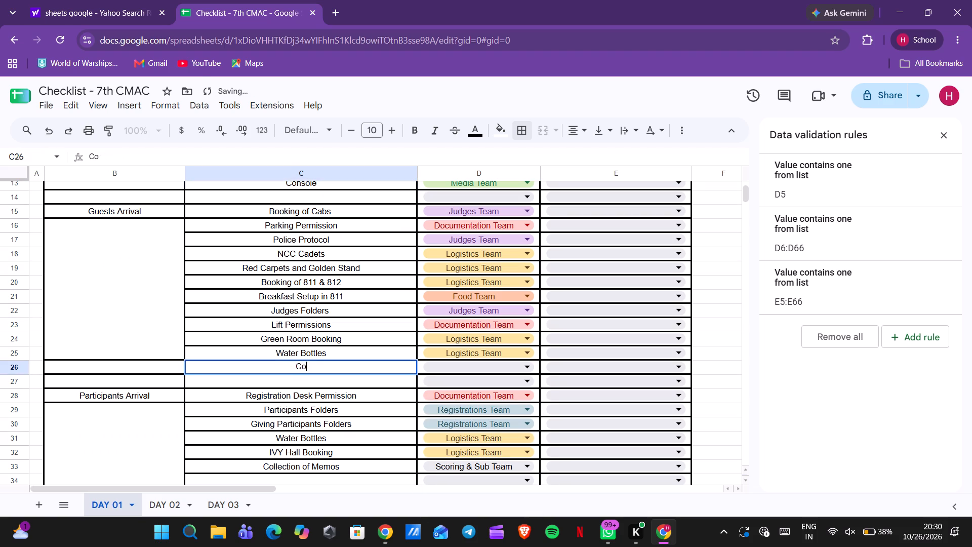
{"action": "key", "text": "BackSpace"}
{"action": "left_click", "coordinate": [713, 344]}
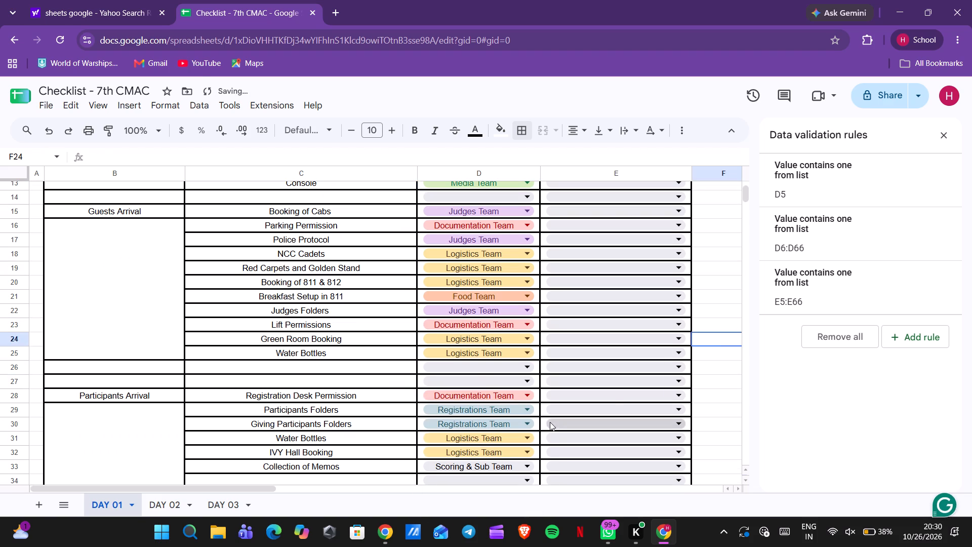
On the DAY 03 sheet, clear the Participants Arrival event, its tasks and team assignments from B28:D35.
{"action": "scroll", "coordinate": [550, 422], "scroll_direction": "down", "scroll_amount": 6}
{"action": "scroll", "coordinate": [550, 422], "scroll_direction": "up", "scroll_amount": 4}
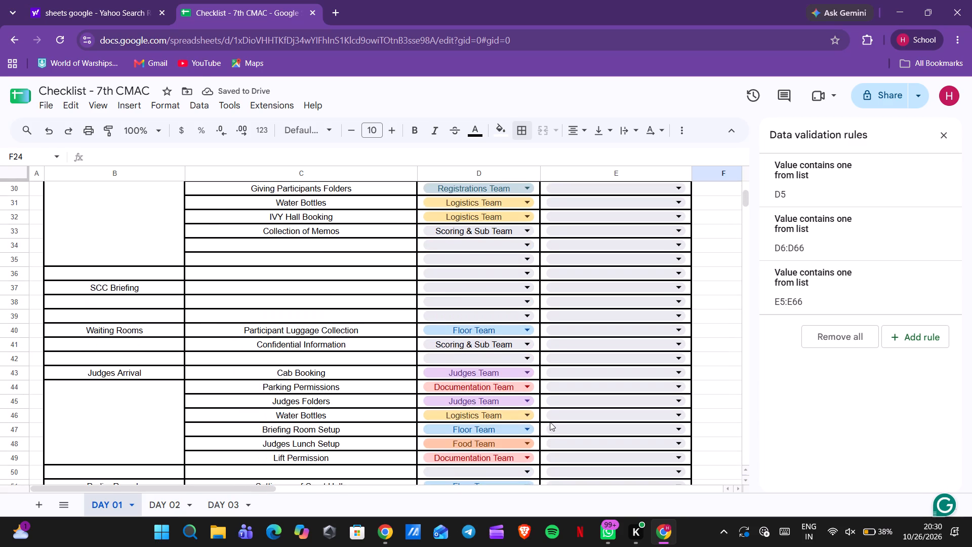
{"action": "scroll", "coordinate": [550, 422], "scroll_direction": "up", "scroll_amount": 5}
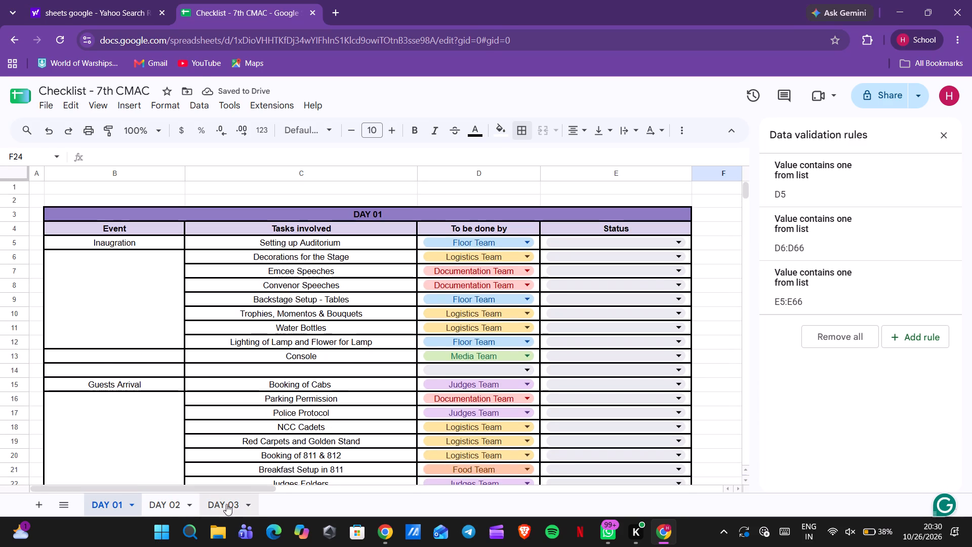
{"action": "left_click", "coordinate": [226, 504]}
{"action": "scroll", "coordinate": [319, 398], "scroll_direction": "down", "scroll_amount": 1}
{"action": "scroll", "coordinate": [319, 398], "scroll_direction": "up", "scroll_amount": 1}
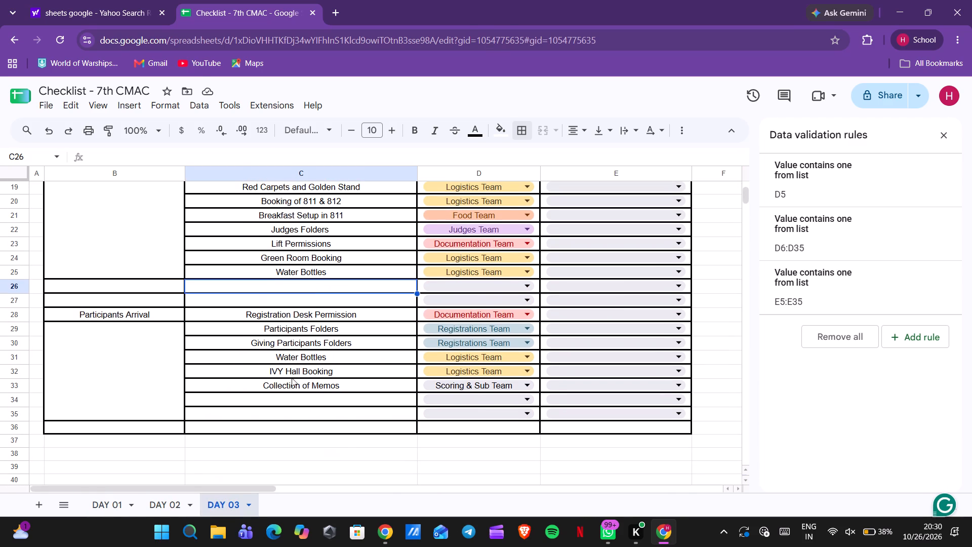
{"action": "left_click", "coordinate": [237, 315]}
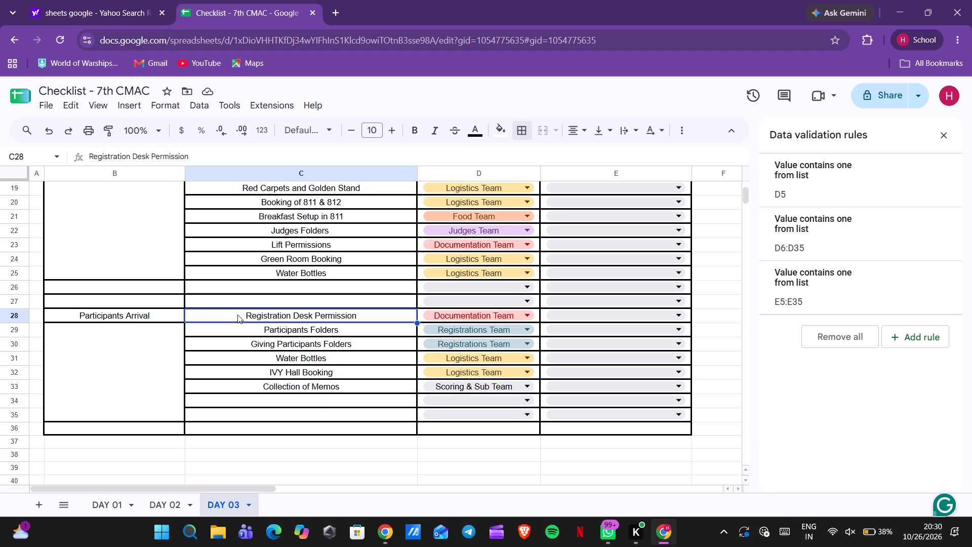
{"action": "left_click", "coordinate": [73, 316]}
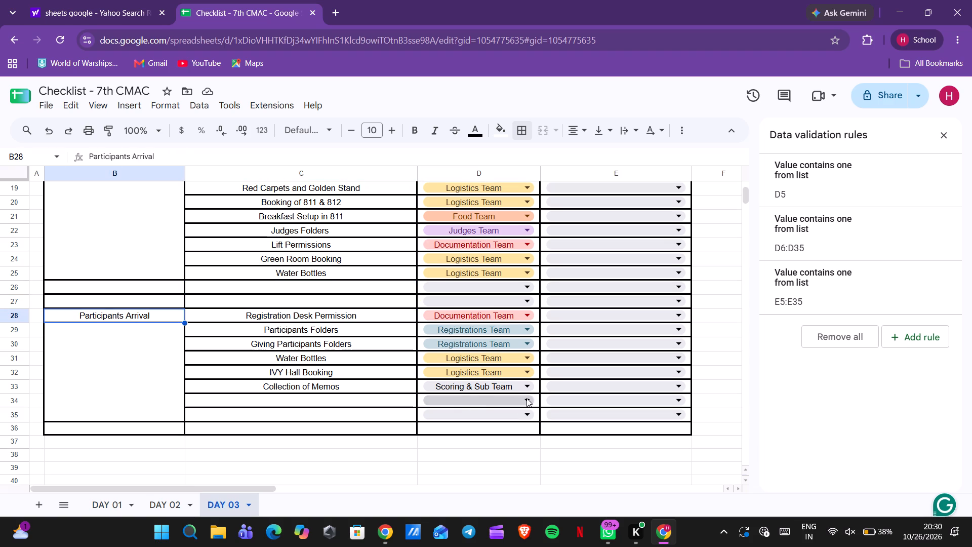
{"action": "left_click", "coordinate": [539, 399], "text": "shift"}
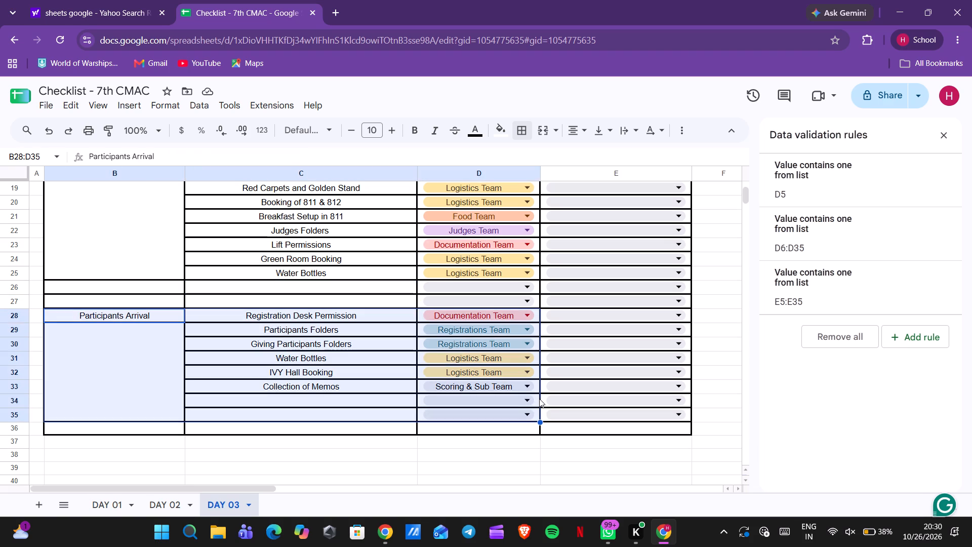
{"action": "key", "text": "Delete"}
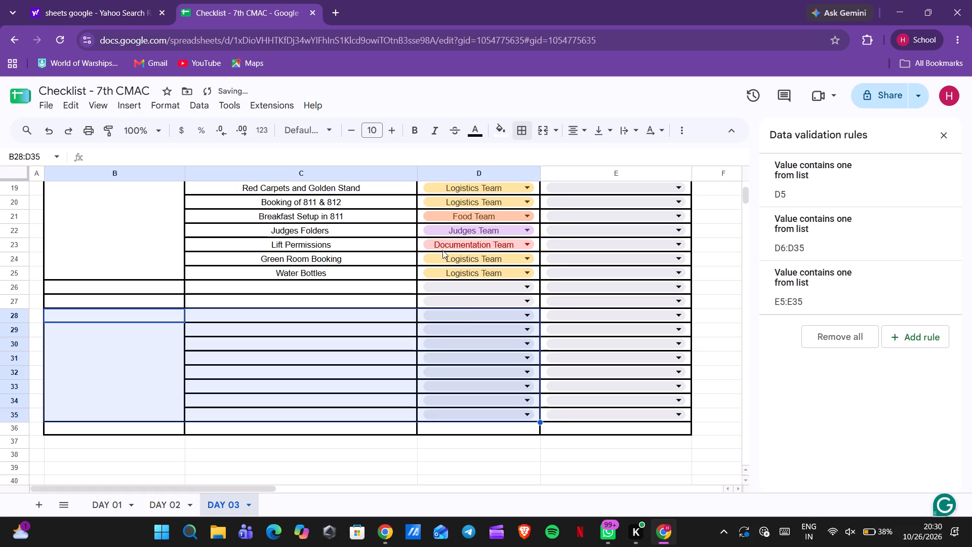
Split B28:D35 on DAY 03 into separate unmerged cells and apply all borders to the range.
{"action": "left_click", "coordinate": [523, 129]}
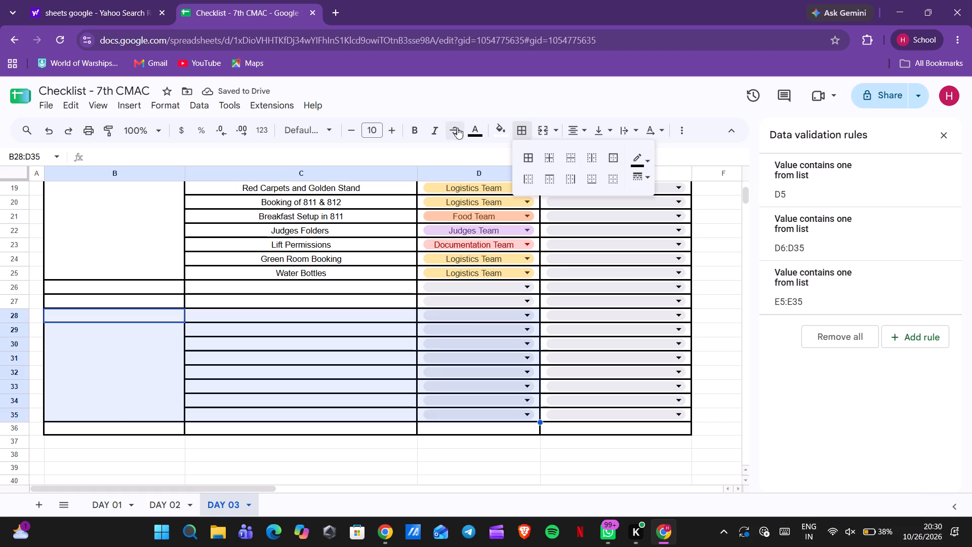
{"action": "left_click", "coordinate": [548, 127]}
{"action": "left_click", "coordinate": [548, 127]}
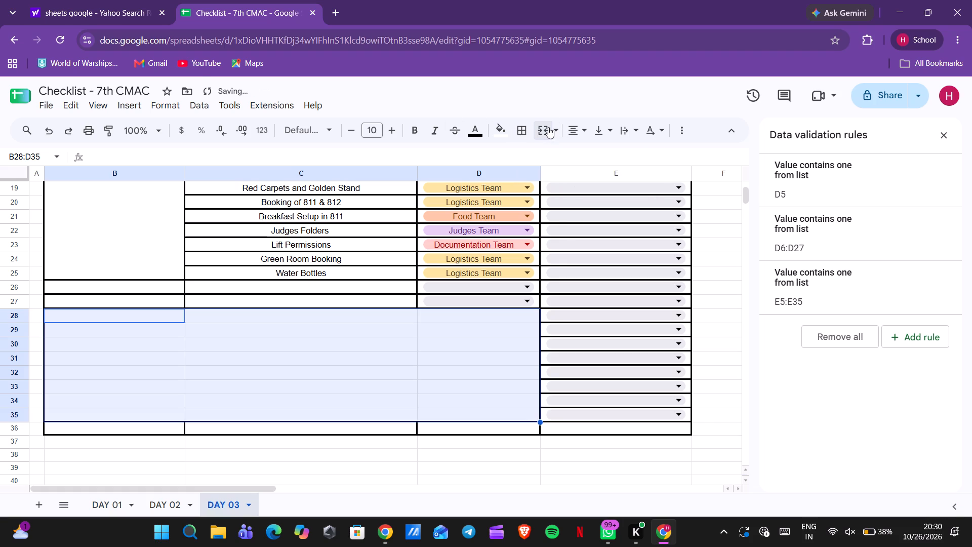
{"action": "left_click_drag", "start_coordinate": [525, 128], "coordinate": [527, 144]}
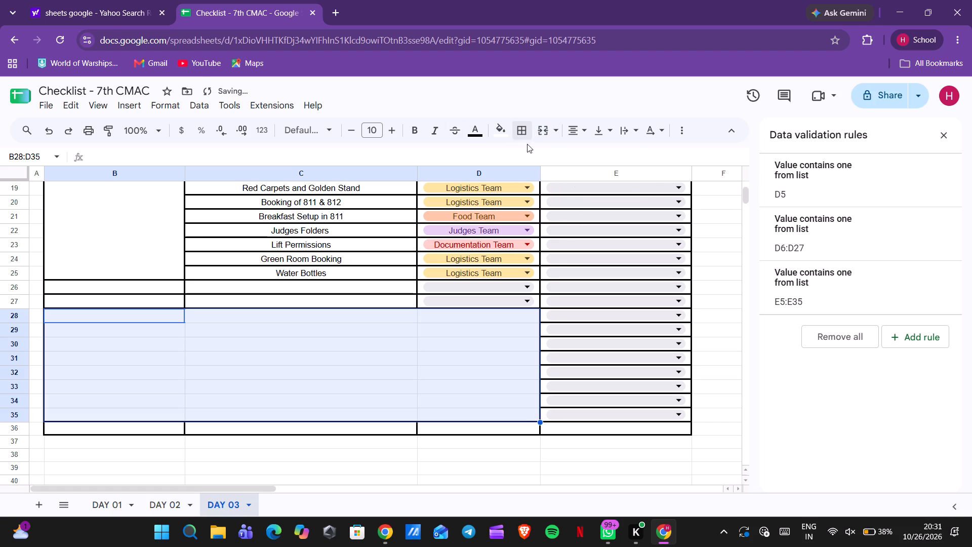
{"action": "left_click_drag", "start_coordinate": [527, 144], "coordinate": [528, 153]}
{"action": "left_click", "coordinate": [528, 153]}
{"action": "left_click", "coordinate": [264, 296]}
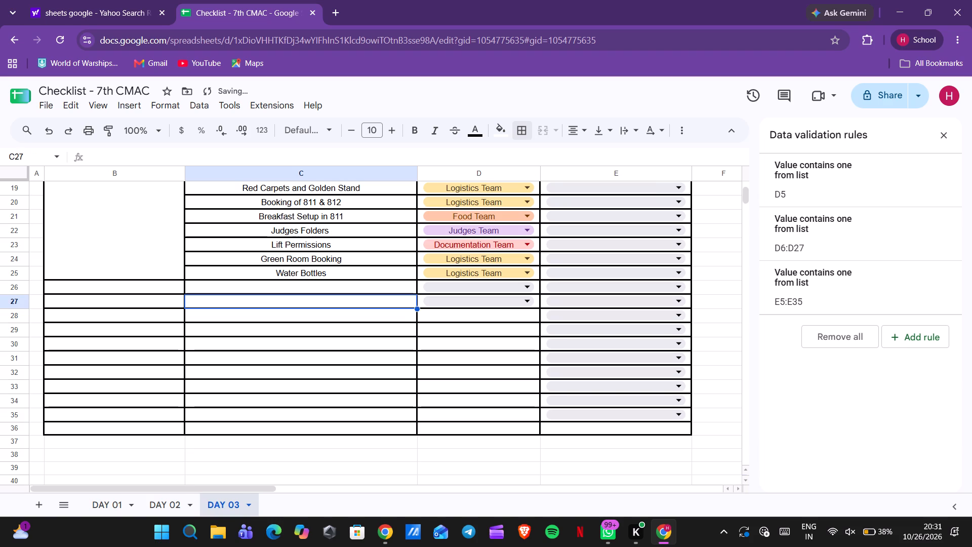
Review the Valedictory and Guests Arrival task lists on DAY 03 for missing tasks.
{"action": "scroll", "coordinate": [264, 296], "scroll_direction": "up", "scroll_amount": 4}
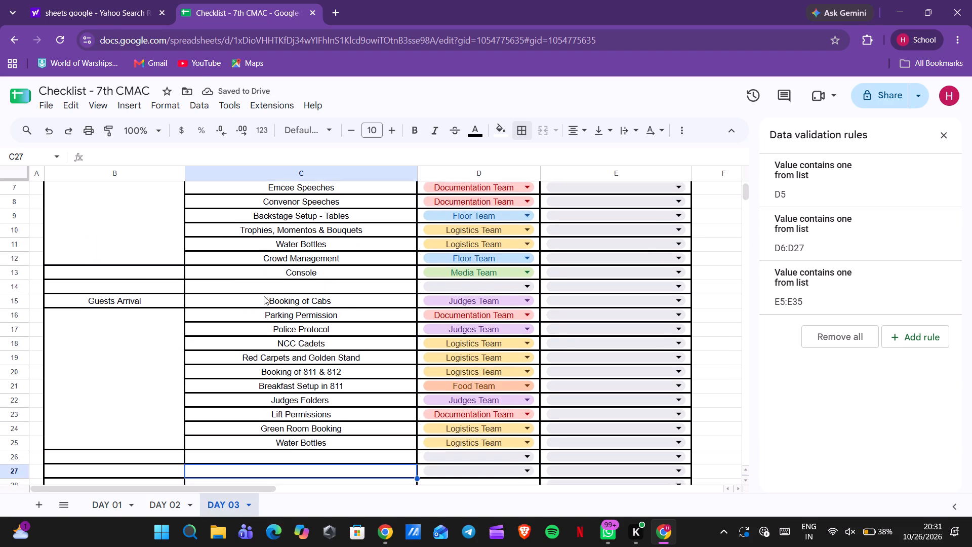
{"action": "scroll", "coordinate": [264, 296], "scroll_direction": "up", "scroll_amount": 1}
{"action": "scroll", "coordinate": [264, 296], "scroll_direction": "down", "scroll_amount": 1}
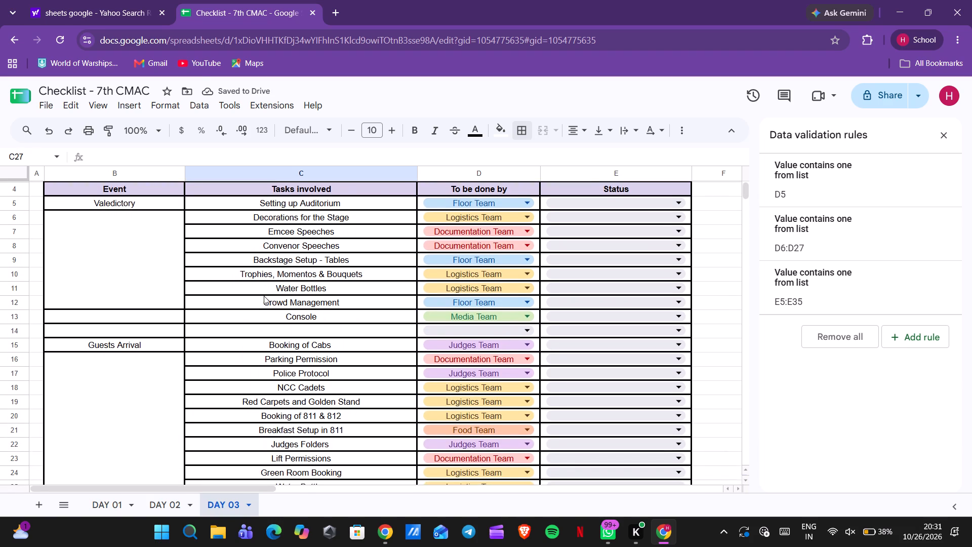
{"action": "scroll", "coordinate": [264, 296], "scroll_direction": "down", "scroll_amount": 1}
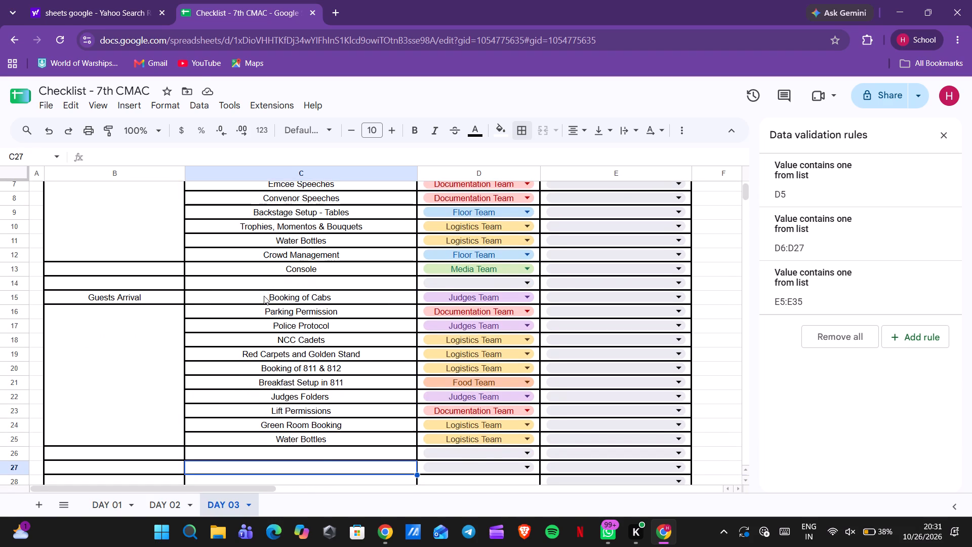
{"action": "scroll", "coordinate": [264, 296], "scroll_direction": "up", "scroll_amount": 2}
{"action": "scroll", "coordinate": [264, 296], "scroll_direction": "down", "scroll_amount": 3}
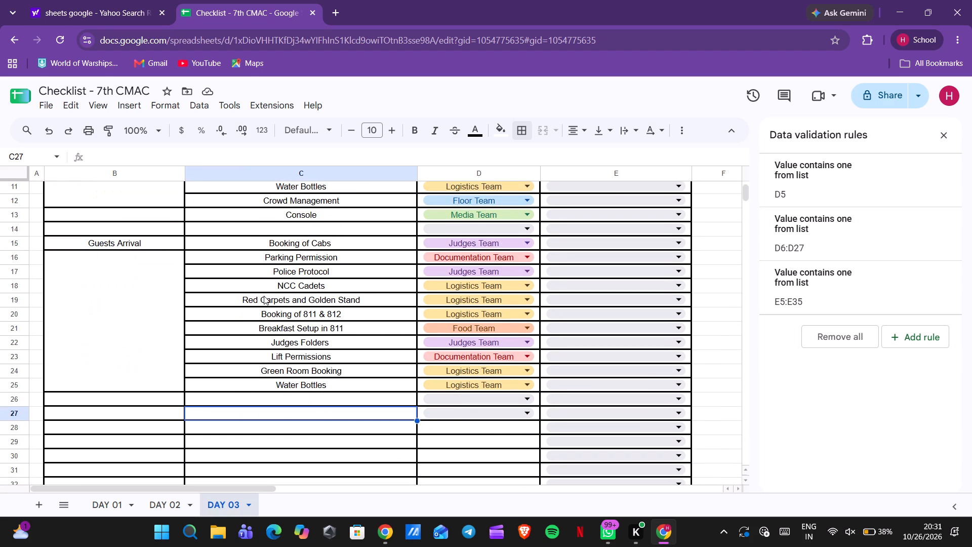
{"action": "scroll", "coordinate": [264, 296], "scroll_direction": "down", "scroll_amount": 1}
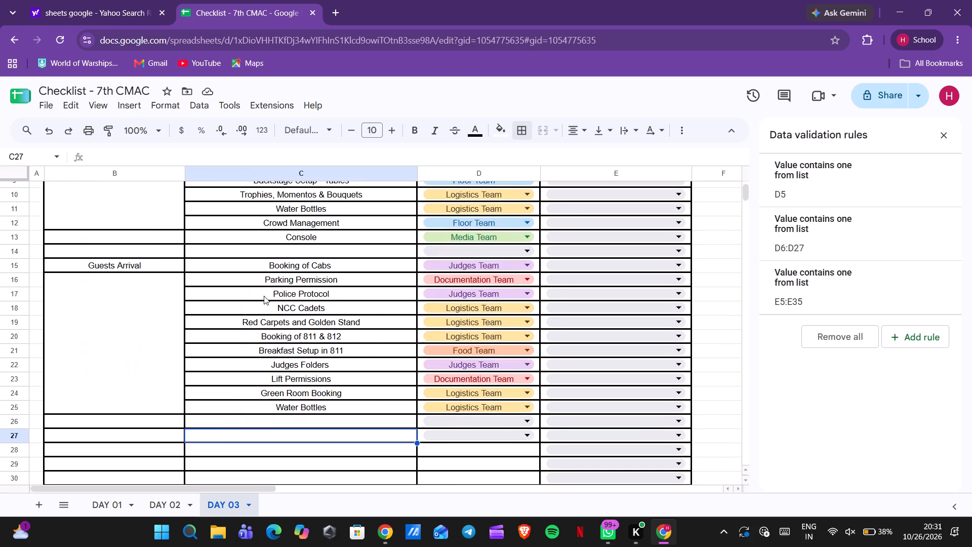
{"action": "scroll", "coordinate": [264, 296], "scroll_direction": "down", "scroll_amount": 2}
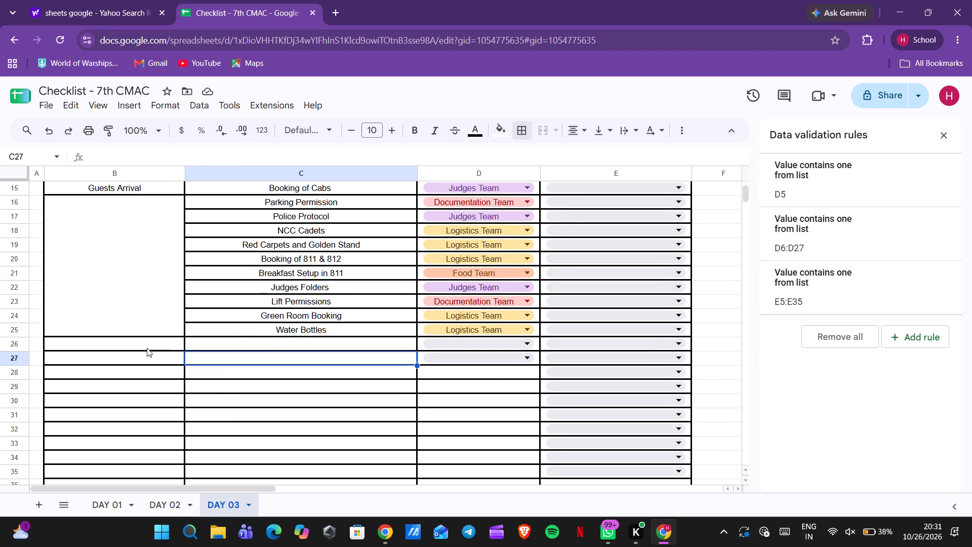
{"action": "left_click", "coordinate": [145, 353]}
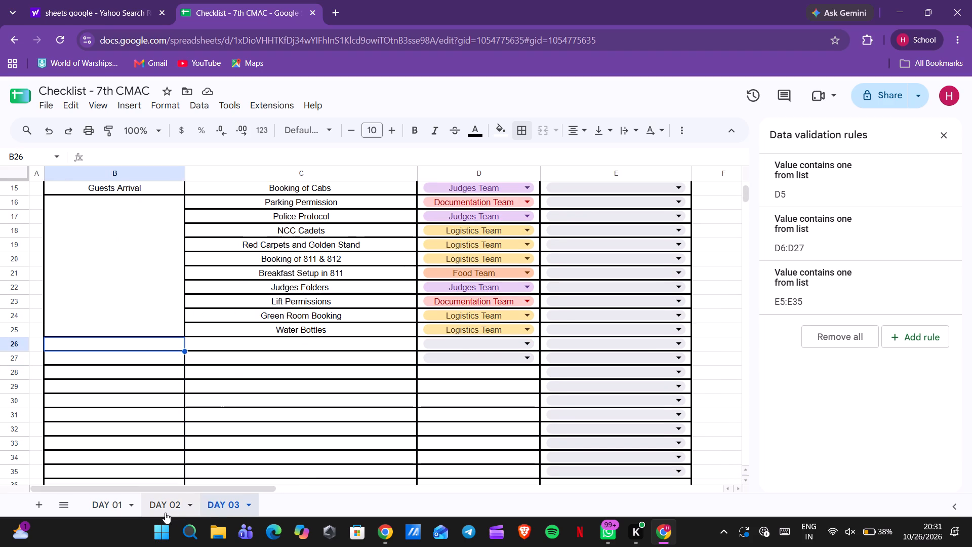
Check the DAY 02 task lists, especially Quarter Final Judges Arrival, for tasks that DAY 03 also needs.
{"action": "left_click", "coordinate": [165, 513]}
{"action": "scroll", "coordinate": [172, 397], "scroll_direction": "up", "scroll_amount": 2}
{"action": "scroll", "coordinate": [172, 397], "scroll_direction": "down", "scroll_amount": 1}
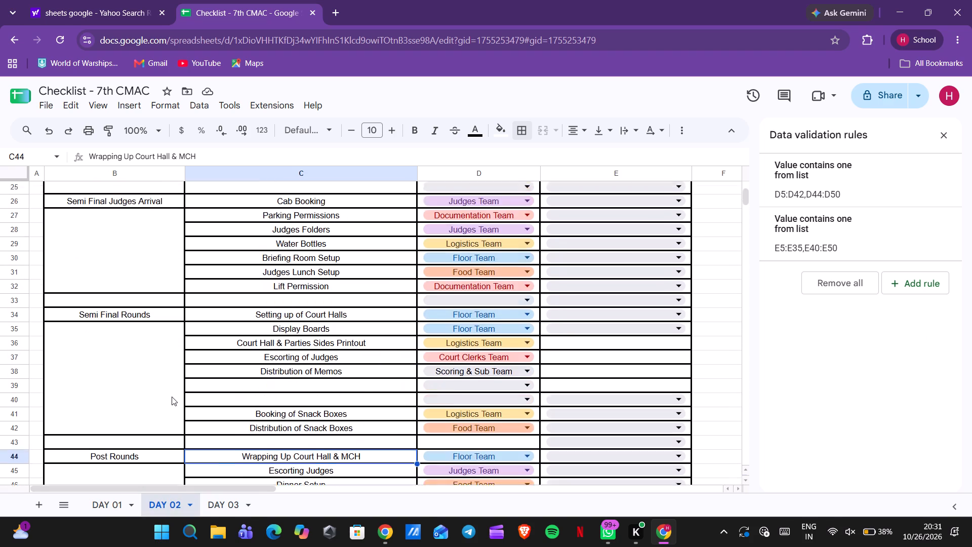
{"action": "scroll", "coordinate": [172, 397], "scroll_direction": "down", "scroll_amount": 1}
{"action": "scroll", "coordinate": [172, 397], "scroll_direction": "up", "scroll_amount": 3}
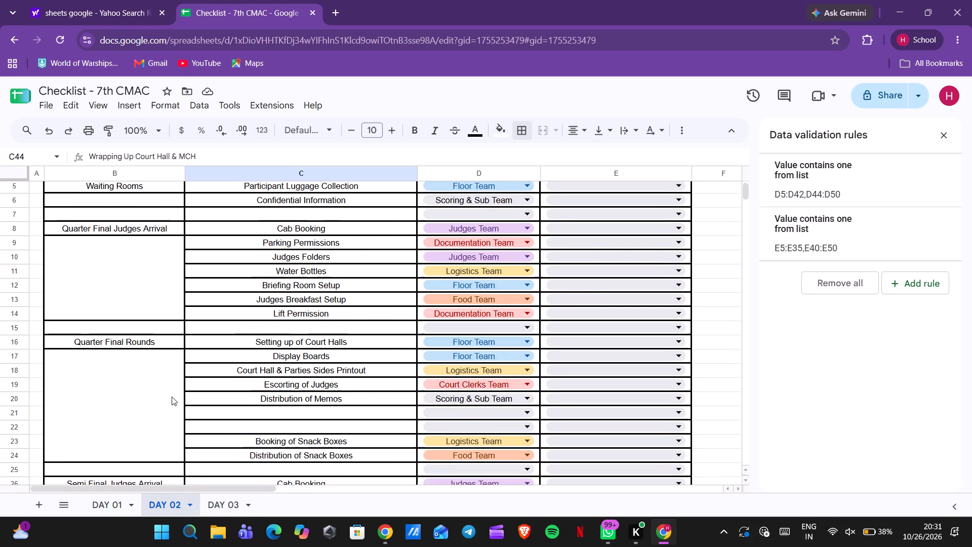
{"action": "scroll", "coordinate": [172, 397], "scroll_direction": "up", "scroll_amount": 1}
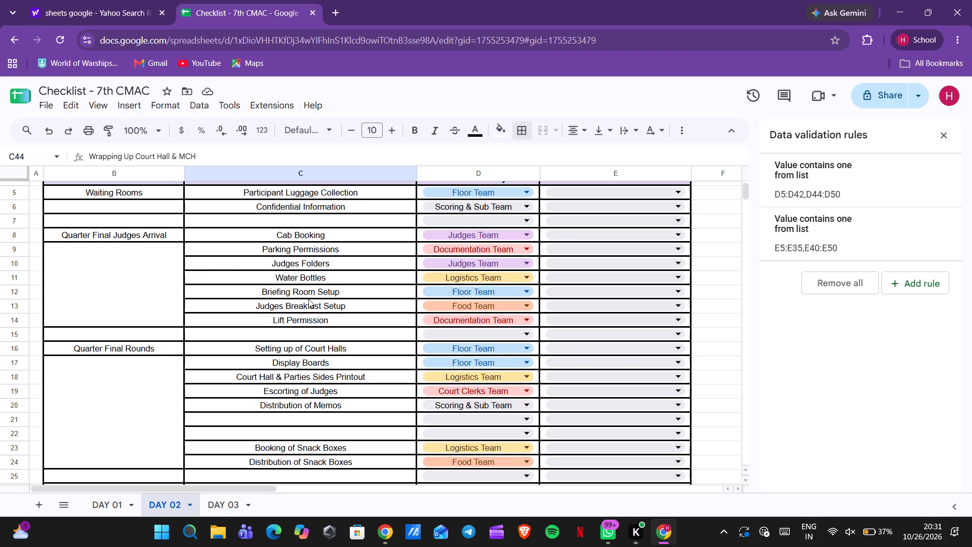
{"action": "left_click_drag", "start_coordinate": [245, 289], "coordinate": [267, 296]}
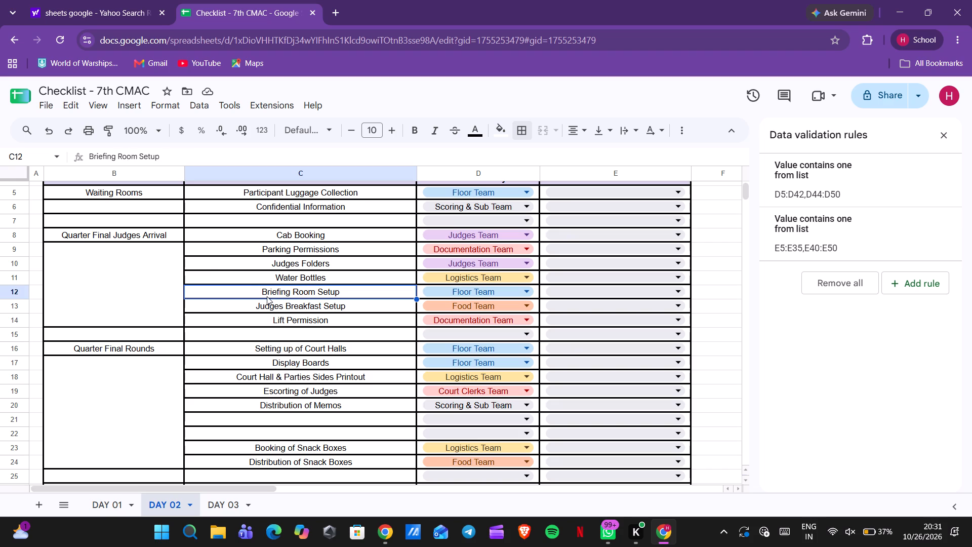
On DAY 03, enter "Briefing Room Setup" as a Guests Arrival task in C26 and assign it to Floor Team.
{"action": "left_click", "coordinate": [229, 506]}
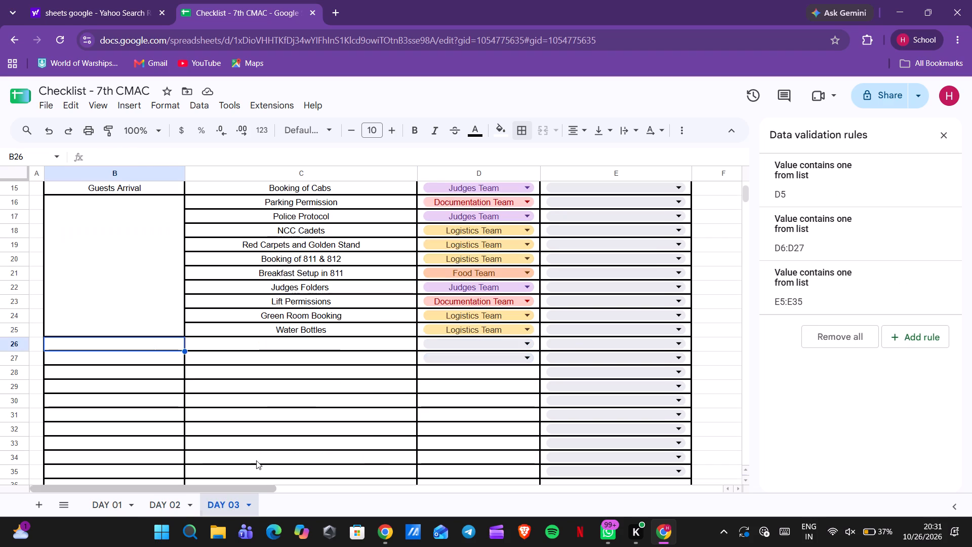
{"action": "double_click", "coordinate": [282, 345]}
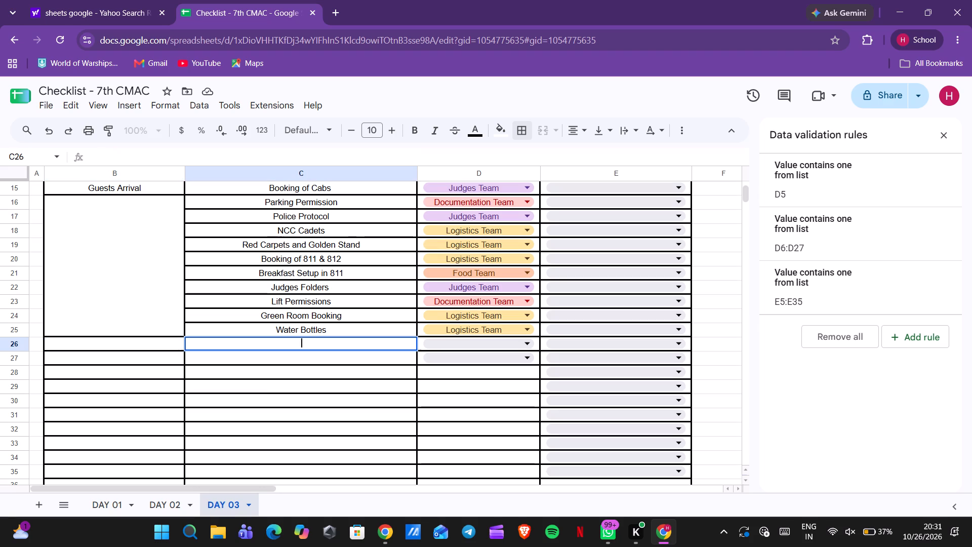
{"action": "type", "text": "rie"}
{"action": "type", "text": "etup"}
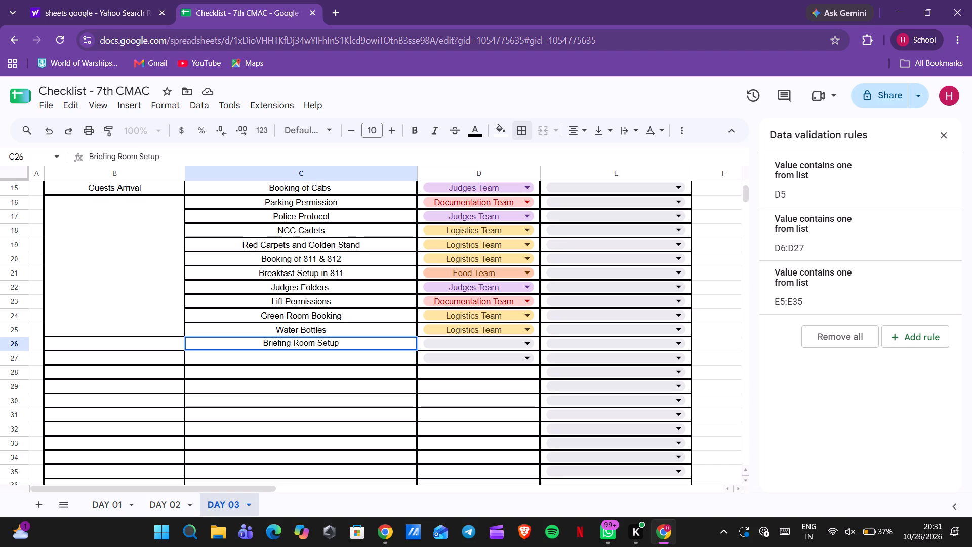
{"action": "left_click", "coordinate": [463, 347]}
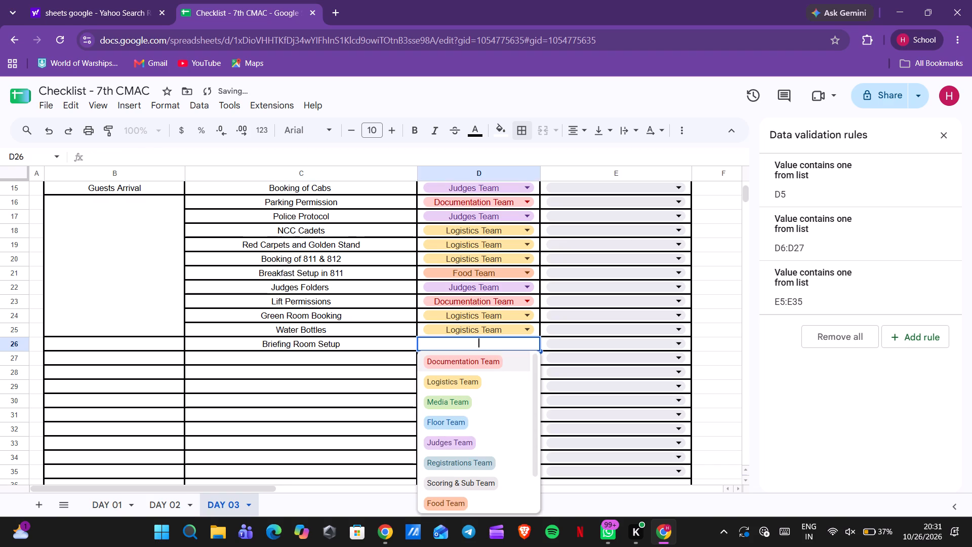
{"action": "left_click", "coordinate": [440, 416]}
{"action": "left_click", "coordinate": [345, 359]}
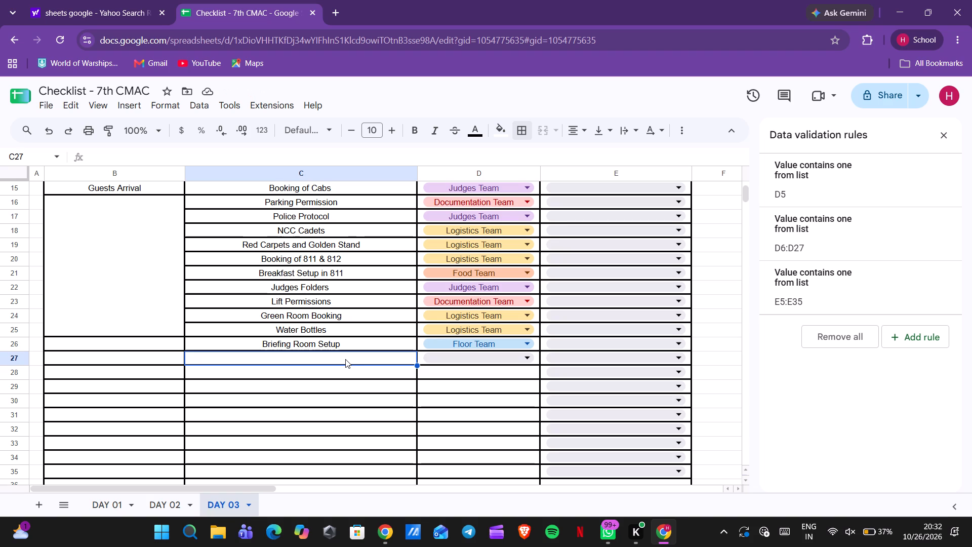
Review the full DAY 03 checklist from the Valedictory tasks down to the empty rows below Guests Arrival.
{"action": "scroll", "coordinate": [347, 370], "scroll_direction": "up", "scroll_amount": 3}
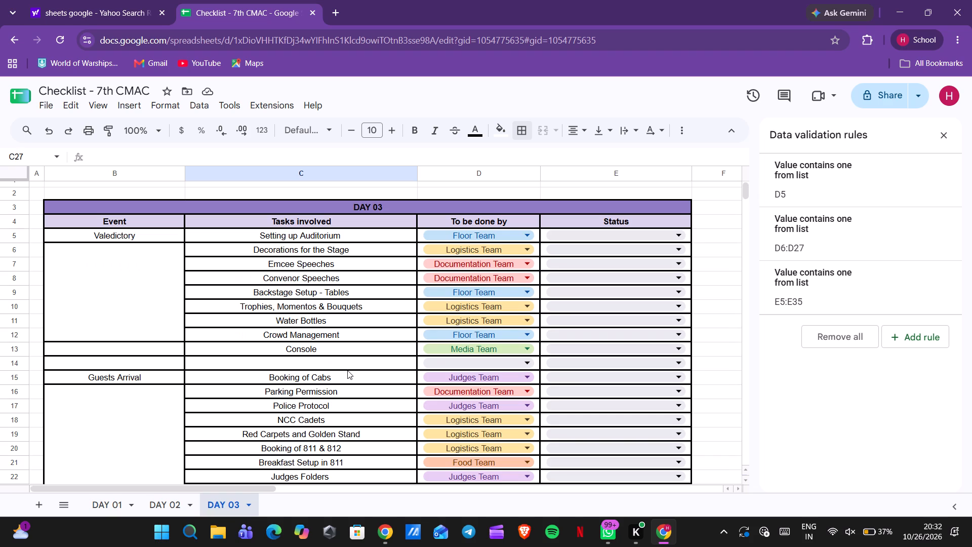
{"action": "scroll", "coordinate": [347, 370], "scroll_direction": "down", "scroll_amount": 4}
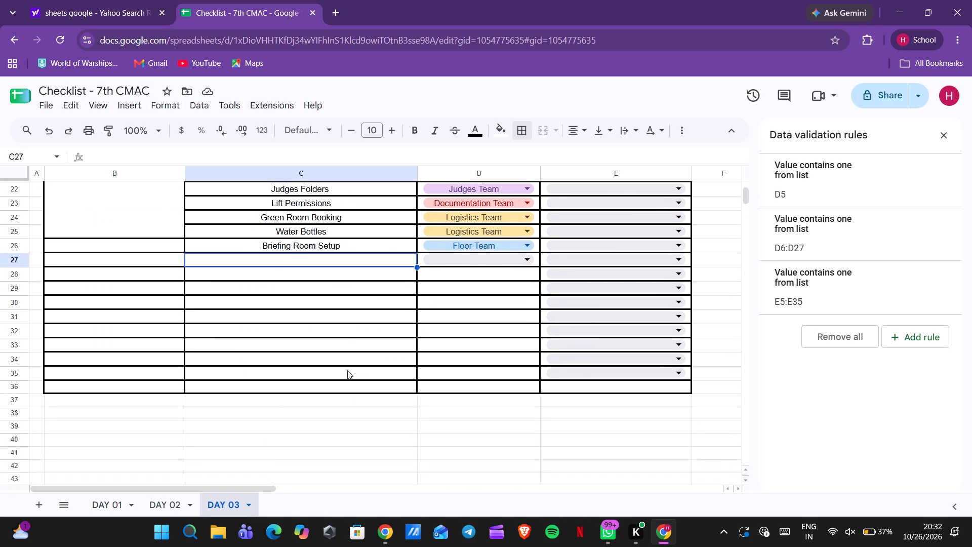
{"action": "scroll", "coordinate": [314, 296], "scroll_direction": "up", "scroll_amount": 1}
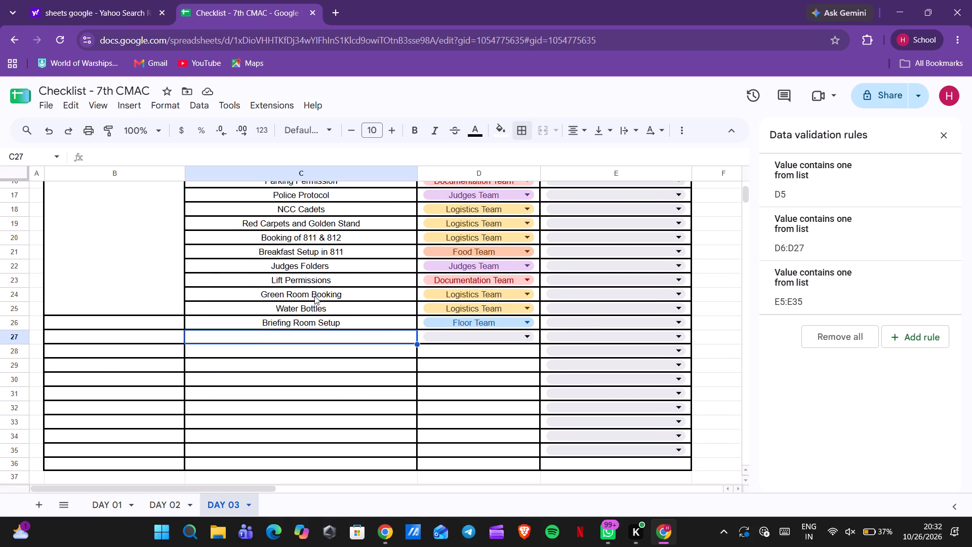
{"action": "scroll", "coordinate": [260, 366], "scroll_direction": "up", "scroll_amount": 4}
{"action": "scroll", "coordinate": [264, 351], "scroll_direction": "down", "scroll_amount": 1}
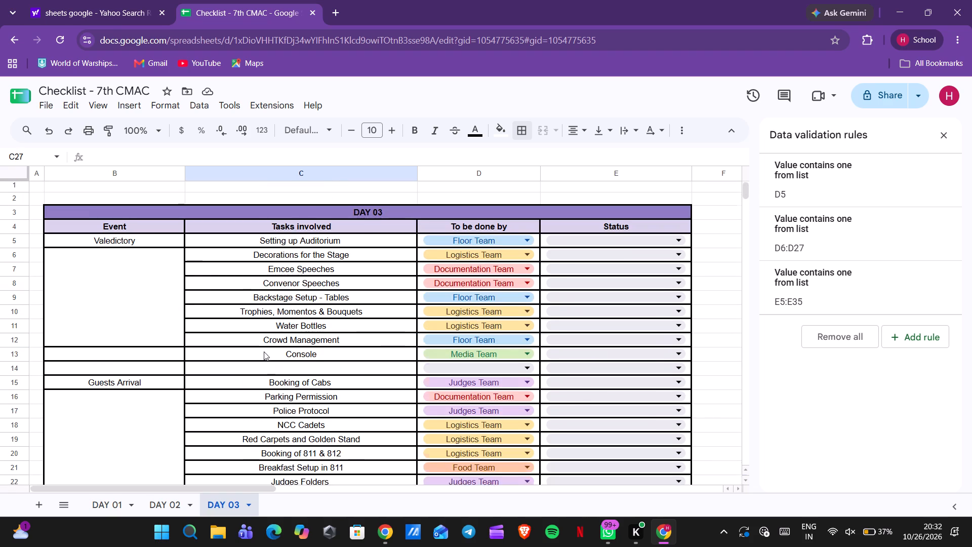
{"action": "scroll", "coordinate": [264, 351], "scroll_direction": "down", "scroll_amount": 5}
{"action": "scroll", "coordinate": [264, 351], "scroll_direction": "up", "scroll_amount": 11}
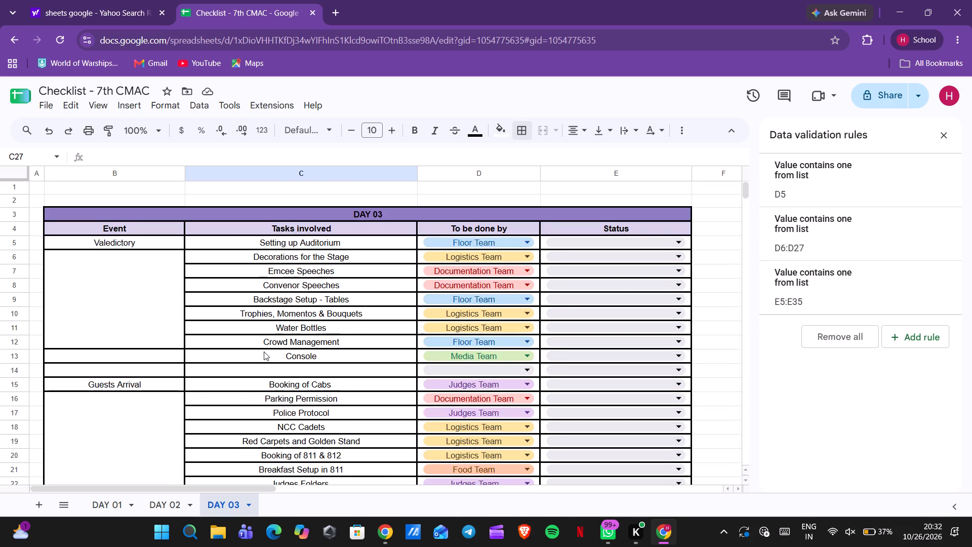
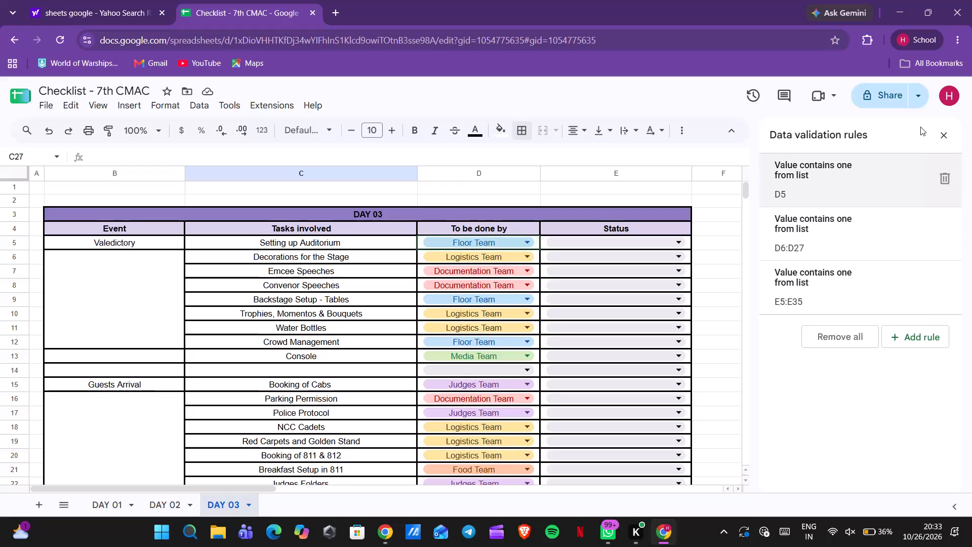
Set the checklist's general access to Anyone with the link, keeping the Viewer role.
{"action": "left_click", "coordinate": [897, 98]}
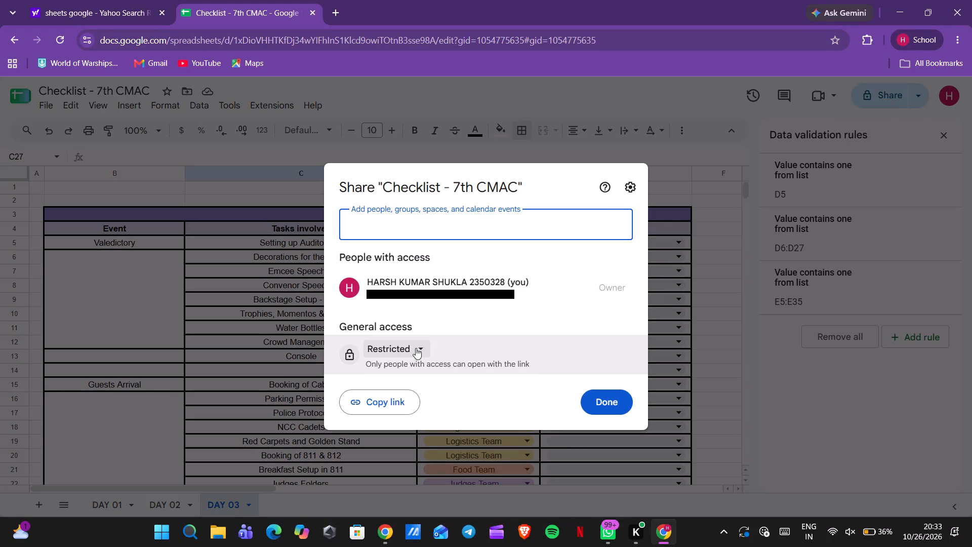
{"action": "left_click", "coordinate": [416, 348]}
{"action": "left_click", "coordinate": [427, 463]}
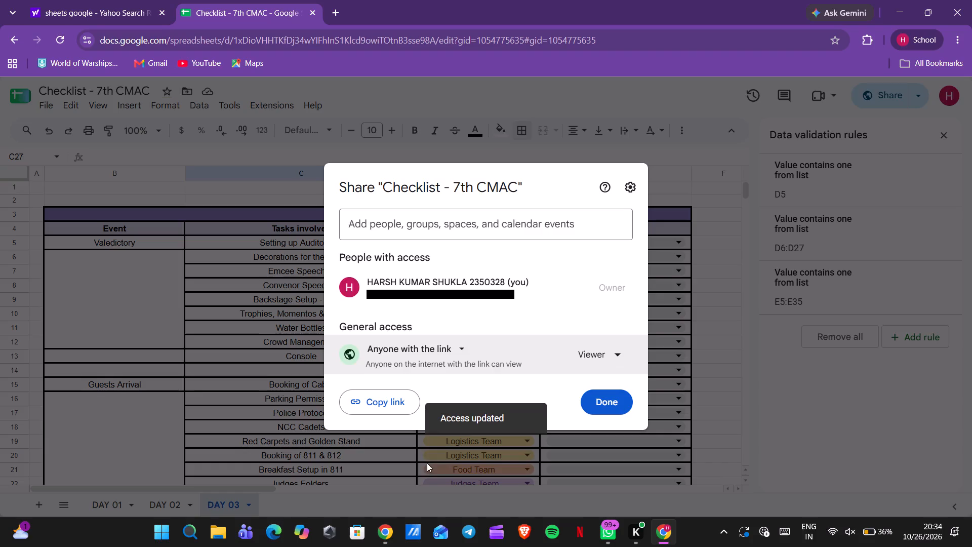
{"action": "left_click", "coordinate": [614, 351]}
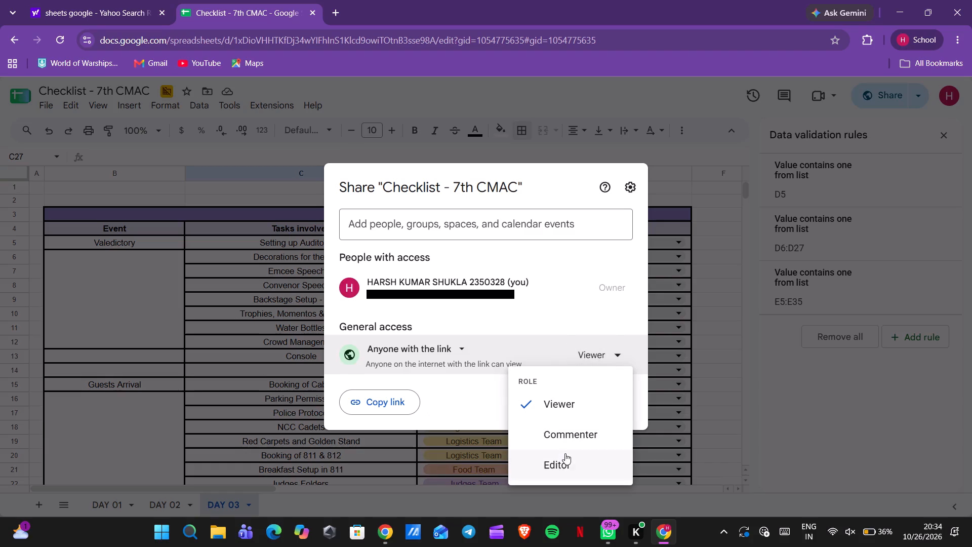
{"action": "left_click", "coordinate": [614, 314]}
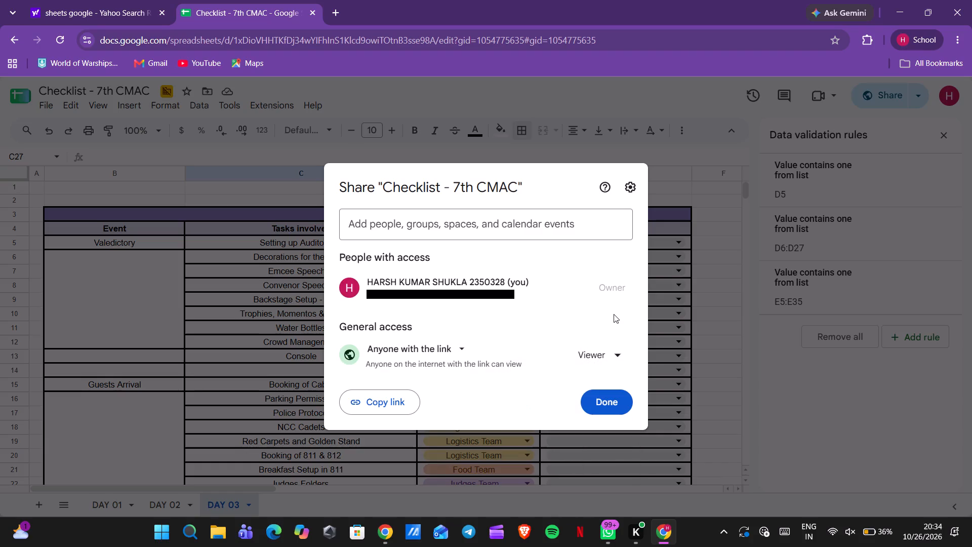
Add two contacts from the suggestions as Editor recipients for sharing the checklist.
{"action": "left_click", "coordinate": [412, 226]}
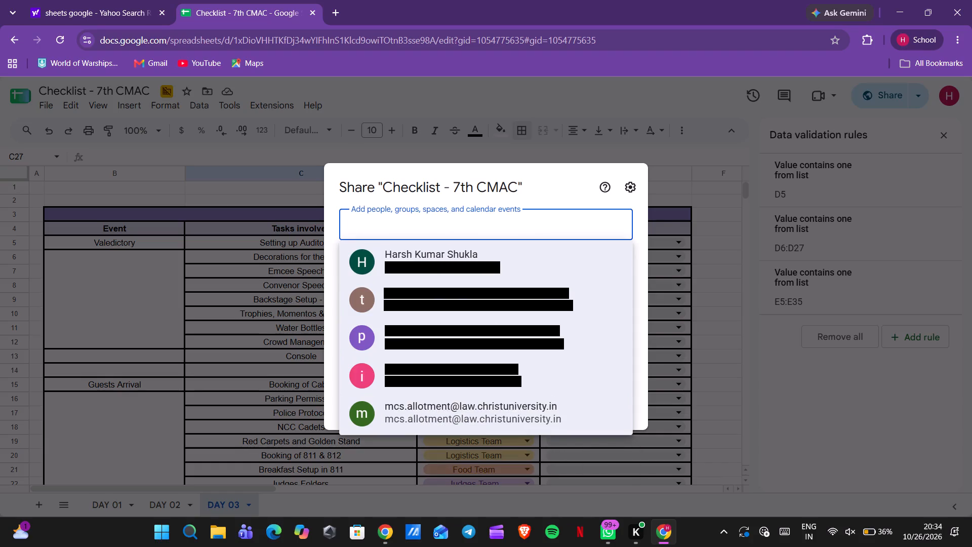
{"action": "left_click", "coordinate": [420, 332]}
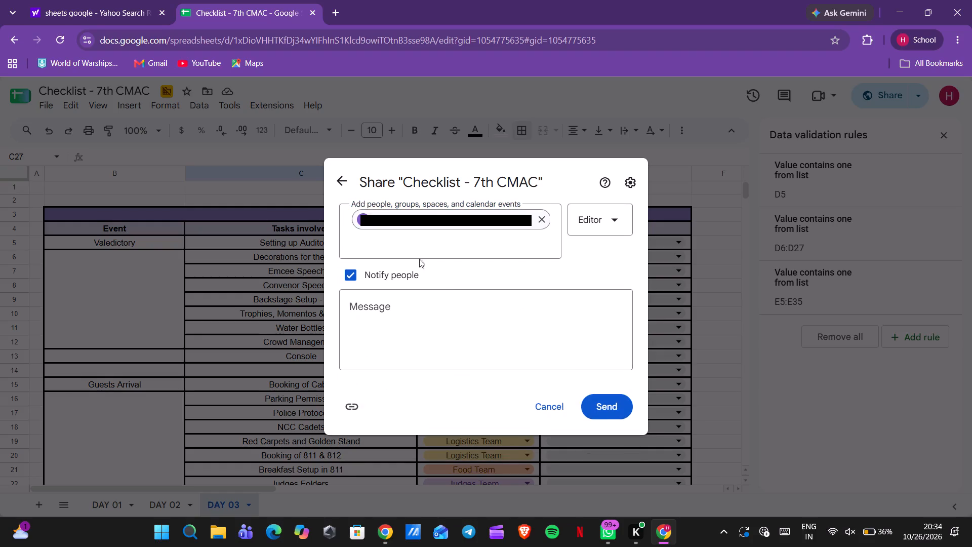
{"action": "left_click", "coordinate": [414, 251]}
{"action": "type", "text": "as"}
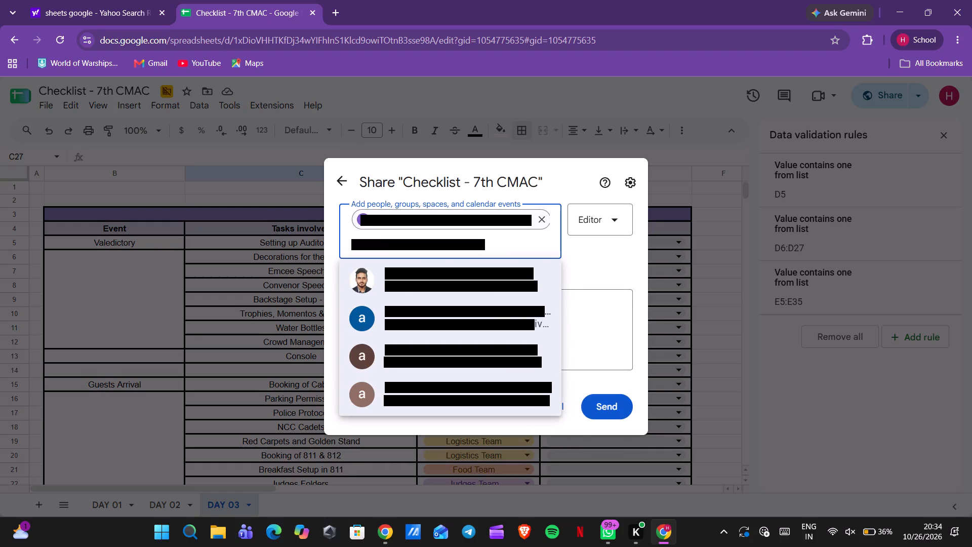
{"action": "left_click", "coordinate": [426, 382]}
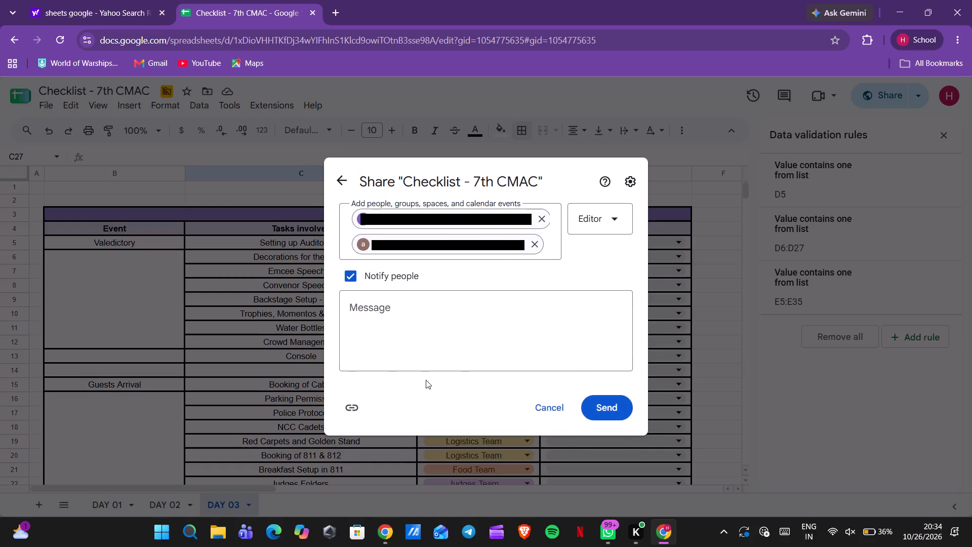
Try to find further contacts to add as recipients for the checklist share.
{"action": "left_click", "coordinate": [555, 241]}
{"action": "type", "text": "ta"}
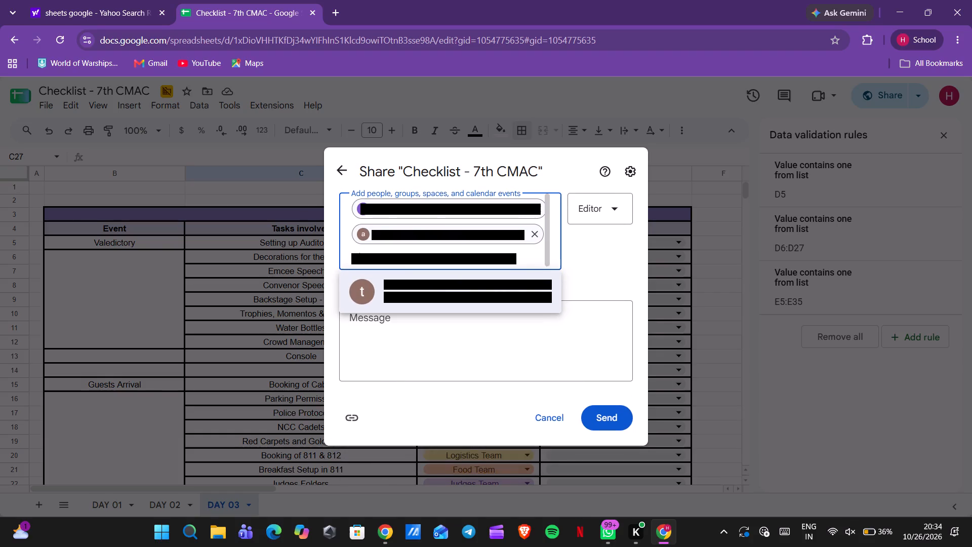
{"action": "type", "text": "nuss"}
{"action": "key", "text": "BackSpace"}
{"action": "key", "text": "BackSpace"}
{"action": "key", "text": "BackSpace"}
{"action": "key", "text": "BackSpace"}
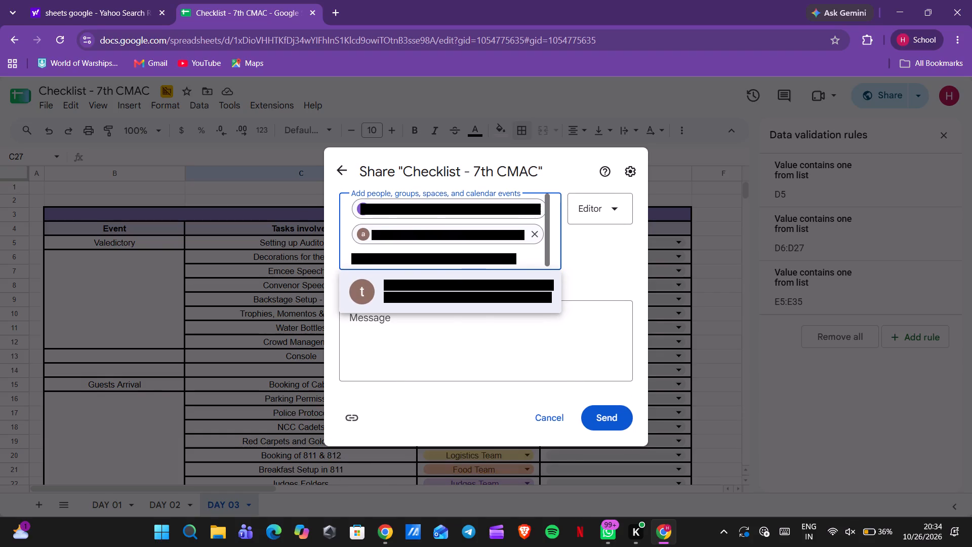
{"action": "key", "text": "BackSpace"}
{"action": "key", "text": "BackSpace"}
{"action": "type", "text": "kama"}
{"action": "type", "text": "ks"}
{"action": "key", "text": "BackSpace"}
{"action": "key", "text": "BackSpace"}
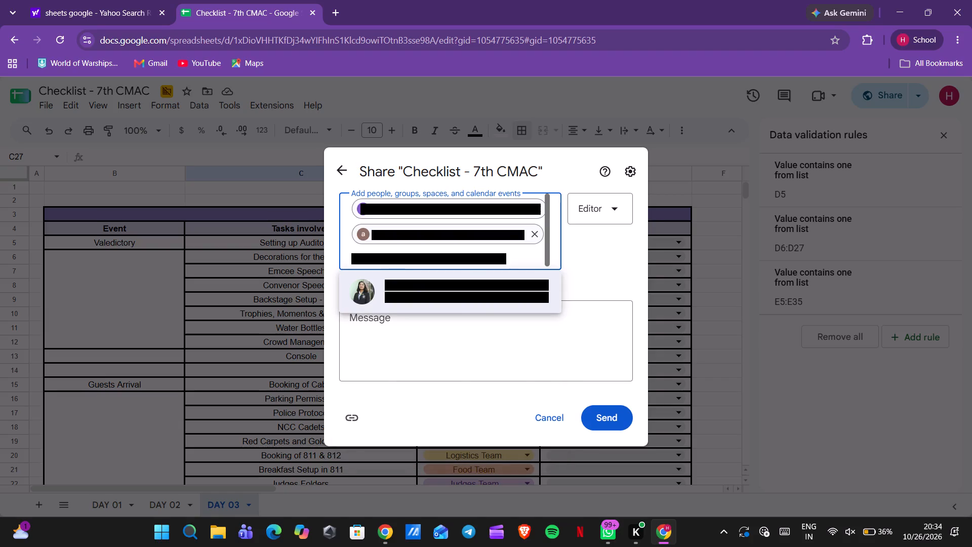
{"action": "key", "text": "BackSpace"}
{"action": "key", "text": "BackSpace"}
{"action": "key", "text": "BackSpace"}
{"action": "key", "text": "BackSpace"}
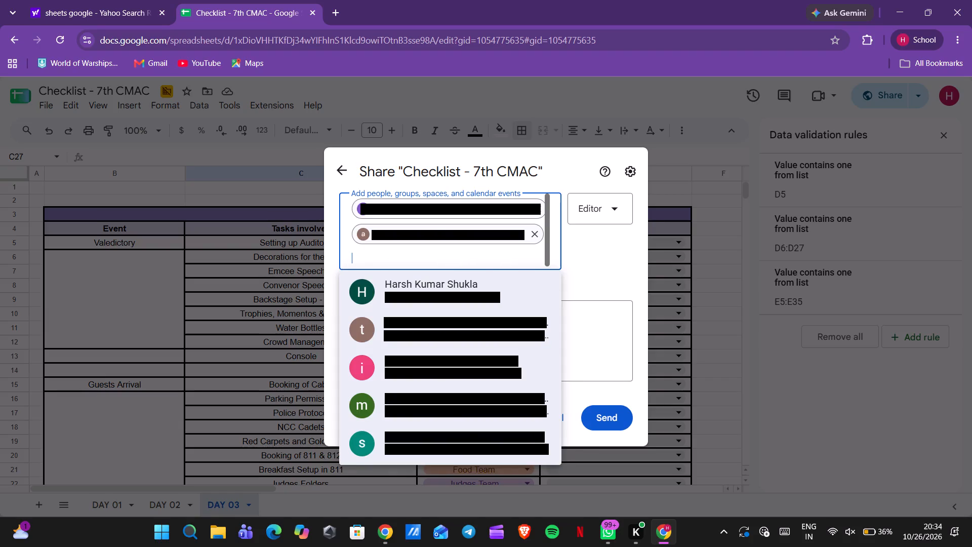
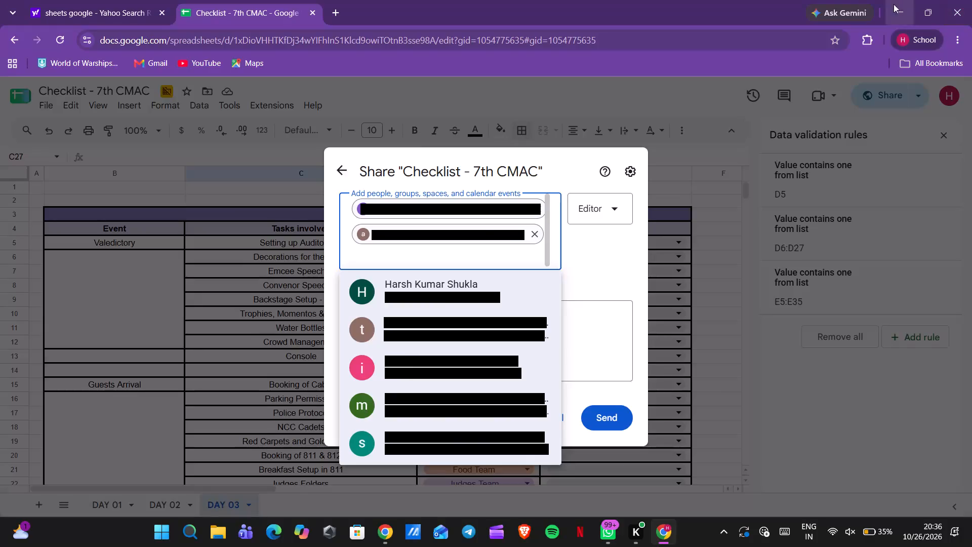
Share the checklist with the two selected recipients as Editors, keeping notifications on and leaving the message empty.
{"action": "left_click", "coordinate": [602, 272]}
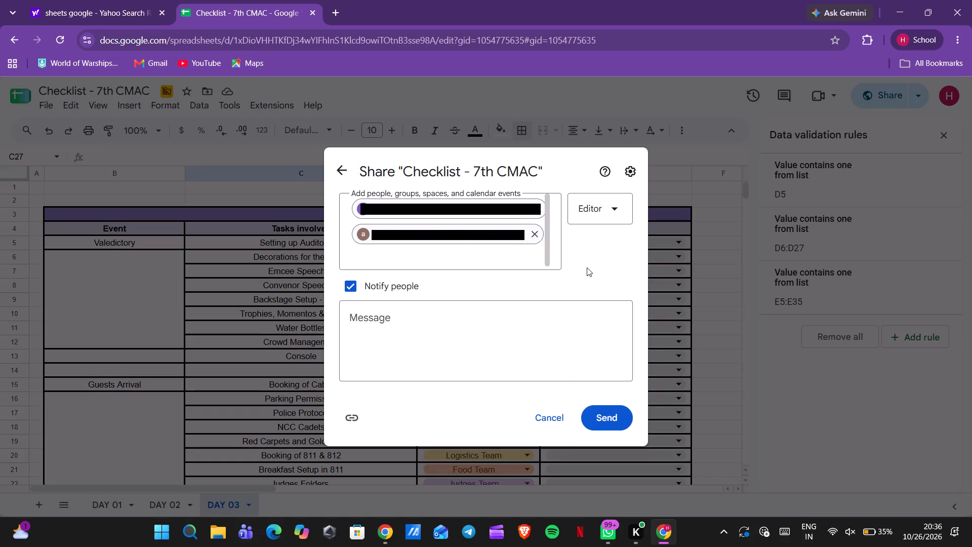
{"action": "left_click", "coordinate": [489, 108]}
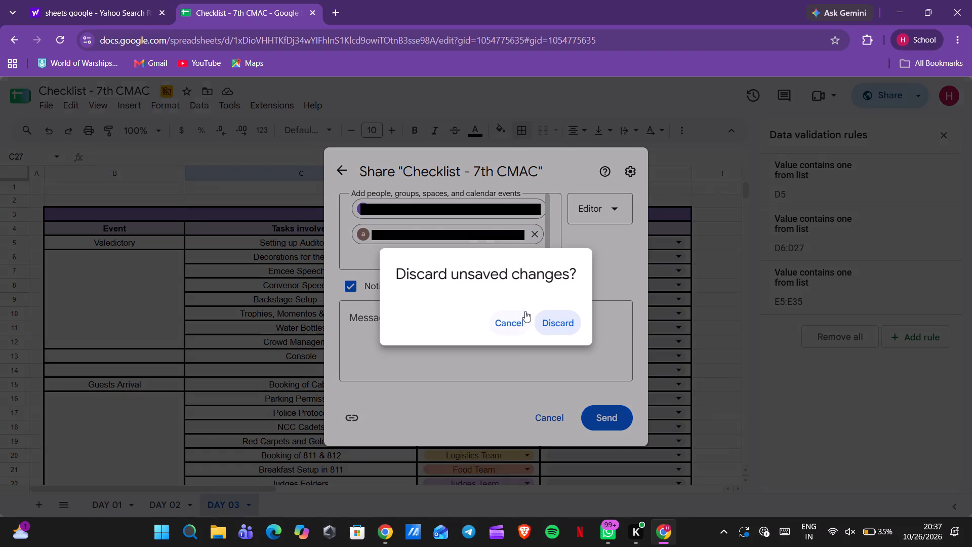
{"action": "left_click", "coordinate": [519, 323]}
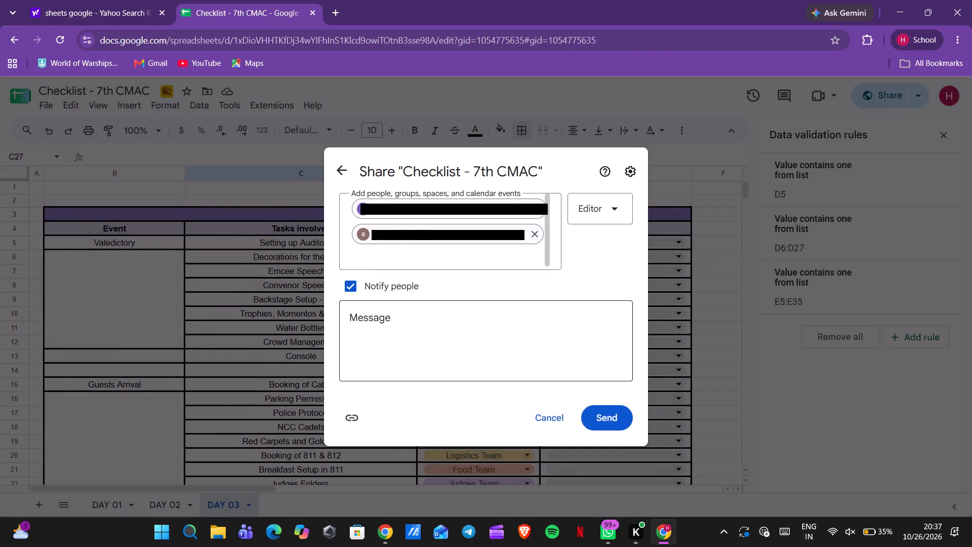
{"action": "left_click", "coordinate": [599, 417]}
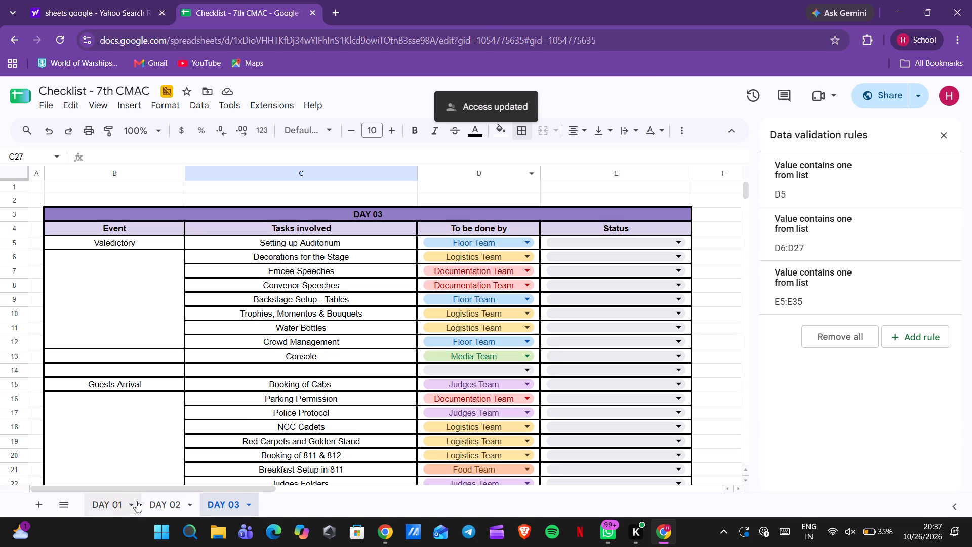
Switch to the DAY 01 sheet and dismiss the data validation rules.
{"action": "left_click", "coordinate": [118, 506]}
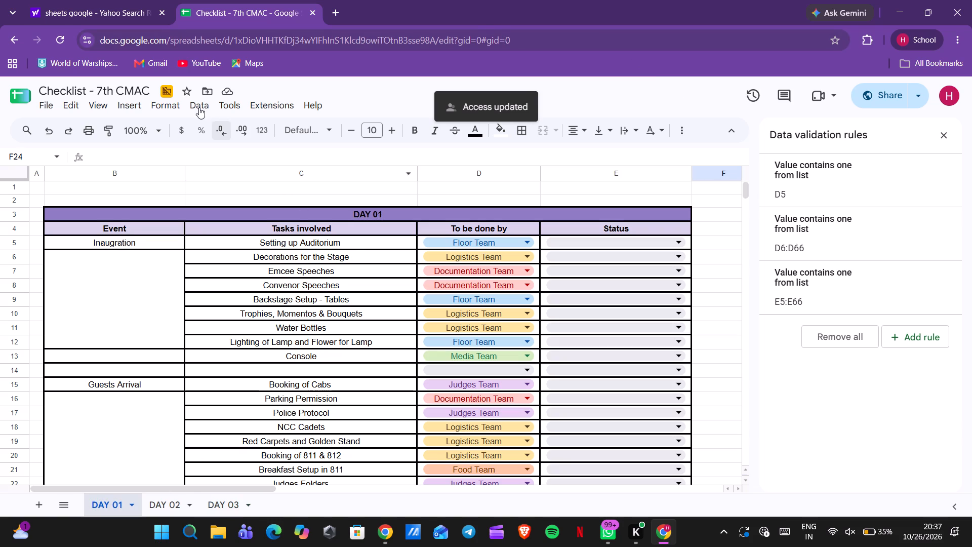
{"action": "left_click", "coordinate": [575, 110]}
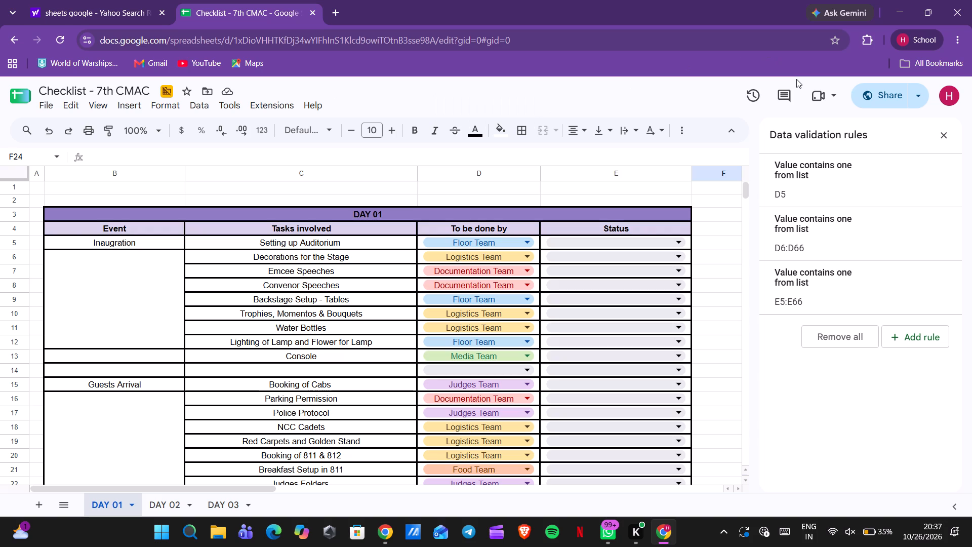
{"action": "left_click", "coordinate": [949, 140]}
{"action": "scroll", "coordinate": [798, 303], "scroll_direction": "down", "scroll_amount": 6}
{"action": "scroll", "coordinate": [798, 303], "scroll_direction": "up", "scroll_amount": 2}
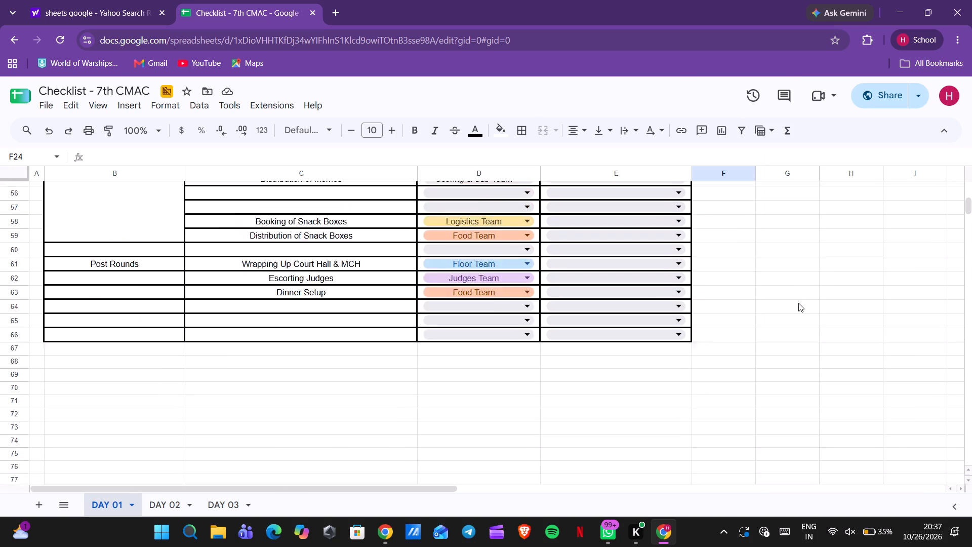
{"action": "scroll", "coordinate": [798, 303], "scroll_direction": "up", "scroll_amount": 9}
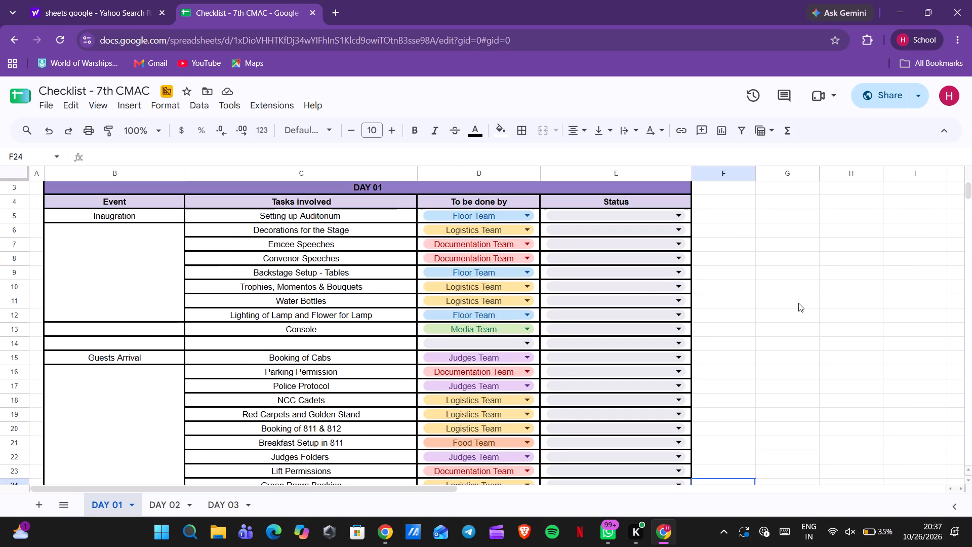